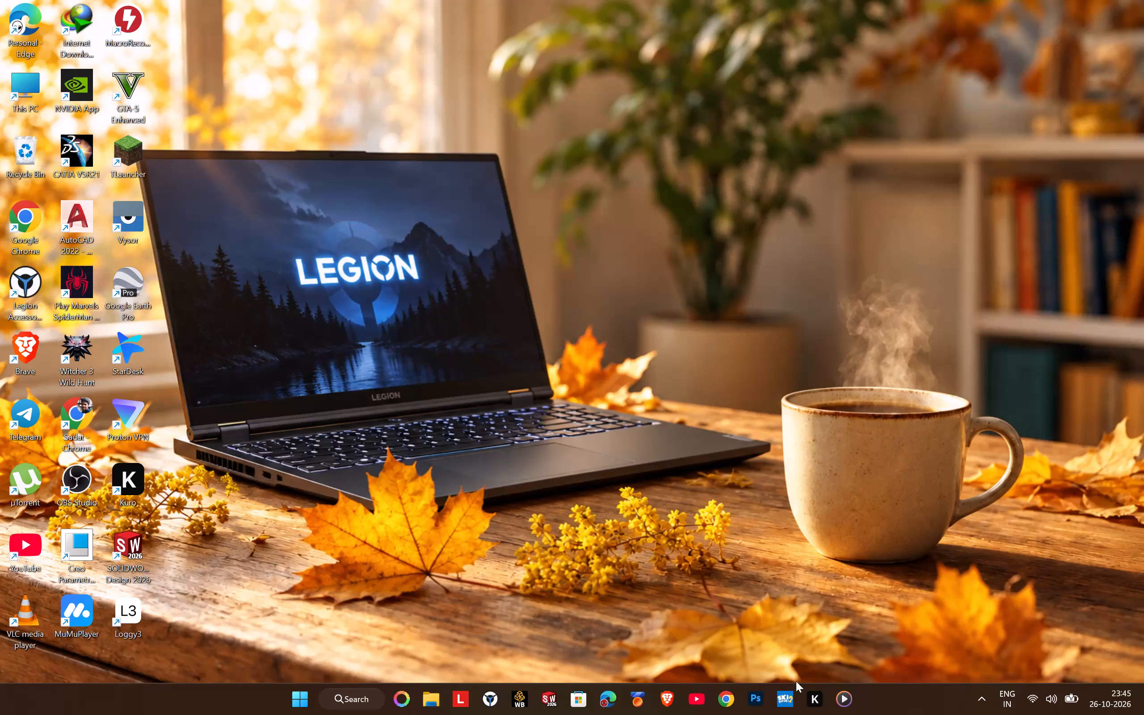
# Launch Google Chrome.
pyautogui.click(722, 693)
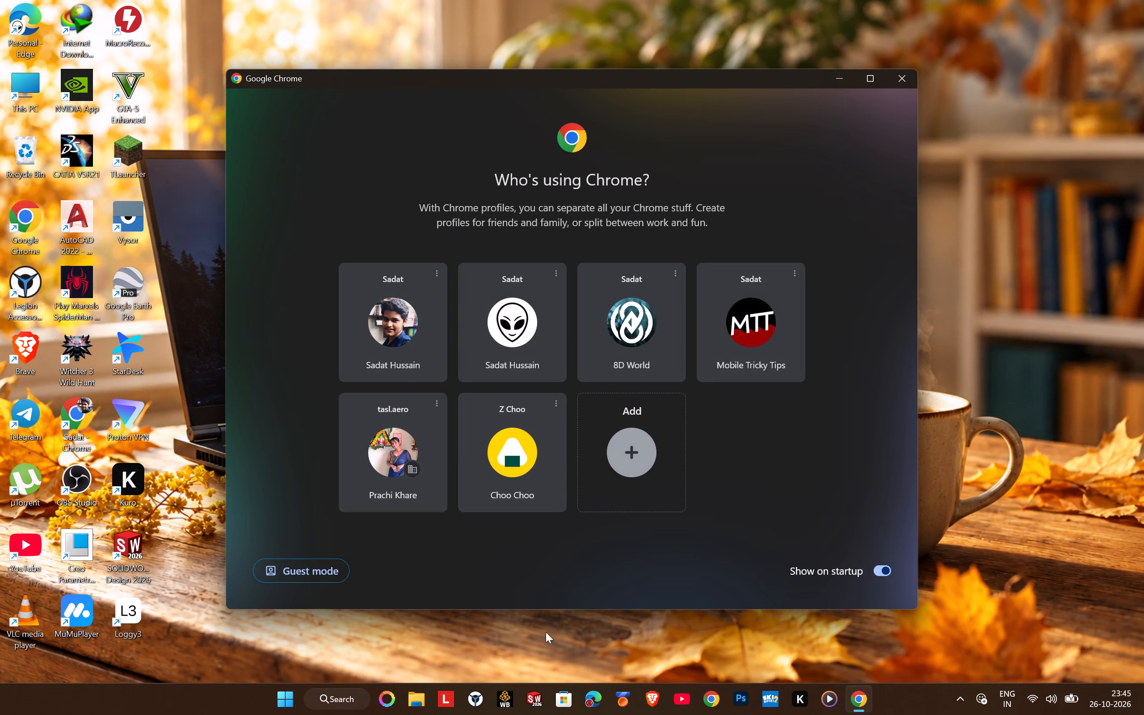
# Open the recent Word document "Blind Rivet Installation- THEO. Training Assessment sheet" from File Explorer and maximize its window.
pyautogui.click(426, 698)
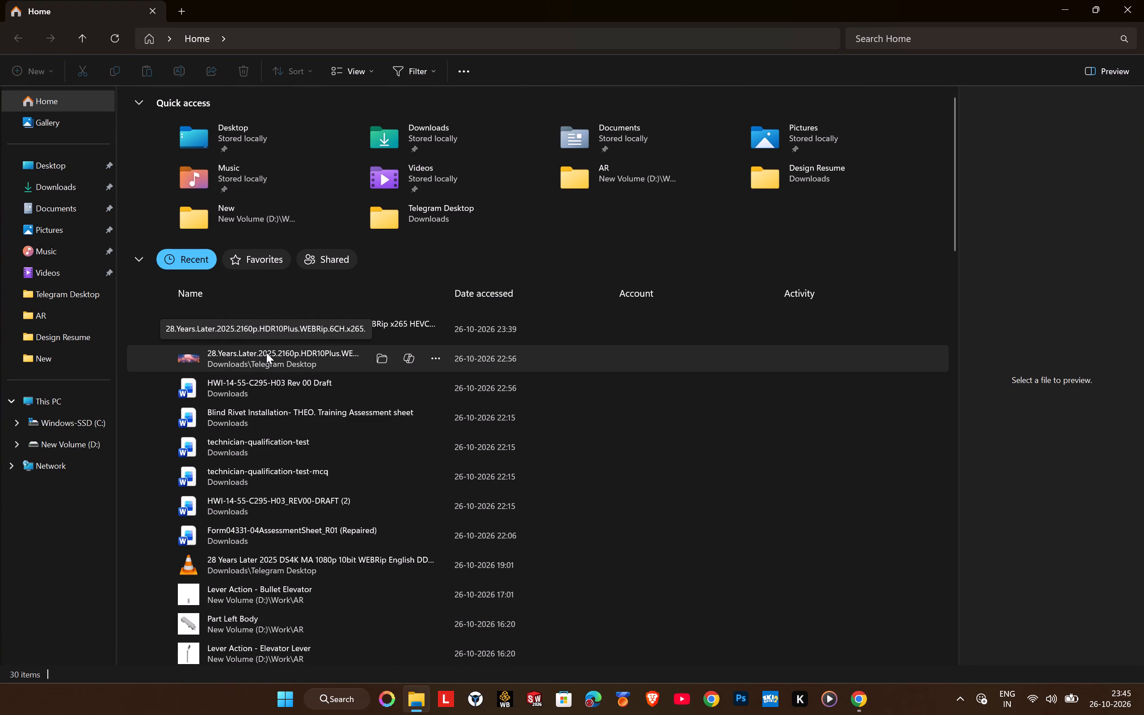
pyautogui.moveTo(122, 325); pyautogui.dragTo(146, 366)
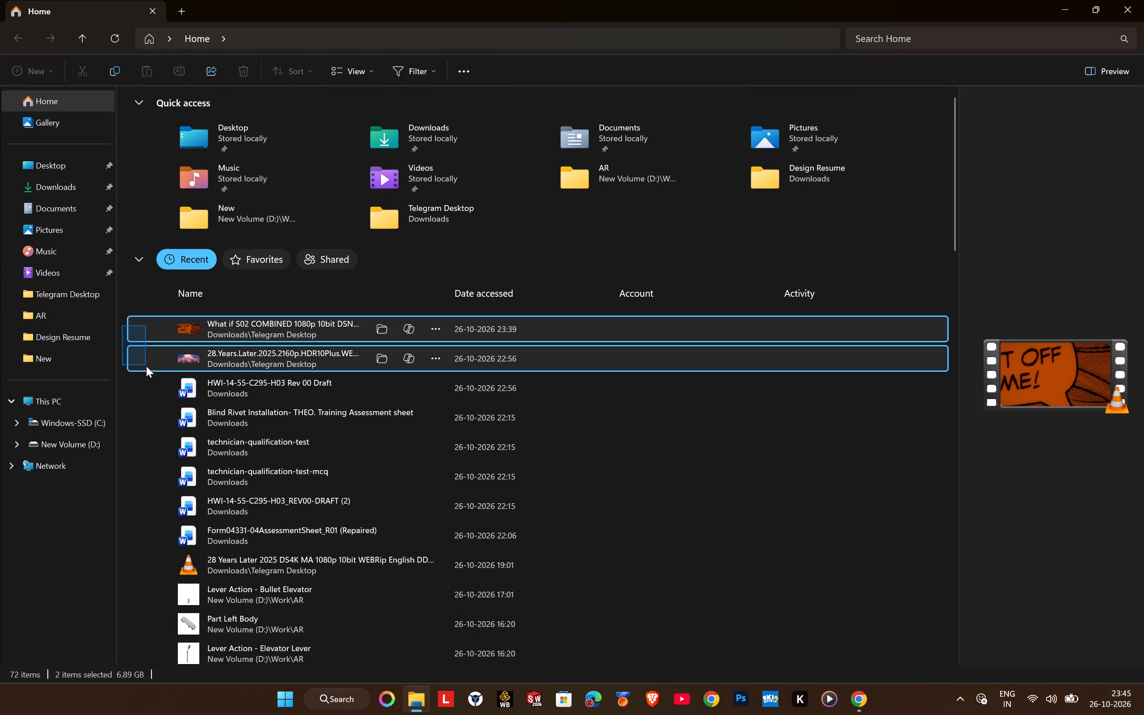
pyautogui.moveTo(146, 366); pyautogui.dragTo(149, 368)
pyautogui.moveTo(149, 368); pyautogui.dragTo(149, 367)
pyautogui.click(124, 353)
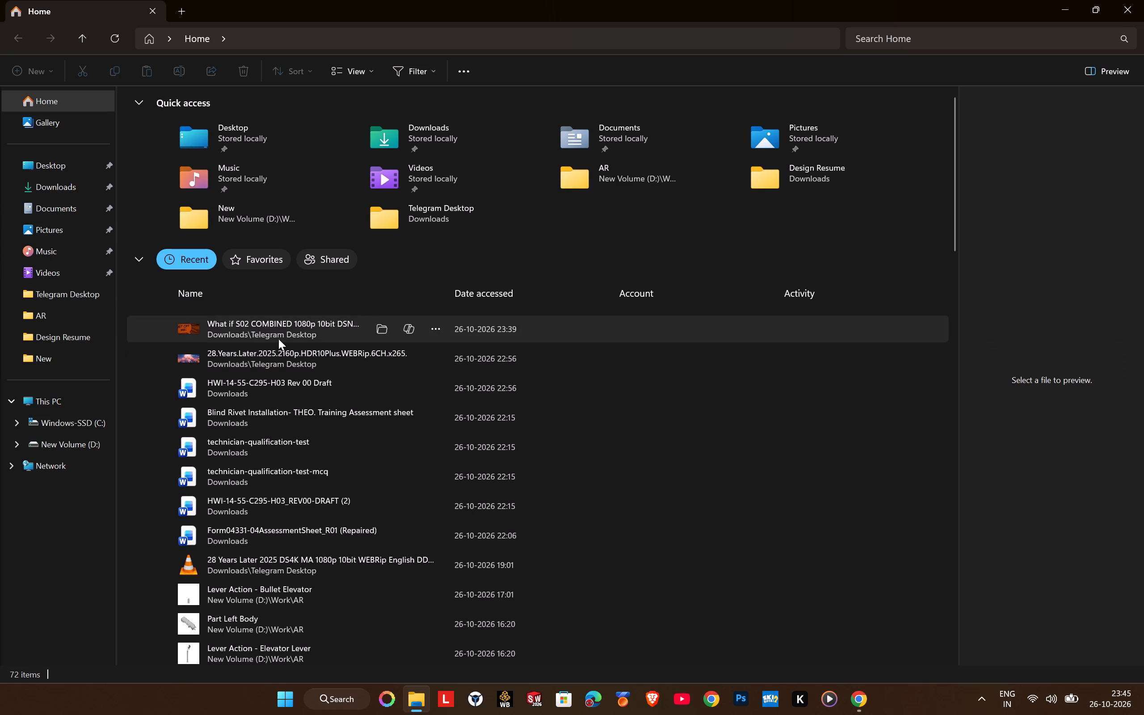
pyautogui.doubleClick(297, 425)
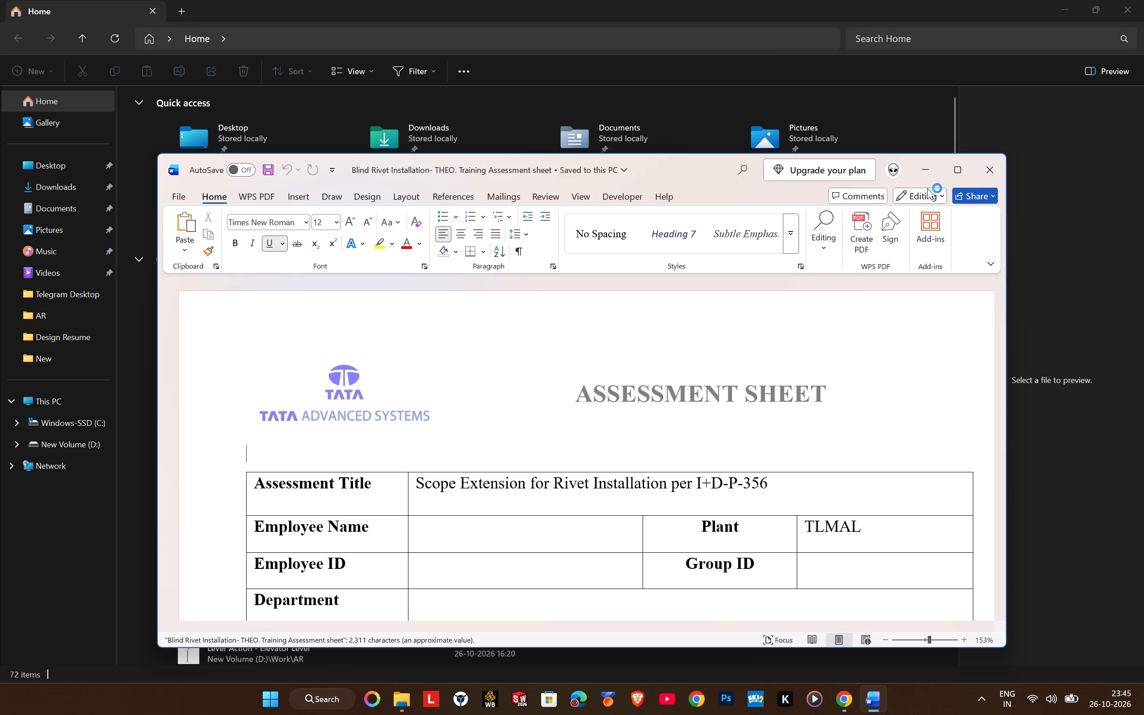
pyautogui.click(959, 168)
# Delete two blank lines above Que.3 on page 2 of the assessment sheet.
pyautogui.hscroll(-1, 657, 439)
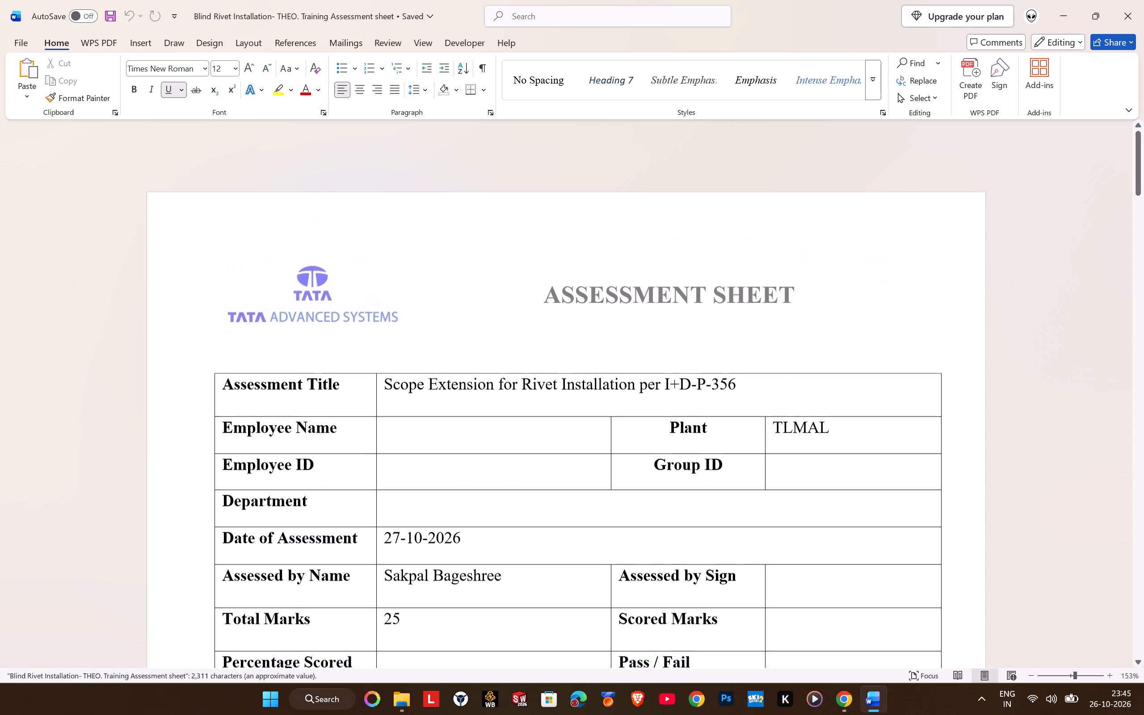
pyautogui.scroll(-6, 657, 439)
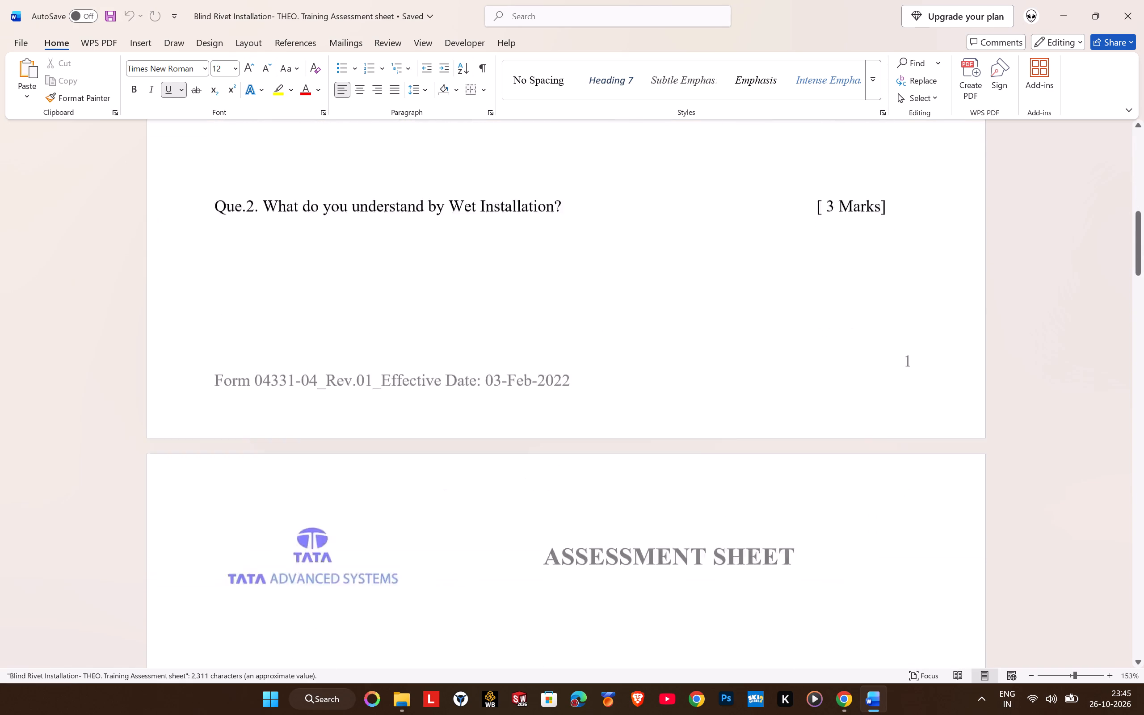
pyautogui.scroll(-2, 657, 439)
pyautogui.scroll(1, 657, 439)
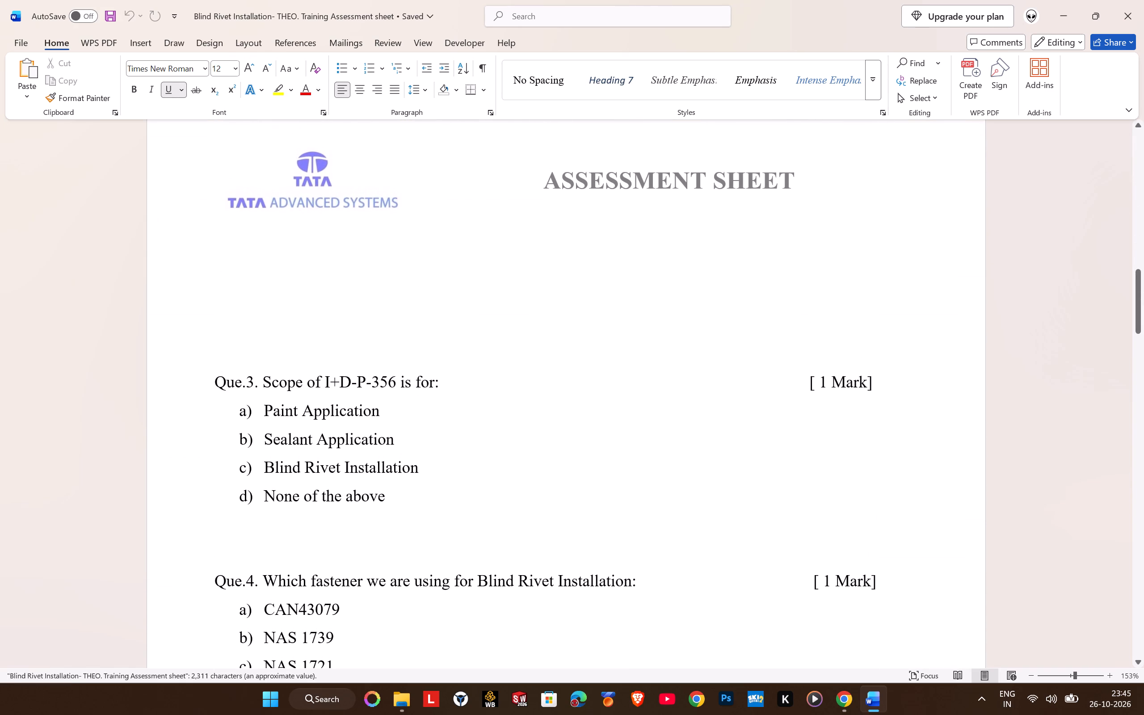
pyautogui.click(448, 331)
pyautogui.press('BackSpace')
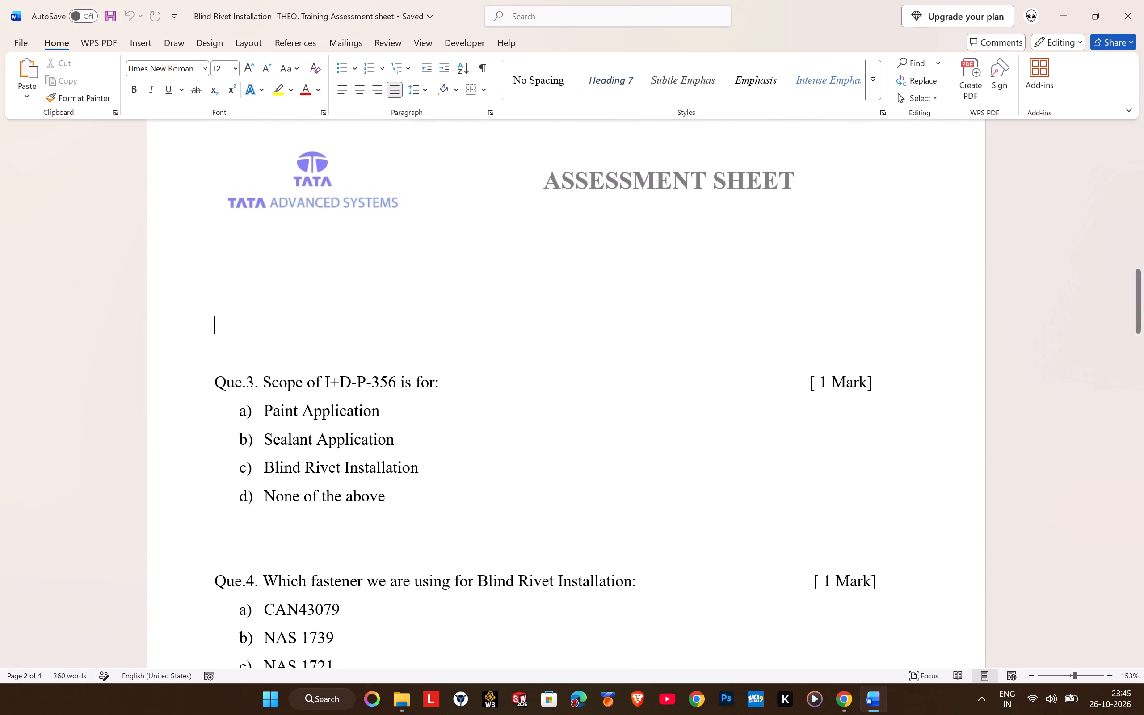
pyautogui.press('BackSpace')
# Review the page layout and the questions from Que.3 through to the end of the assessment sheet.
pyautogui.scroll(1, 448, 331)
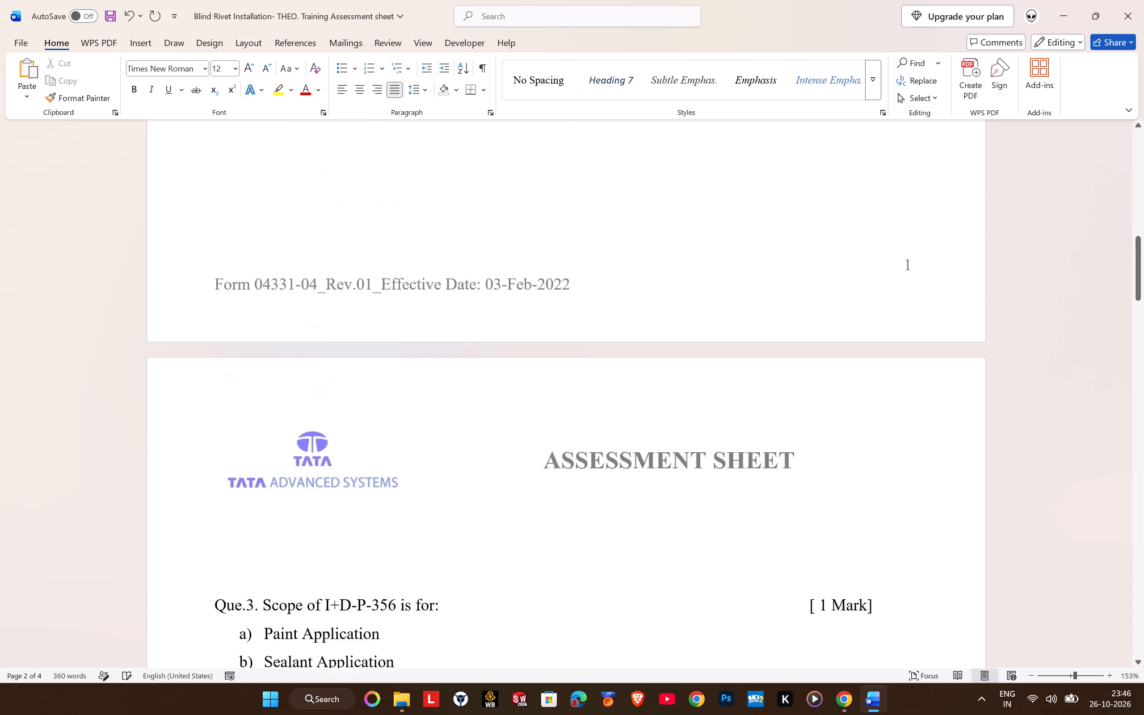
pyautogui.scroll(-2, 448, 331)
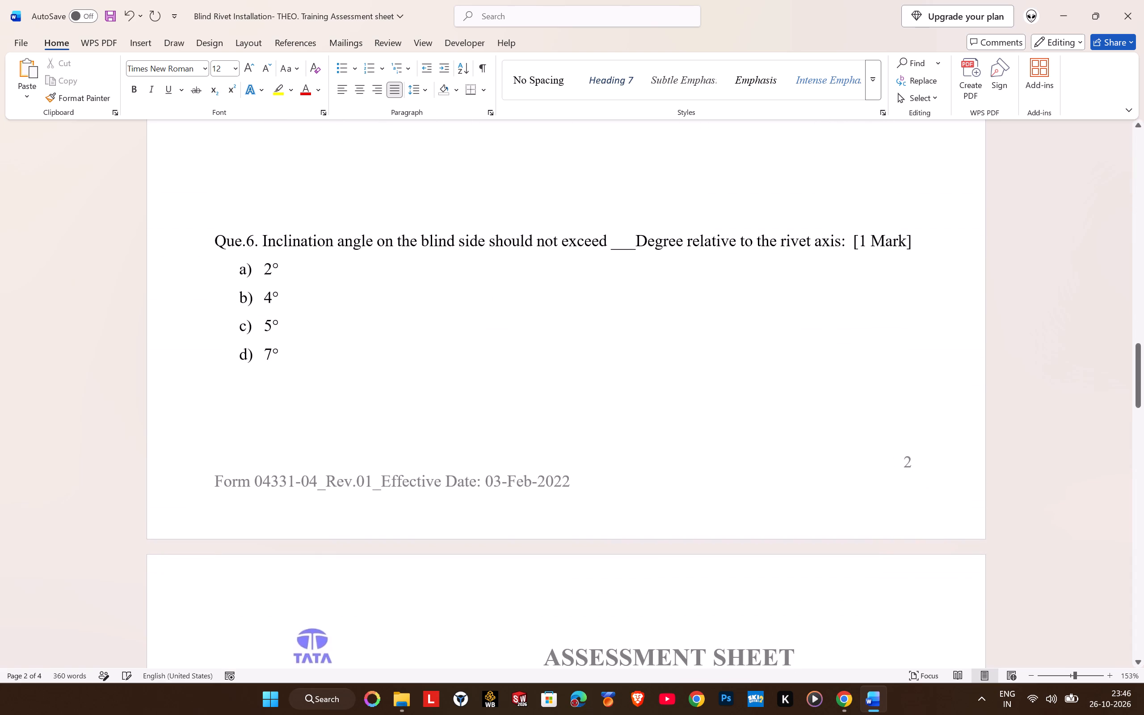
pyautogui.scroll(-14, 448, 331)
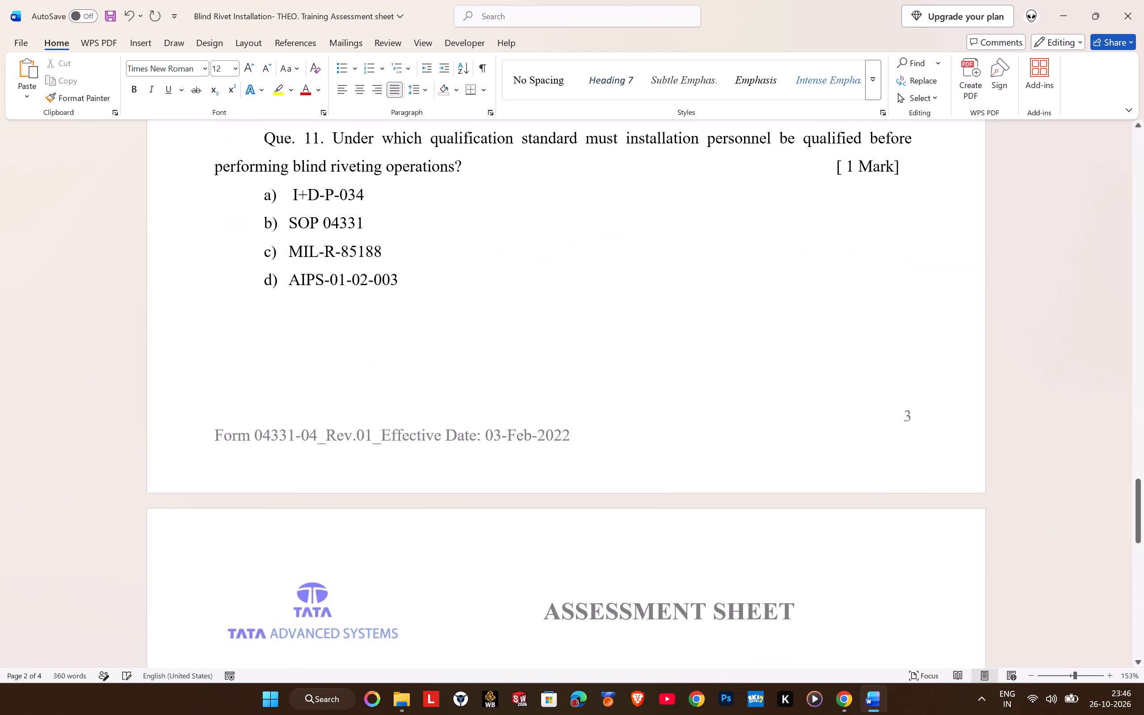
pyautogui.scroll(-12, 448, 331)
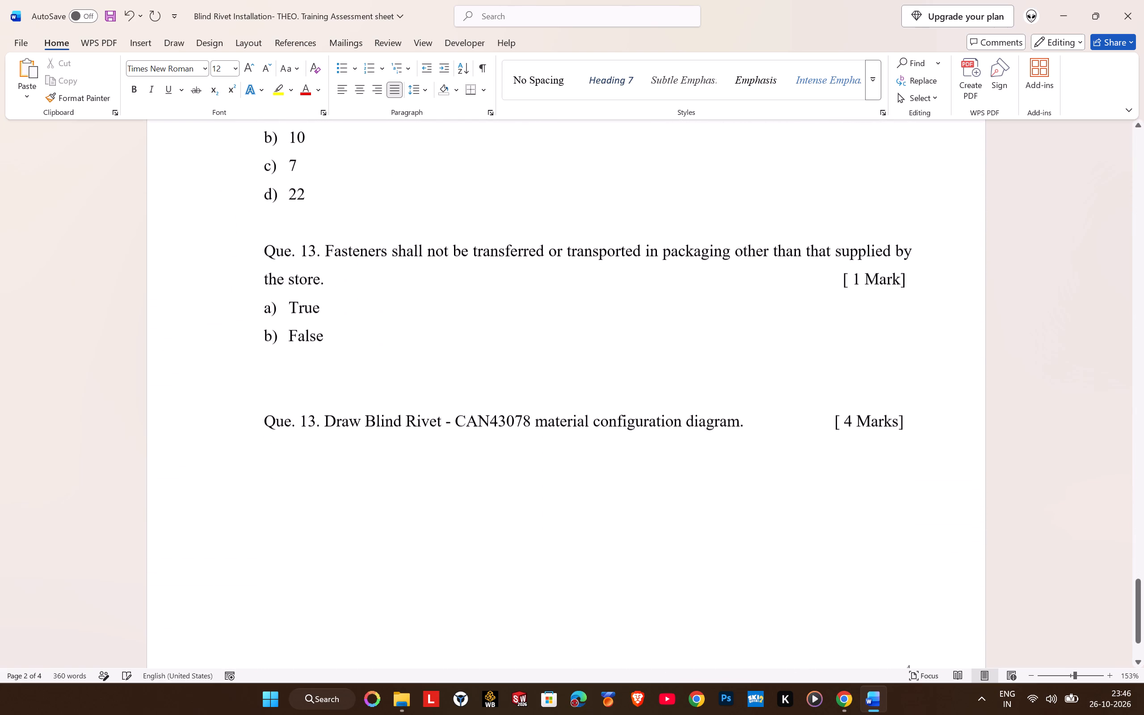
pyautogui.scroll(-3, 448, 331)
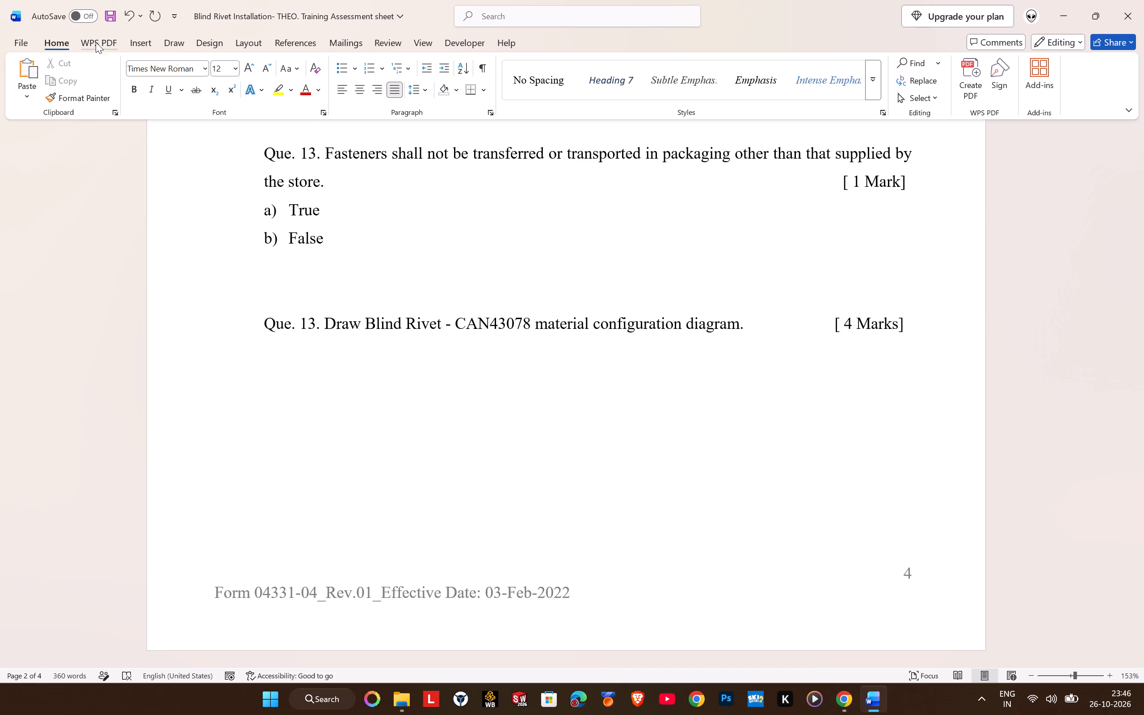
# Save the assessment sheet document.
pyautogui.click(114, 14)
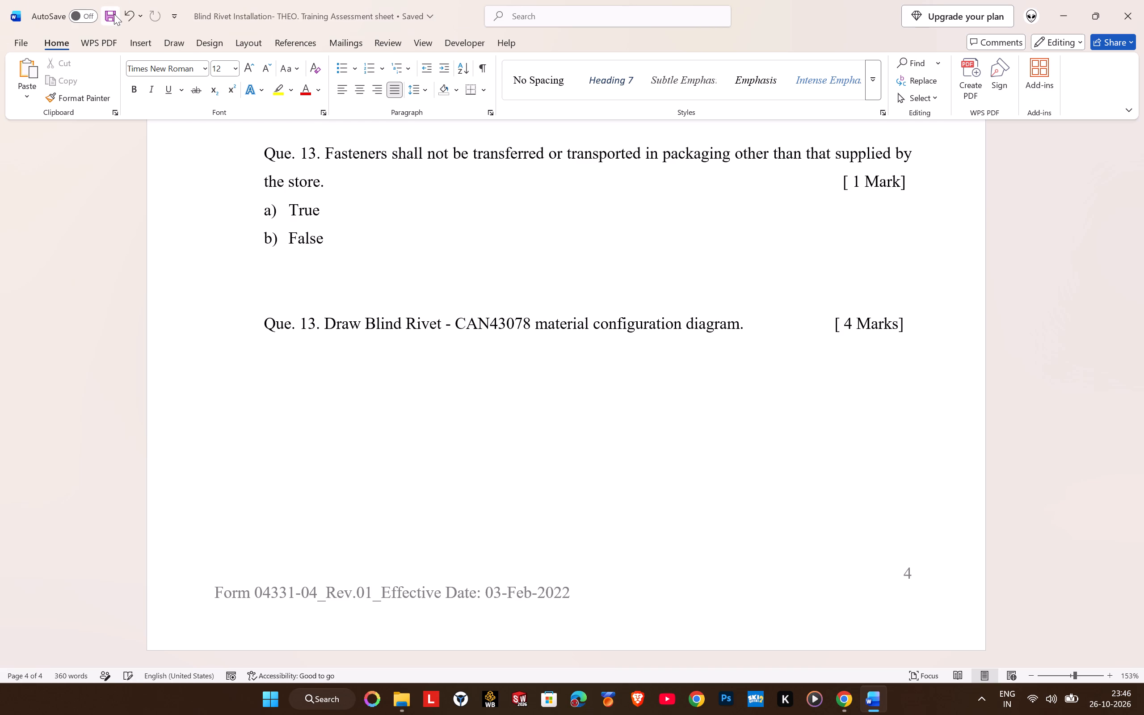
# Switch to File Explorer and open the recent Word document "HWI-14-55-C295-H03 Rev 00 Draft".
pyautogui.click(388, 705)
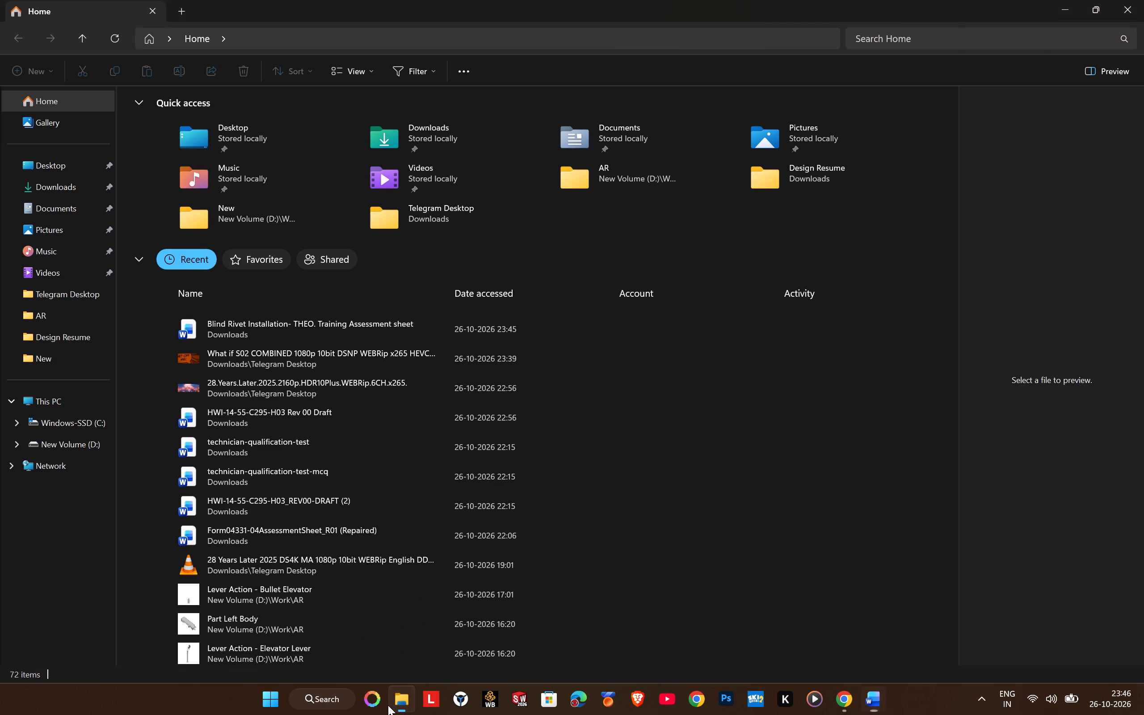
pyautogui.doubleClick(279, 333)
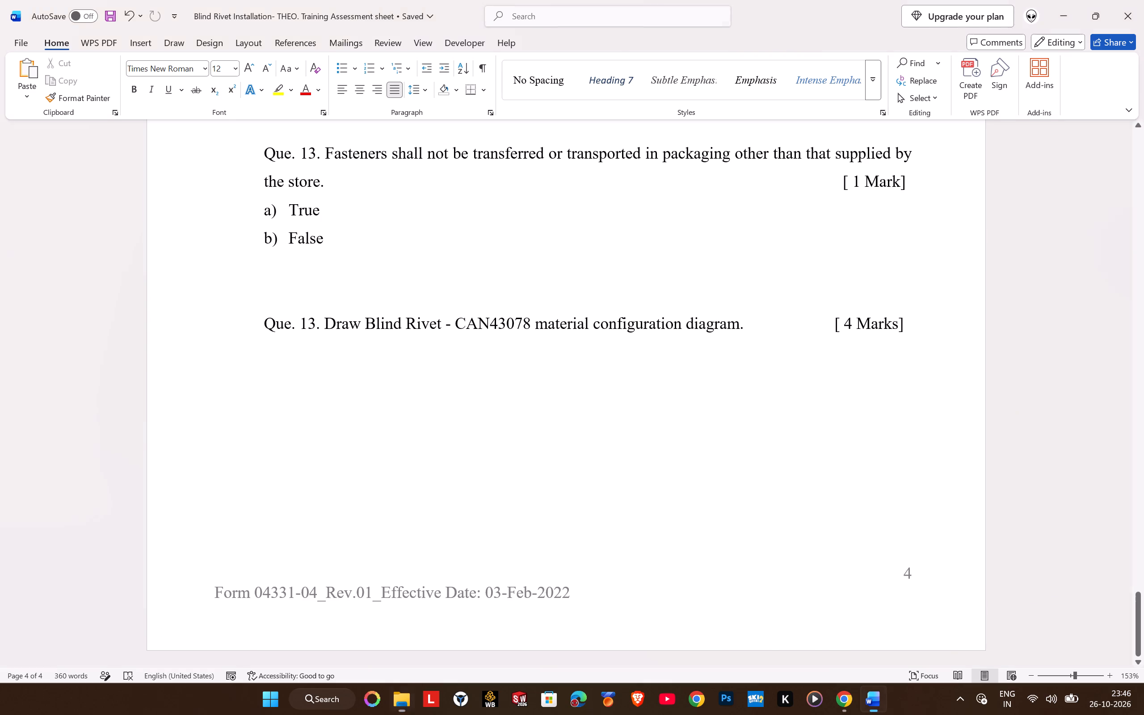
pyautogui.click(398, 712)
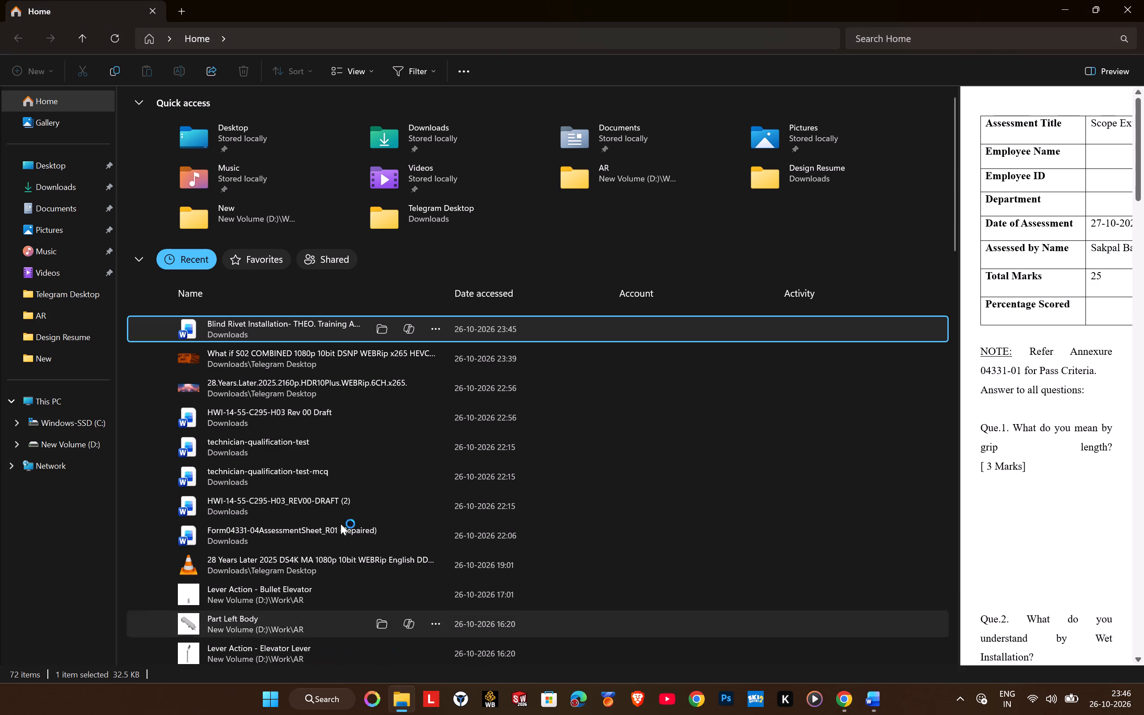
pyautogui.doubleClick(302, 418)
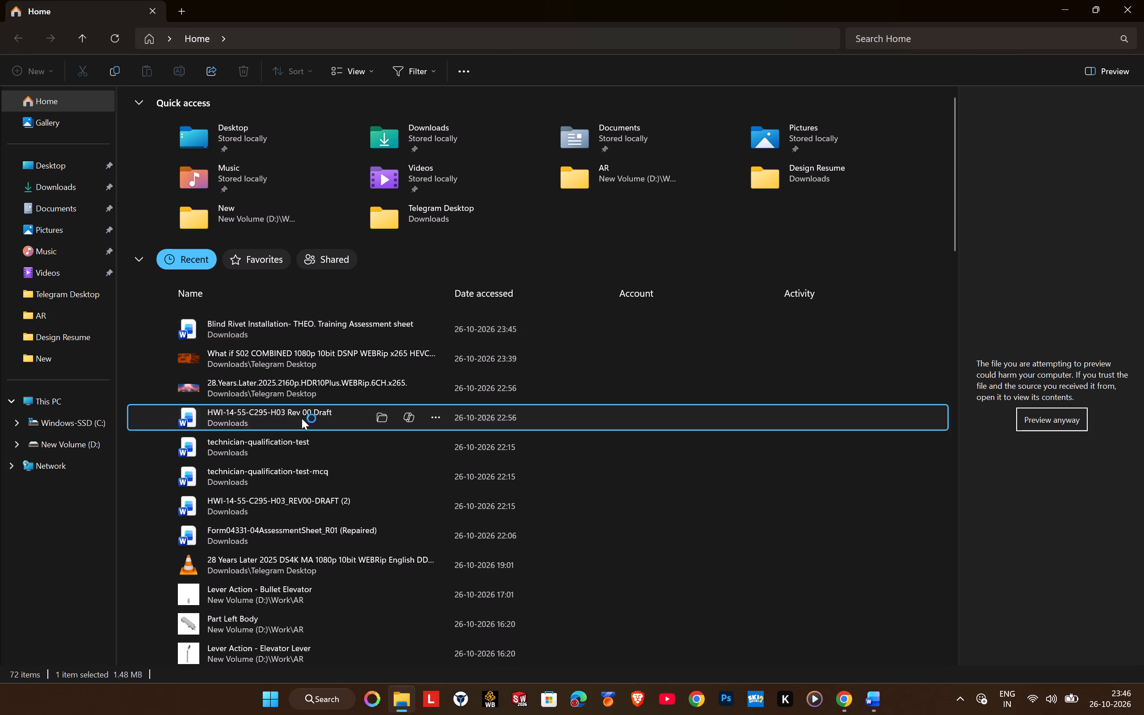
# Skim the blind rivets work instruction from its purpose through the rivet tables, limitations and blind-side installation requirements.
pyautogui.scroll(-1, 561, 379)
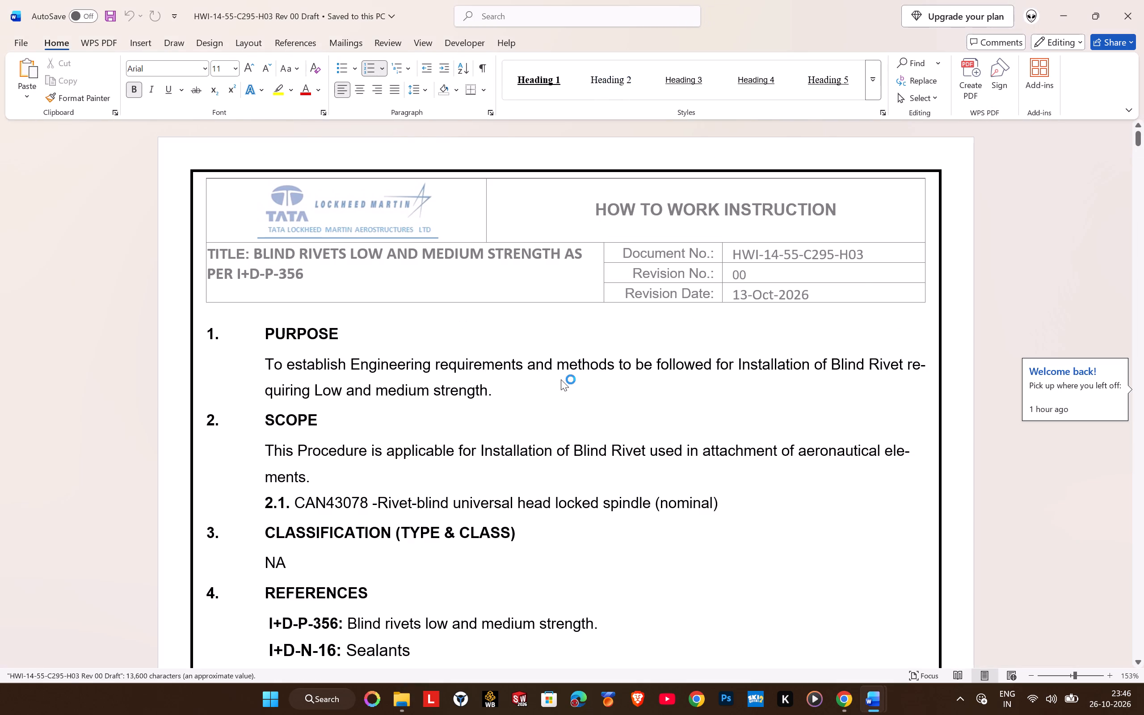
pyautogui.scroll(-4, 561, 379)
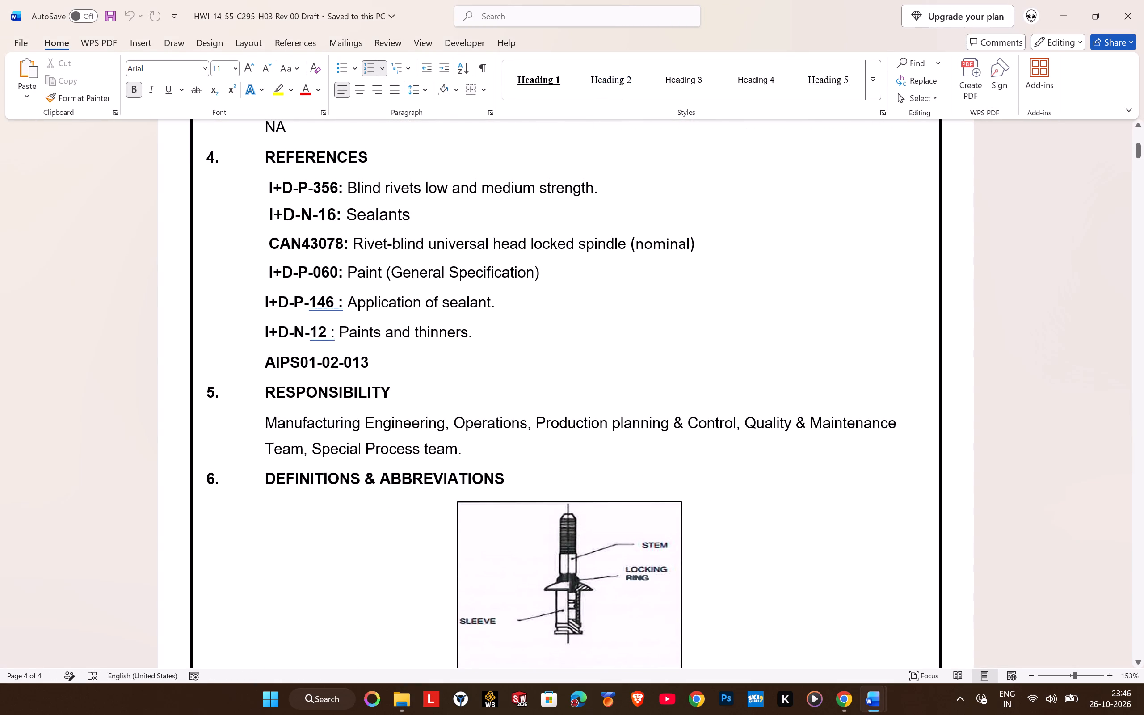
pyautogui.scroll(-7, 372, 556)
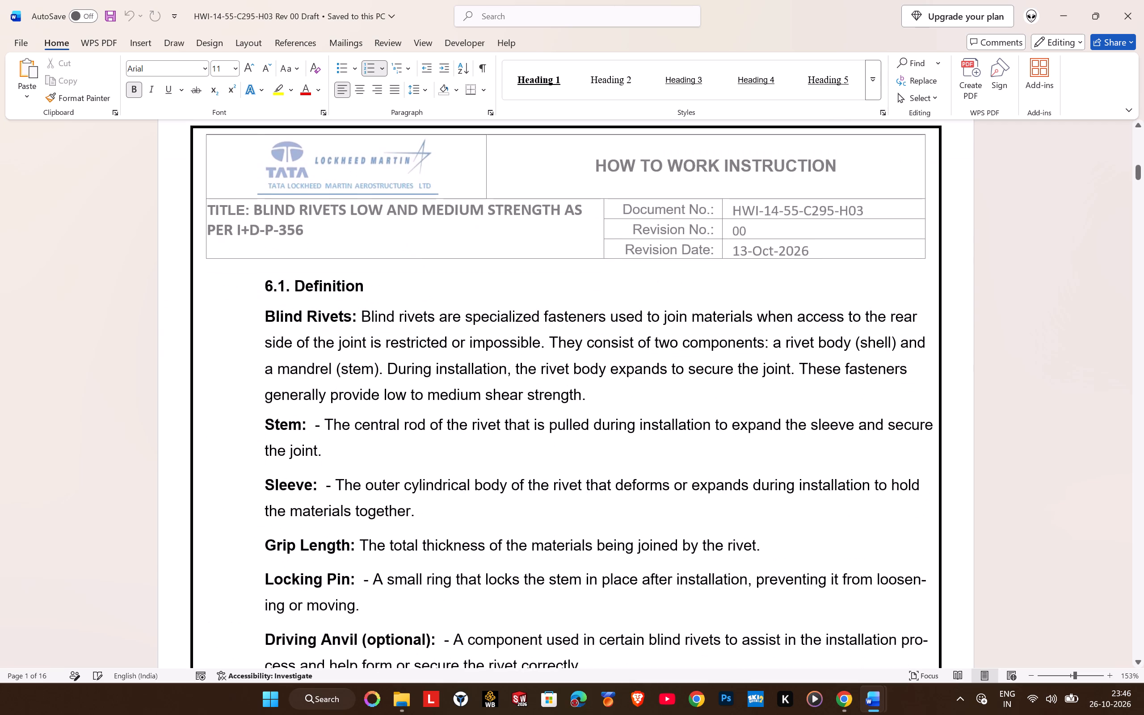
pyautogui.scroll(-10, 372, 556)
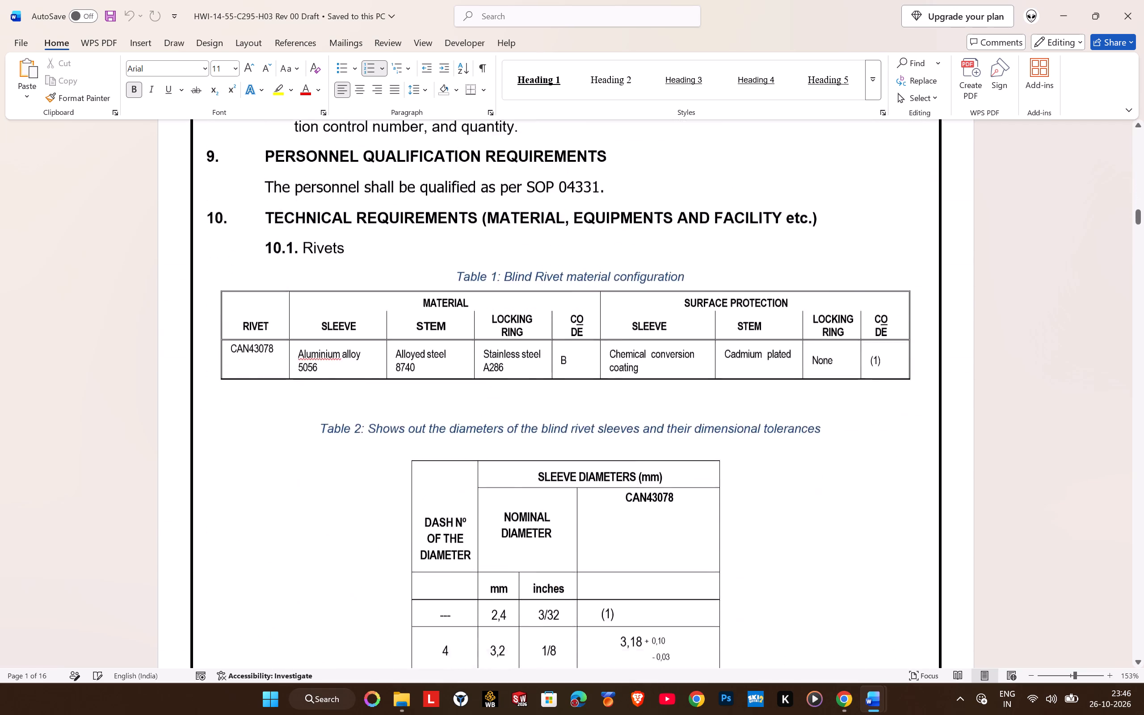
pyautogui.scroll(-15, 372, 556)
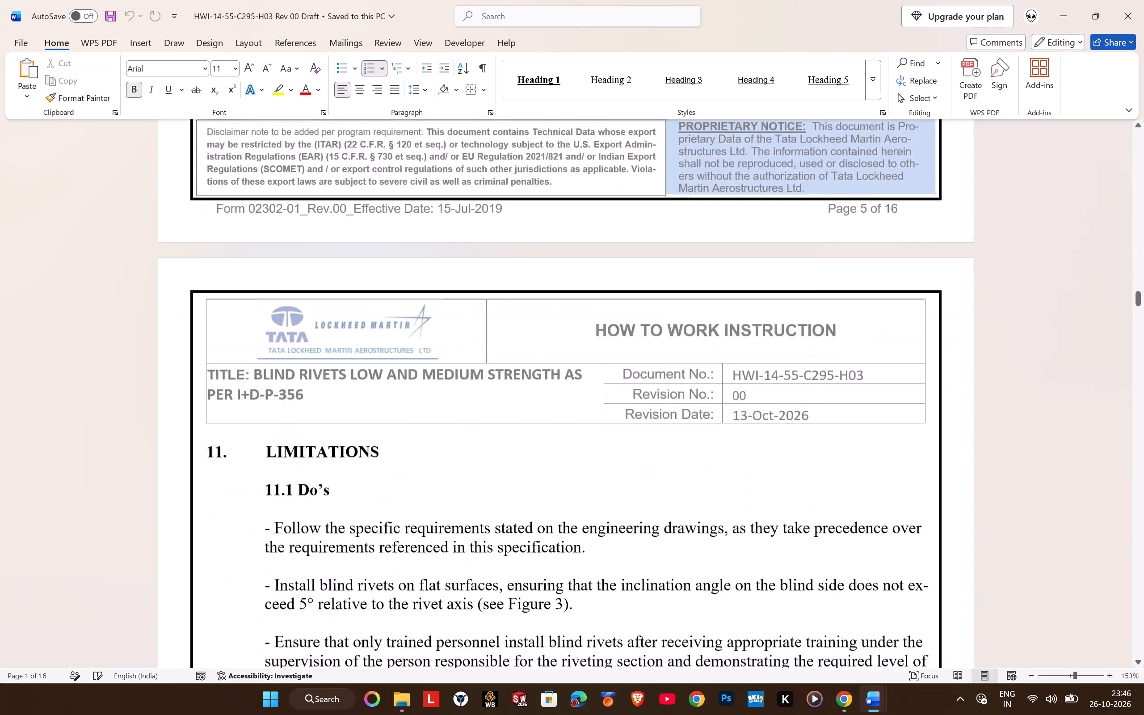
pyautogui.scroll(-2, 372, 556)
pyautogui.scroll(3, 372, 556)
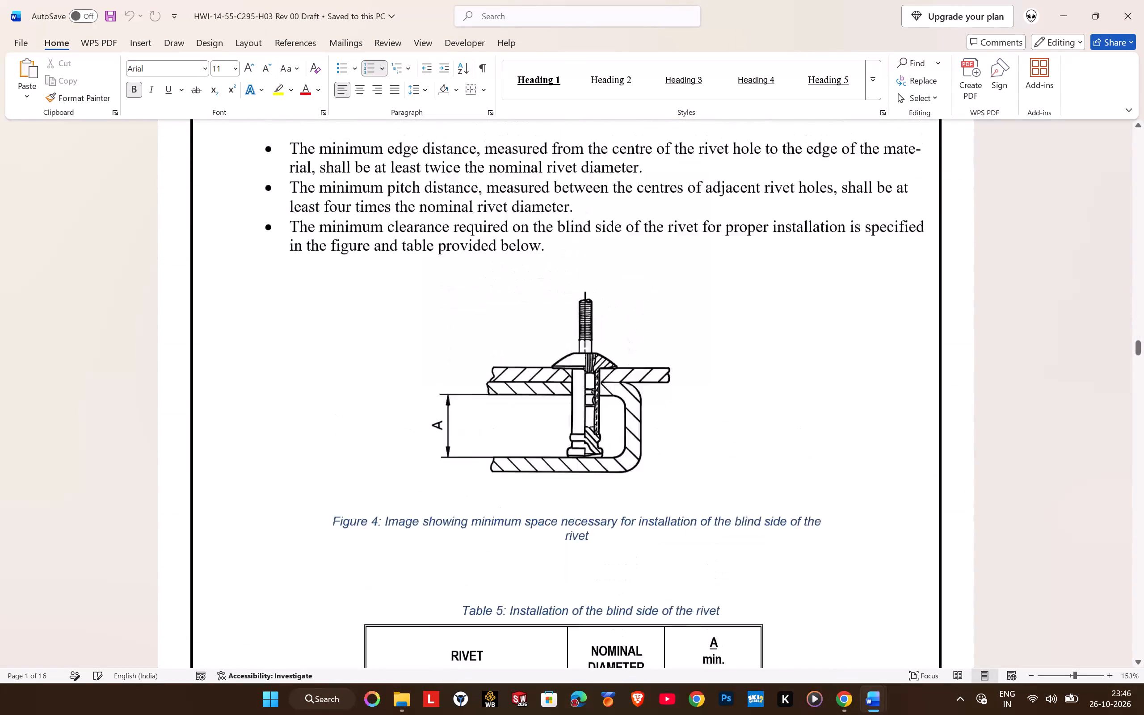
pyautogui.scroll(16, 372, 556)
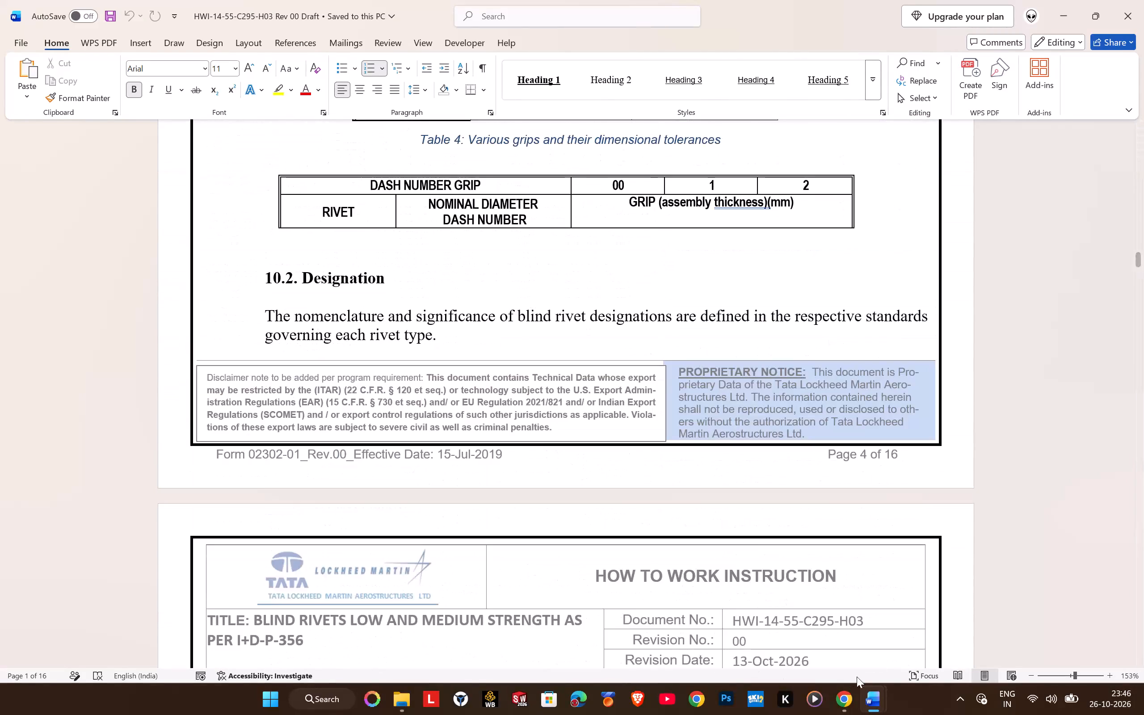
# Switch to Google Chrome, bringing up its profile chooser.
pyautogui.click(839, 702)
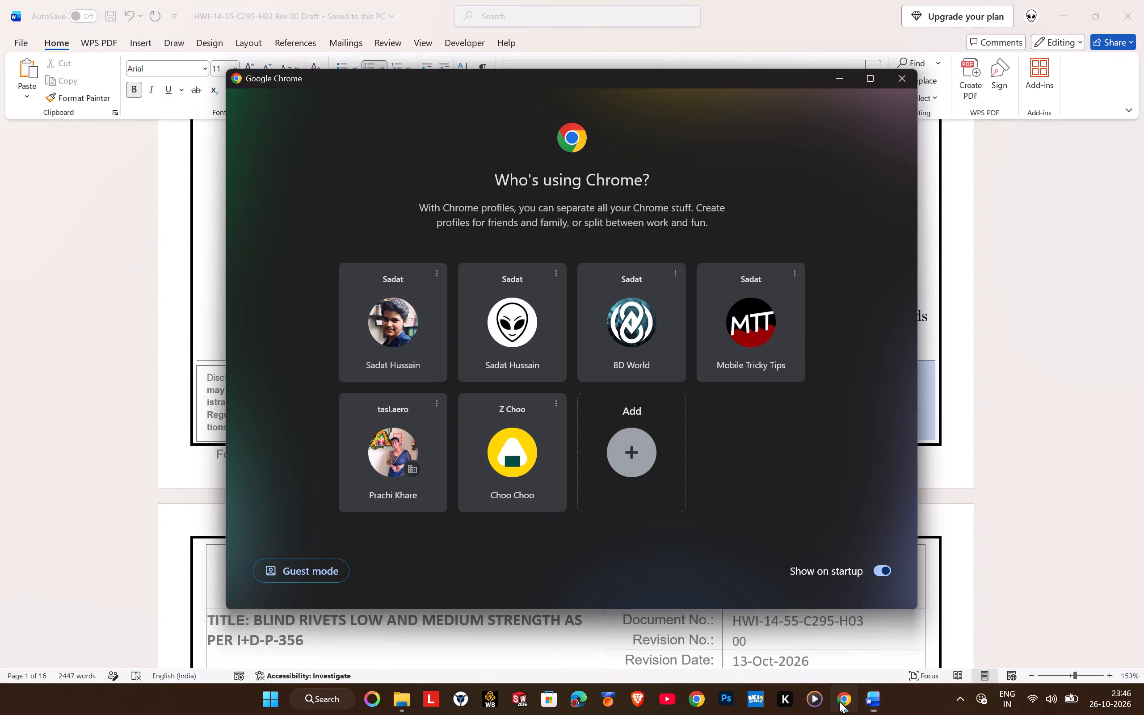
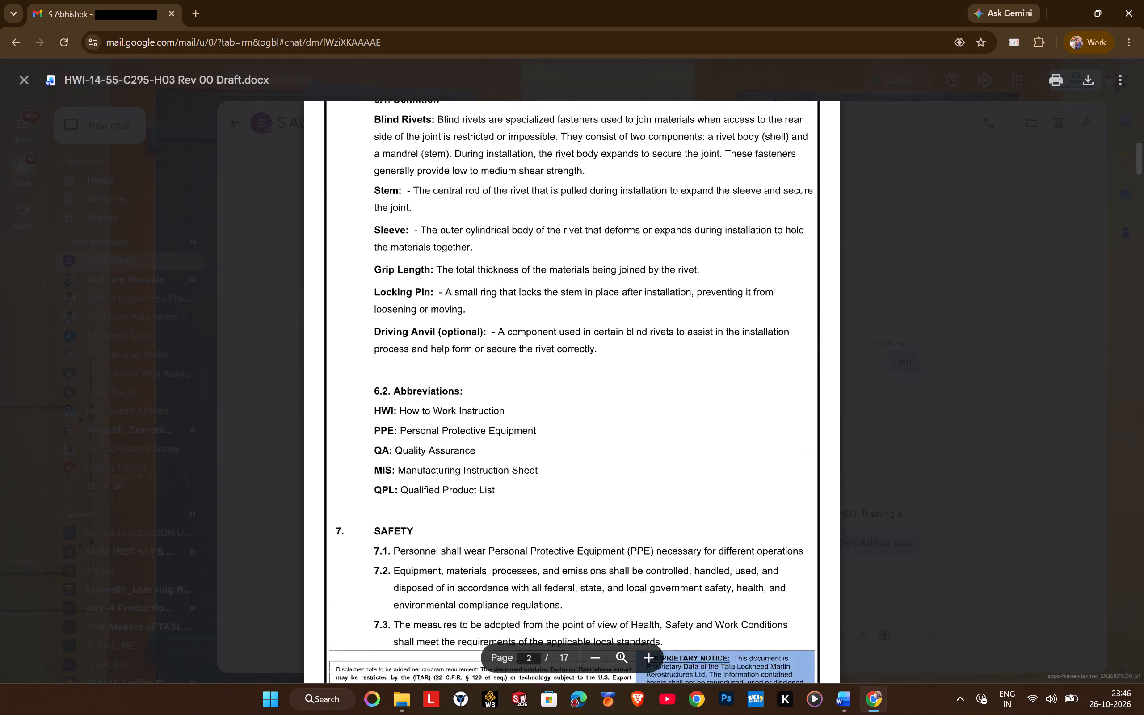
# Review the HWI-14-55-C295-H03 Rev 00 Draft preview from the definitions through the grip tables to the Limitations section, and close it.
pyautogui.scroll(-6, 514, 483)
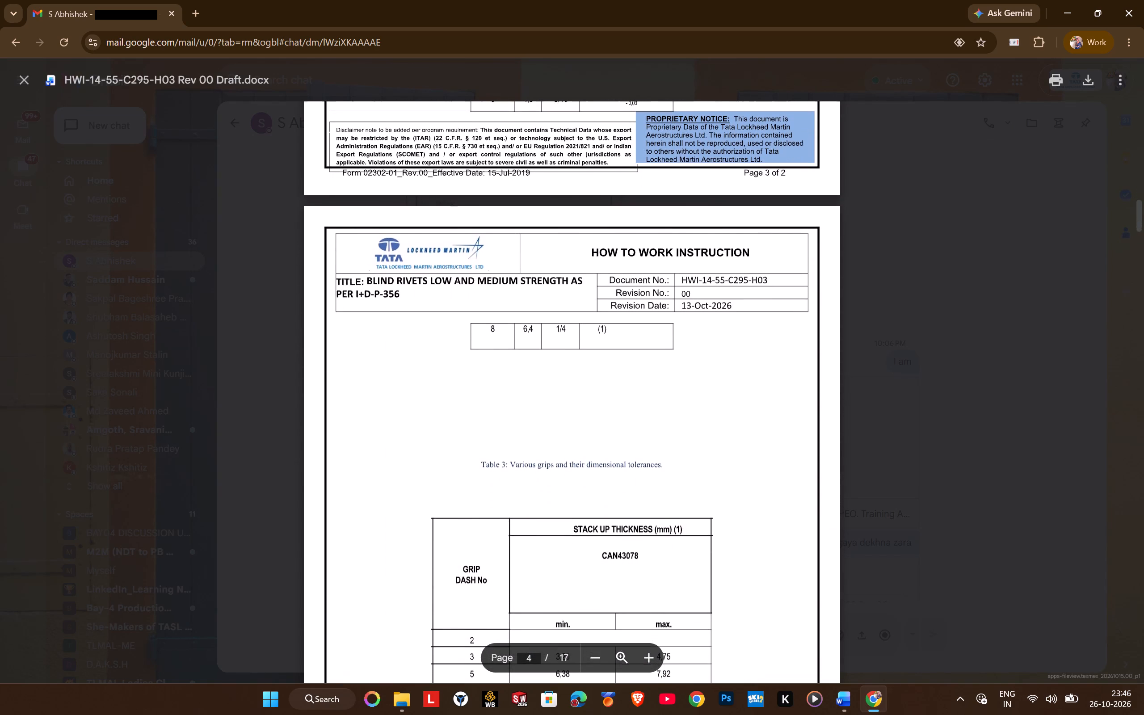
pyautogui.scroll(-4, 535, 462)
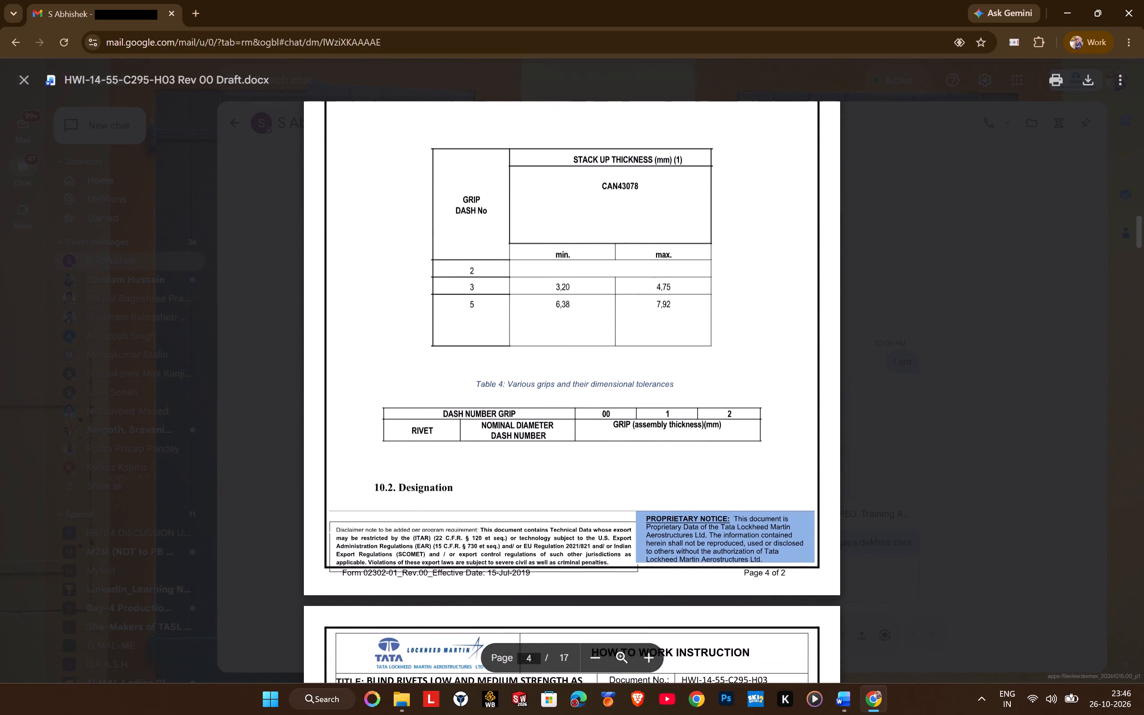
pyautogui.scroll(-6, 535, 462)
pyautogui.scroll(5, 535, 462)
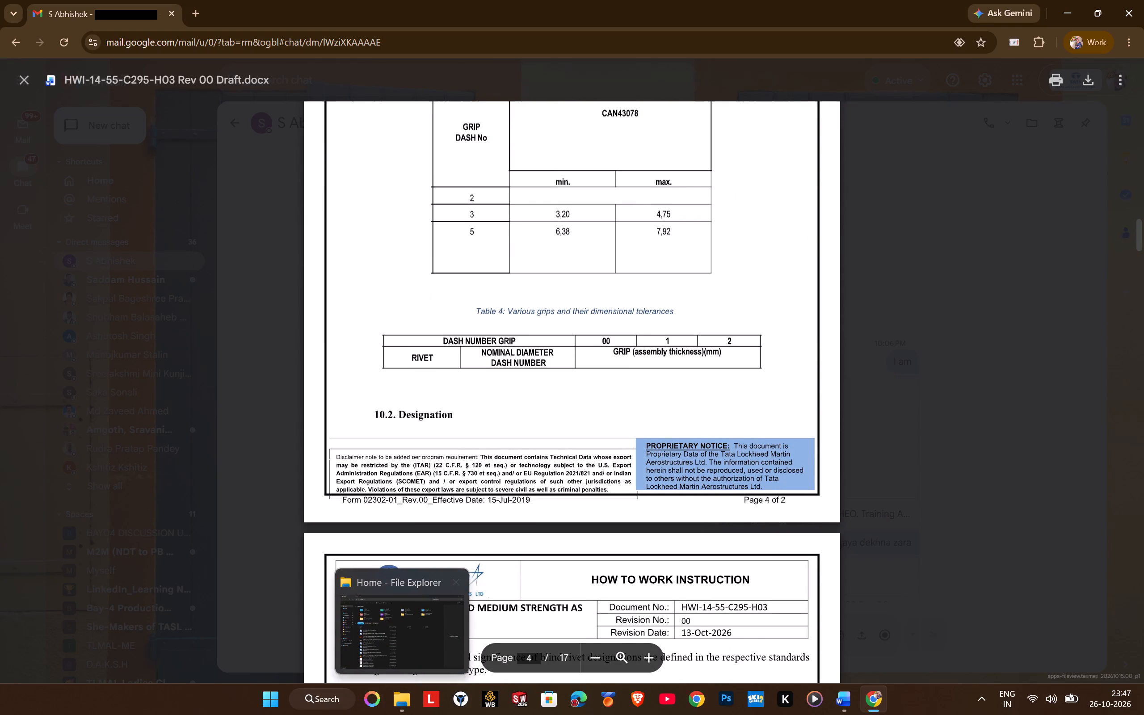
pyautogui.scroll(-10, 892, 320)
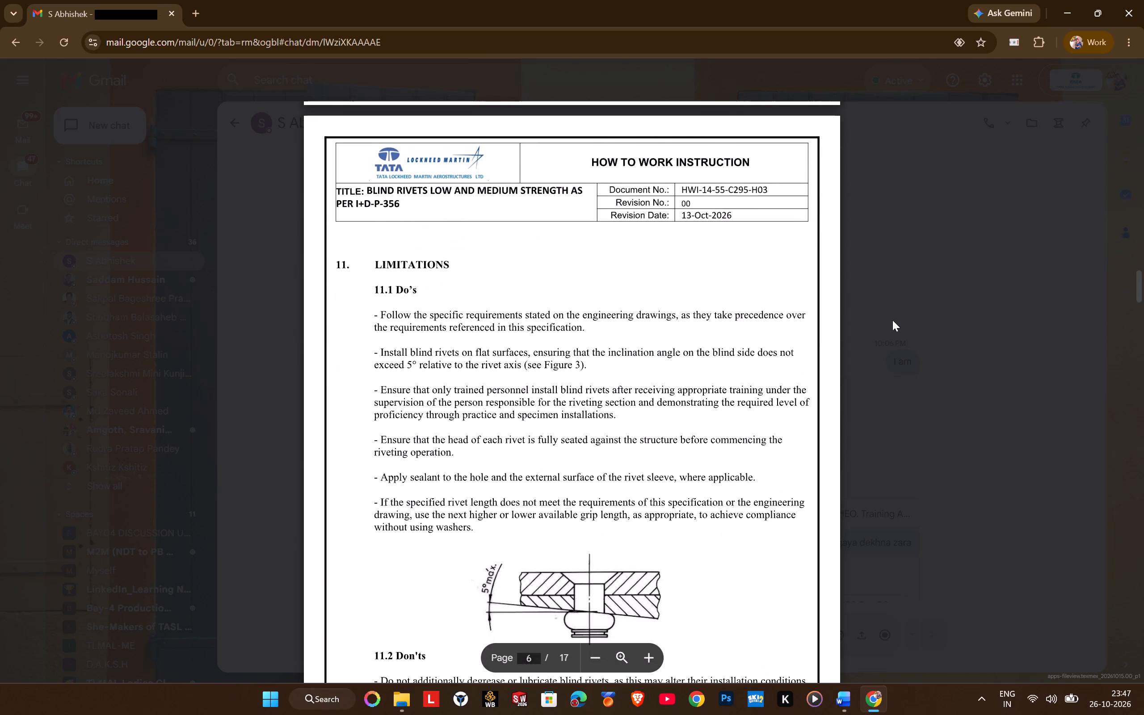
pyautogui.click(892, 320)
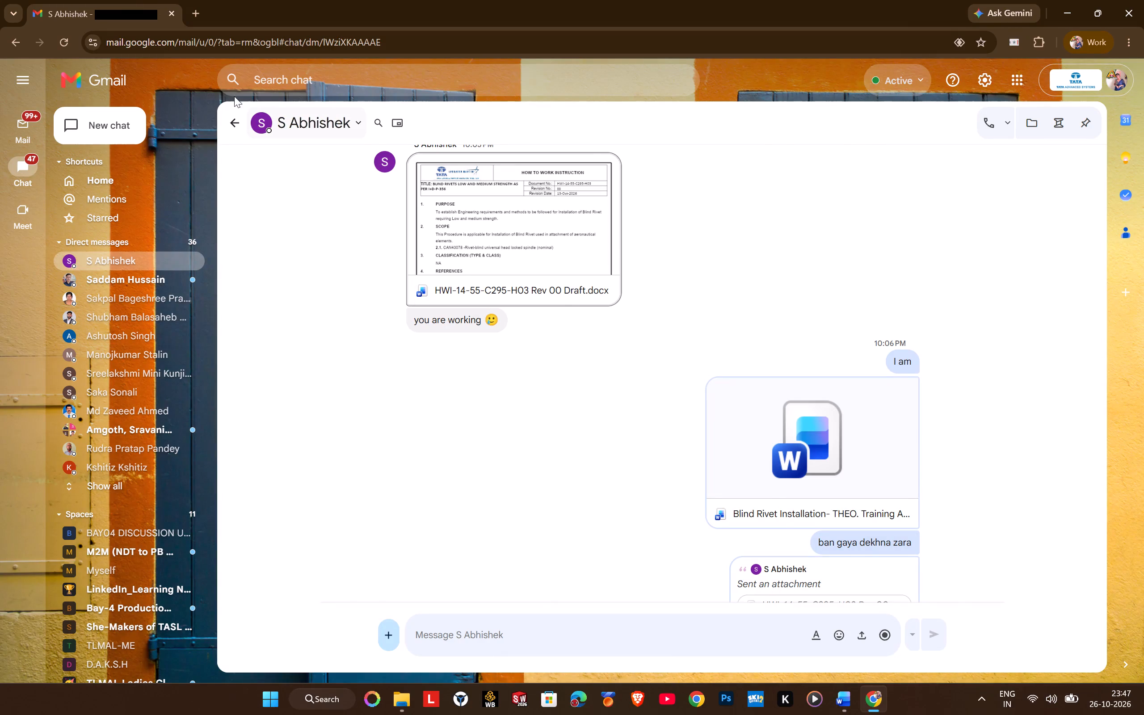
# Open the Myself space in Gmail chat and look through its October messages and shared files for the blind rivet reference documents.
pyautogui.click(119, 564)
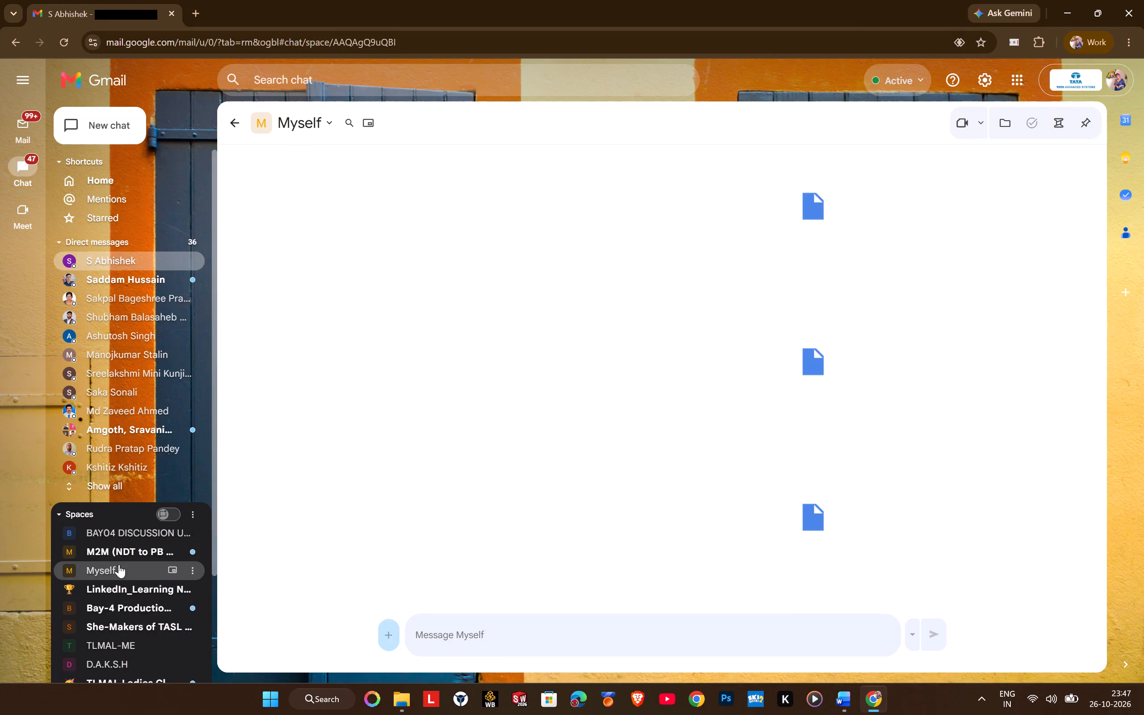
pyautogui.scroll(11, 705, 396)
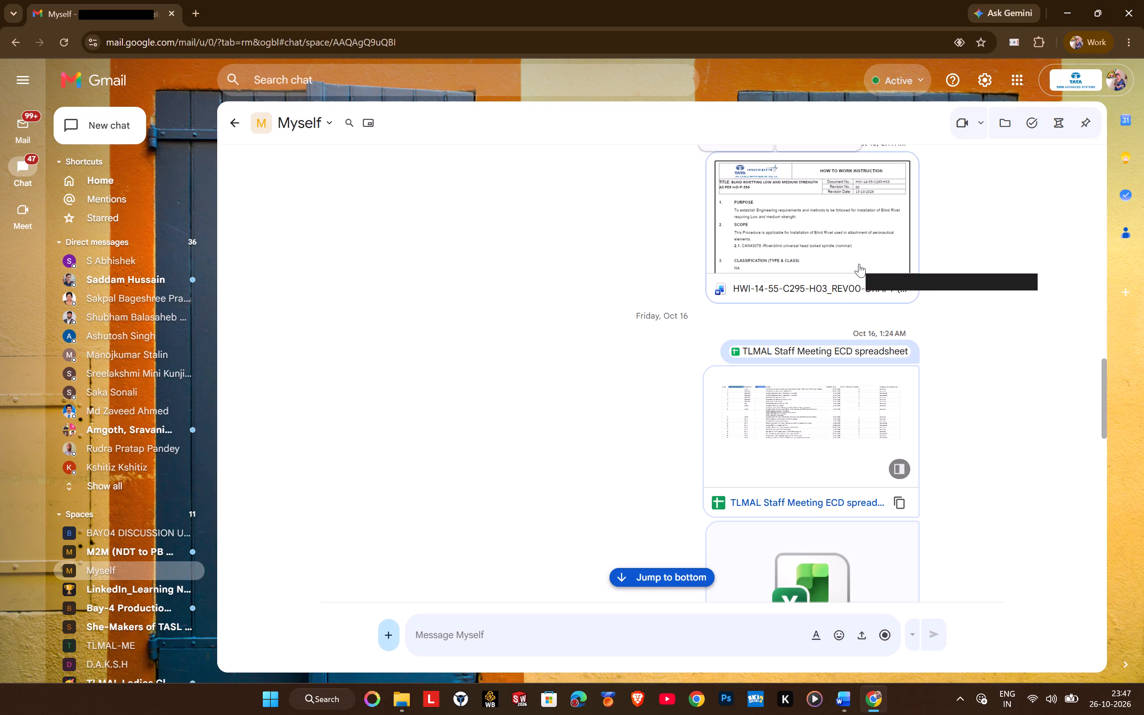
pyautogui.scroll(-2, 859, 264)
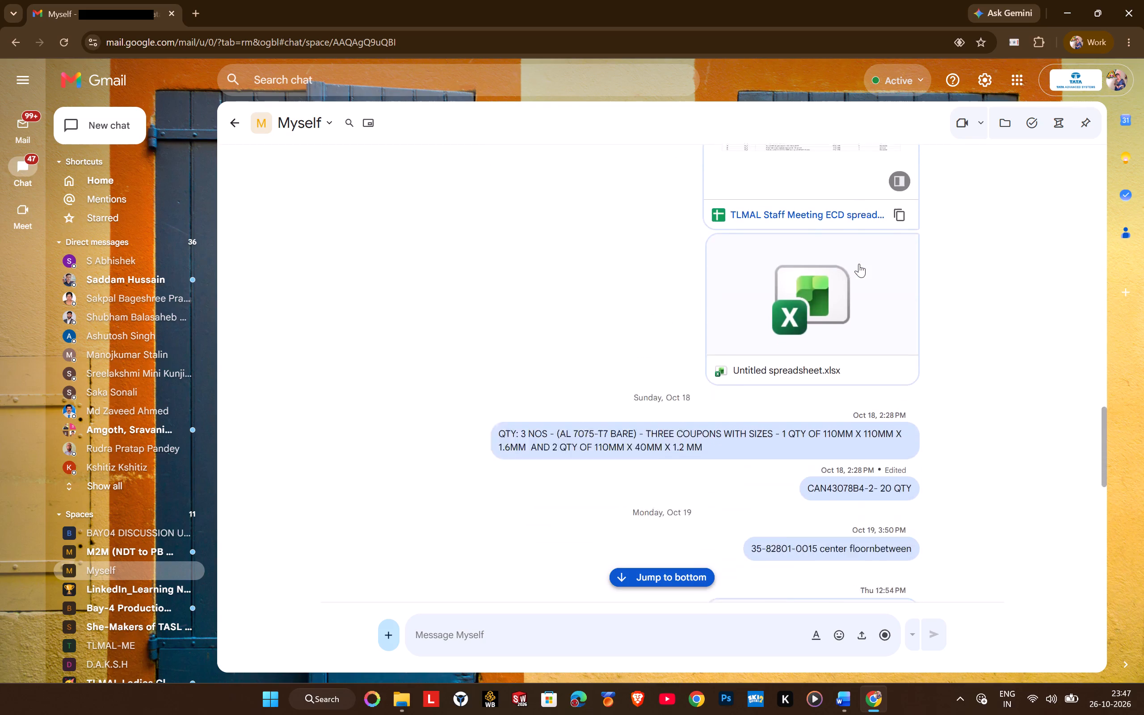
pyautogui.scroll(-1, 859, 264)
pyautogui.scroll(16, 859, 264)
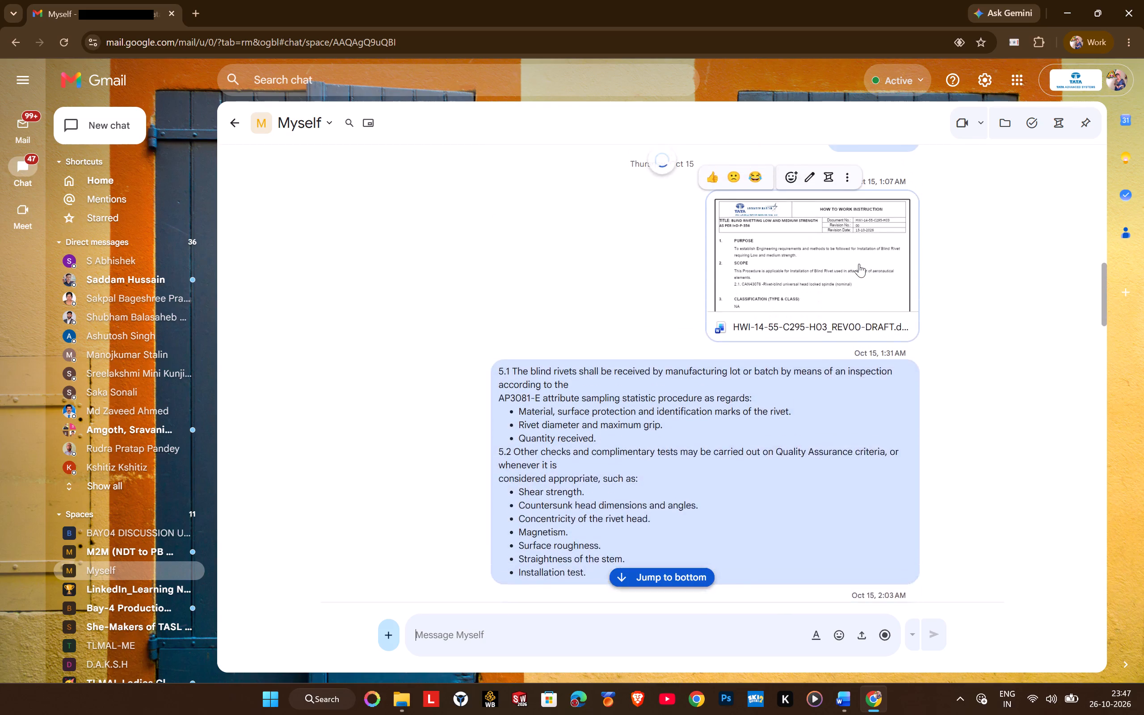
pyautogui.scroll(10, 848, 443)
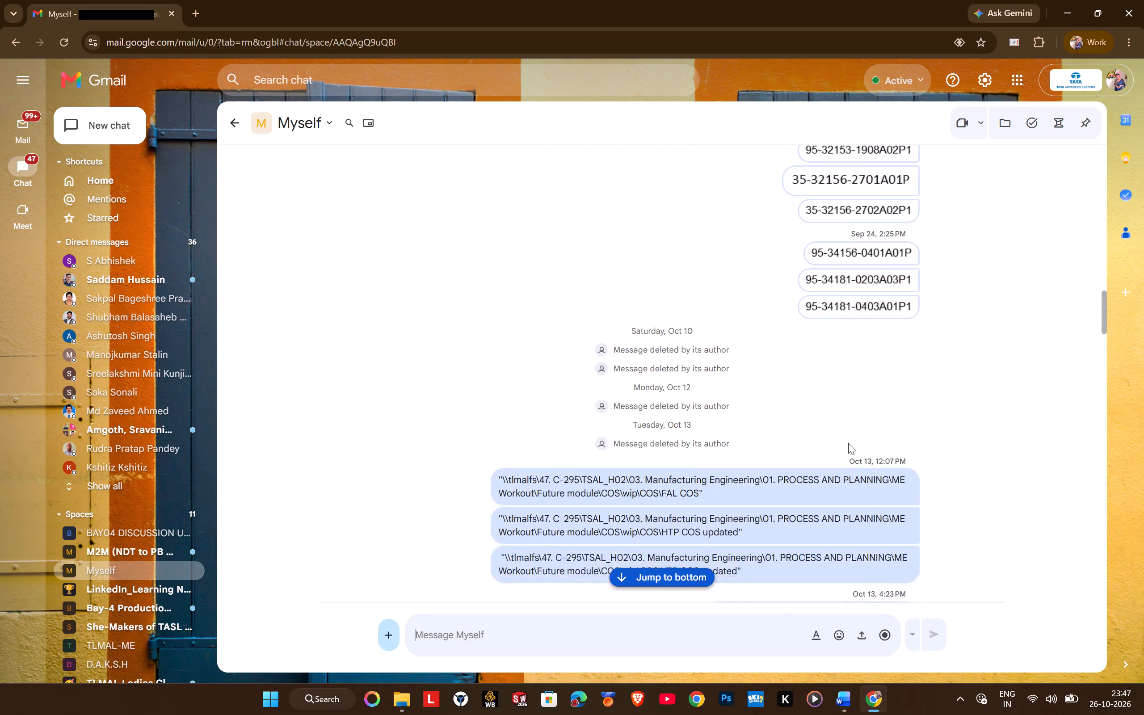
pyautogui.scroll(-11, 848, 443)
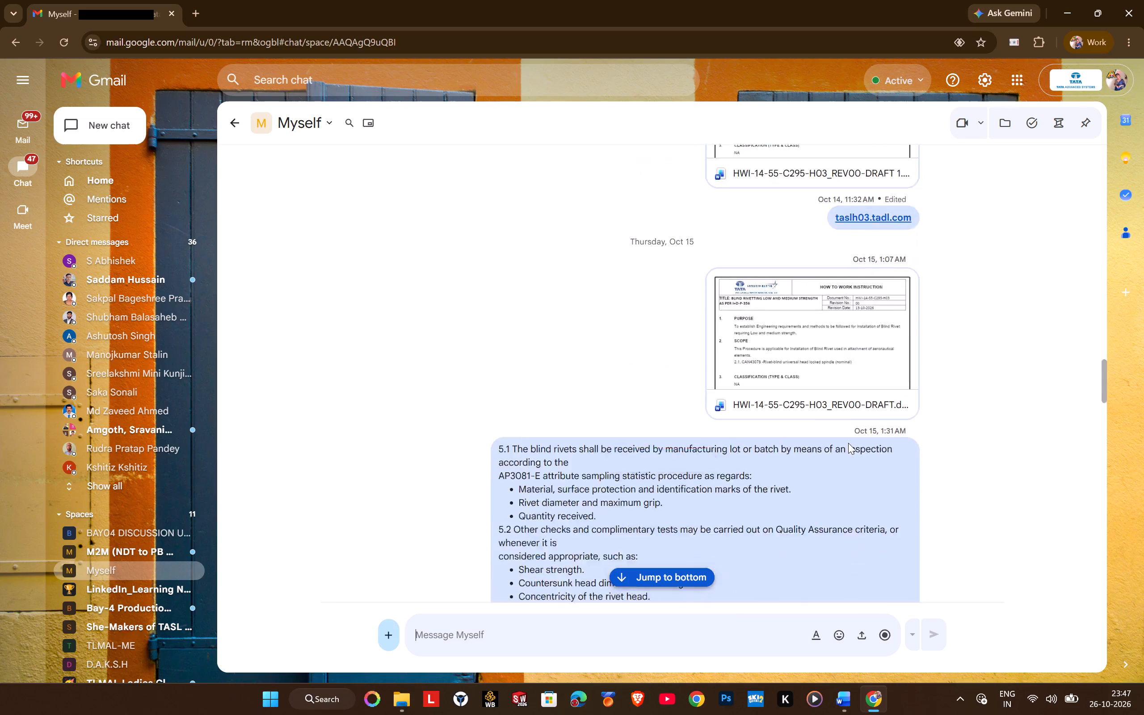
pyautogui.scroll(-16, 848, 443)
pyautogui.scroll(-6, 848, 443)
pyautogui.scroll(12, 848, 443)
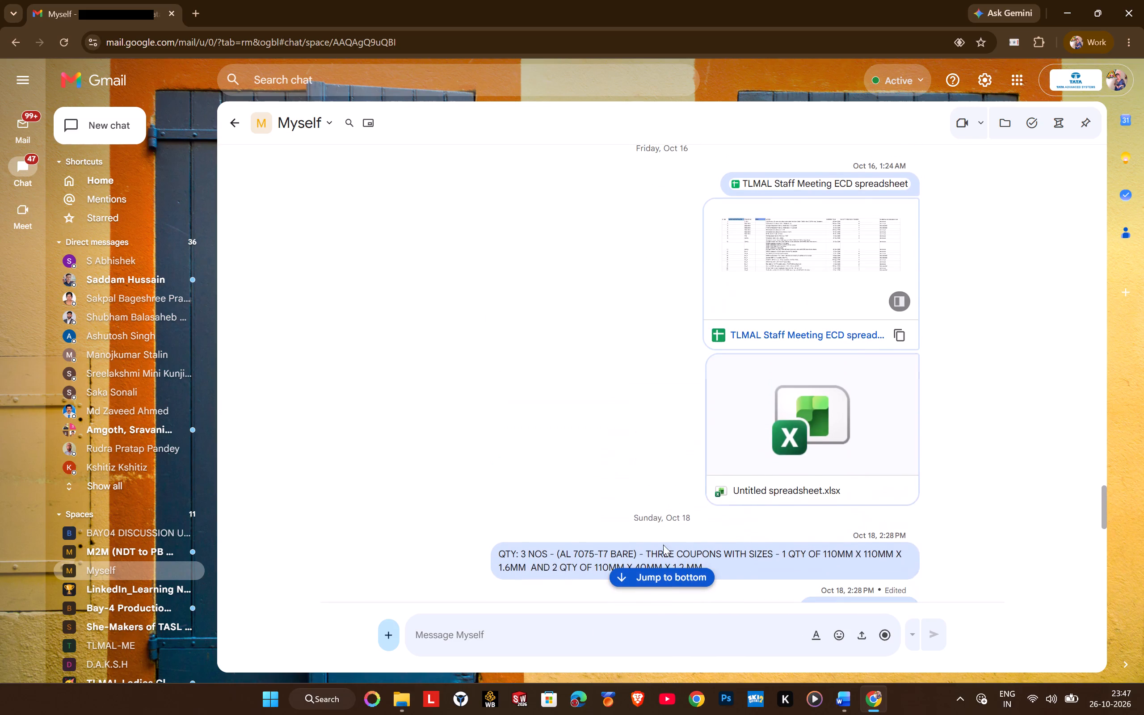
# Open the I+D-P-356.docx attachment shared on Thursday, Oct 22 in the Myself space.
pyautogui.scroll(-1, 831, 525)
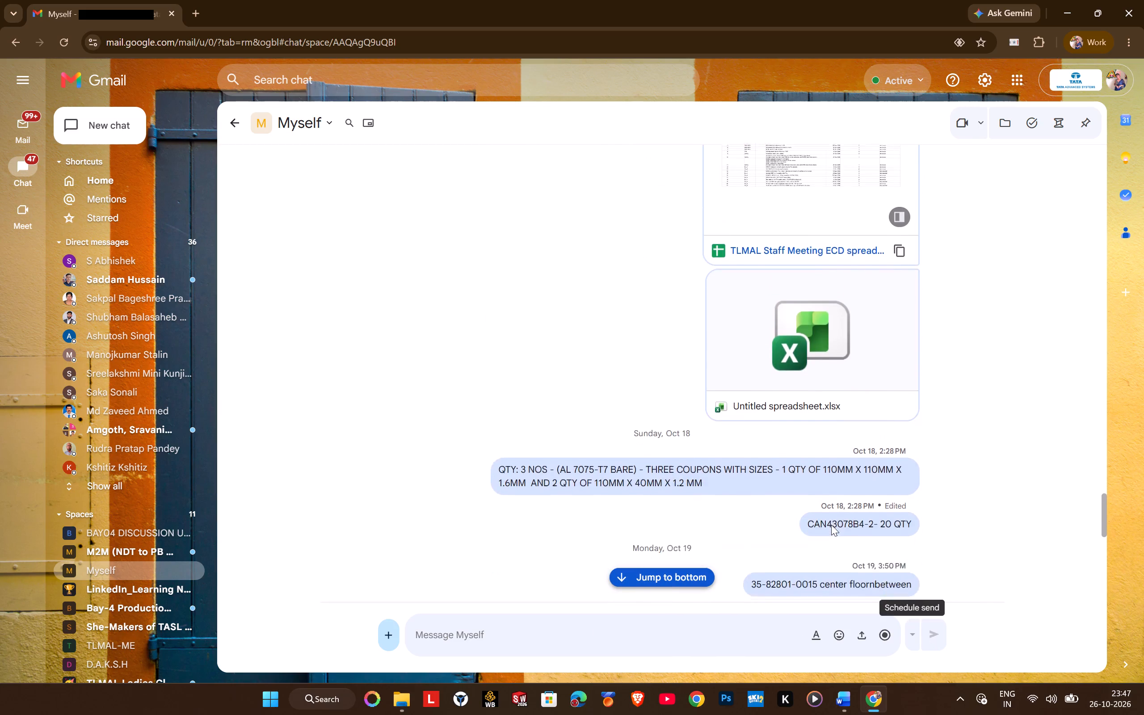
pyautogui.scroll(-5, 831, 525)
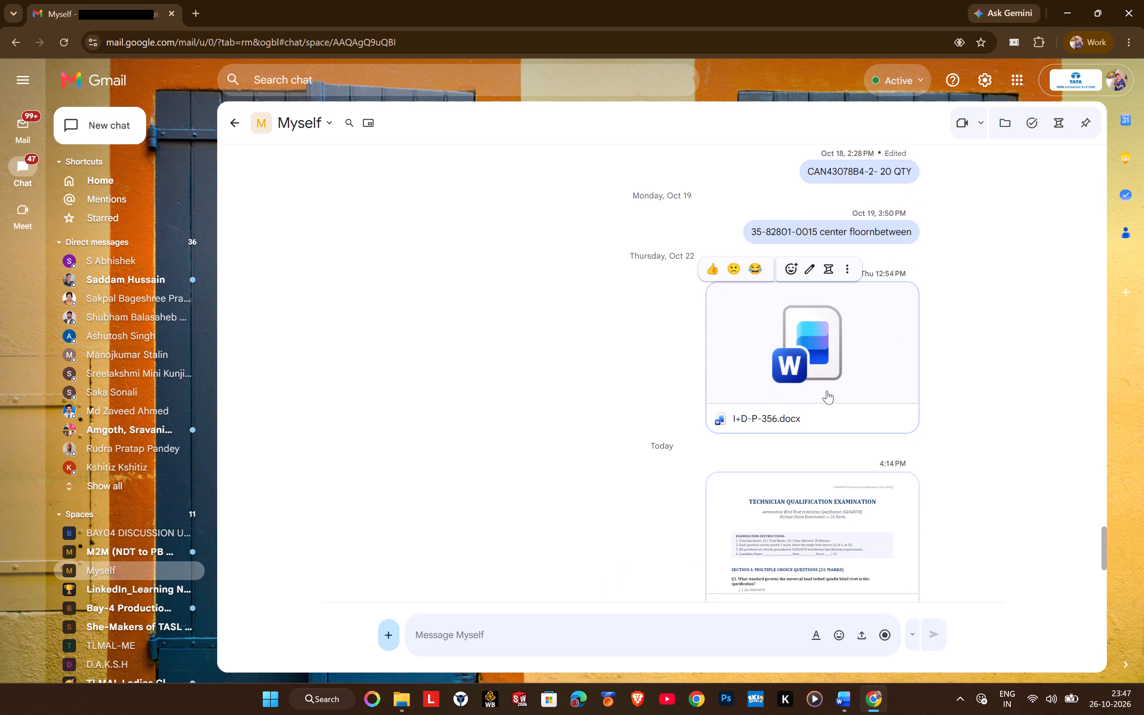
pyautogui.click(827, 391)
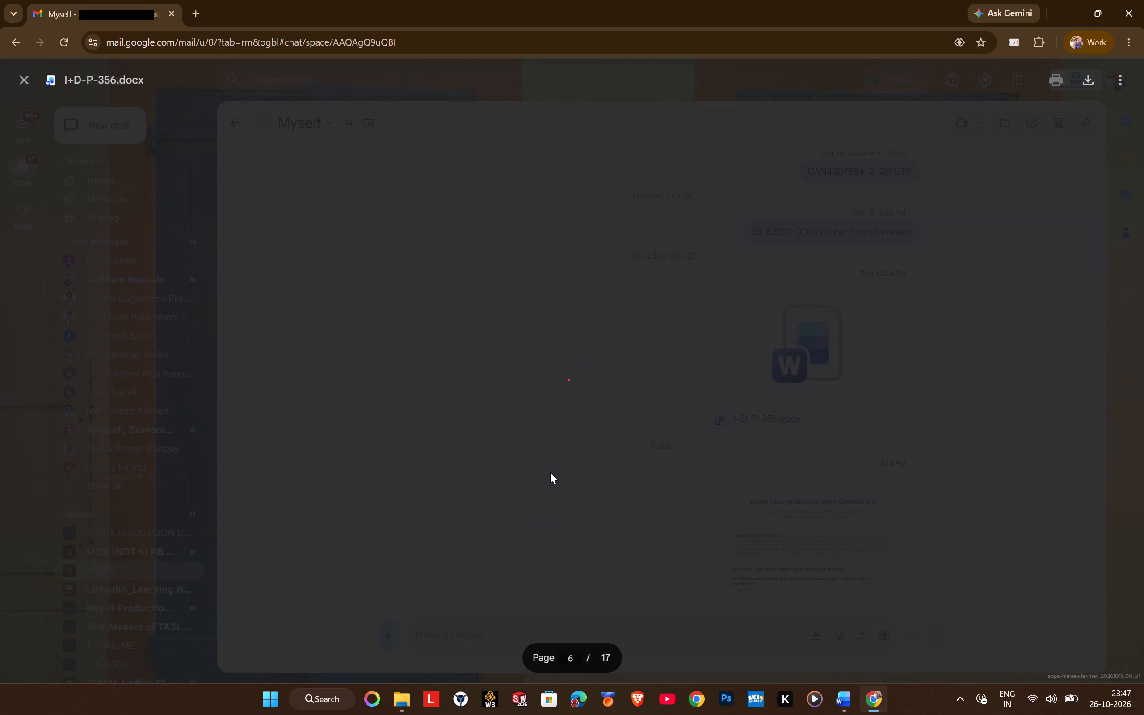
# Switch to the HWI-14-55-C295-H03 Rev 00 Draft in Word and examine the designation section and the grip tolerance tables.
pyautogui.hotkey('alt', 'Tab')
pyautogui.scroll(1, 700, 412)
pyautogui.scroll(-1, 700, 412)
pyautogui.scroll(1, 700, 412)
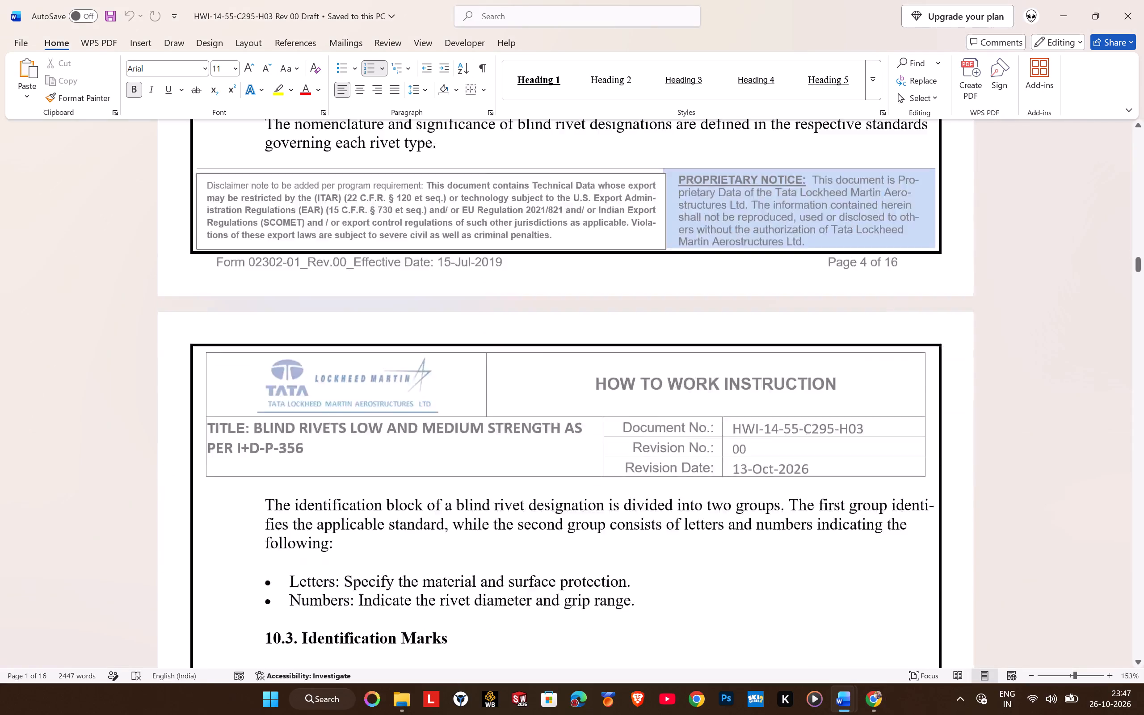
pyautogui.scroll(3, 700, 412)
pyautogui.scroll(5, 489, 517)
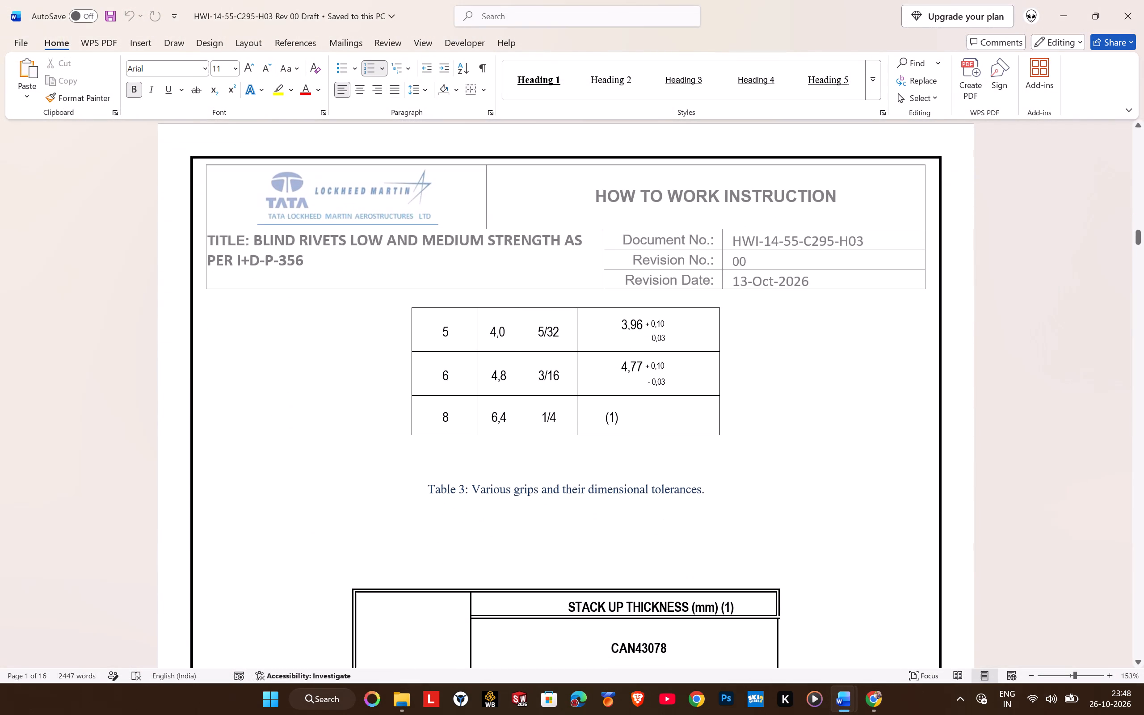
pyautogui.scroll(-5, 618, 498)
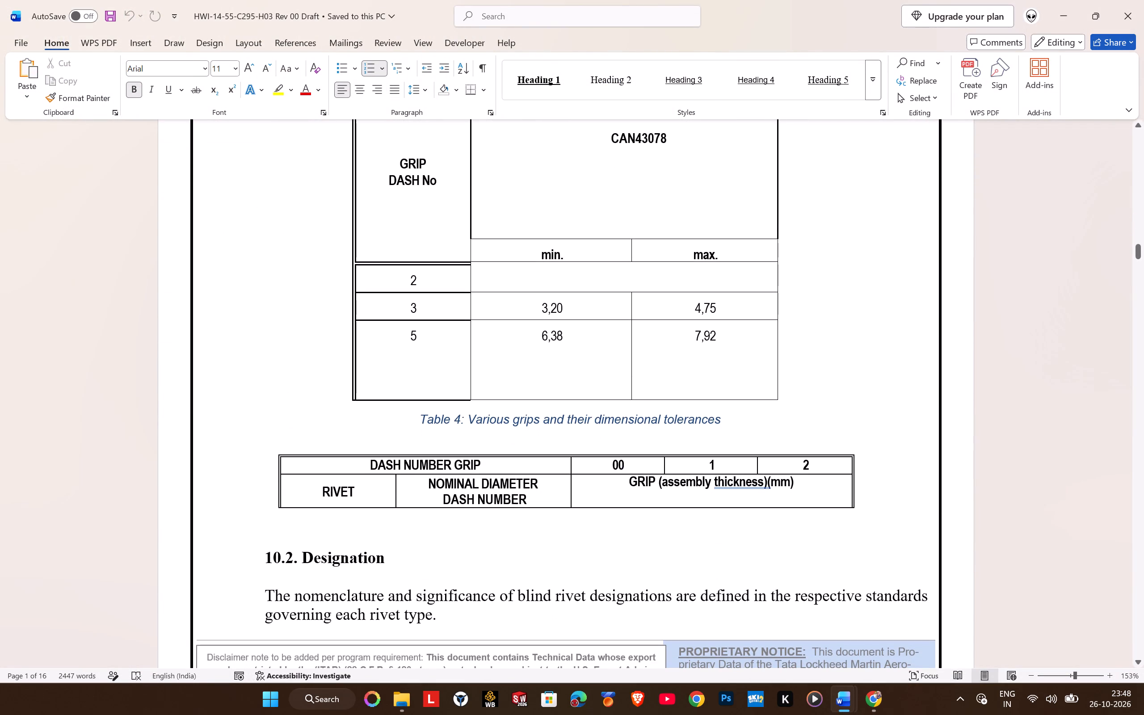
pyautogui.scroll(-5, 483, 497)
pyautogui.scroll(6, 483, 497)
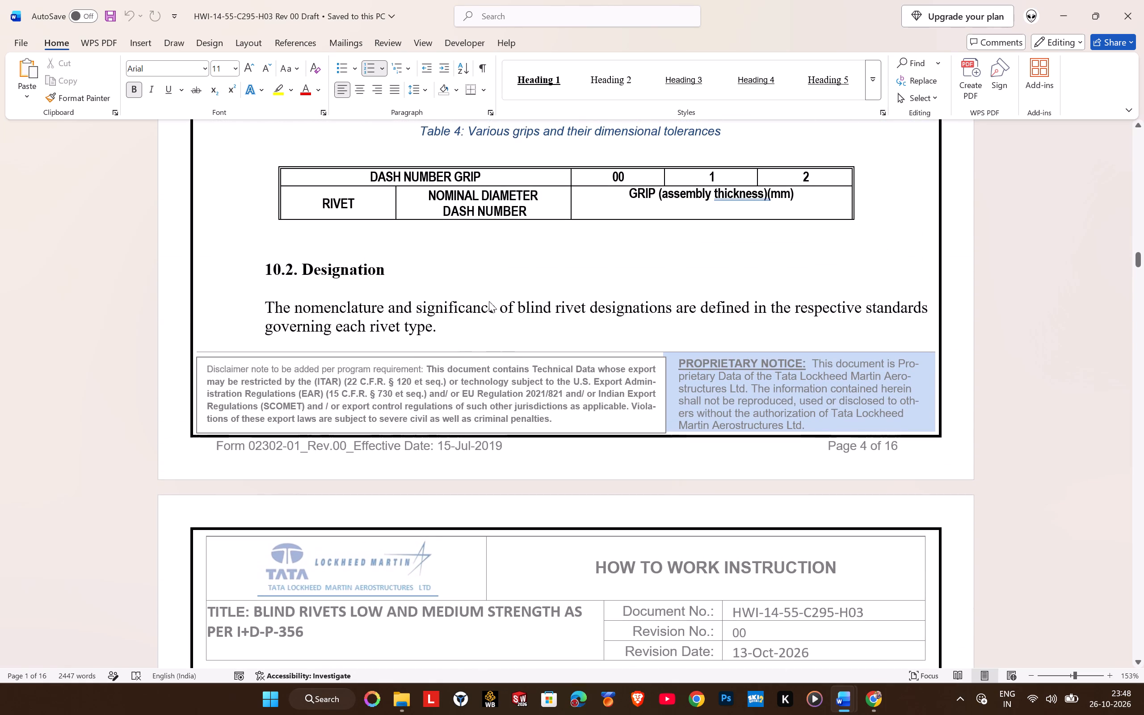
pyautogui.scroll(5, 414, 236)
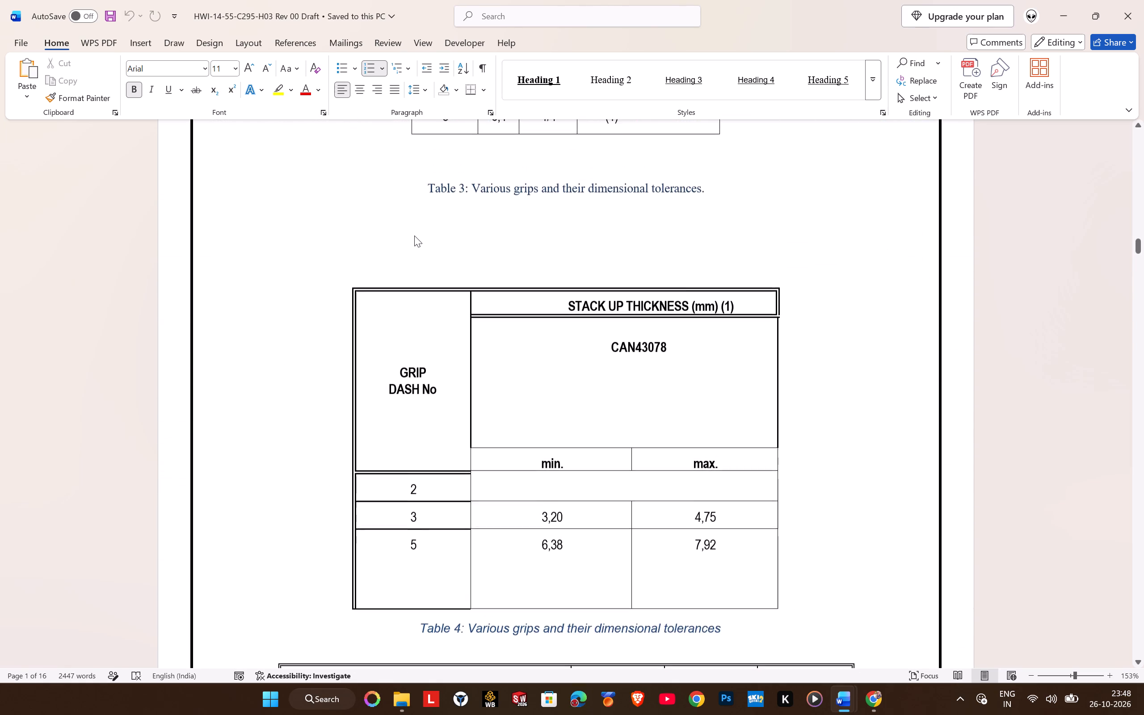
pyautogui.scroll(9, 414, 236)
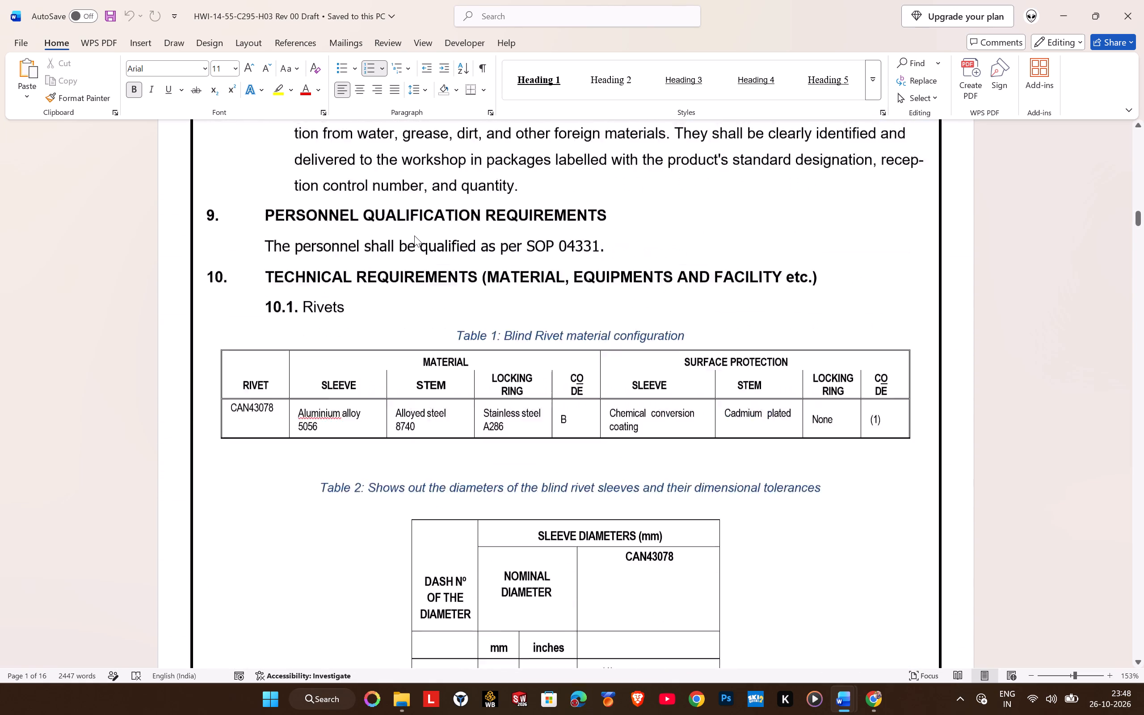
pyautogui.scroll(10, 414, 236)
pyautogui.scroll(-2, 414, 236)
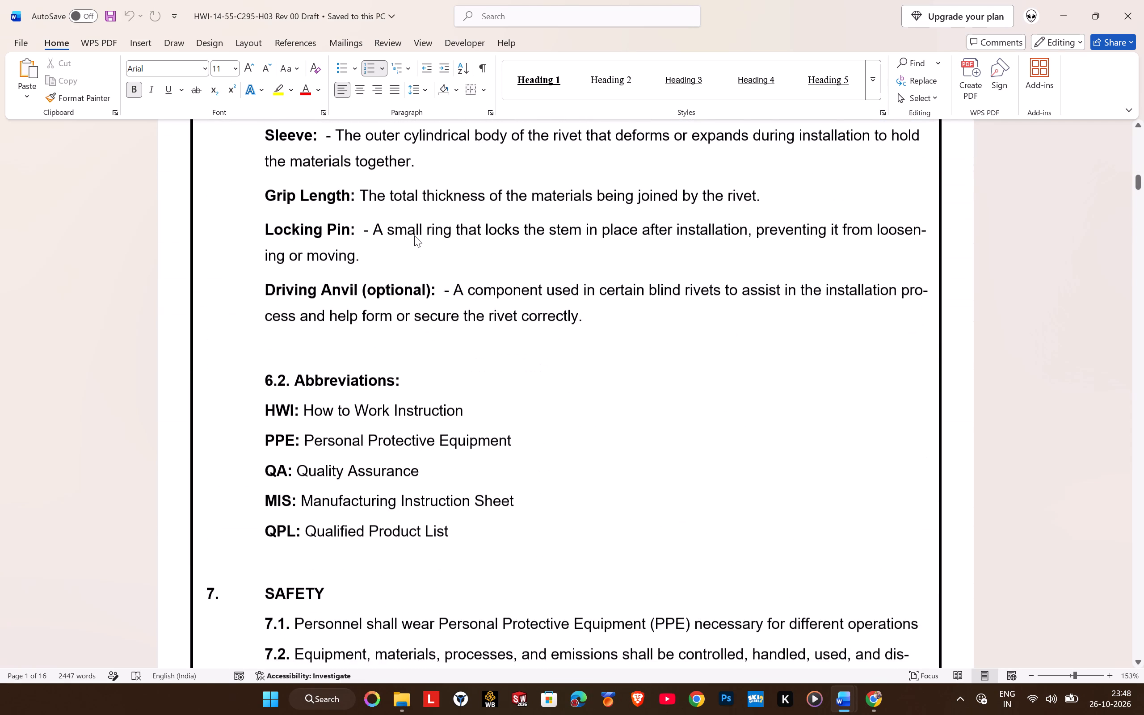
pyautogui.scroll(6, 278, 472)
pyautogui.scroll(5, 289, 289)
pyautogui.scroll(-2, 289, 289)
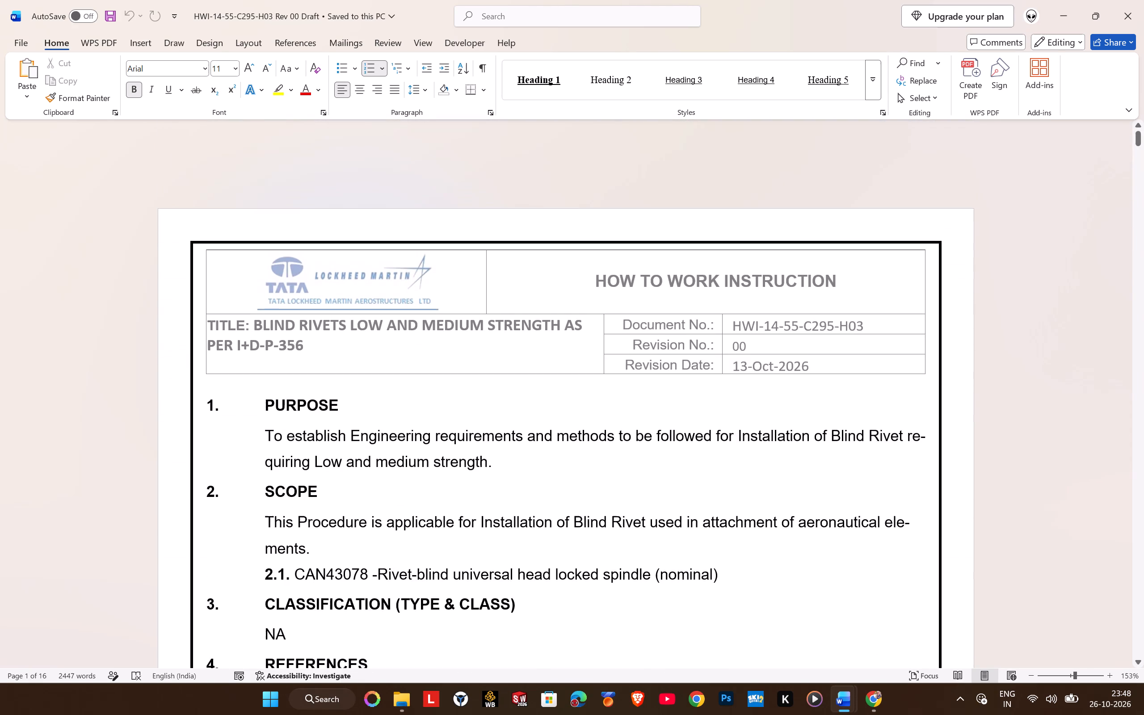
pyautogui.scroll(-7, 289, 289)
pyautogui.scroll(1, 289, 289)
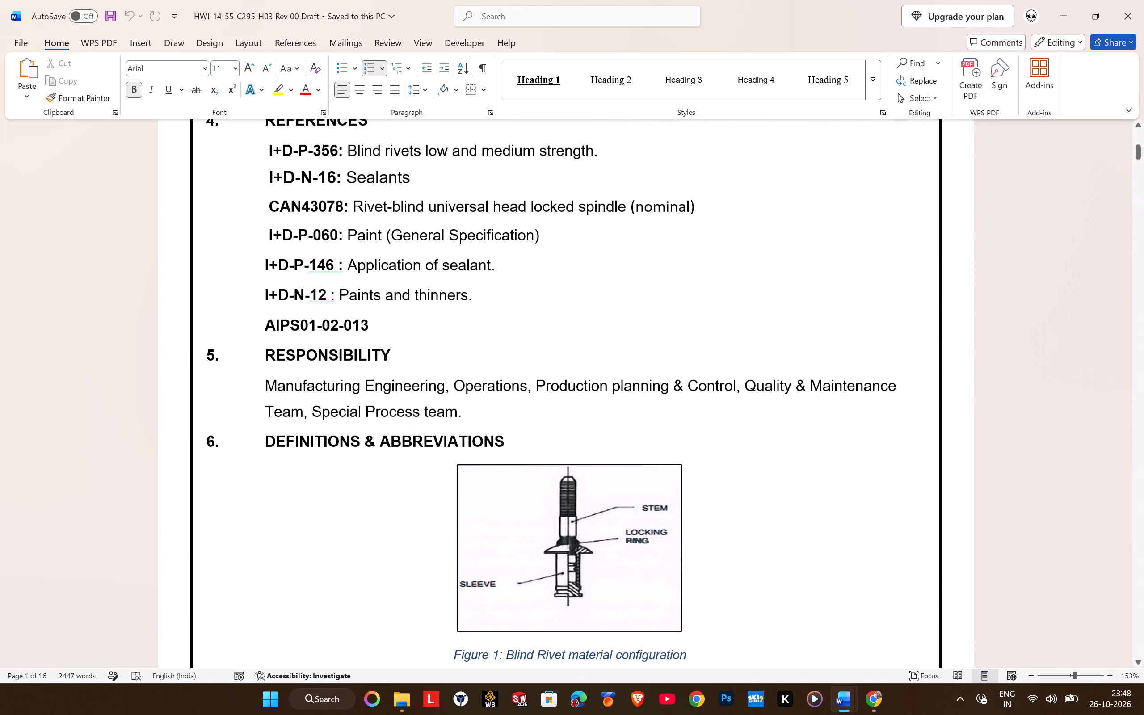
pyautogui.moveTo(383, 325); pyautogui.dragTo(314, 322)
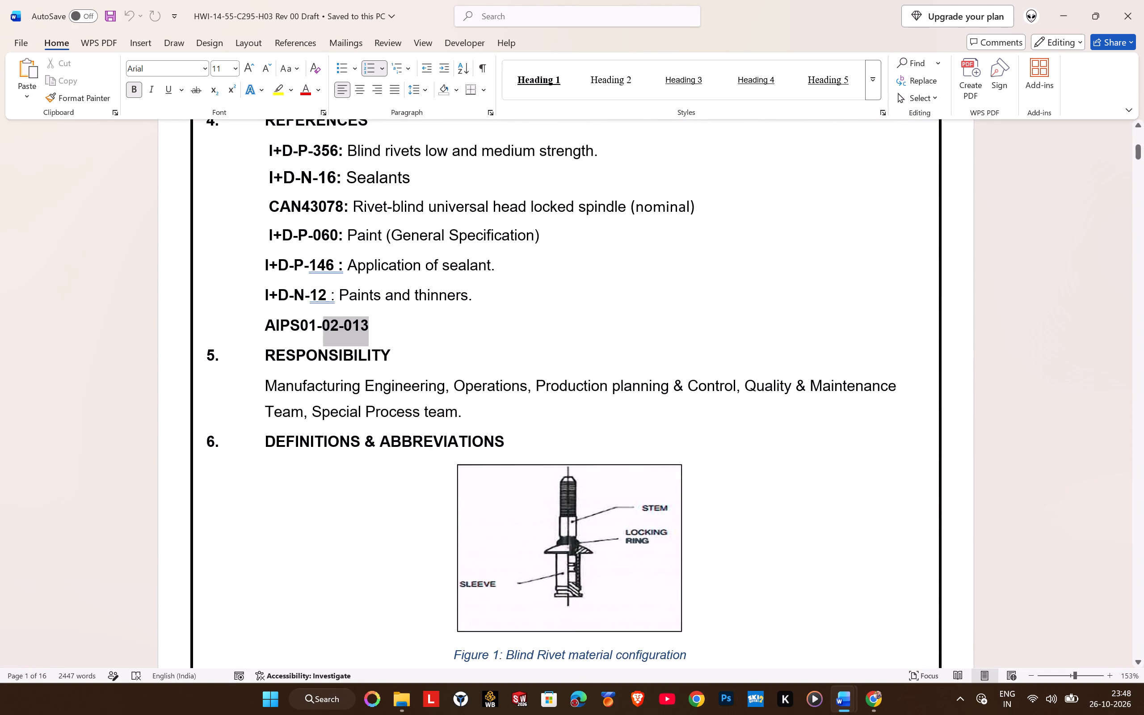
# Examine the HWI-14-55-C295-H03 draft from the AIPS01-02-013 reference through section 10.3 Identification Marks and Figure 2.
pyautogui.moveTo(314, 322); pyautogui.dragTo(284, 325)
pyautogui.click(417, 336)
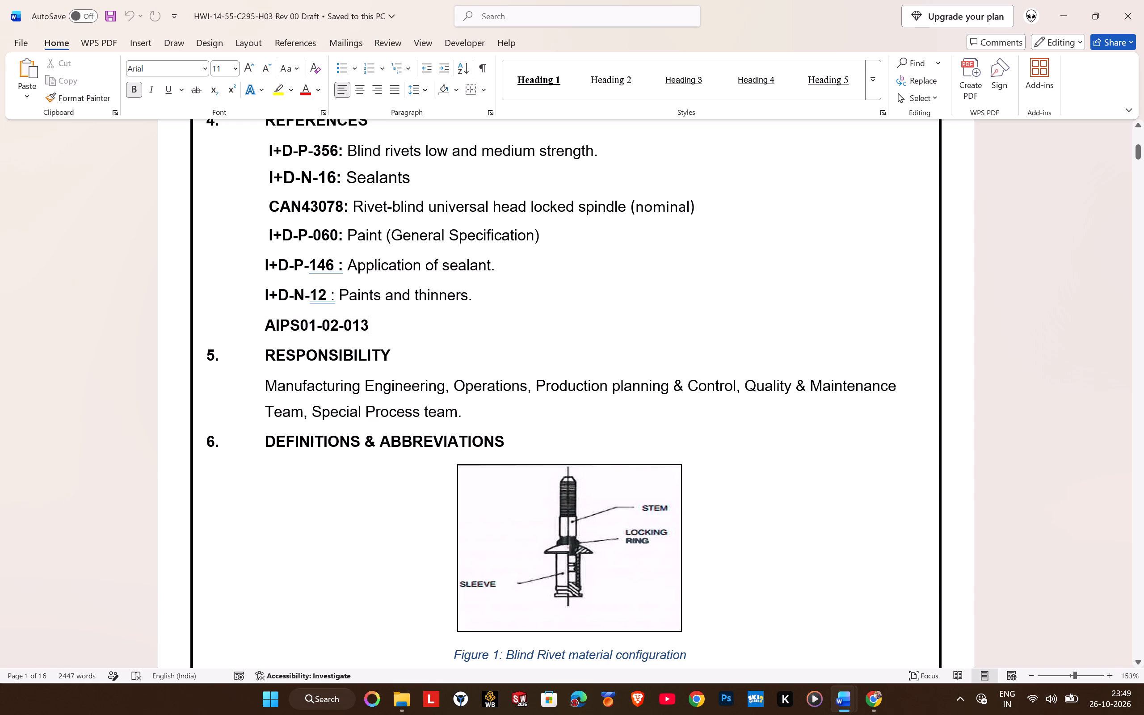
pyautogui.scroll(-1, 392, 327)
pyautogui.scroll(6, 392, 327)
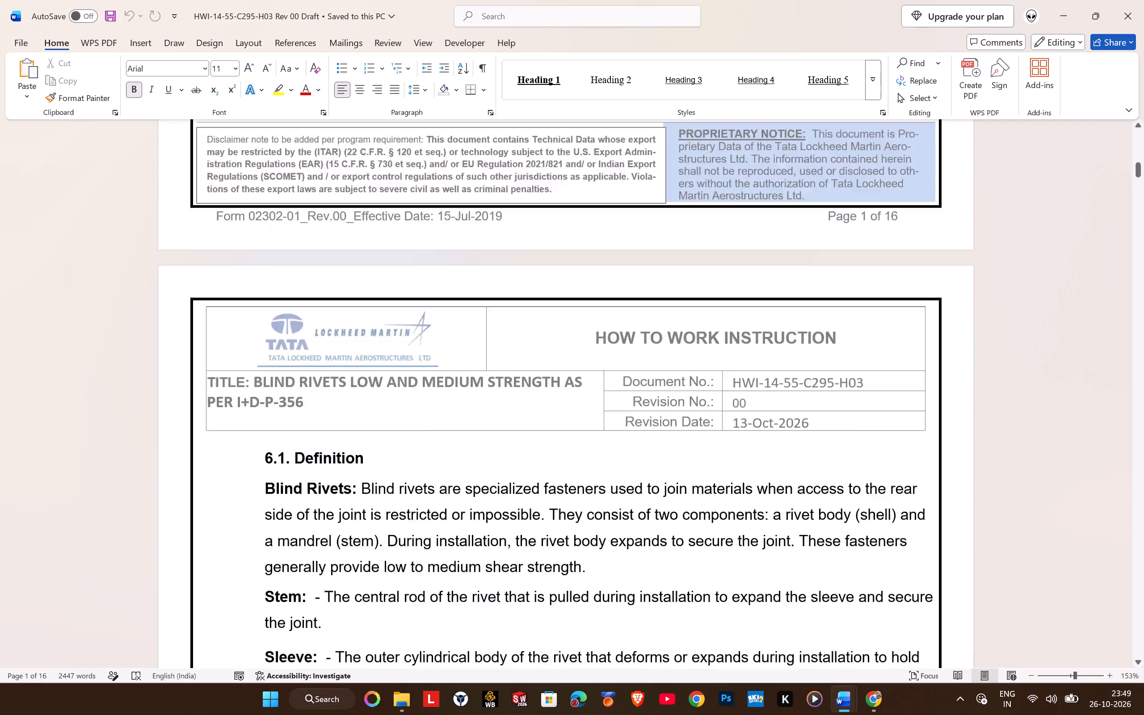
pyautogui.scroll(2, 392, 327)
pyautogui.scroll(-18, 392, 327)
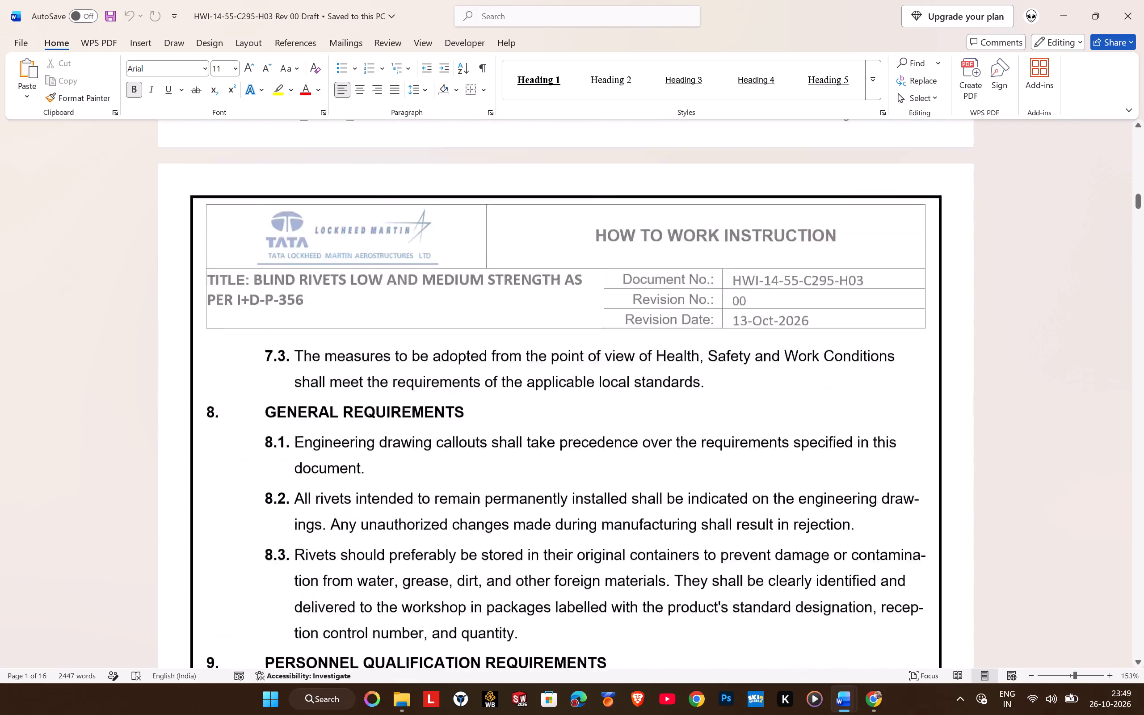
pyautogui.scroll(-20, 392, 327)
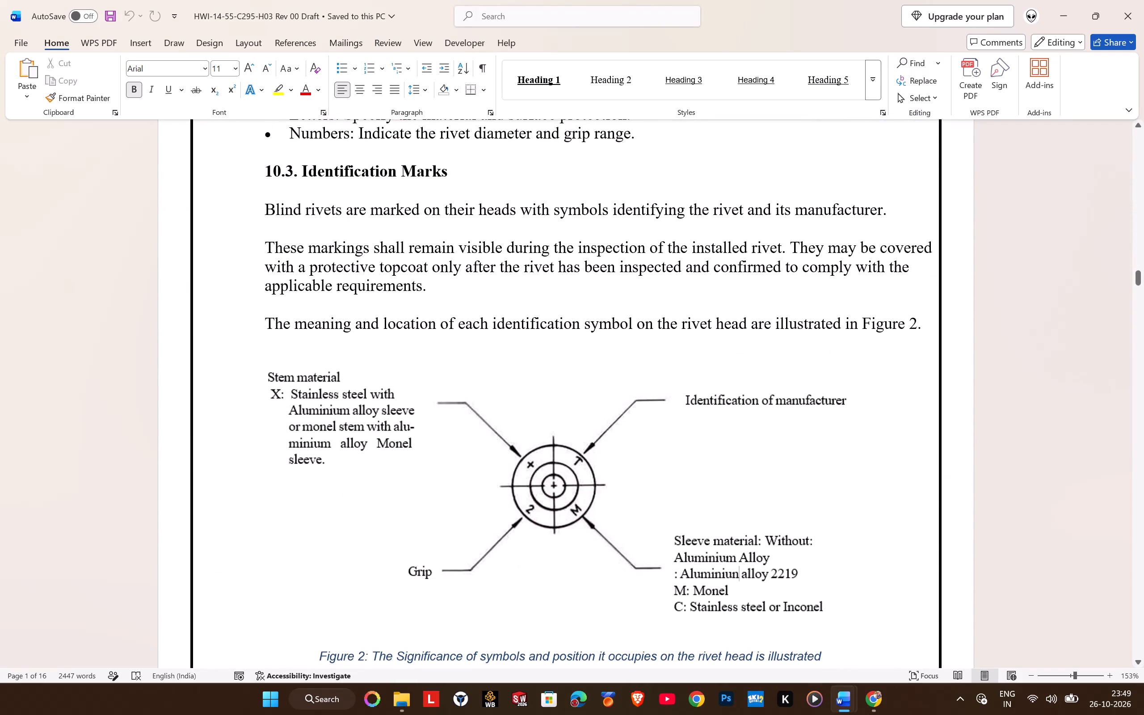
# Switch to Gmail in Chrome and download the I+D-P-356.docx specification from the Myself chat space.
pyautogui.hotkey('alt', 'Tab')
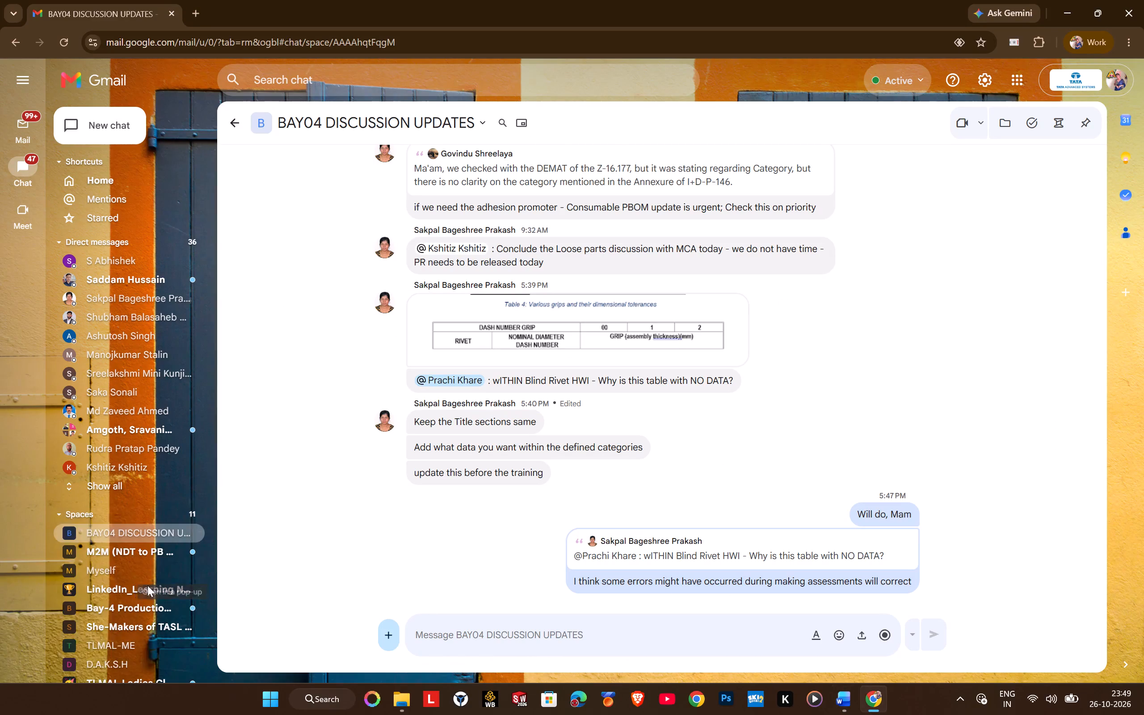
pyautogui.click(121, 573)
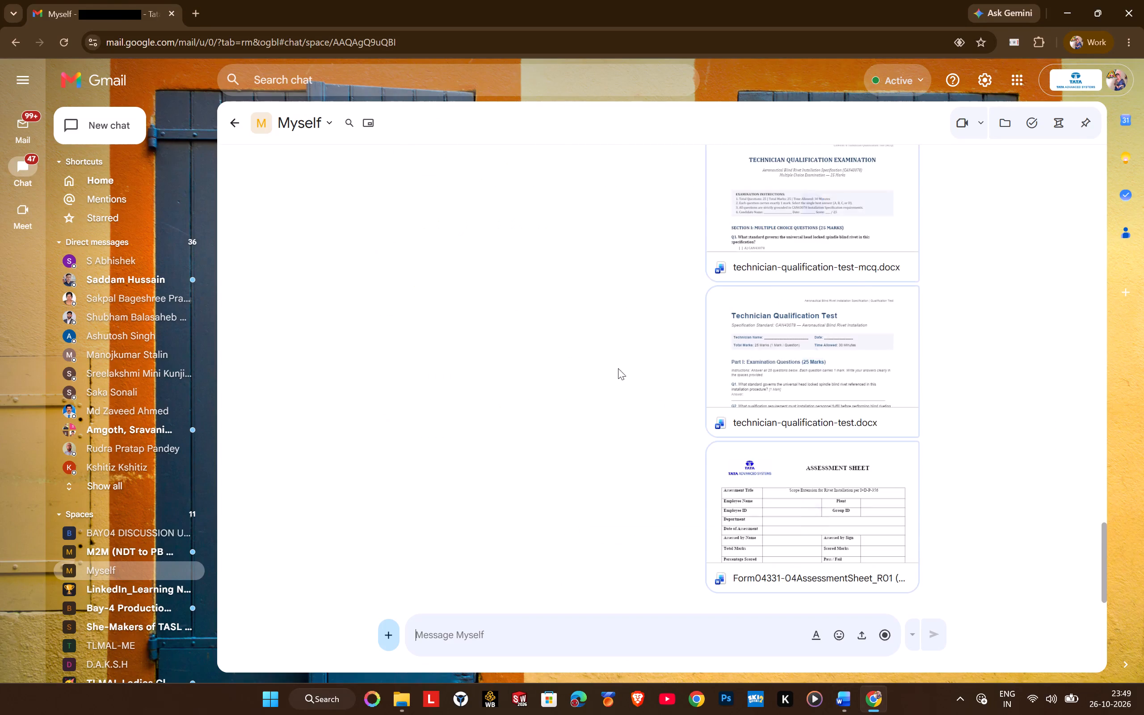
pyautogui.scroll(3, 716, 374)
pyautogui.click(785, 293)
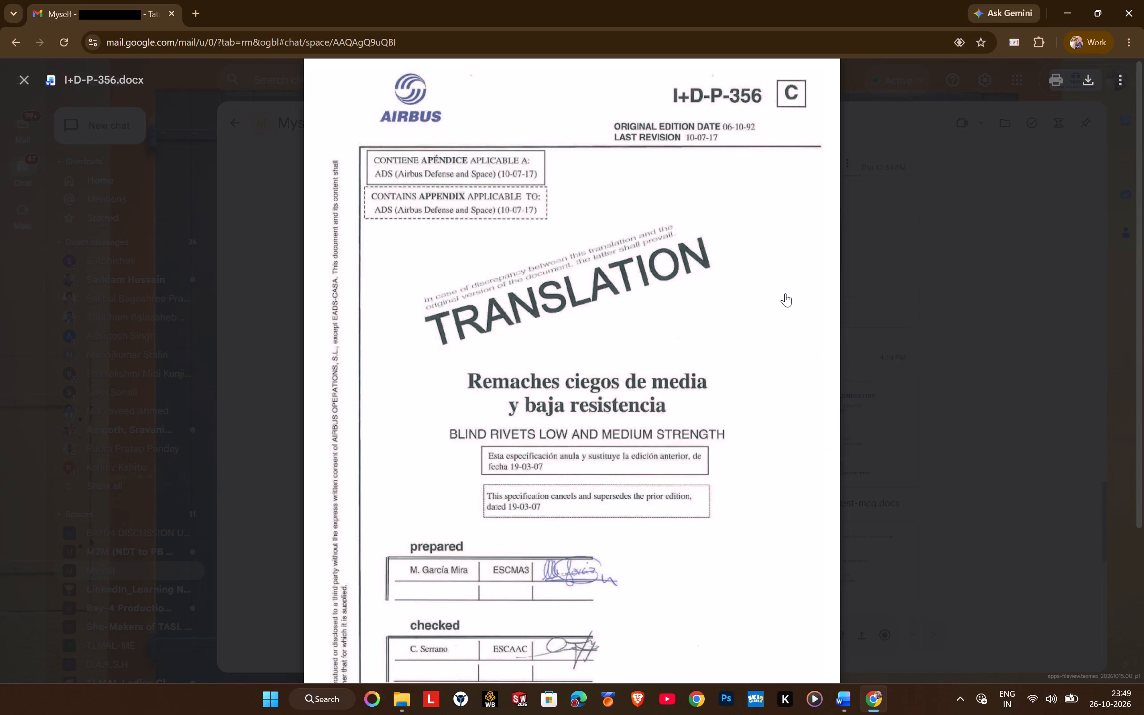
pyautogui.click(1089, 70)
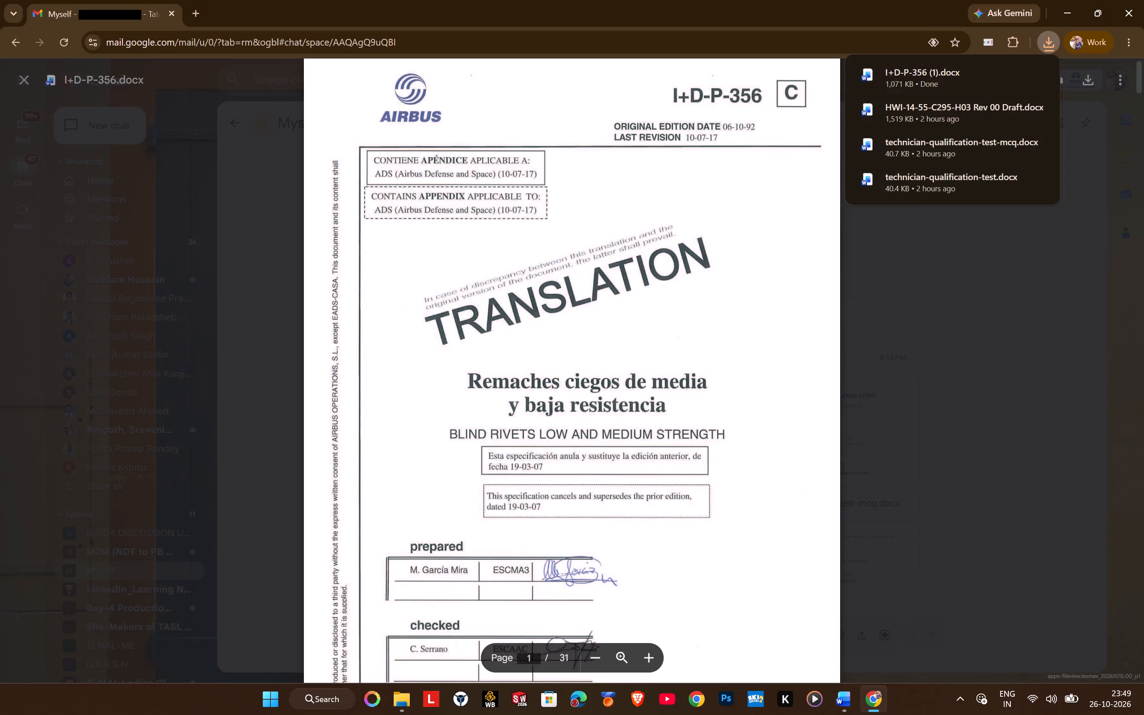
pyautogui.scroll(1, 714, 555)
pyautogui.click(1005, 371)
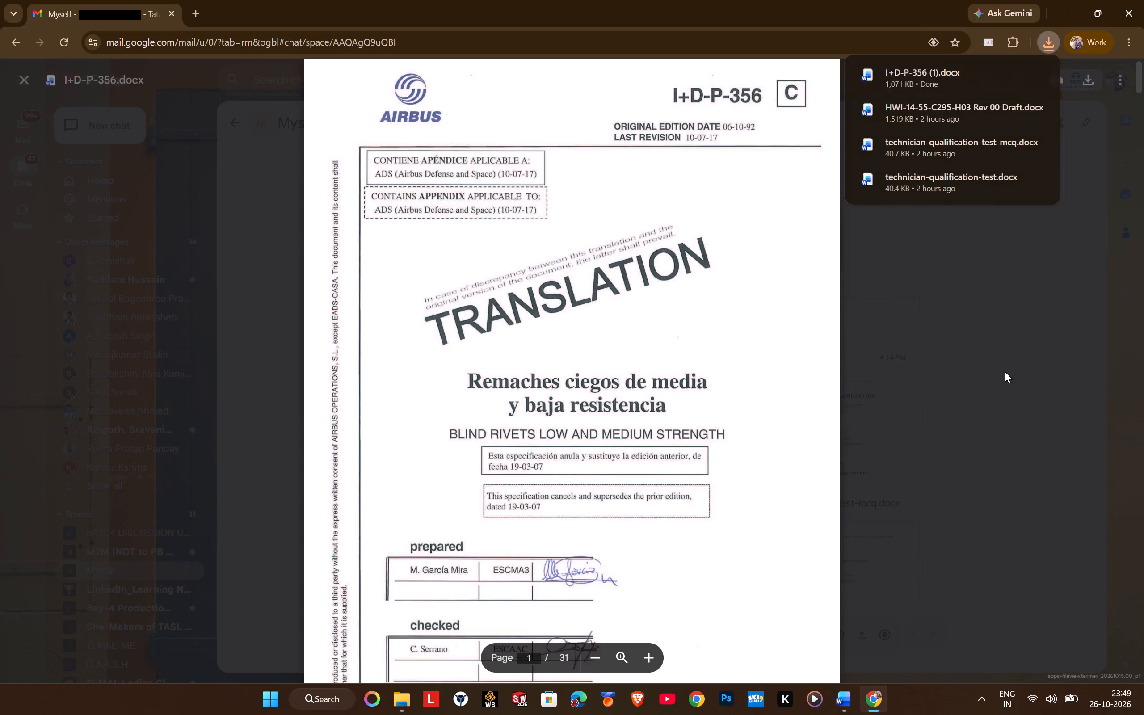
pyautogui.scroll(-16, 730, 513)
pyautogui.scroll(3, 702, 418)
# Return to the HWI-14-55-C295-H03 draft in Word and examine sections 1 to 10.1, including the references, definitions, general requirements and Tables 1 and 2.
pyautogui.click(1068, 0)
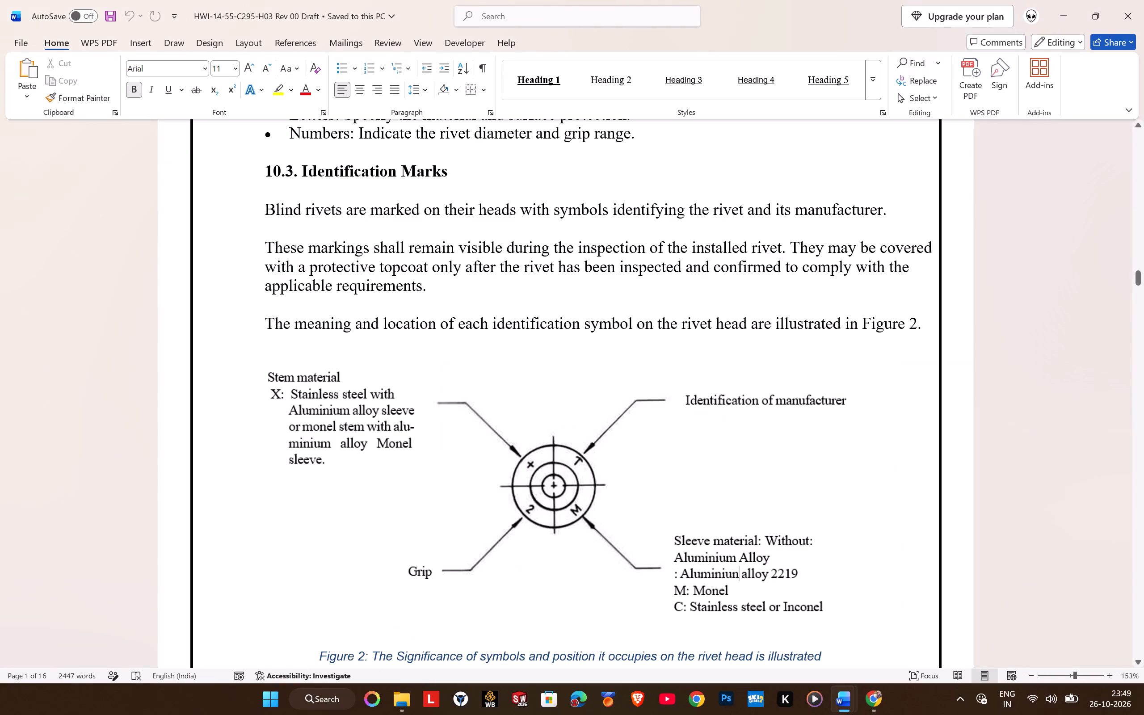
pyautogui.scroll(20, 479, 334)
pyautogui.scroll(8, 479, 334)
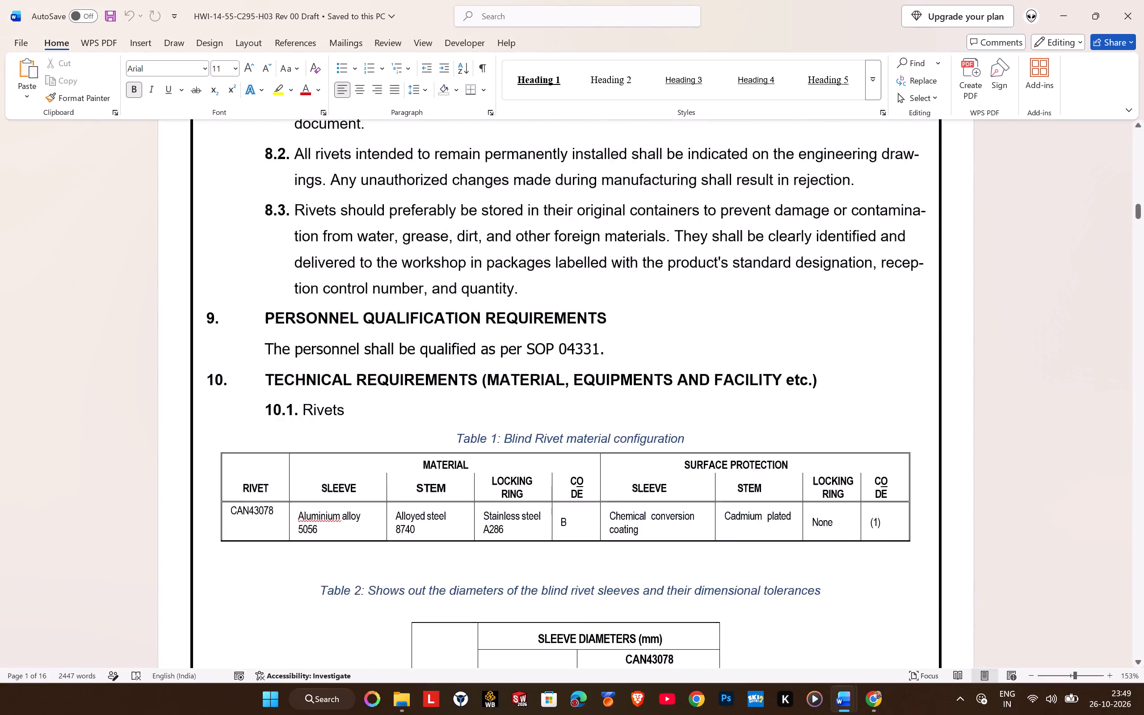
pyautogui.scroll(20, 477, 315)
pyautogui.scroll(12, 477, 315)
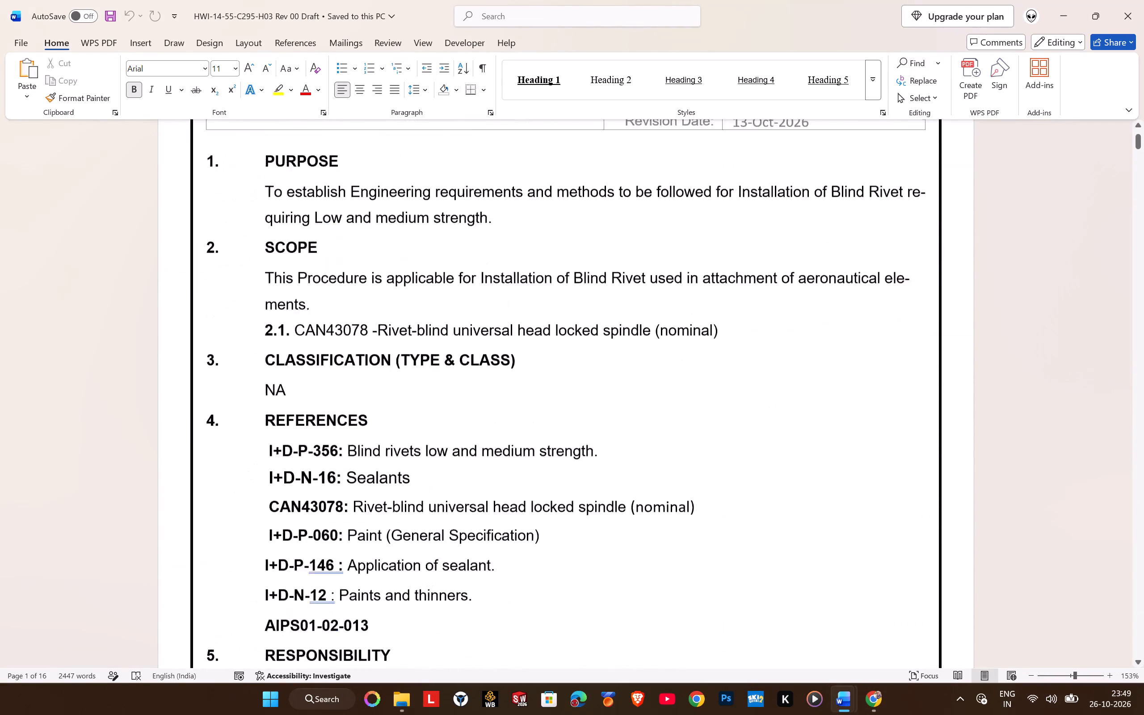
pyautogui.scroll(5, 477, 311)
pyautogui.scroll(-8, 477, 311)
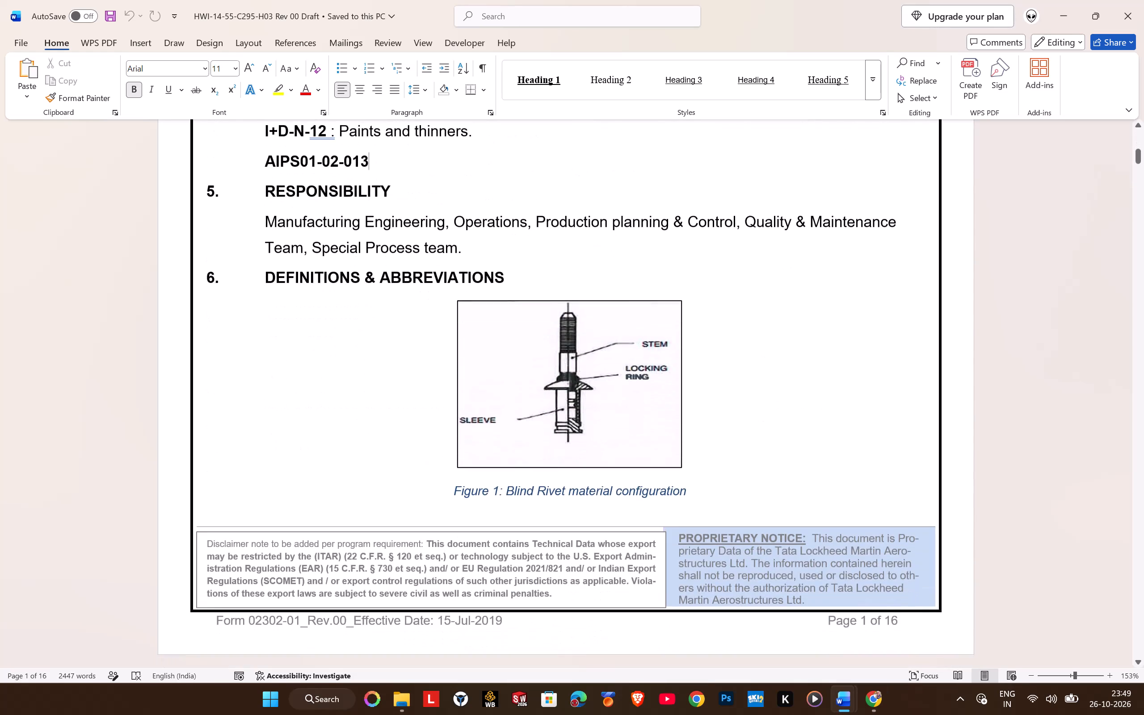
pyautogui.scroll(-9, 477, 310)
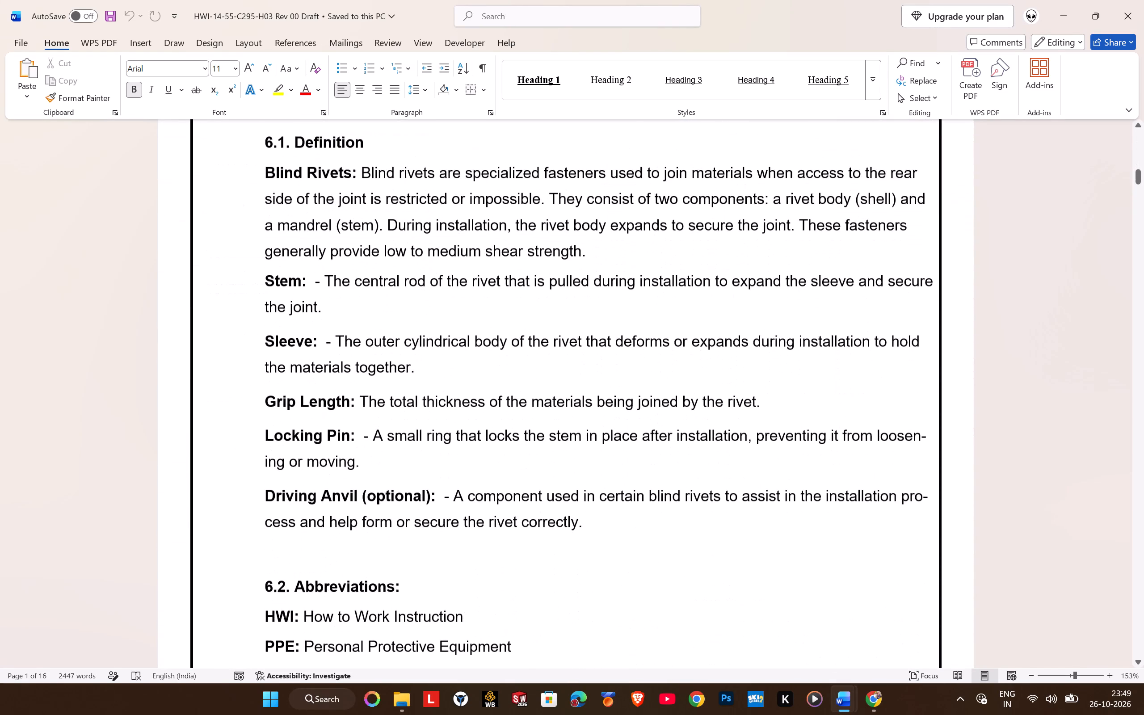
pyautogui.scroll(-3, 477, 310)
pyautogui.scroll(4, 477, 310)
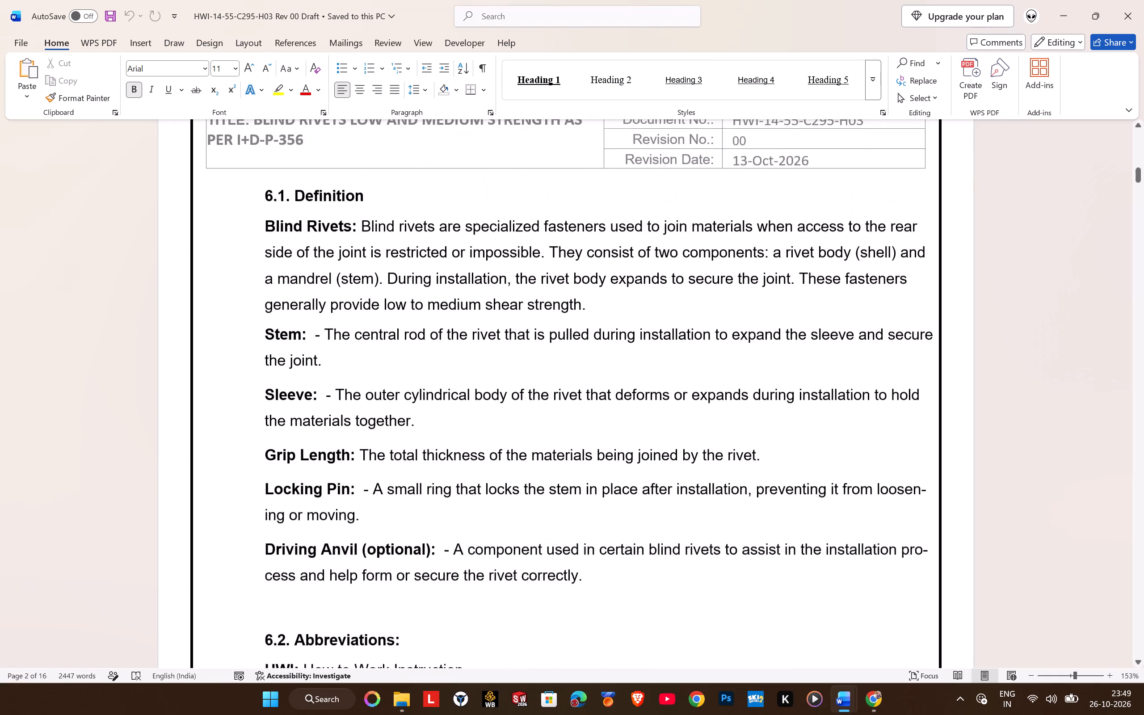
pyautogui.scroll(-8, 477, 310)
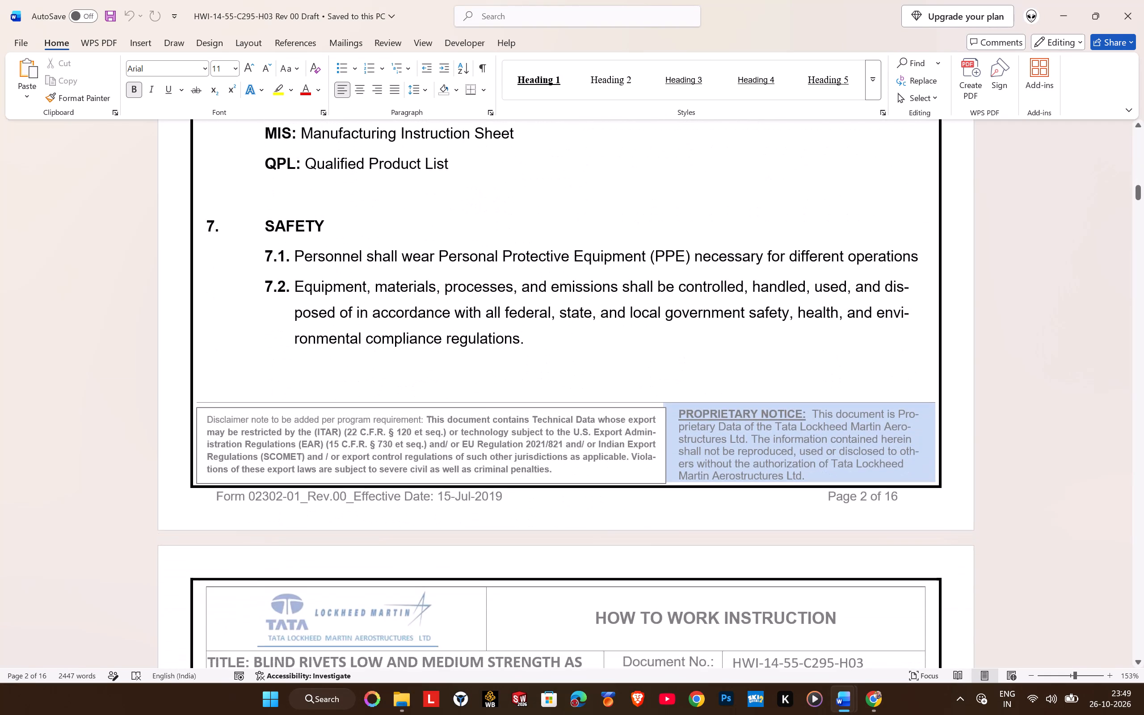
pyautogui.scroll(-6, 477, 310)
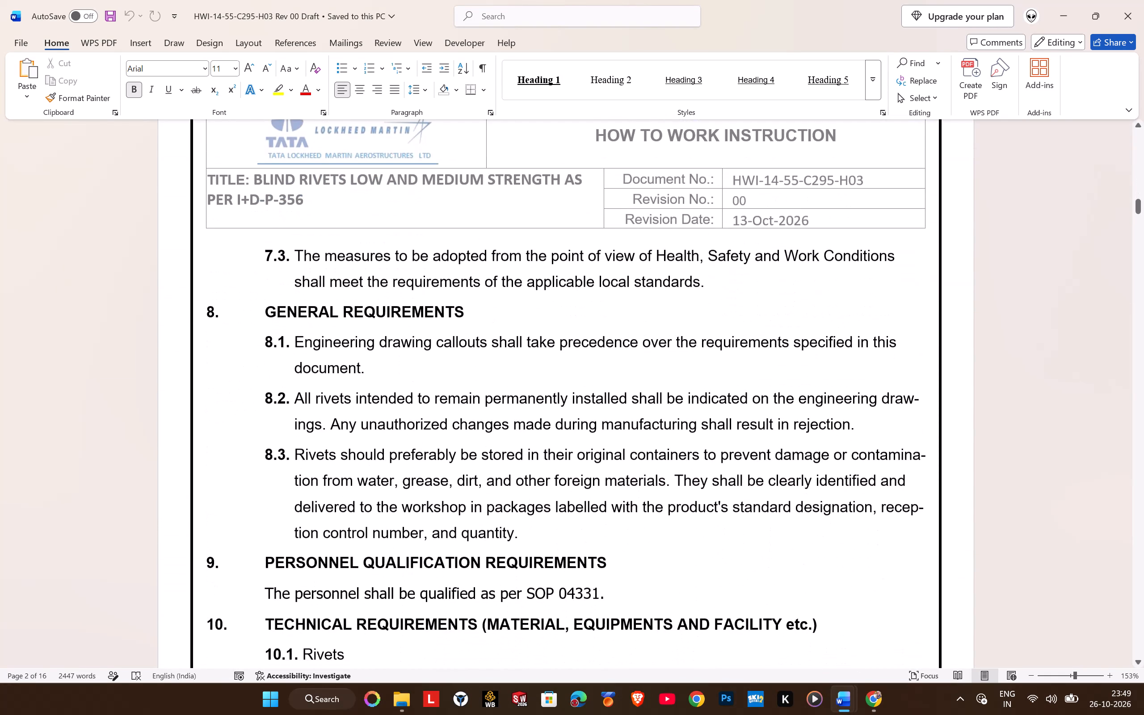
pyautogui.scroll(-5, 477, 310)
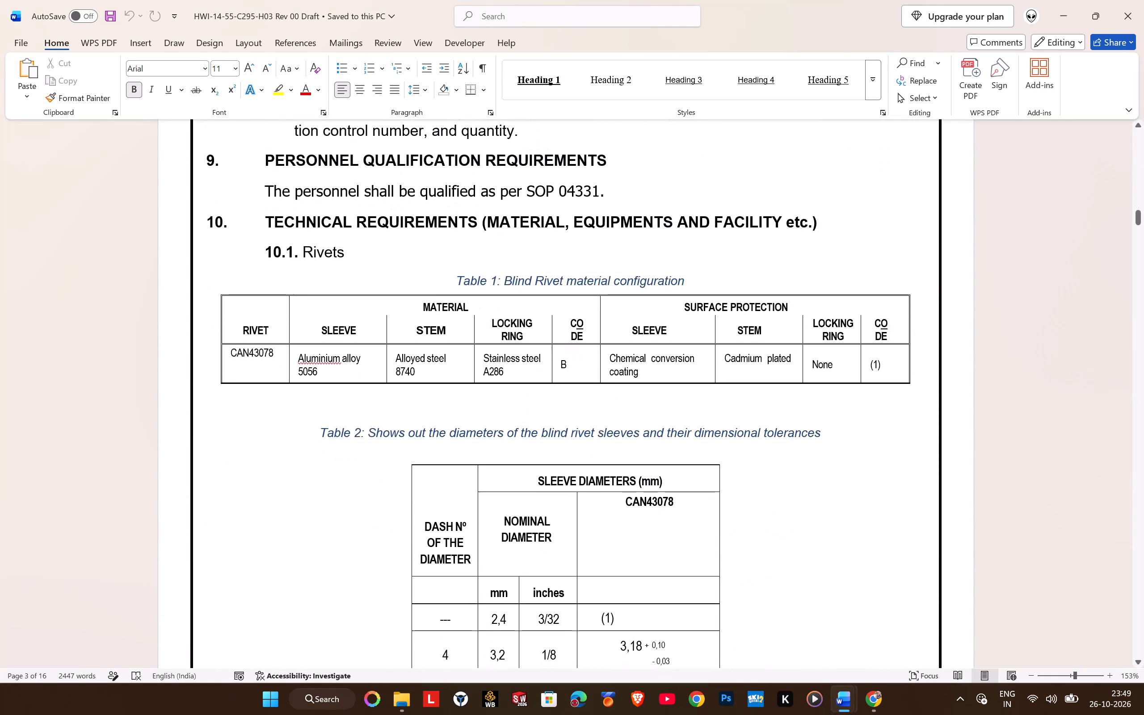
# Delete the blank lines between Table 1 and the Table 2 caption in section 10.1.
pyautogui.scroll(-1, 477, 310)
pyautogui.click(497, 322)
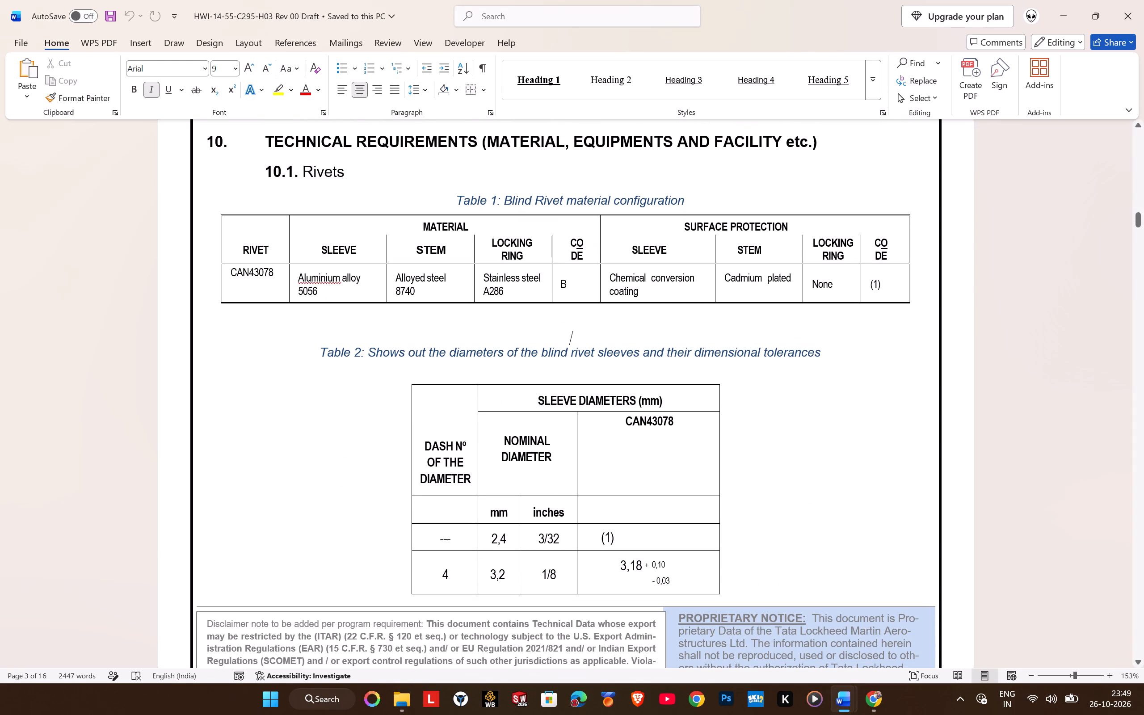
pyautogui.press('BackSpace')
pyautogui.press('BackSpace')
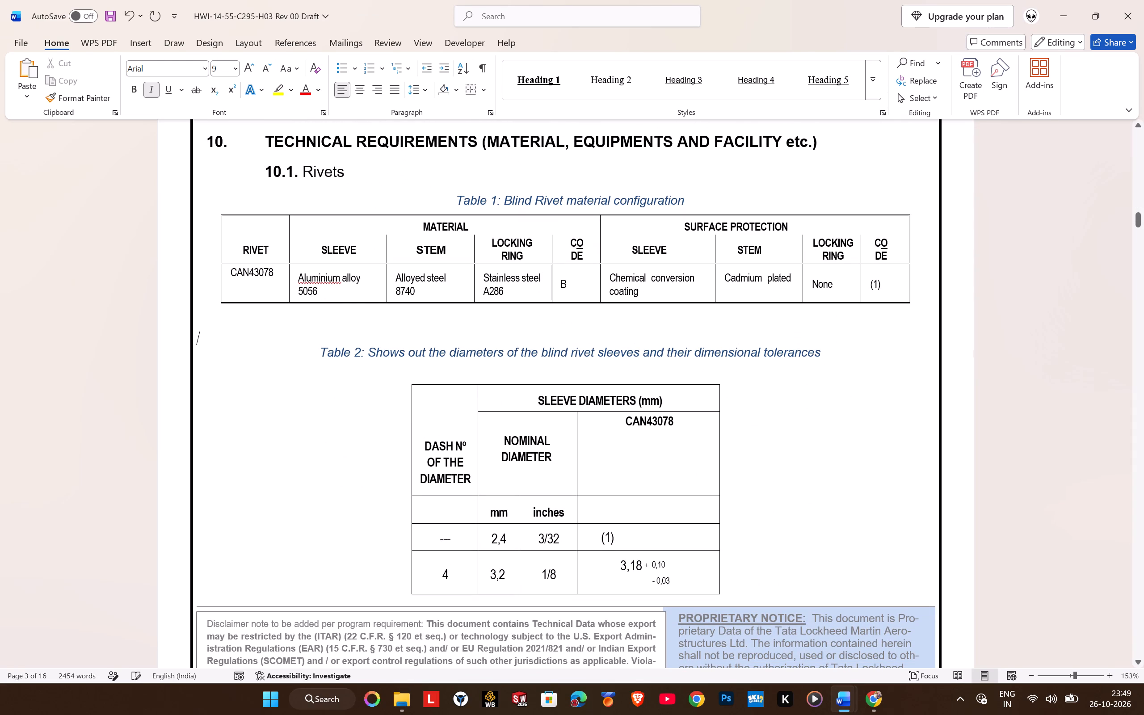
pyautogui.press('BackSpace')
pyautogui.press('Delete')
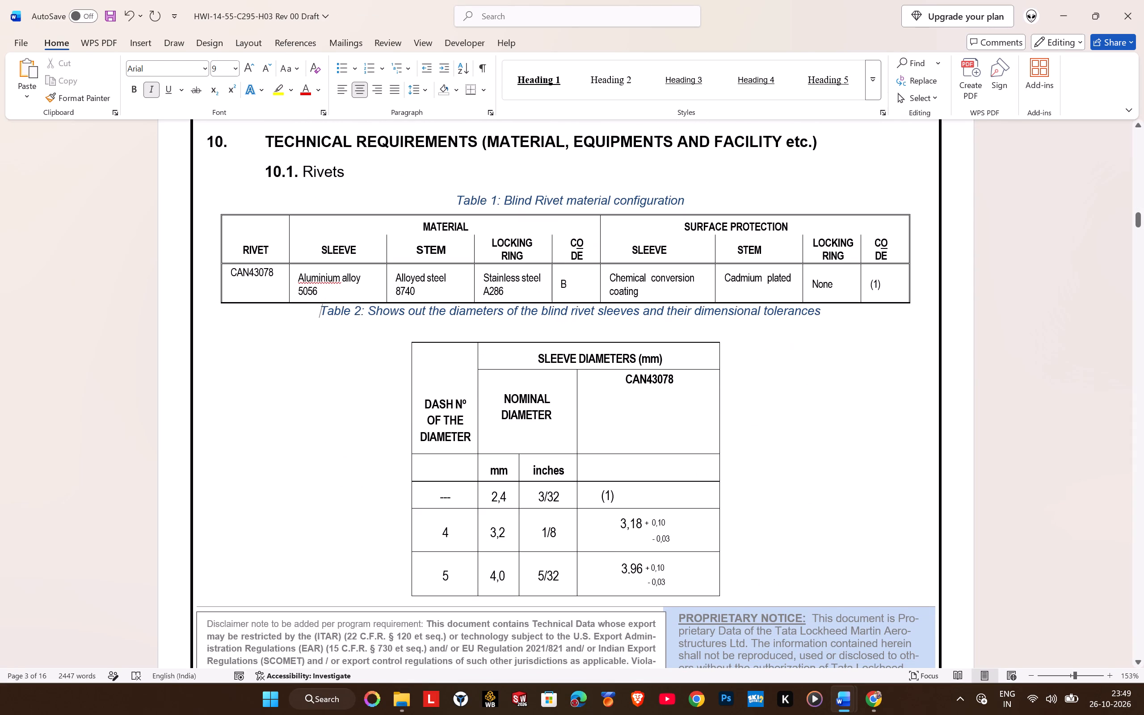
# Add 12 pt of paragraph spacing before the Table 2 caption.
pyautogui.click(425, 91)
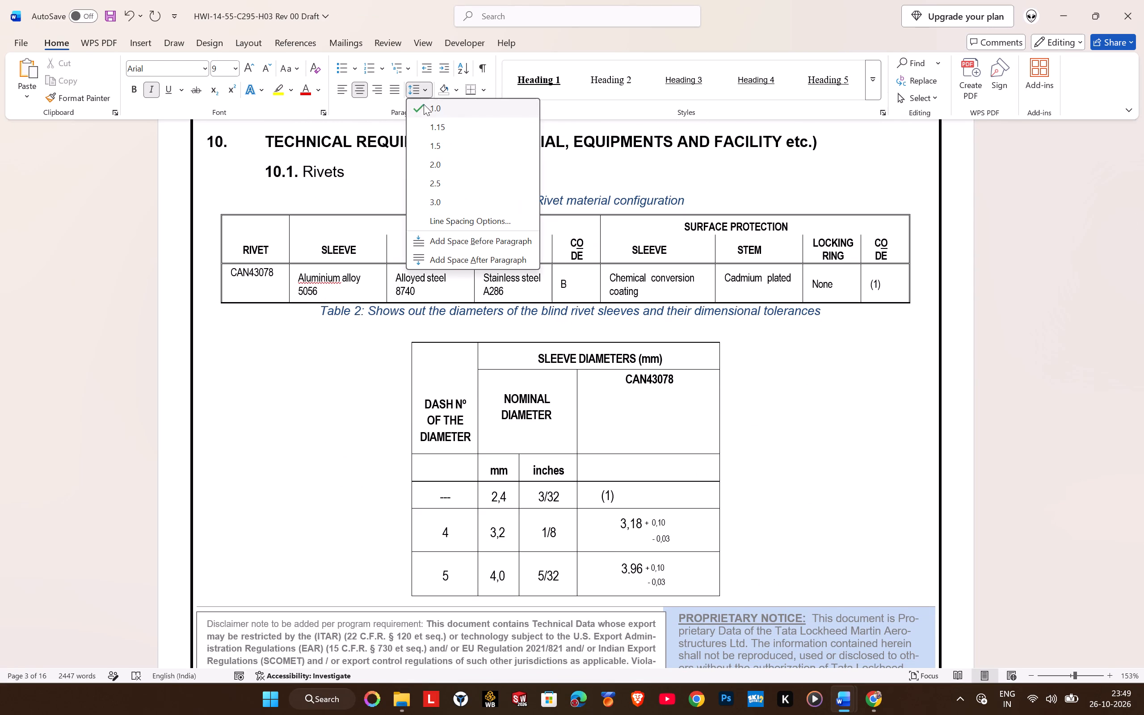
pyautogui.click(446, 235)
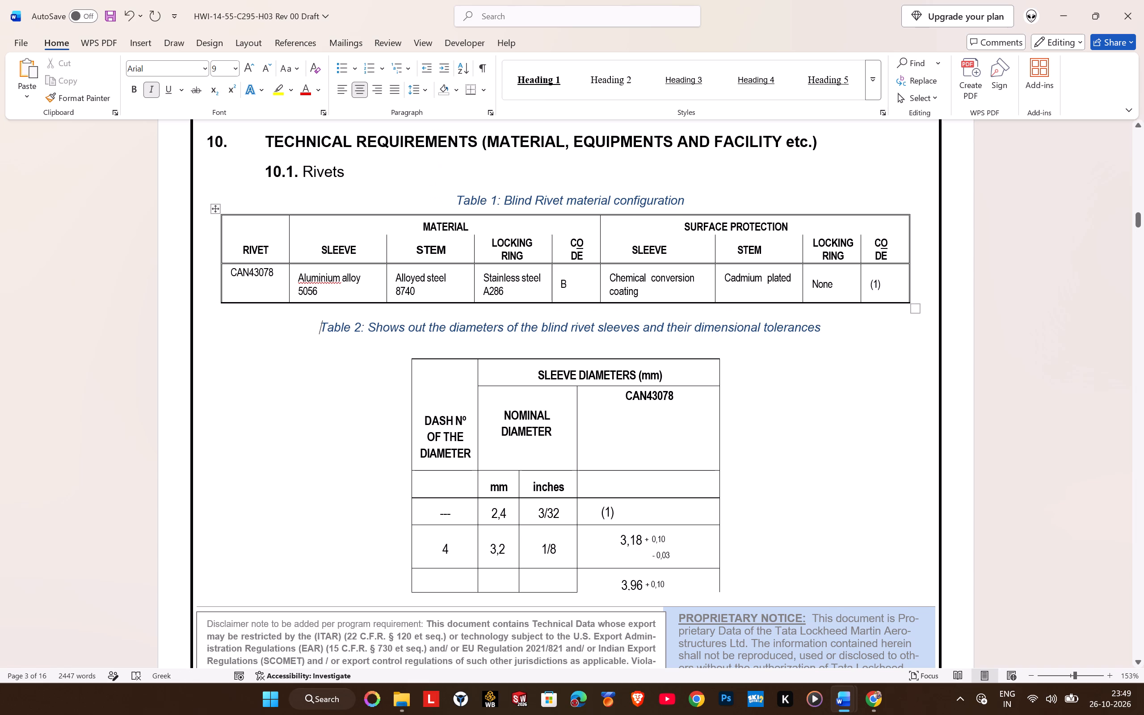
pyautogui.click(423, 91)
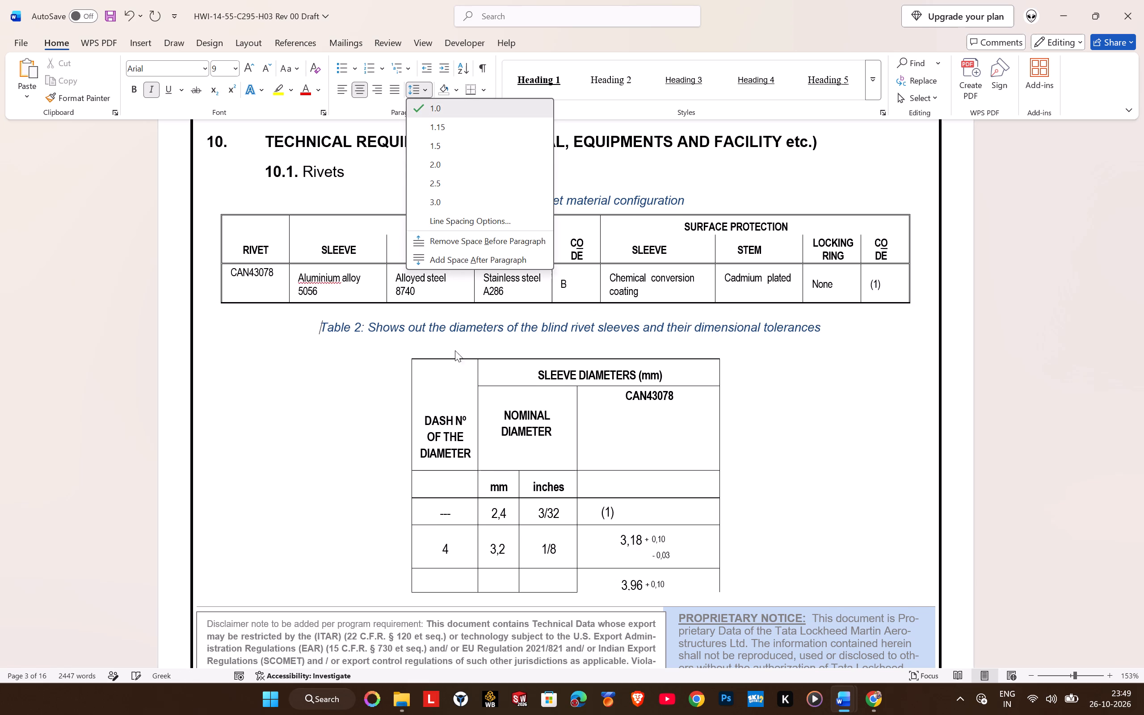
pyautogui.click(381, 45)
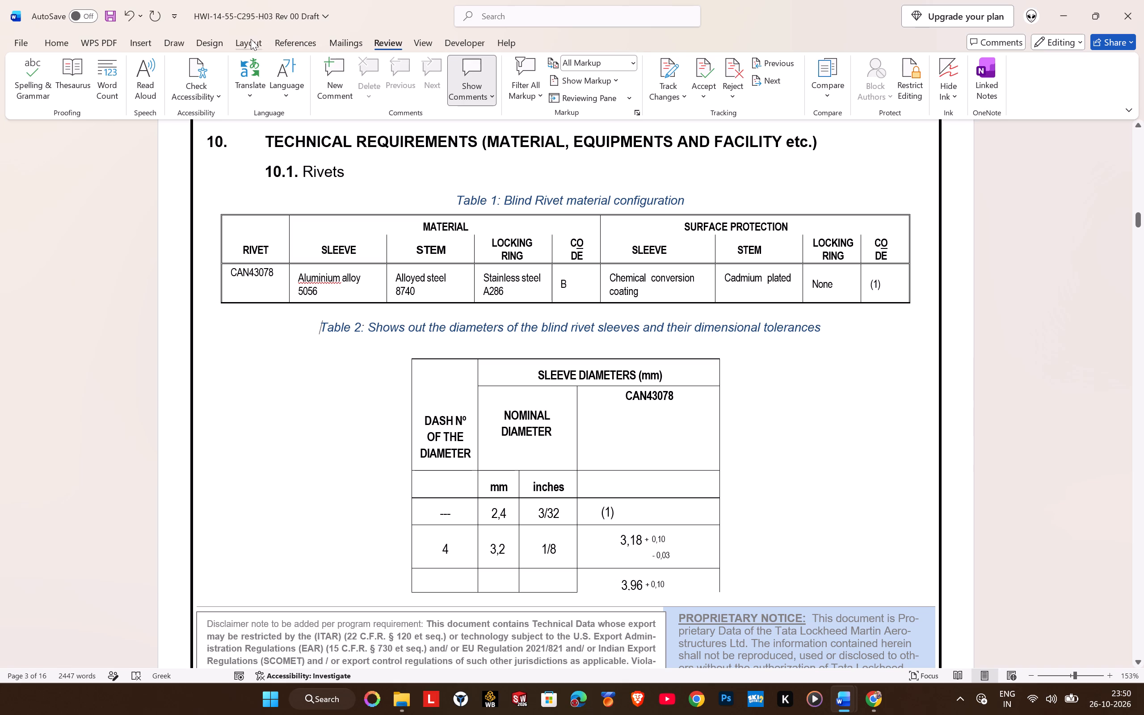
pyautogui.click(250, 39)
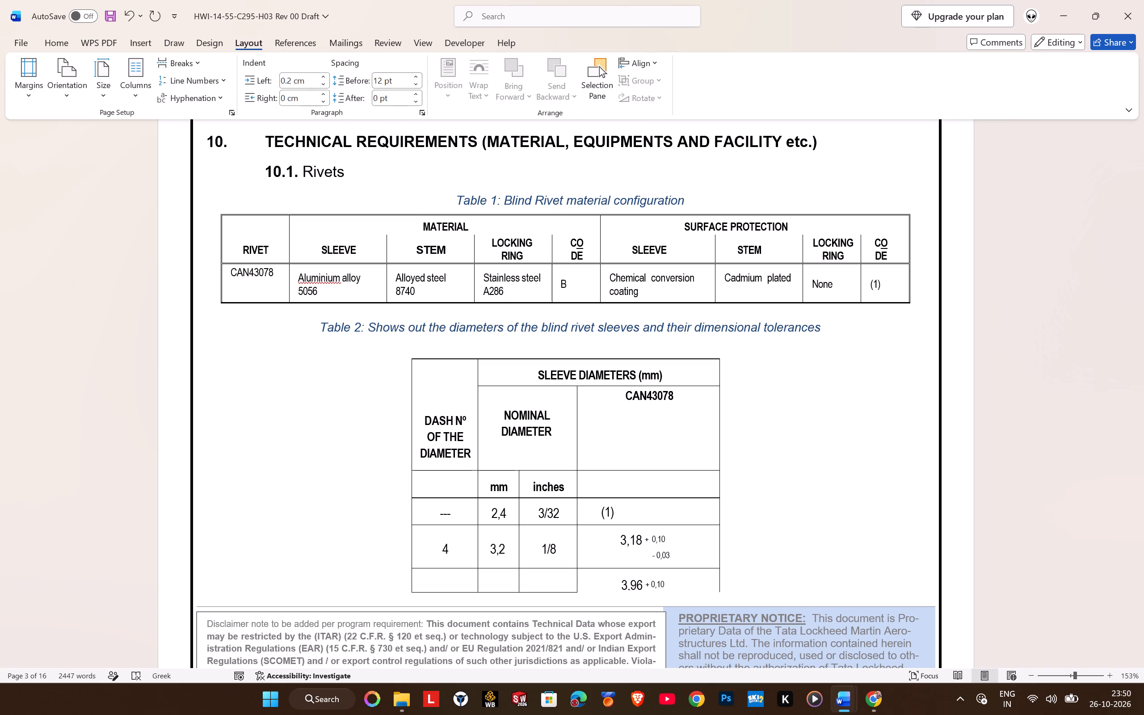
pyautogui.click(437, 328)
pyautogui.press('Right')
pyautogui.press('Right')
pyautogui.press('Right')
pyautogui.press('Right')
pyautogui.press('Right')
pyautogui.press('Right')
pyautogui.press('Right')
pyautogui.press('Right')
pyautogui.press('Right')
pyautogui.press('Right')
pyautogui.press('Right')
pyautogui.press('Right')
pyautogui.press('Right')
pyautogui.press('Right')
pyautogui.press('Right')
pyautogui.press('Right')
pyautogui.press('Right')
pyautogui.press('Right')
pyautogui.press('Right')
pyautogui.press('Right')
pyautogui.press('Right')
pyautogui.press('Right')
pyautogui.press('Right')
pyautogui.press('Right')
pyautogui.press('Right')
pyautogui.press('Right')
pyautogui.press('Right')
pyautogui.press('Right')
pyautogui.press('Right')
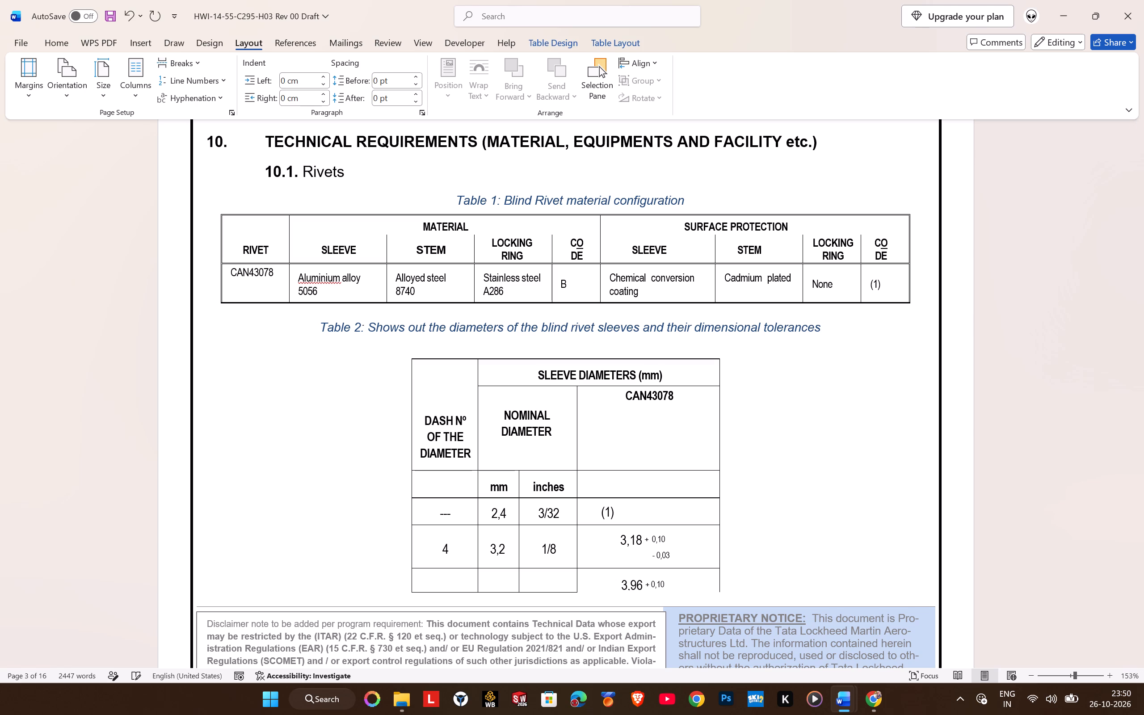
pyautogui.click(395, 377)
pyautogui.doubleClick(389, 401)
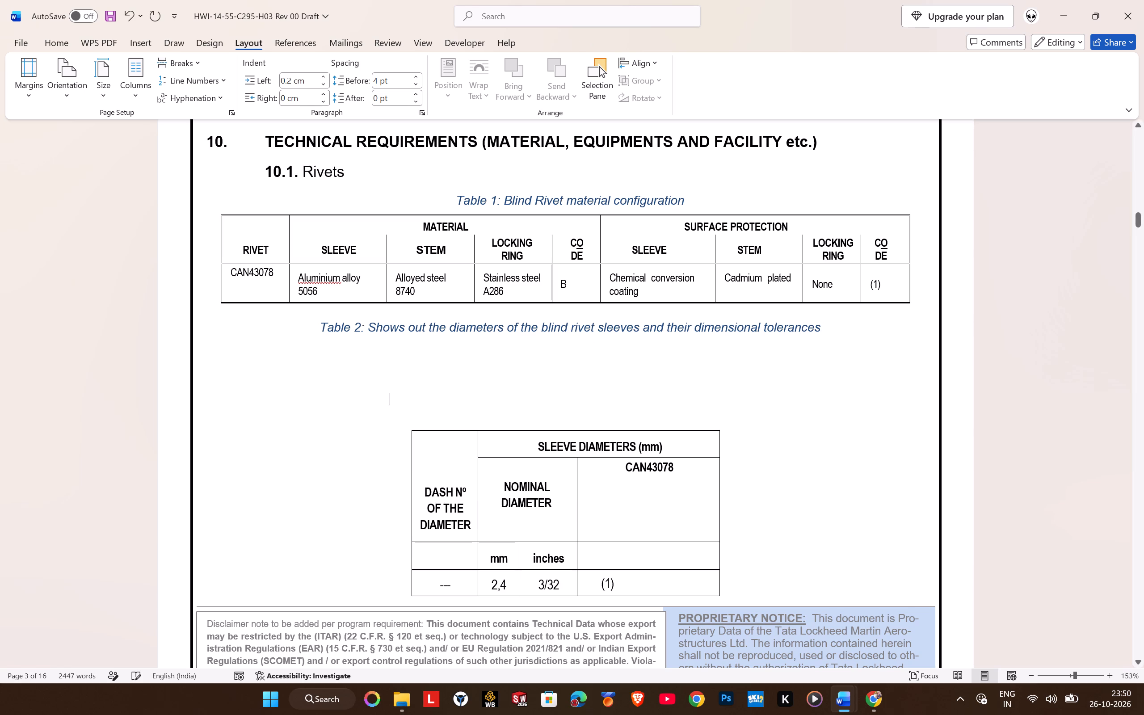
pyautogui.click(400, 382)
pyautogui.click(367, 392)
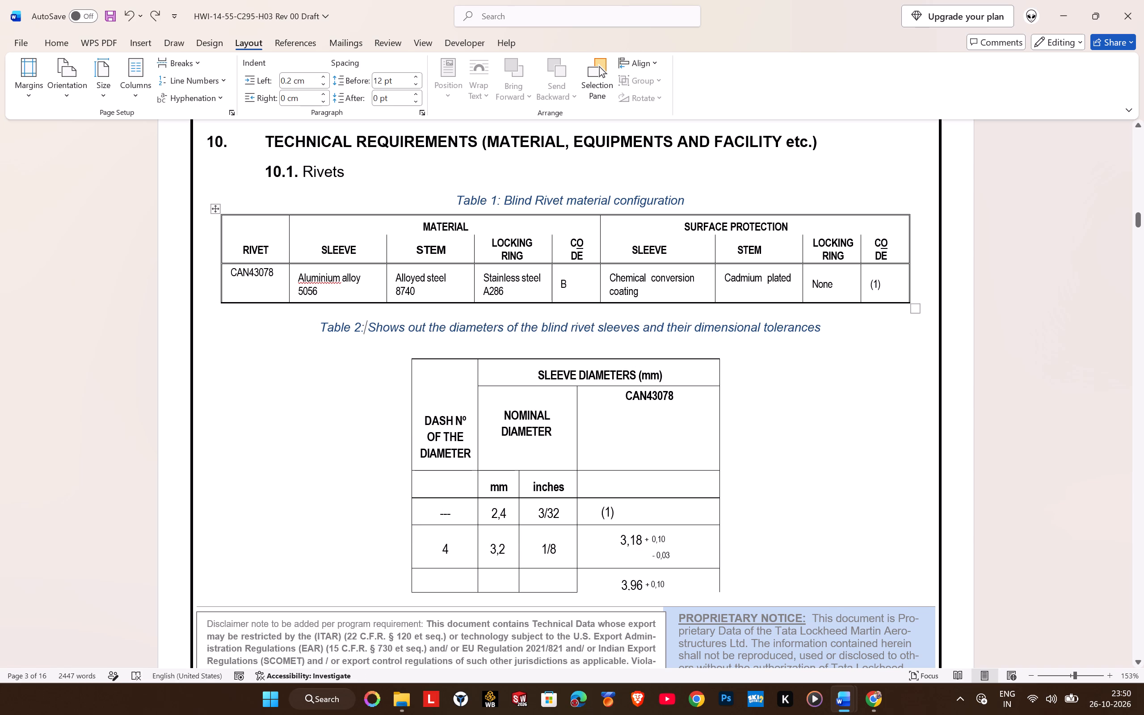
# Insert a caption with the Table label above the selected sleeve diameters table.
pyautogui.click(502, 368)
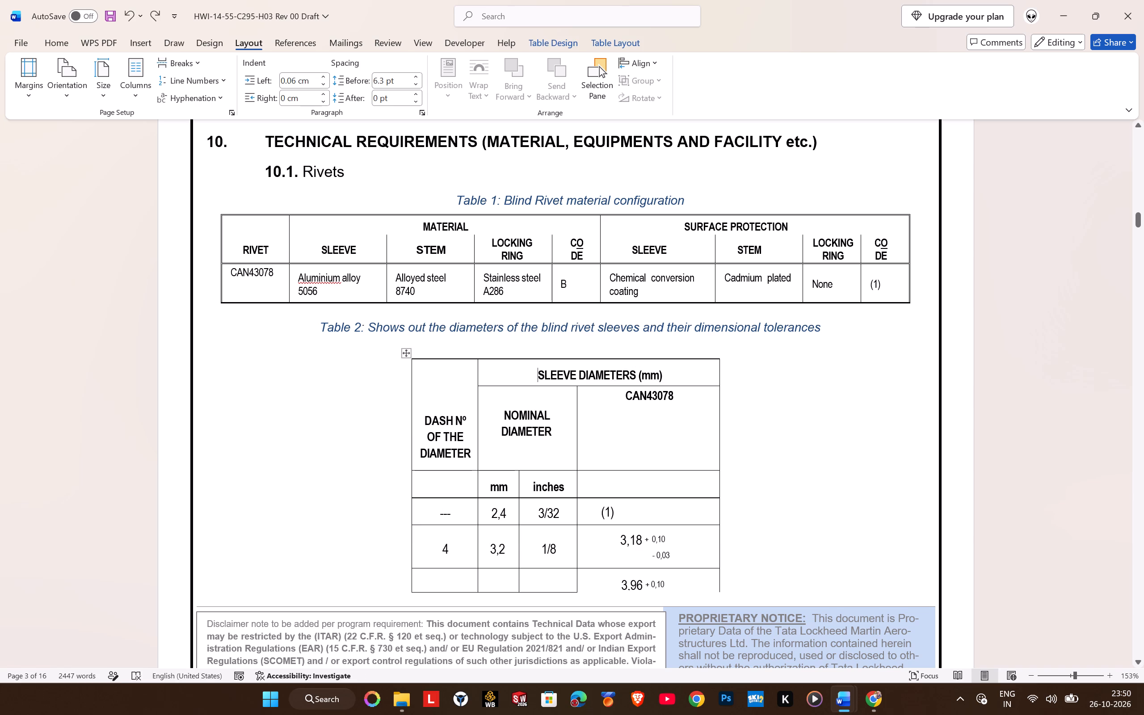
pyautogui.click(404, 354)
pyautogui.rightClick(404, 354)
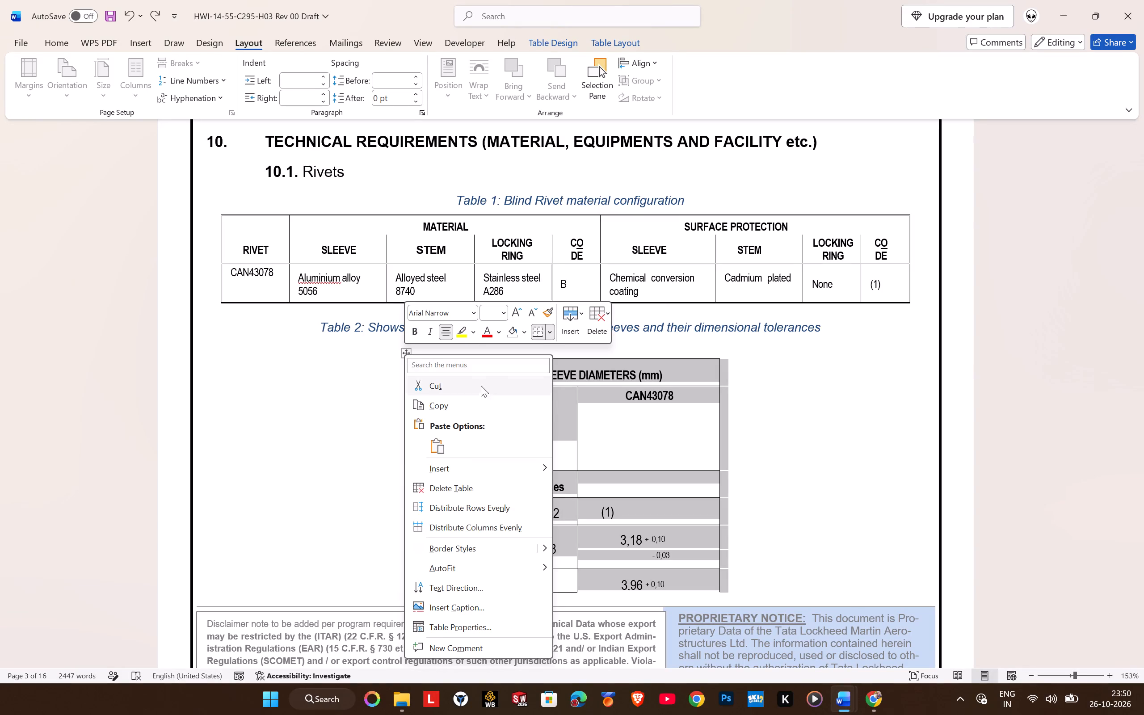
pyautogui.click(482, 613)
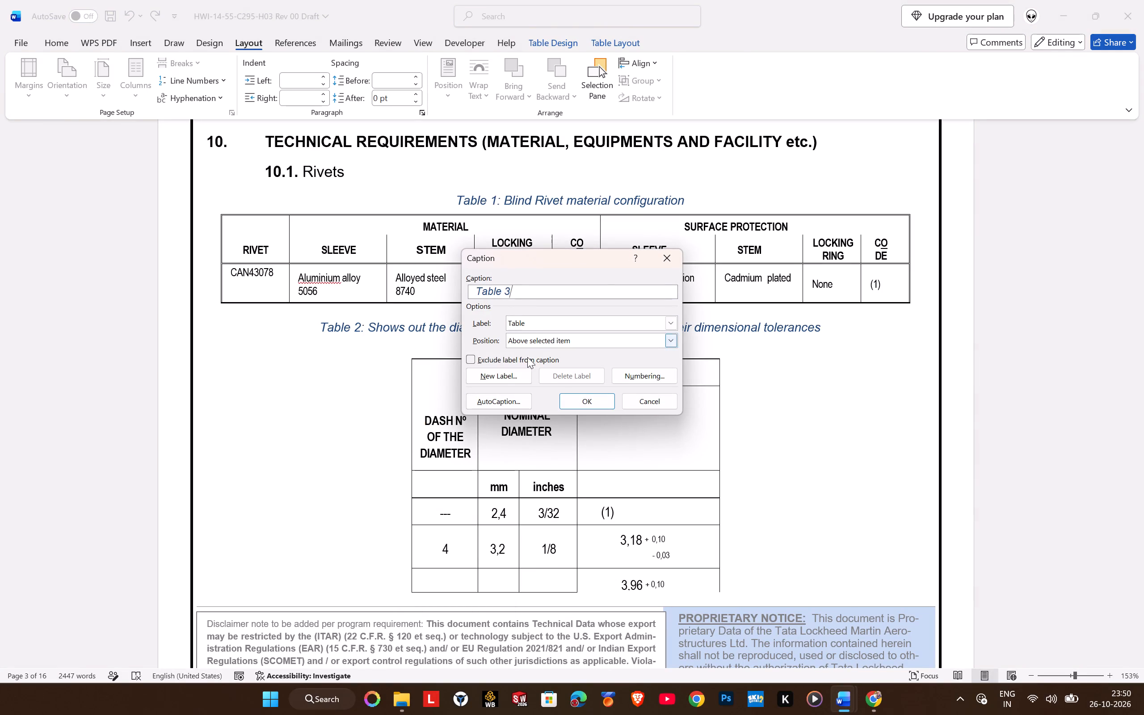
pyautogui.click(595, 402)
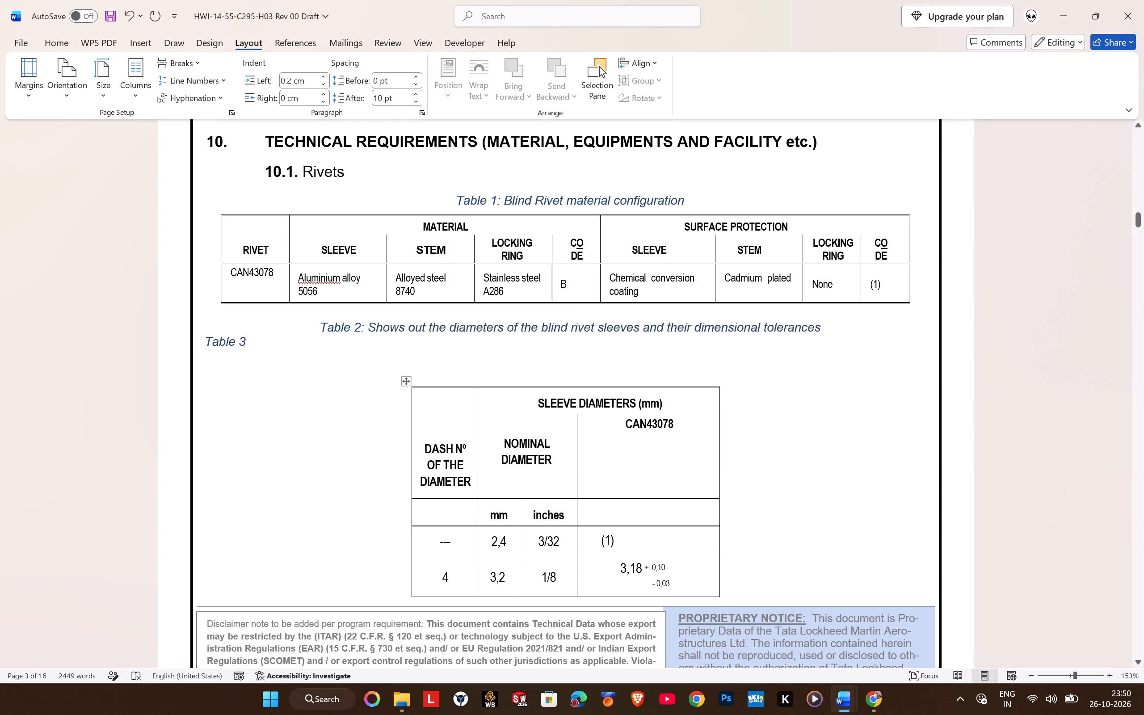
# Centre the newly inserted caption line above the sleeve diameters table.
pyautogui.click(80, 38)
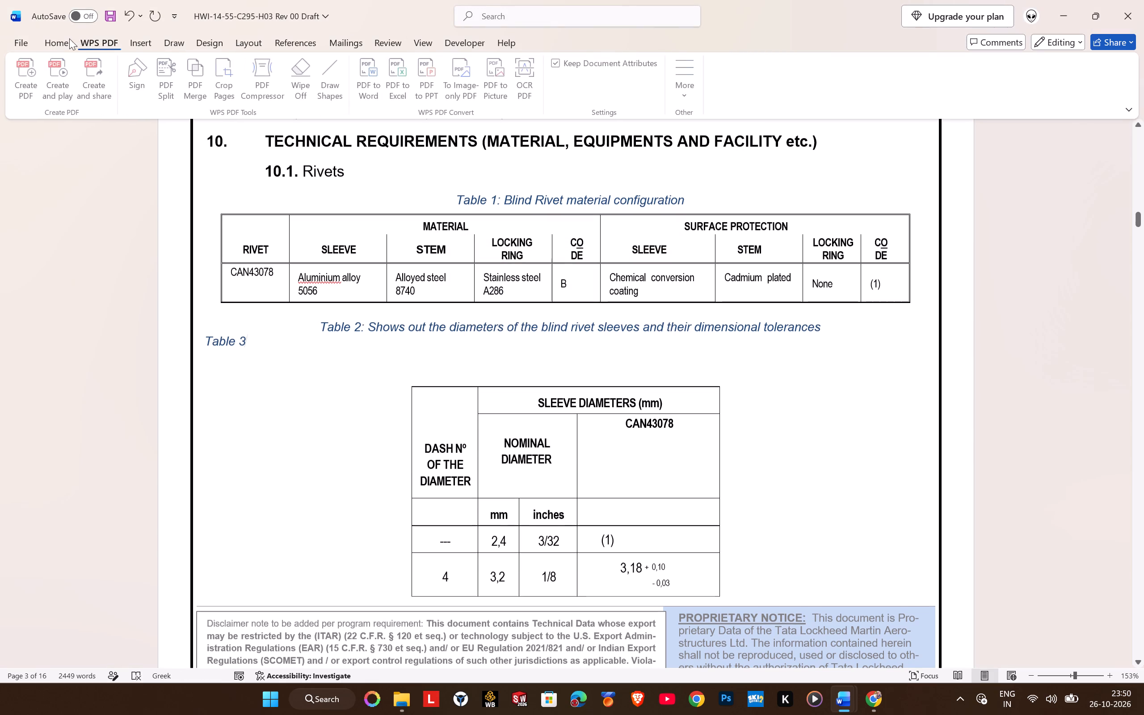
pyautogui.click(65, 39)
pyautogui.click(357, 92)
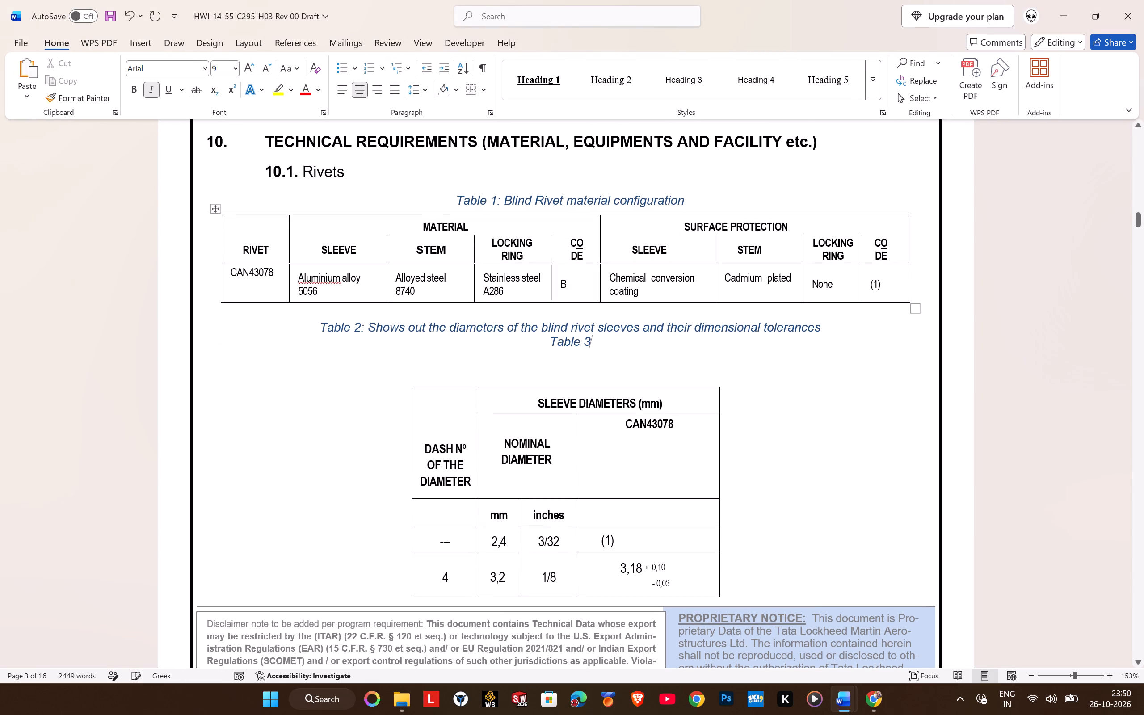
# Undo the centring and the insertion of the extra caption above the sleeve diameters table.
pyautogui.hotkey('ctrl', 'z')
pyautogui.hotkey('ctrl', 'z')
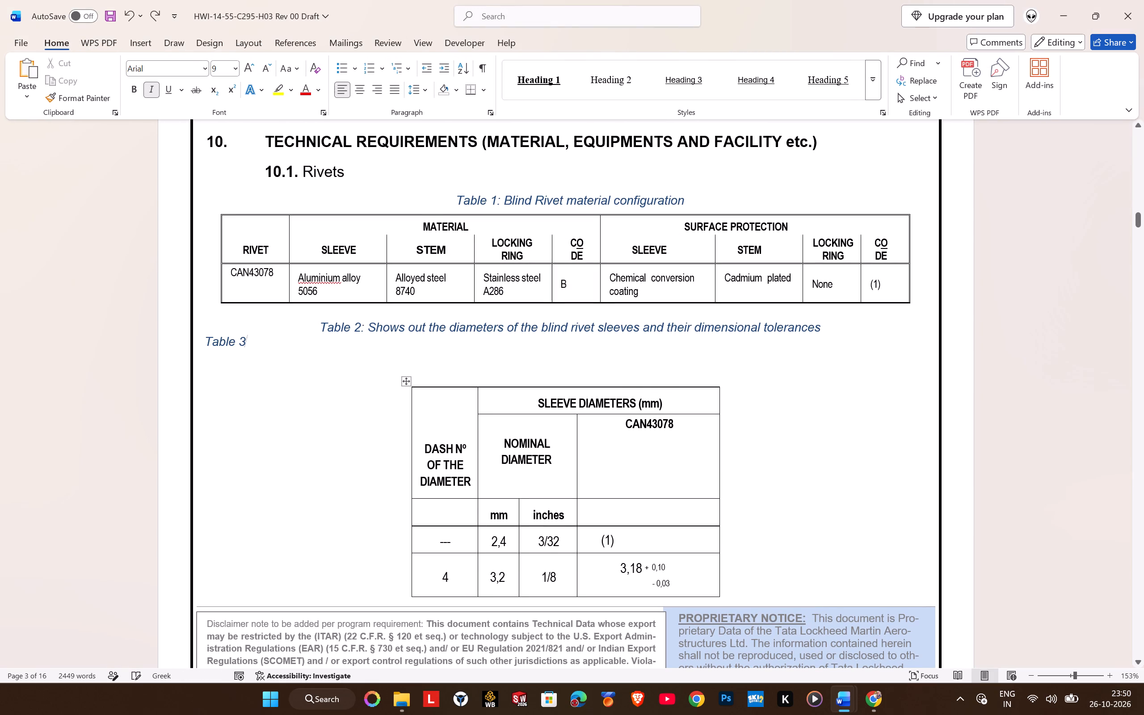
pyautogui.click(356, 367)
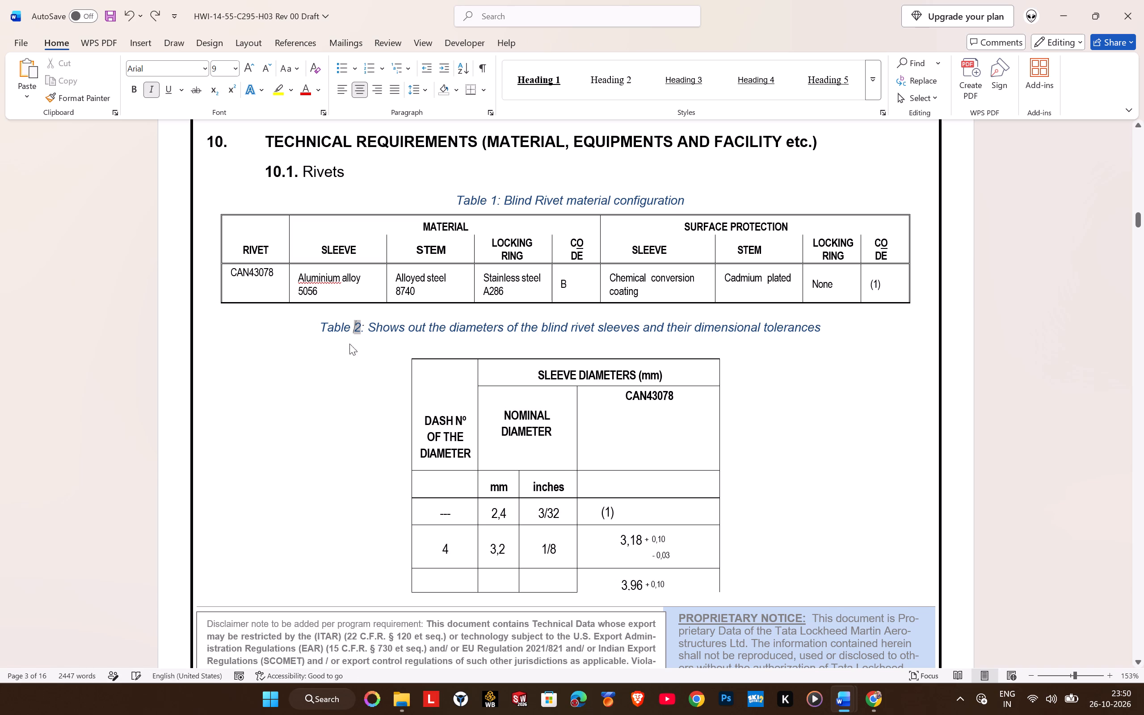
# Remove the paragraph space after the 10.1 Rivets heading.
pyautogui.scroll(-6, 482, 392)
pyautogui.scroll(6, 482, 392)
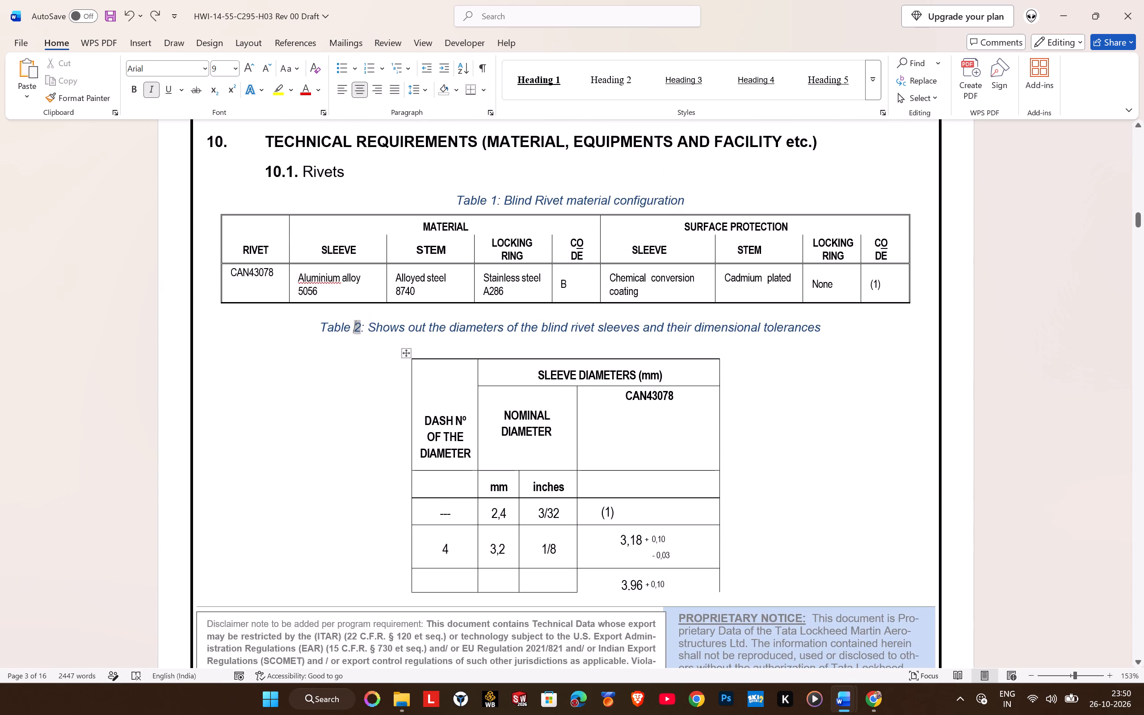
pyautogui.scroll(2, 454, 264)
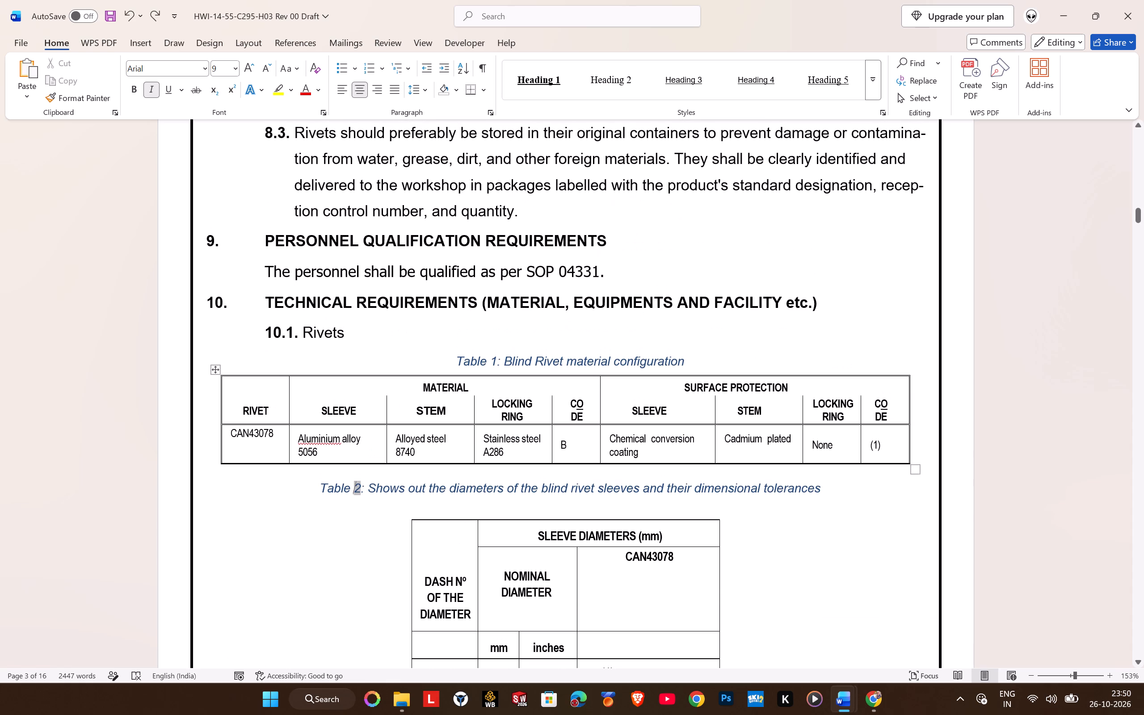
pyautogui.click(435, 341)
pyautogui.click(415, 89)
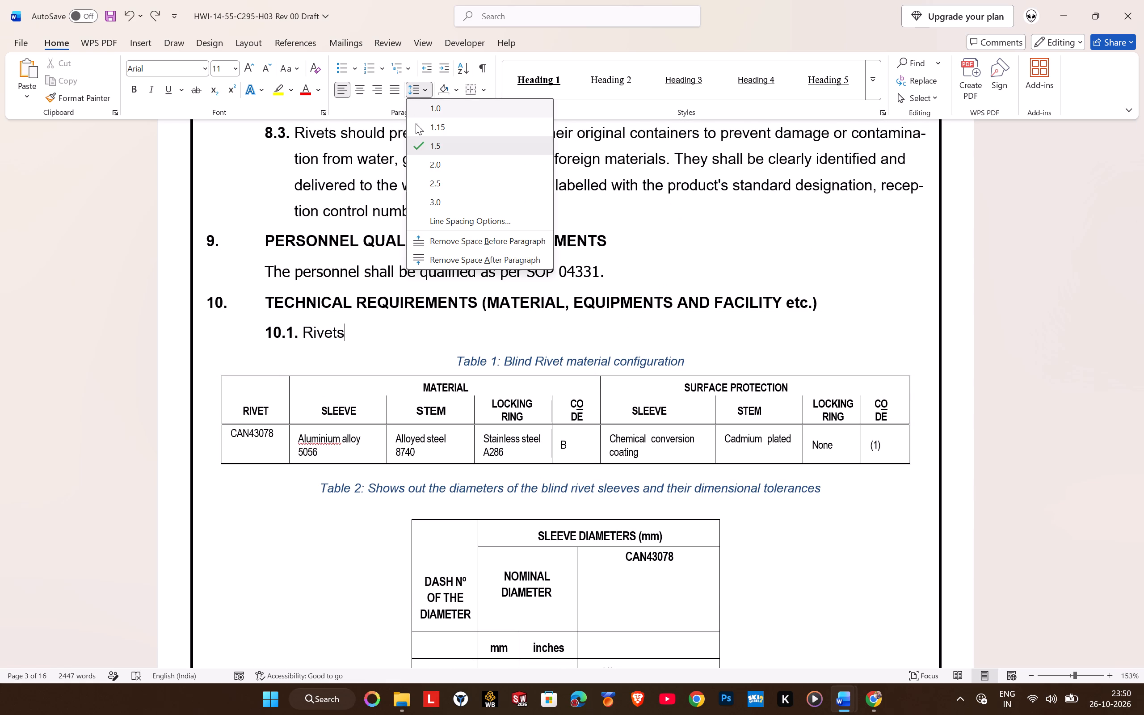
pyautogui.click(439, 257)
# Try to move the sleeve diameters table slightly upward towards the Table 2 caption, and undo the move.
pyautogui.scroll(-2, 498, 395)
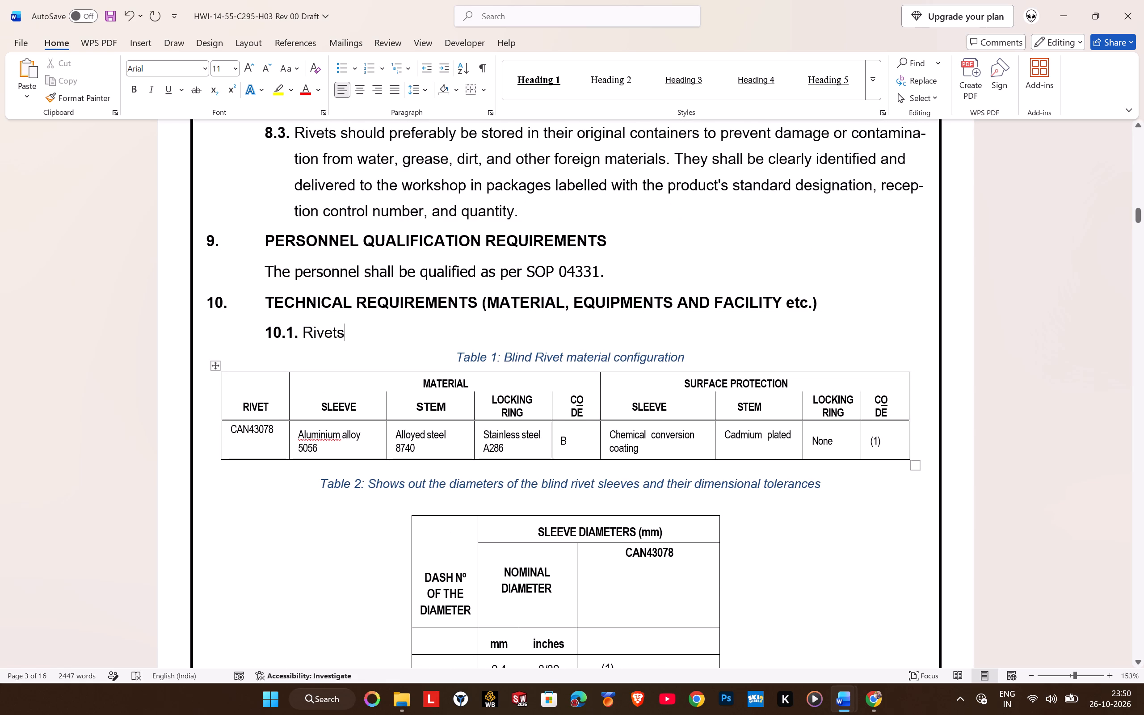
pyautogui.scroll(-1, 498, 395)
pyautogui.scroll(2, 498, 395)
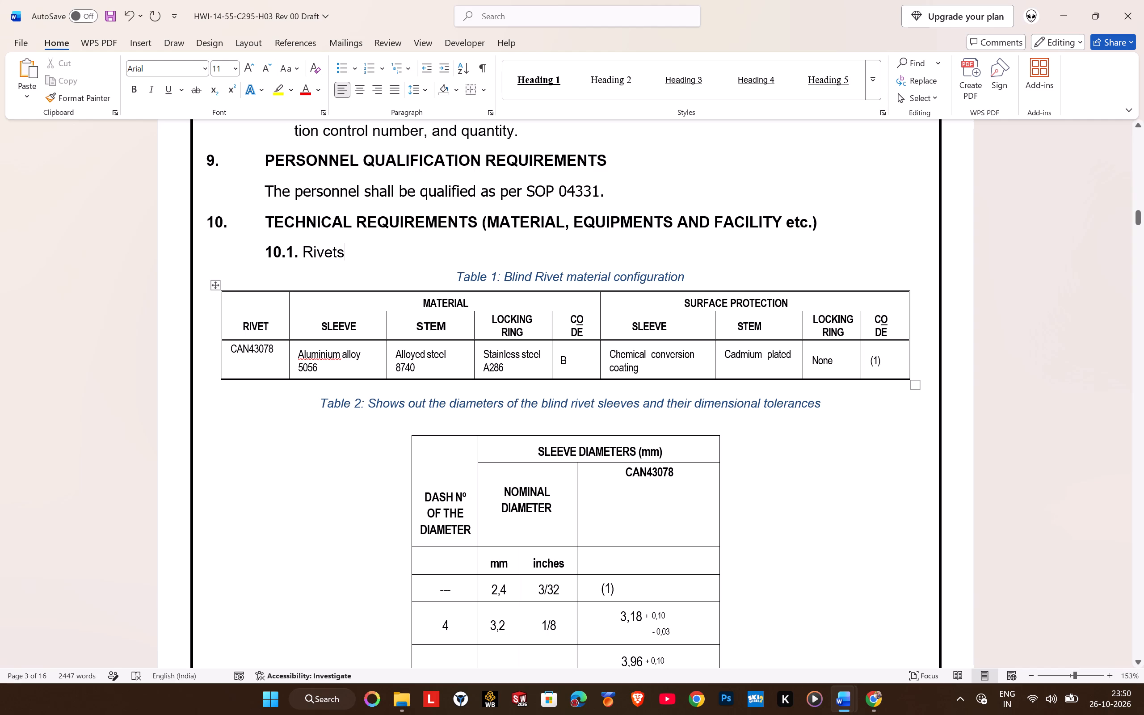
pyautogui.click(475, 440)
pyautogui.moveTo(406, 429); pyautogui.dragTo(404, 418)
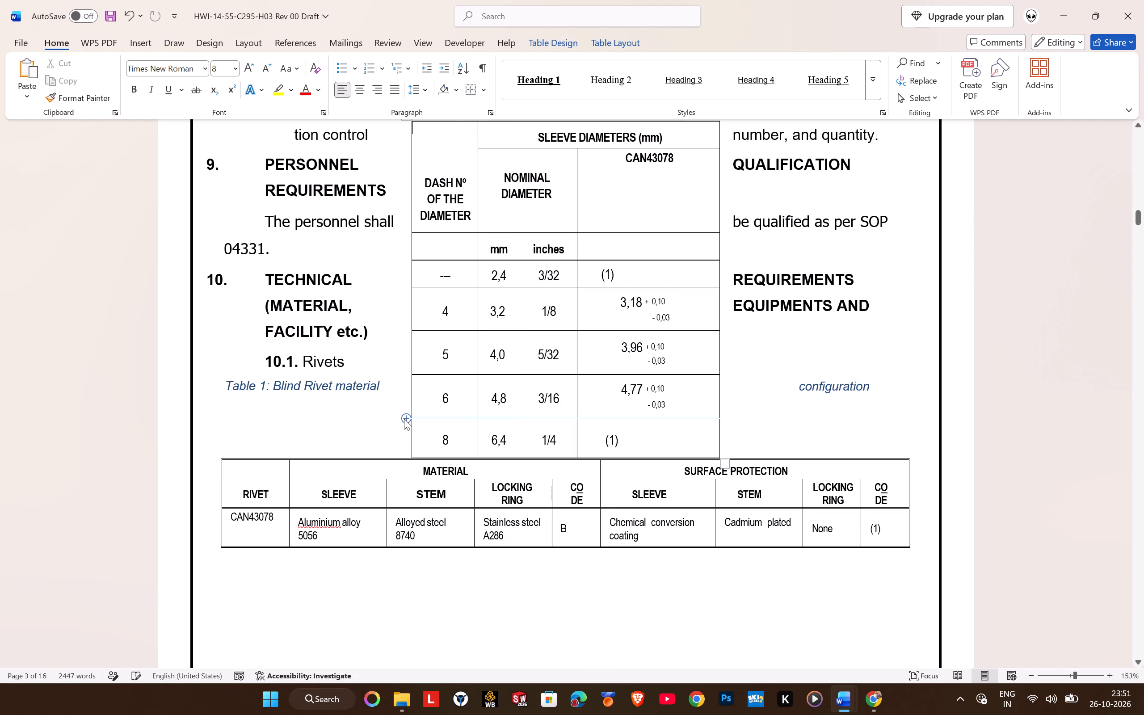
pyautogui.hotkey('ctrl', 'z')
# Cut the whole sleeve diameters table from below the Table 2 caption.
pyautogui.click(549, 470)
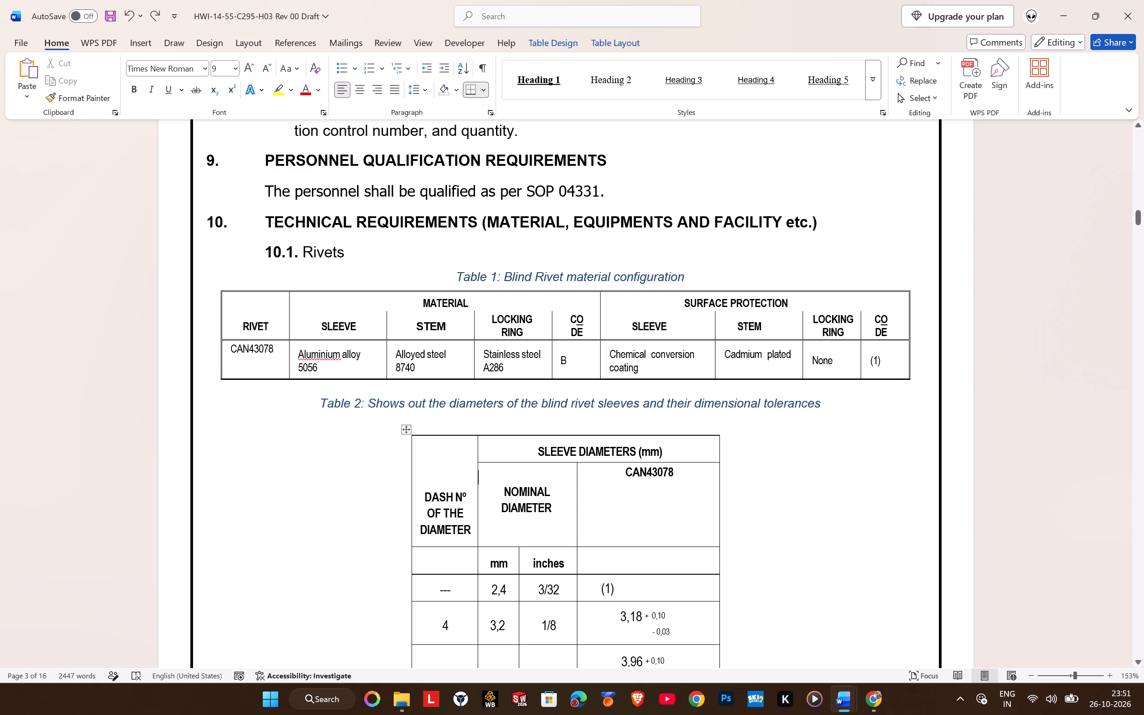
pyautogui.rightClick(404, 431)
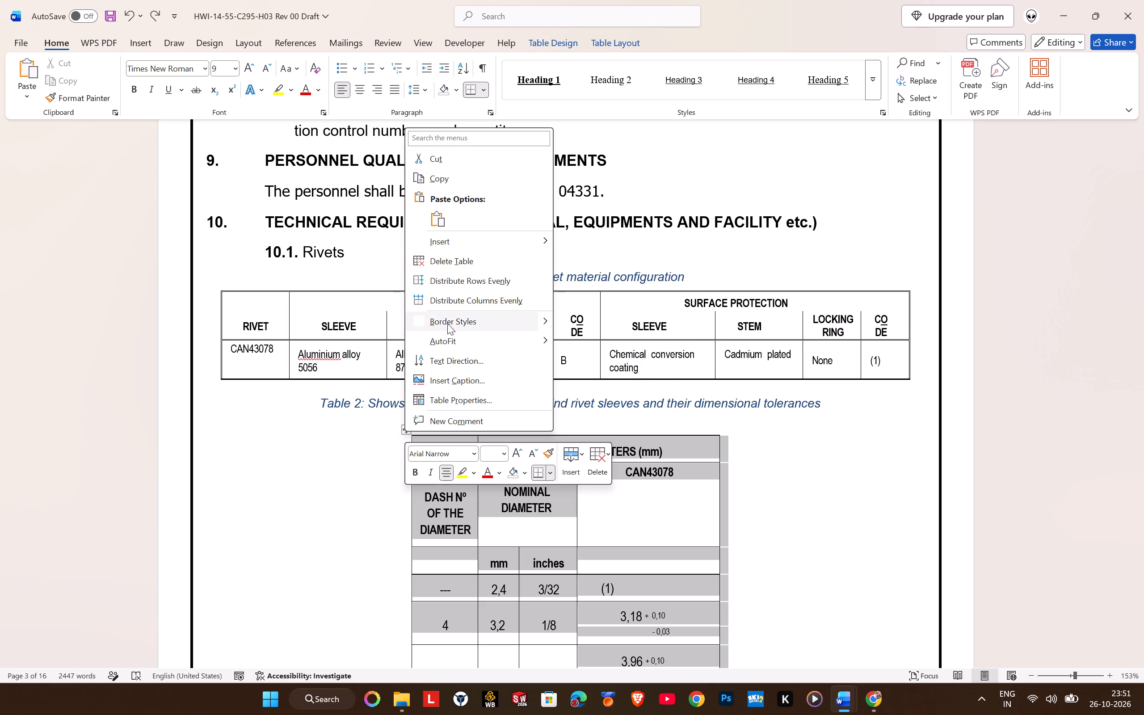
pyautogui.click(453, 164)
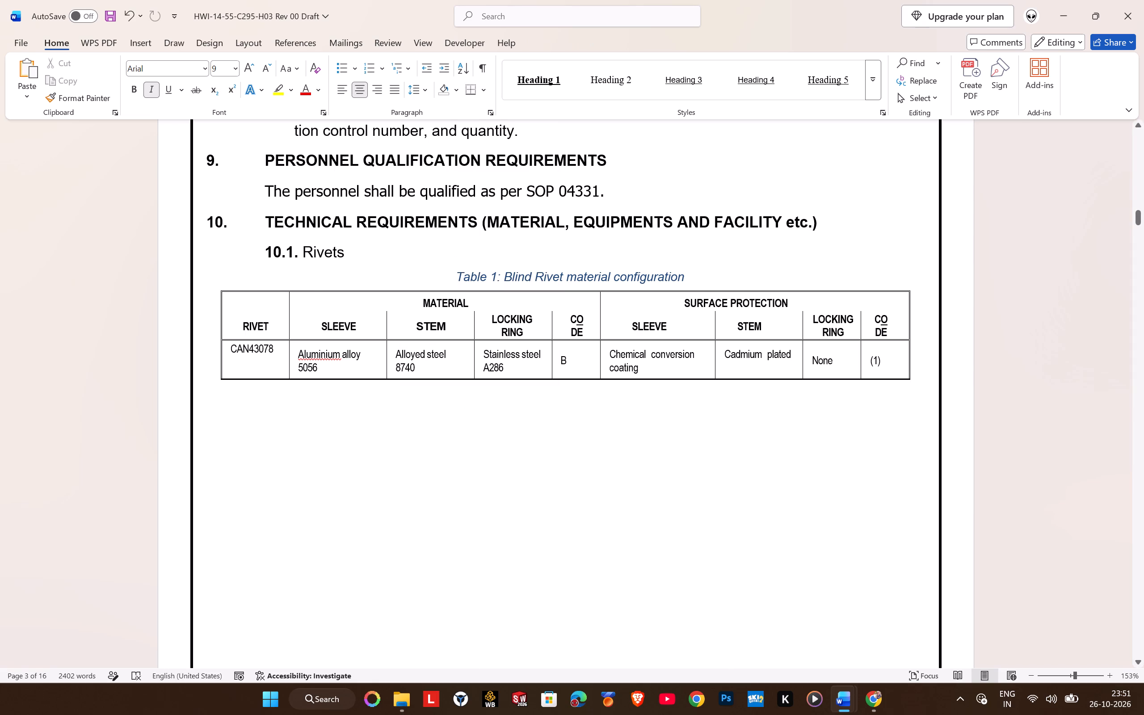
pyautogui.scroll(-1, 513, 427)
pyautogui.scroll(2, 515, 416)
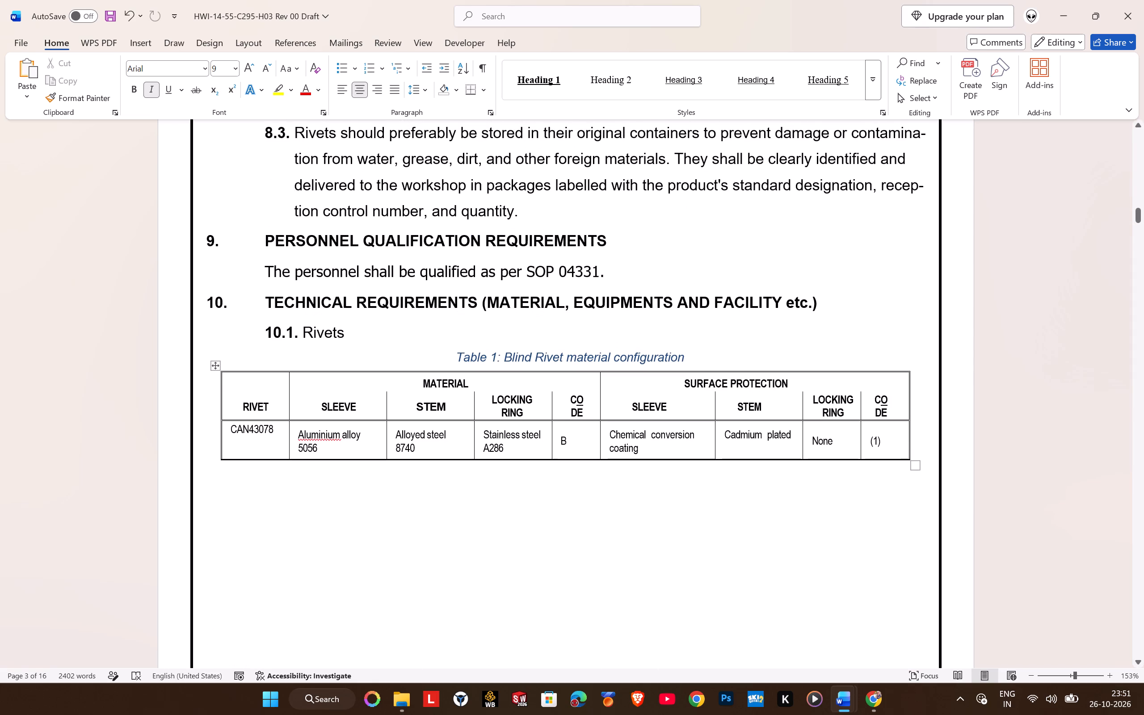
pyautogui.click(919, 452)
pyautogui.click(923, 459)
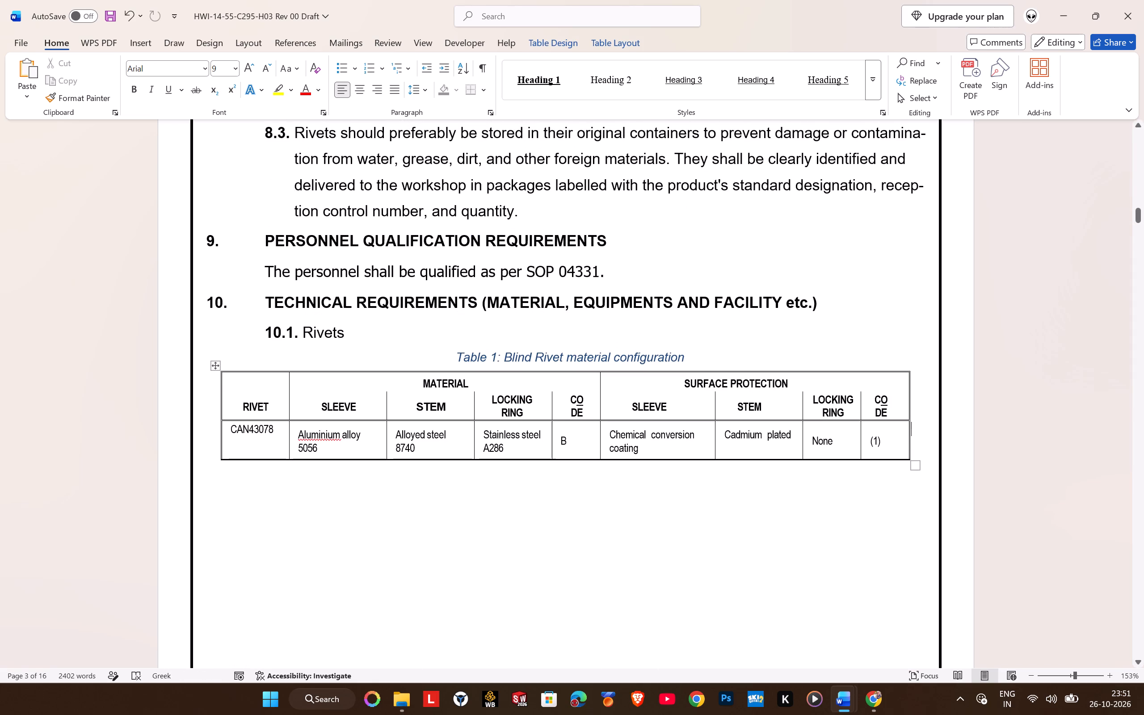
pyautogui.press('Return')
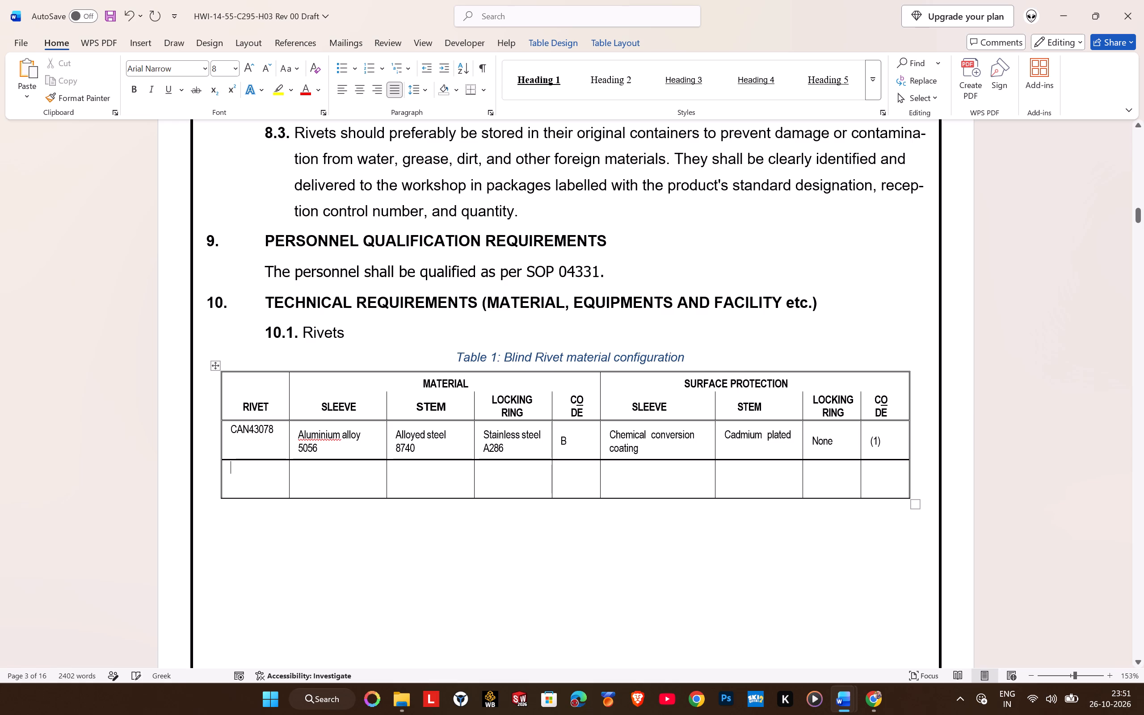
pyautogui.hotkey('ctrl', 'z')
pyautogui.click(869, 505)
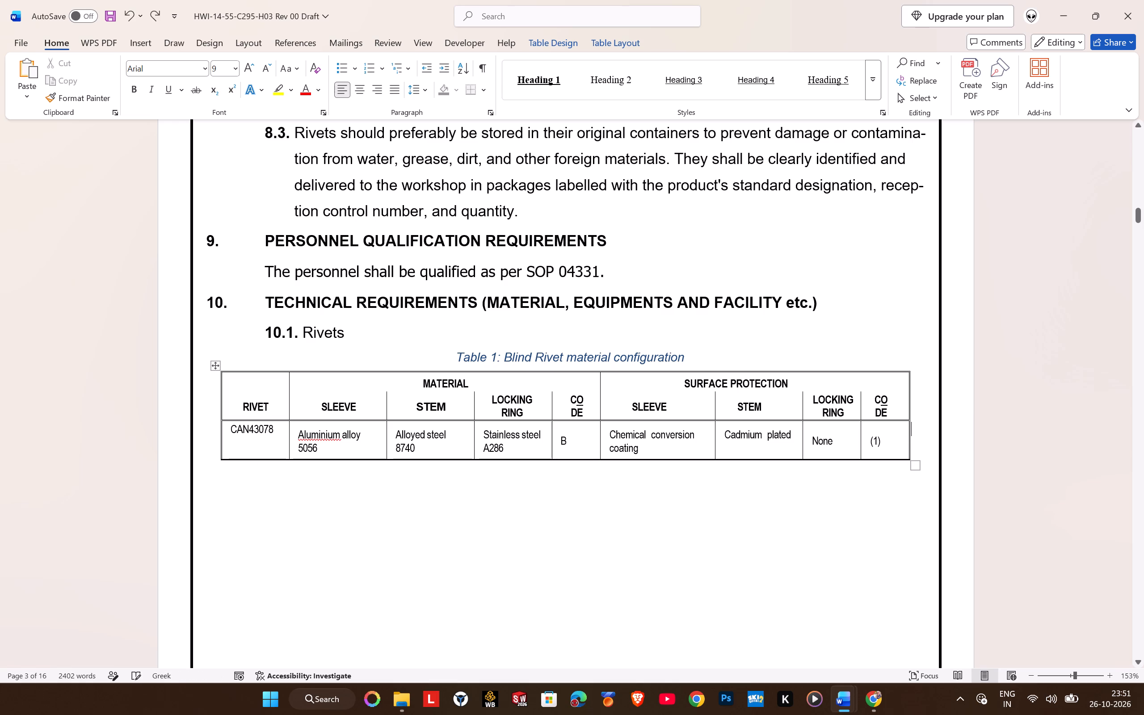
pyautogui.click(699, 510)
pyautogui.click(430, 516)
# Delete the blank lines between the Table 2 caption and the Table 3 caption.
pyautogui.scroll(-6, 430, 516)
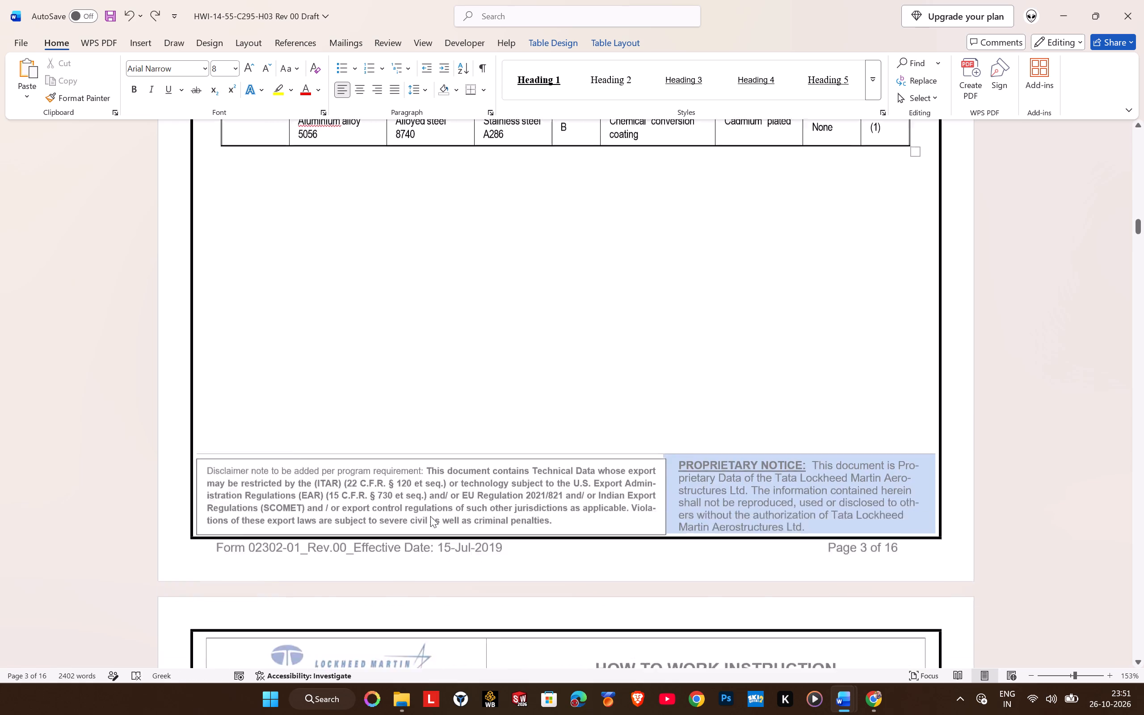
pyautogui.scroll(-5, 430, 516)
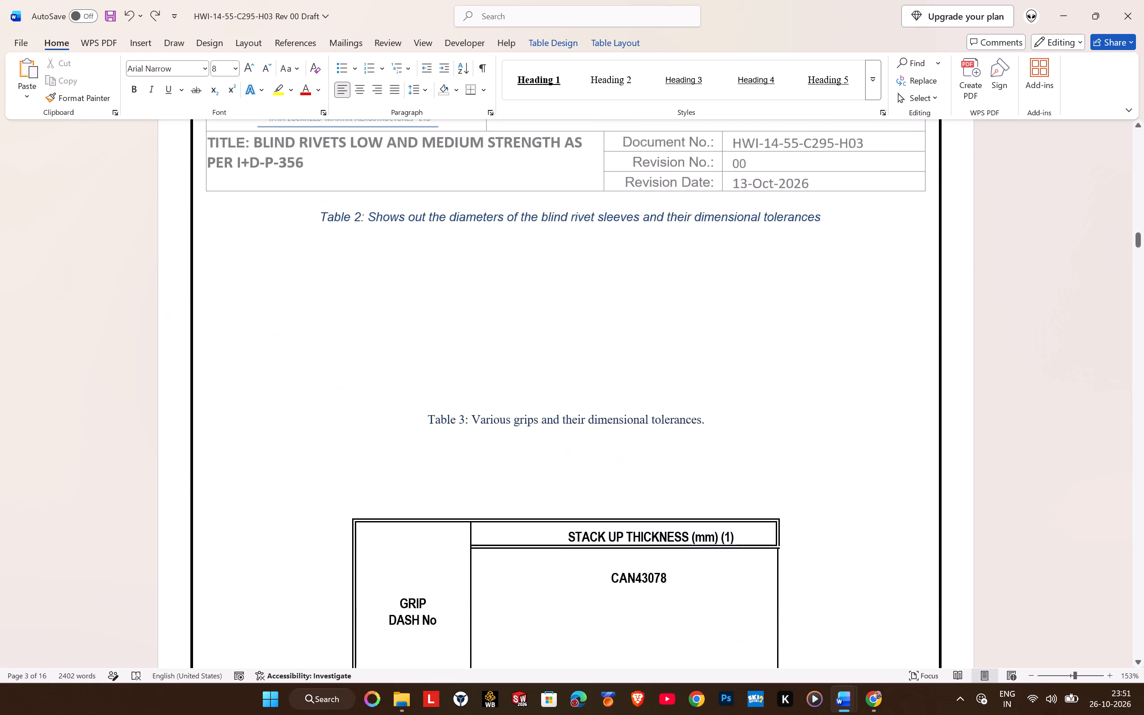
pyautogui.scroll(4, 429, 516)
pyautogui.scroll(-3, 429, 516)
pyautogui.click(482, 407)
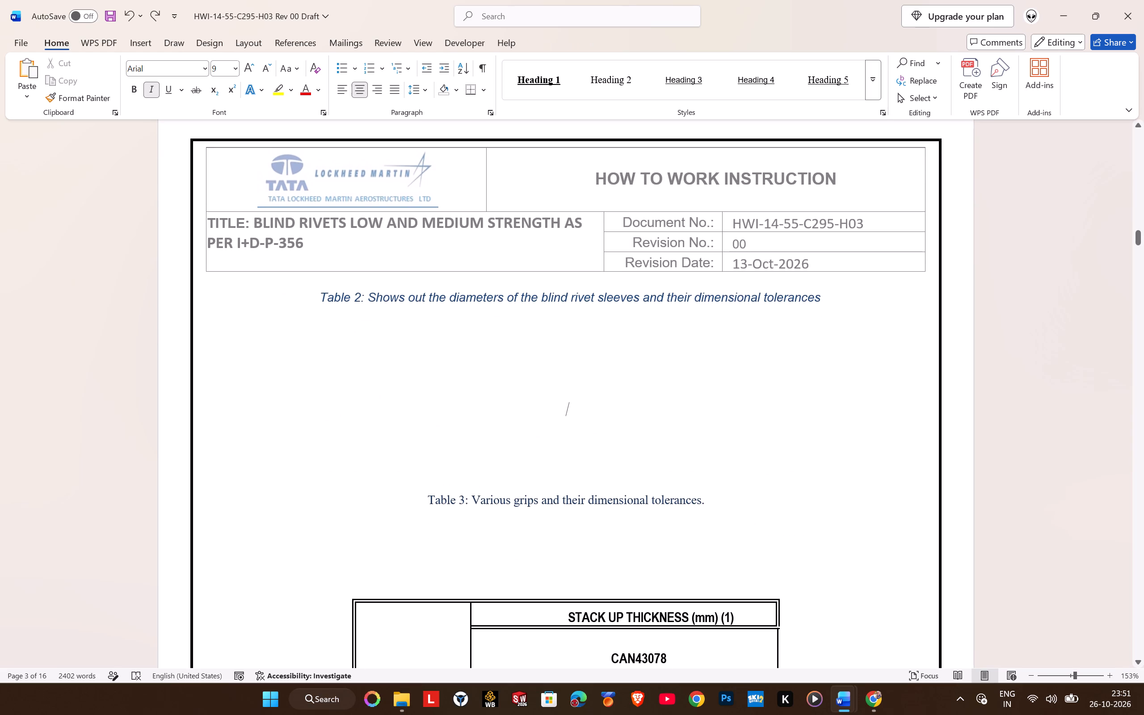
pyautogui.scroll(1, 488, 406)
pyautogui.press('BackSpace')
pyautogui.press('BackSpace')
pyautogui.press('BackSpace')
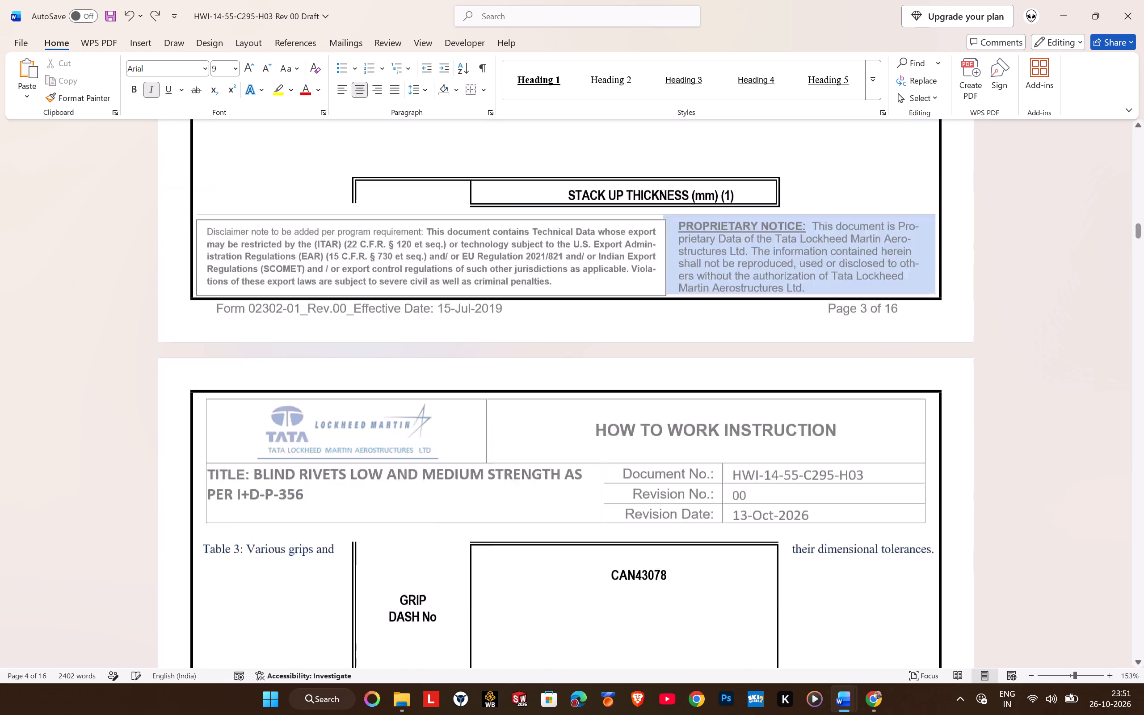
pyautogui.press('BackSpace')
pyautogui.scroll(3, 488, 411)
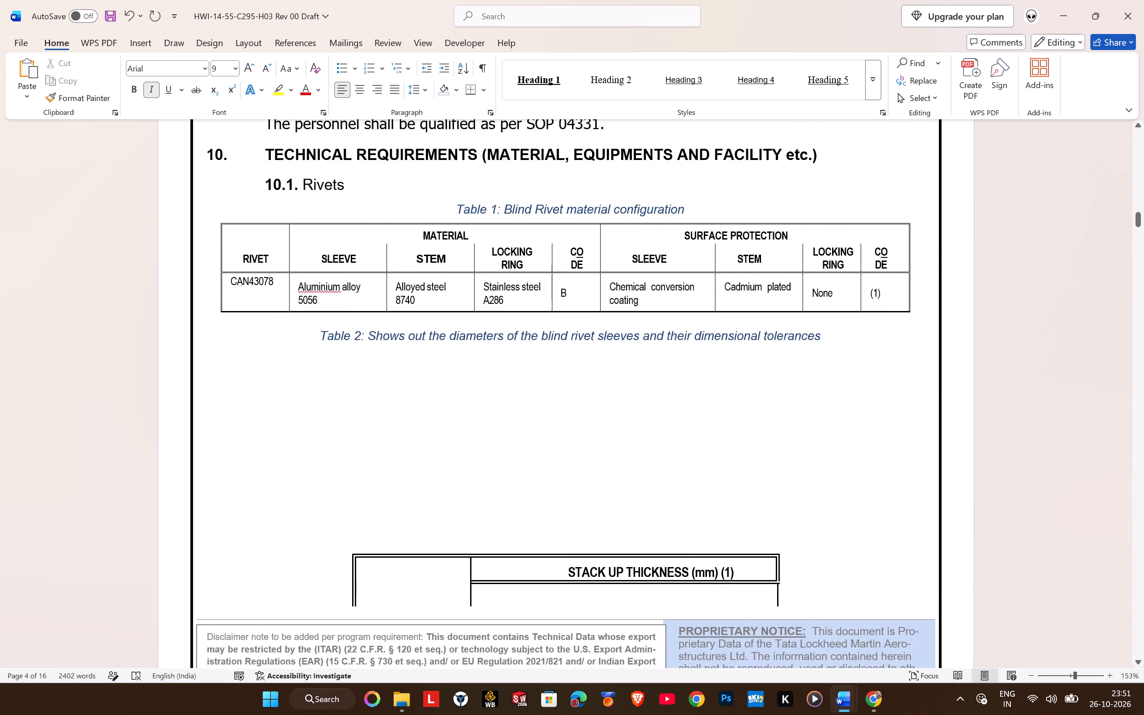
# Start a new line directly after the end of the Table 2 caption.
pyautogui.press('Down')
pyautogui.press('Up')
pyautogui.press('Up')
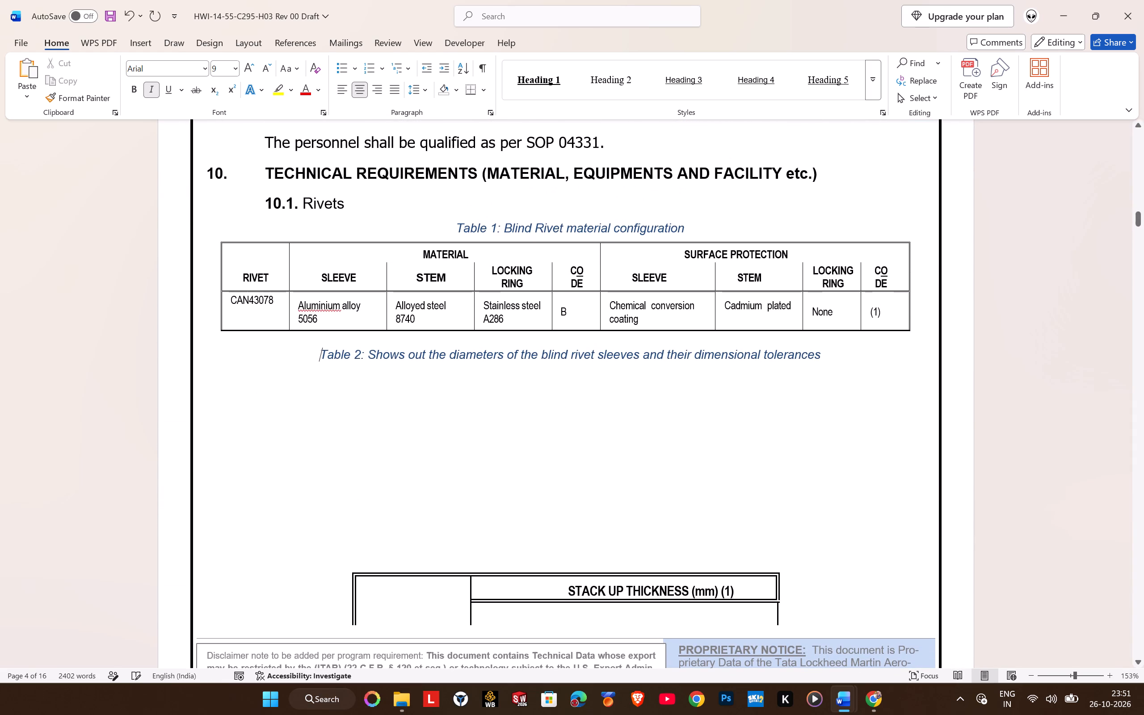
pyautogui.press('Left')
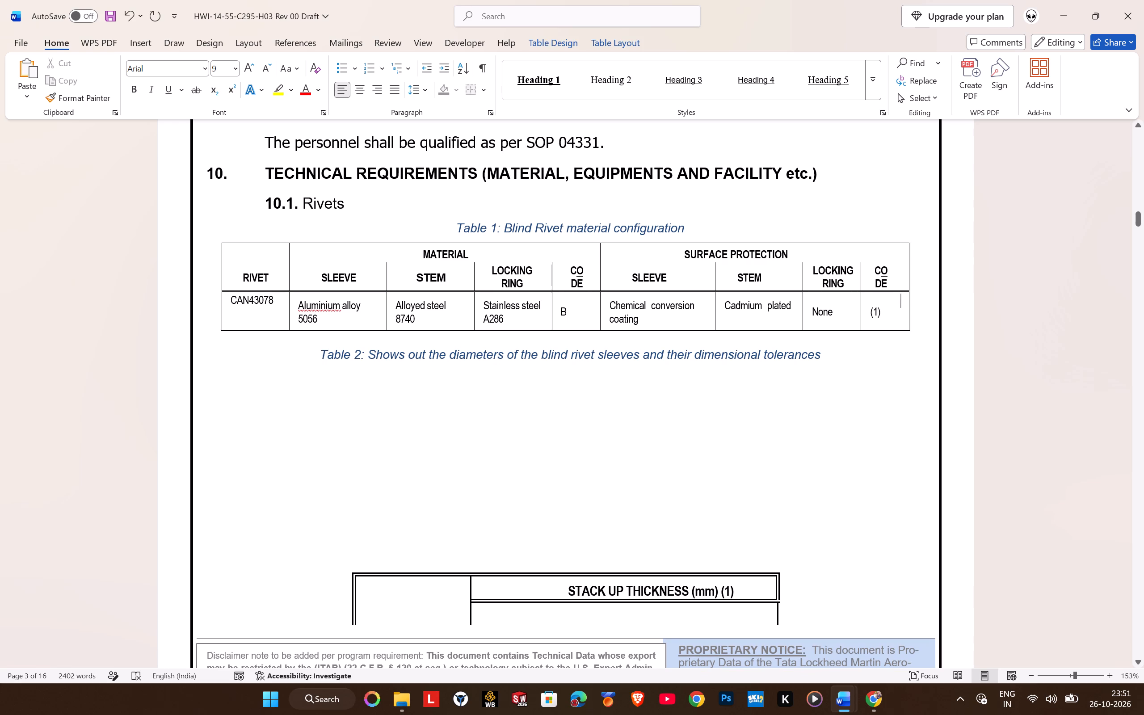
pyautogui.press('Right')
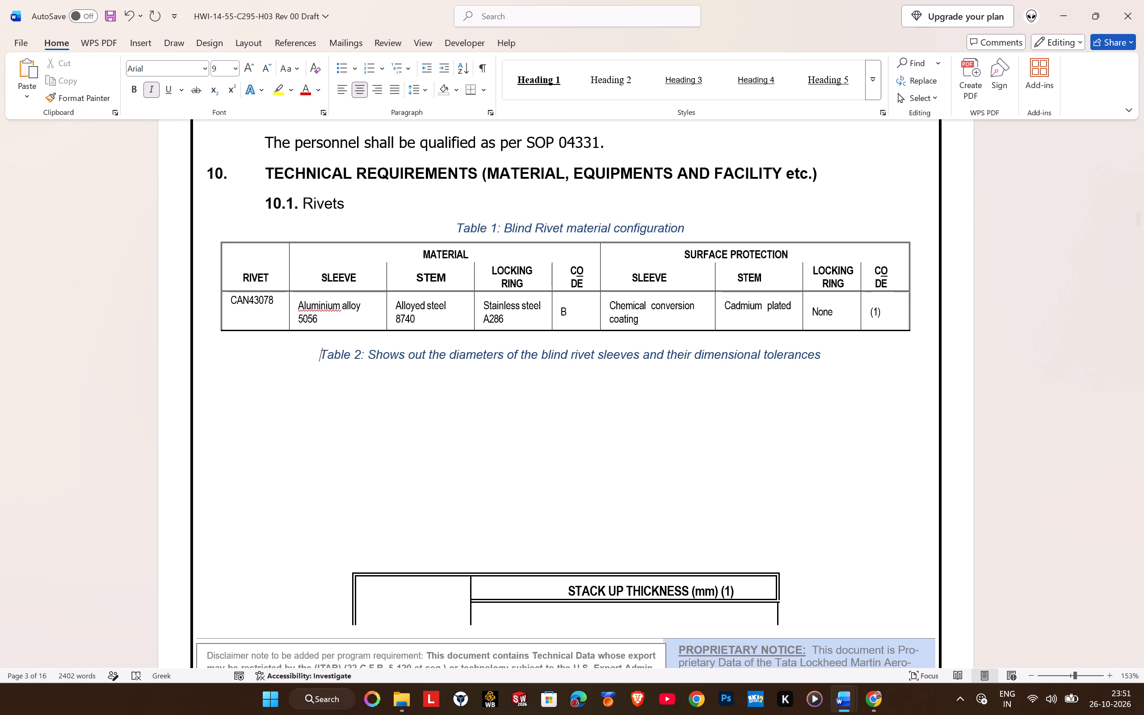
pyautogui.press('Right')
pyautogui.press('Right')
pyautogui.press('Right')
pyautogui.press('Right')
pyautogui.press('Right')
pyautogui.press('Right')
pyautogui.press('Right')
pyautogui.press('Right')
pyautogui.press('Right')
pyautogui.press('Right')
pyautogui.press('Right')
pyautogui.press('Right')
pyautogui.press('Right')
pyautogui.press('Right')
pyautogui.press('Right')
pyautogui.press('Right')
pyautogui.press('Right')
pyautogui.press('Right')
pyautogui.press('Right')
pyautogui.press('Right')
pyautogui.press('Right')
pyautogui.press('Right')
pyautogui.press('Right')
pyautogui.press('Right')
pyautogui.press('Right')
pyautogui.press('Return')
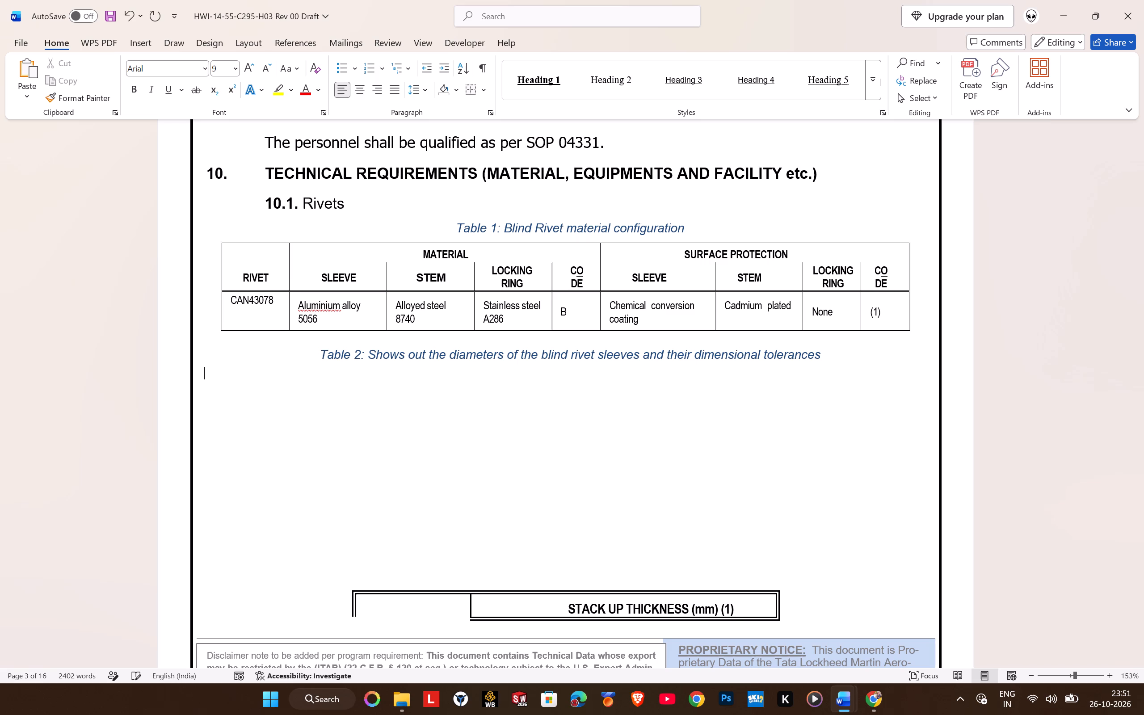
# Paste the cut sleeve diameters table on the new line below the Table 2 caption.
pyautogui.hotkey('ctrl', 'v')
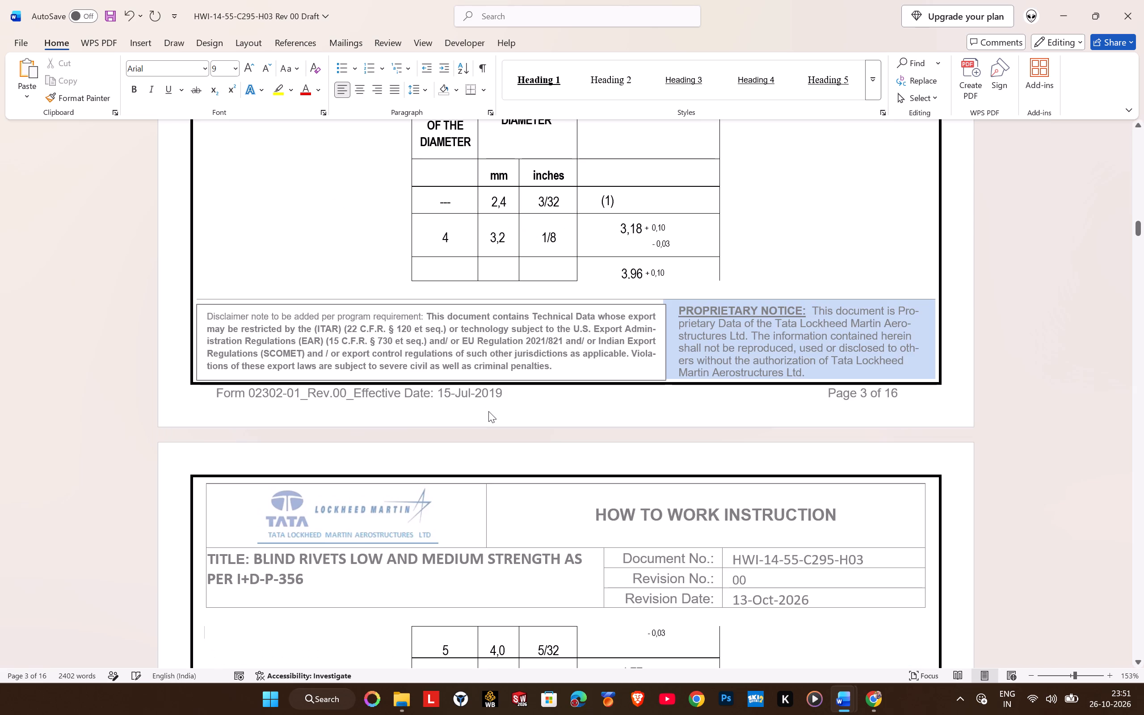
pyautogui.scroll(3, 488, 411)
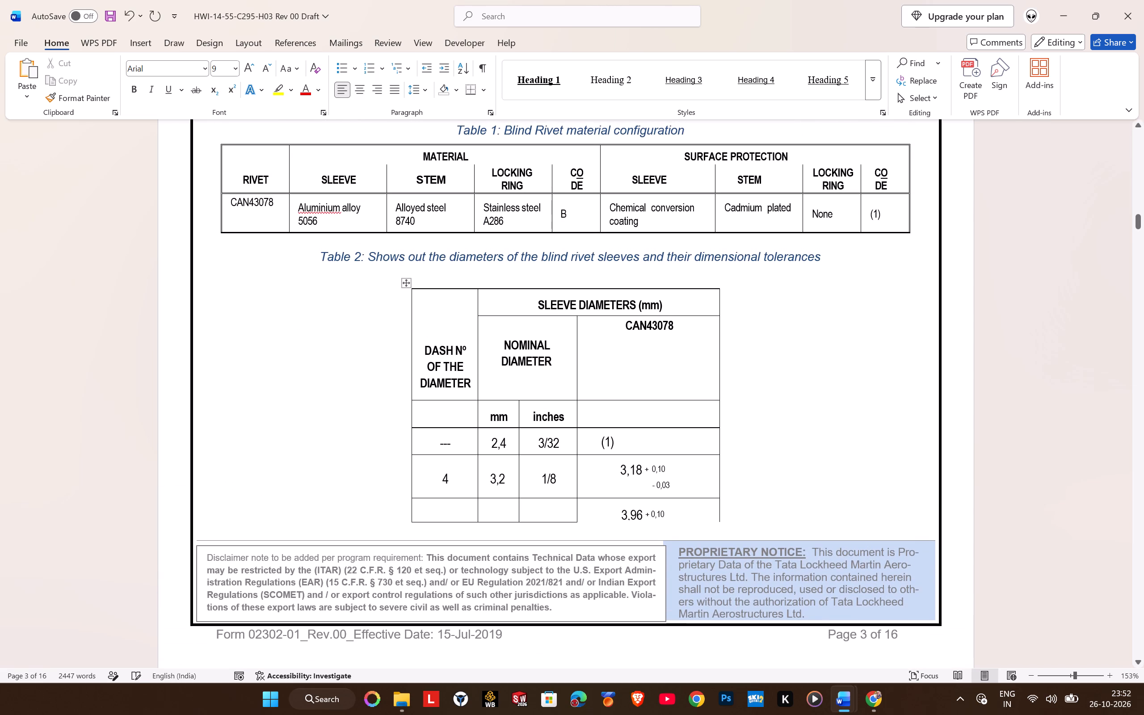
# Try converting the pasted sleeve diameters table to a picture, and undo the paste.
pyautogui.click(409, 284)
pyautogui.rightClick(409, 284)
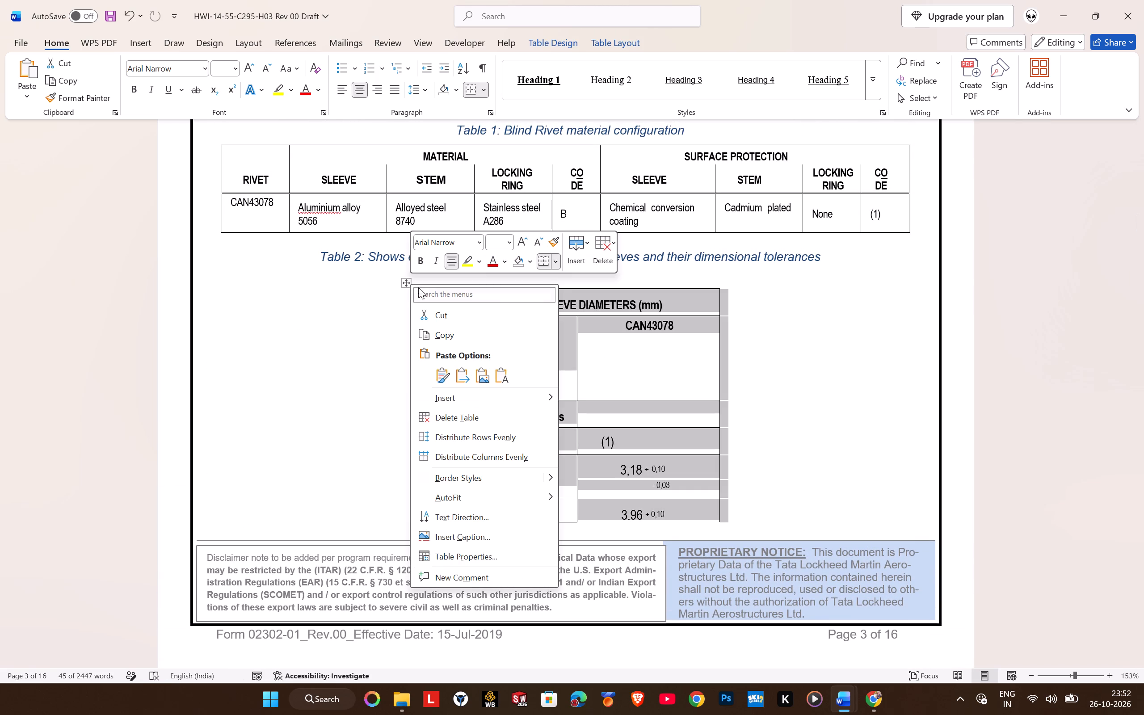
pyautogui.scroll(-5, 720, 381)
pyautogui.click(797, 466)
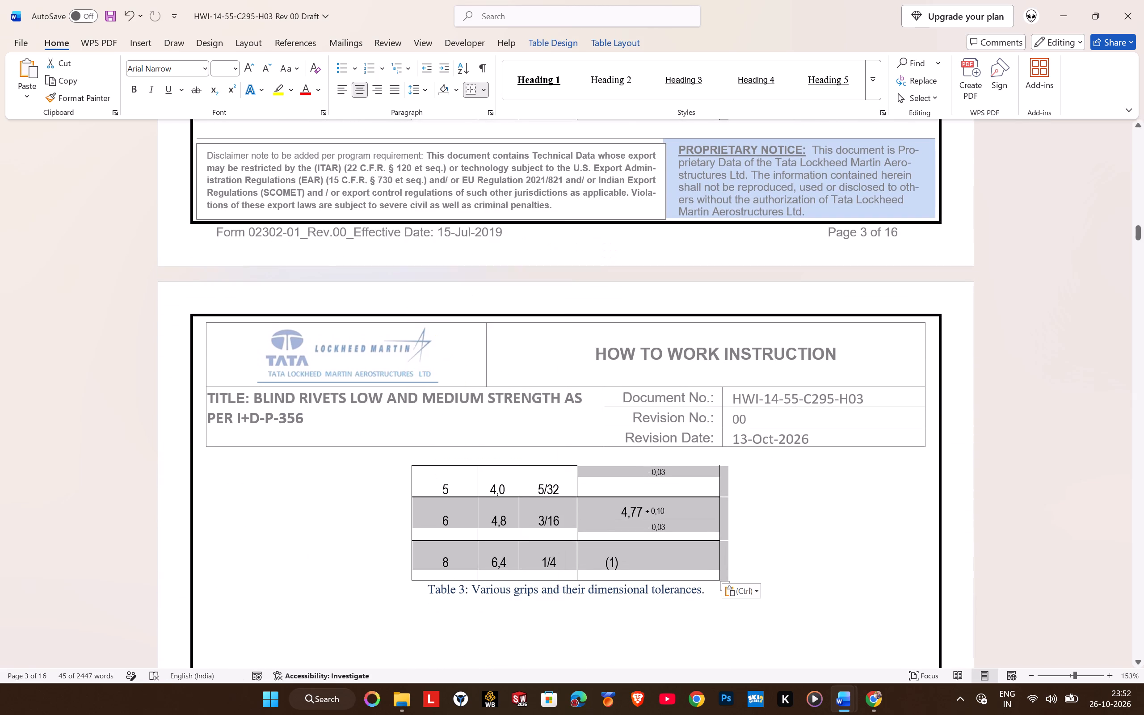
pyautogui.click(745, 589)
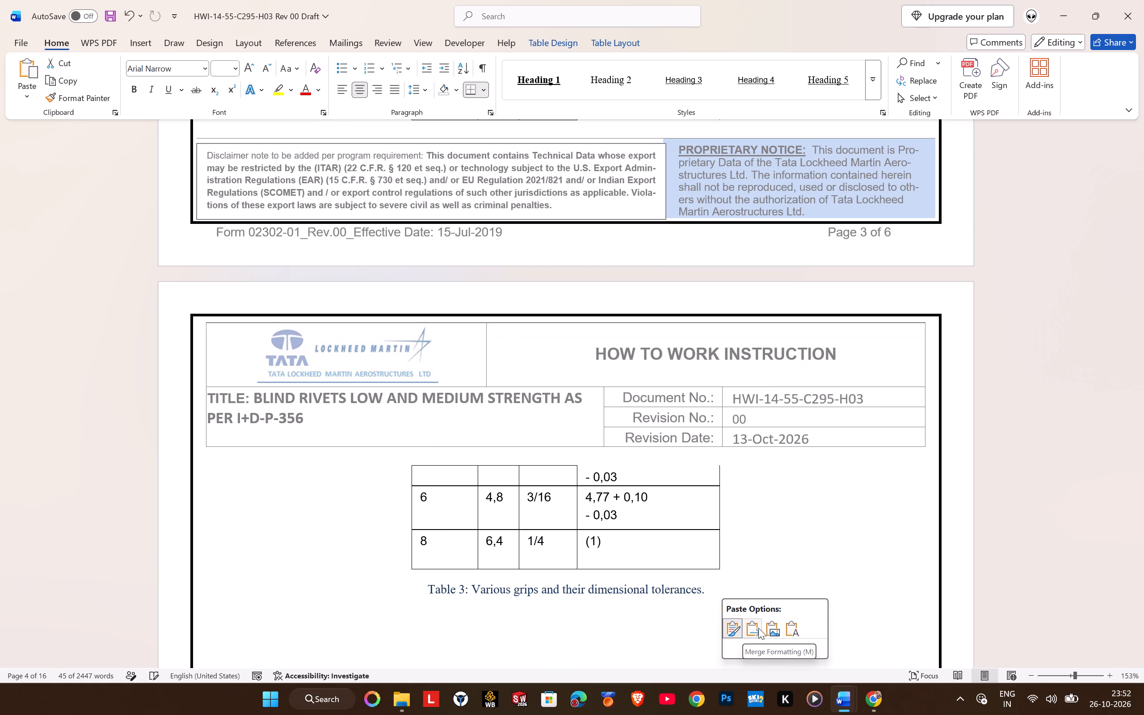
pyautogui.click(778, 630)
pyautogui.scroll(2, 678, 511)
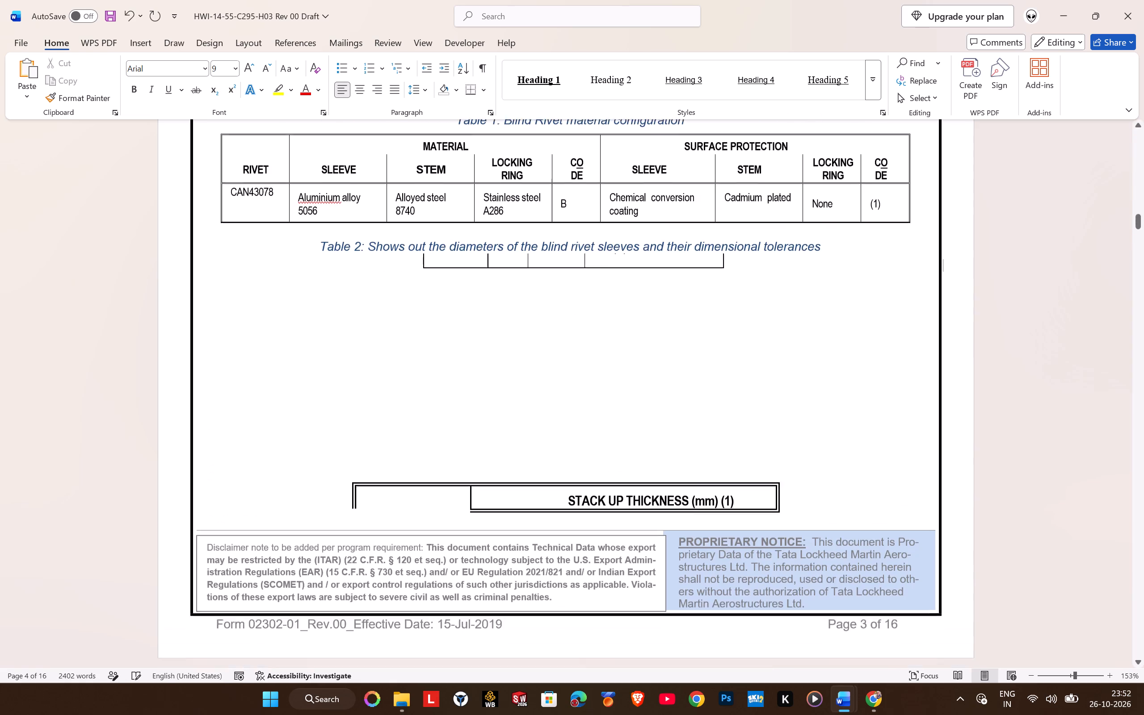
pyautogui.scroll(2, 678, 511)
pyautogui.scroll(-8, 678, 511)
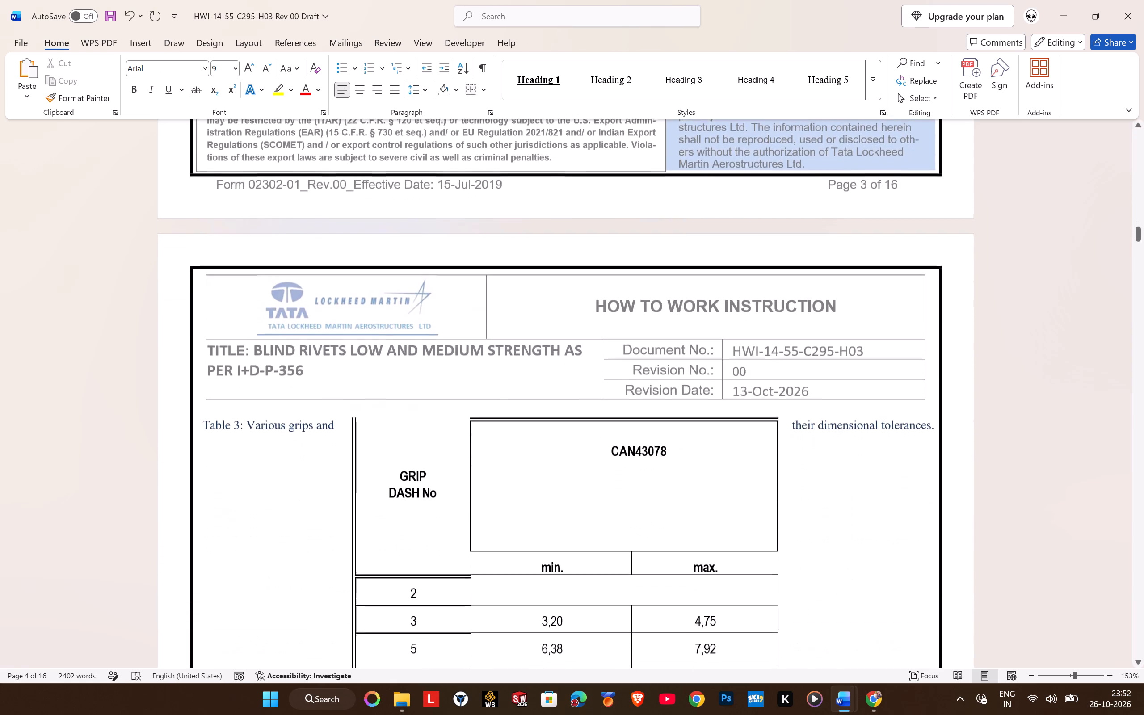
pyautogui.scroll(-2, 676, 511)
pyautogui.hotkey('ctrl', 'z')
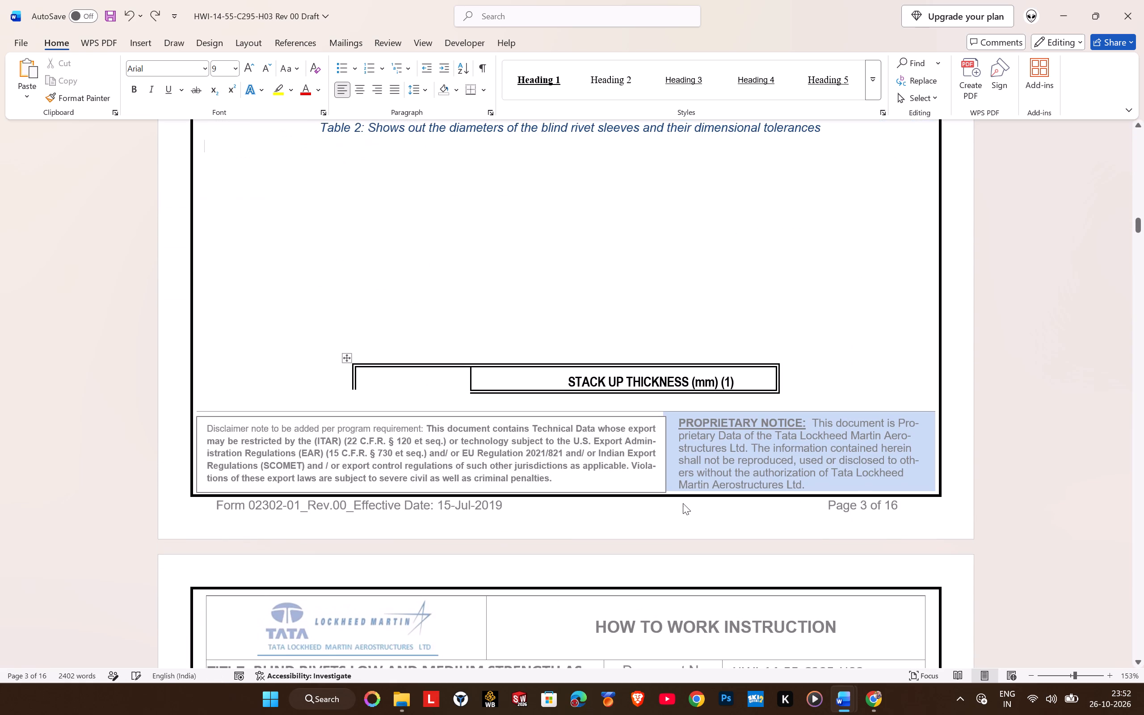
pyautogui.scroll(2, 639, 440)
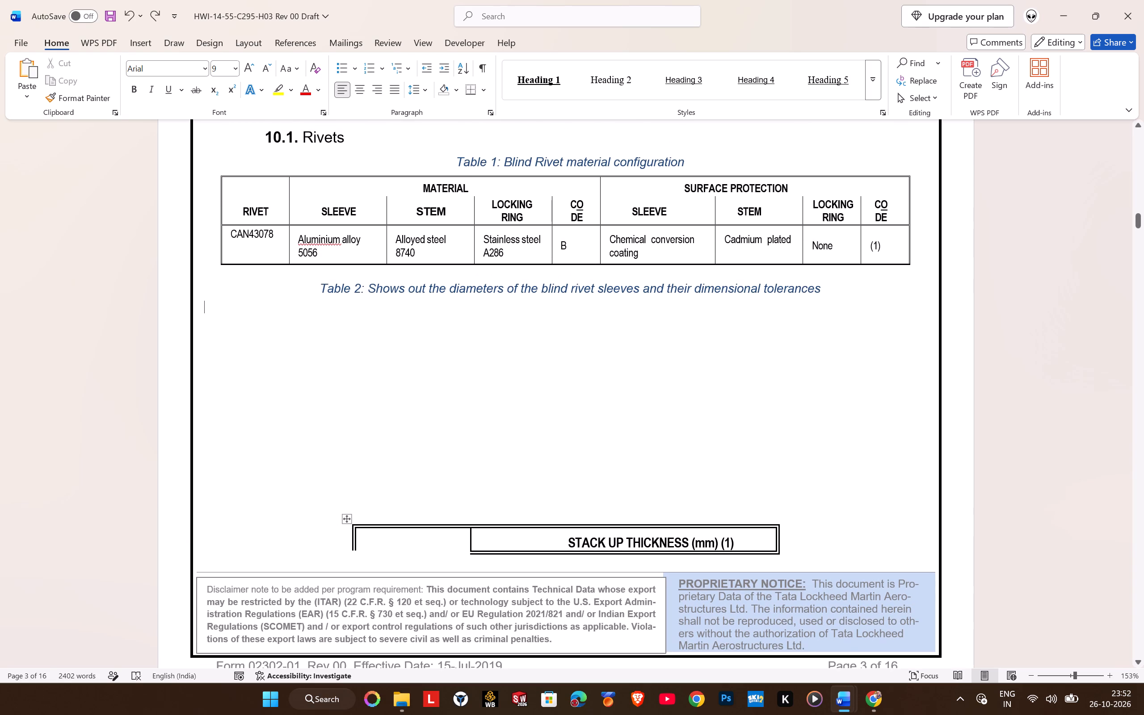
# Paste the cut sleeve diameters table again on the line below the Table 2 caption.
pyautogui.hotkey('ctrl', 'v')
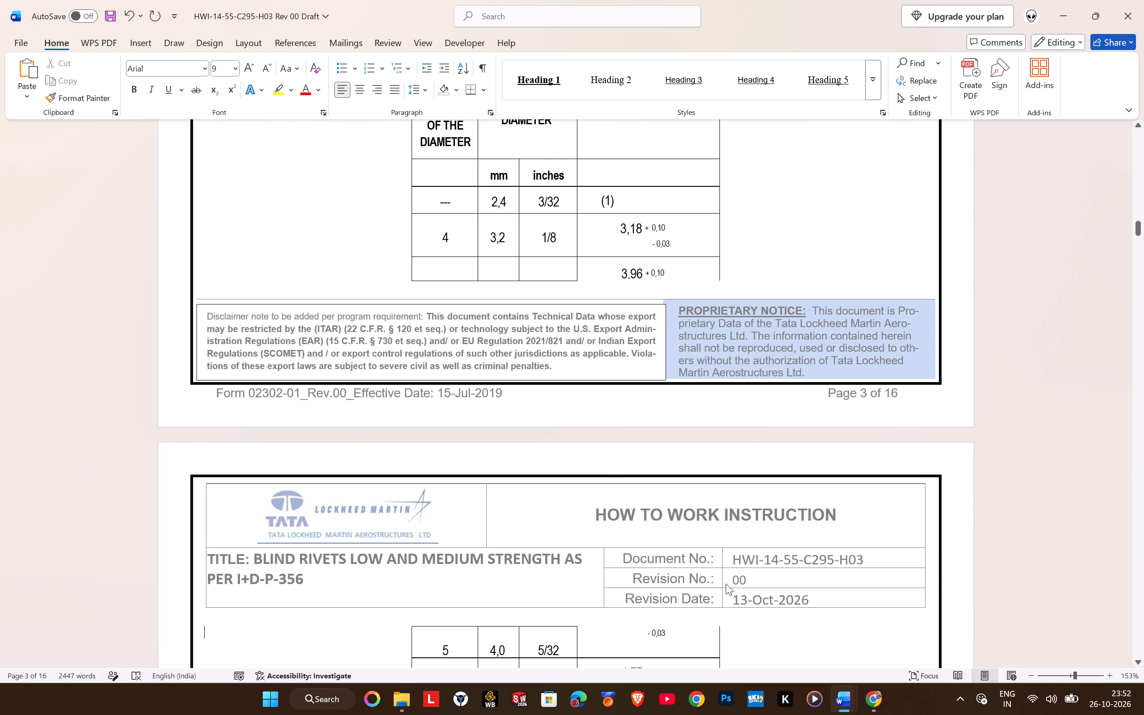
pyautogui.scroll(-2, 726, 584)
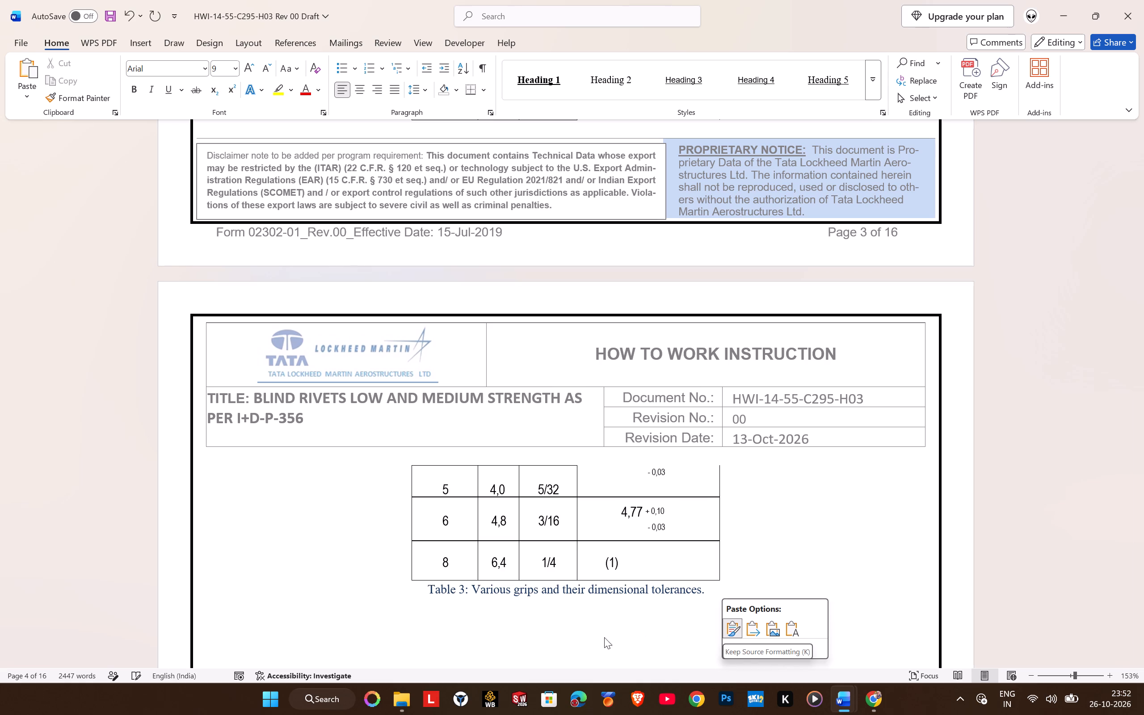
pyautogui.scroll(6, 578, 563)
pyautogui.click(532, 416)
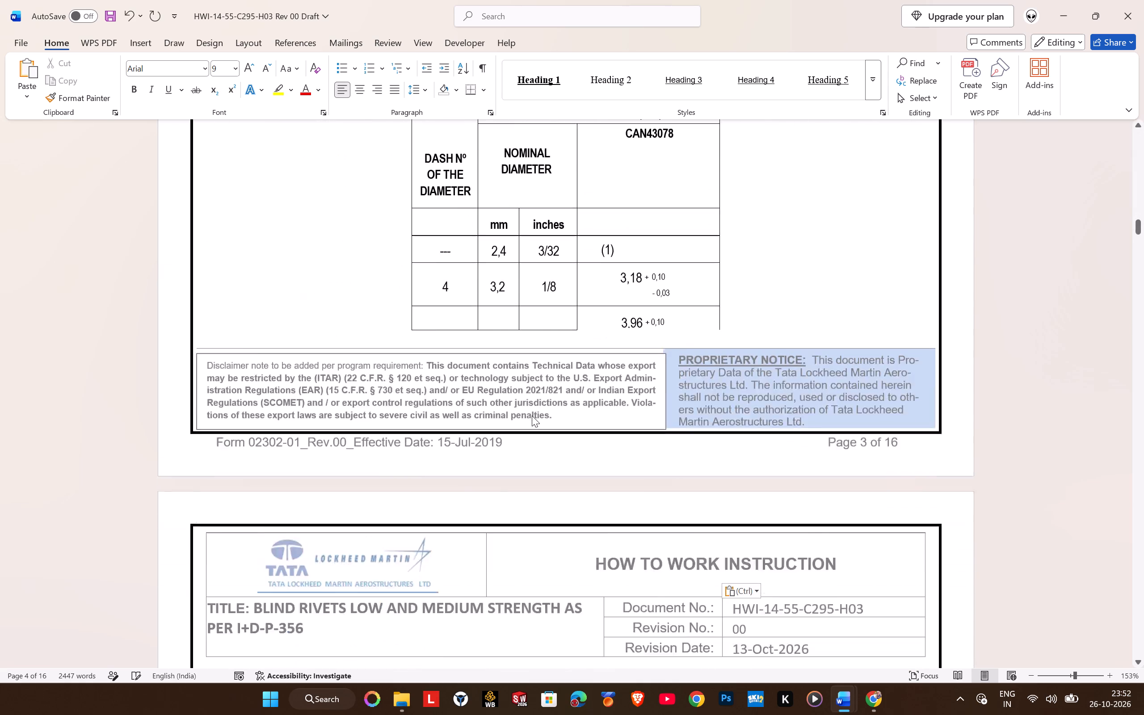
pyautogui.scroll(3, 528, 403)
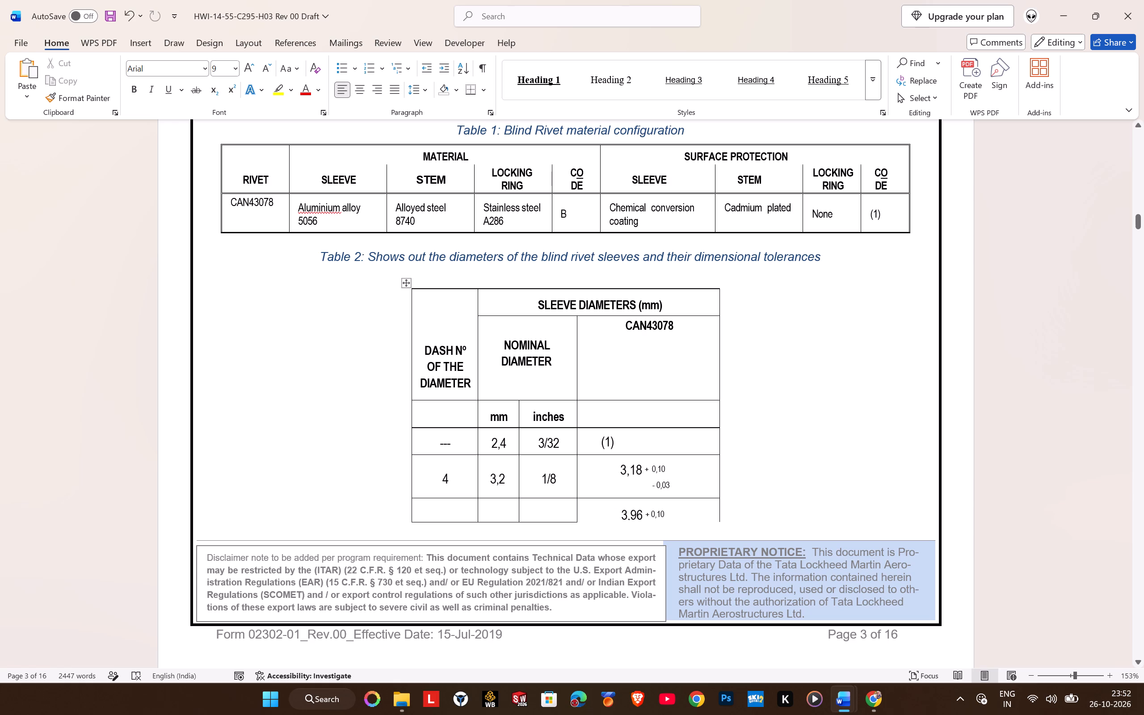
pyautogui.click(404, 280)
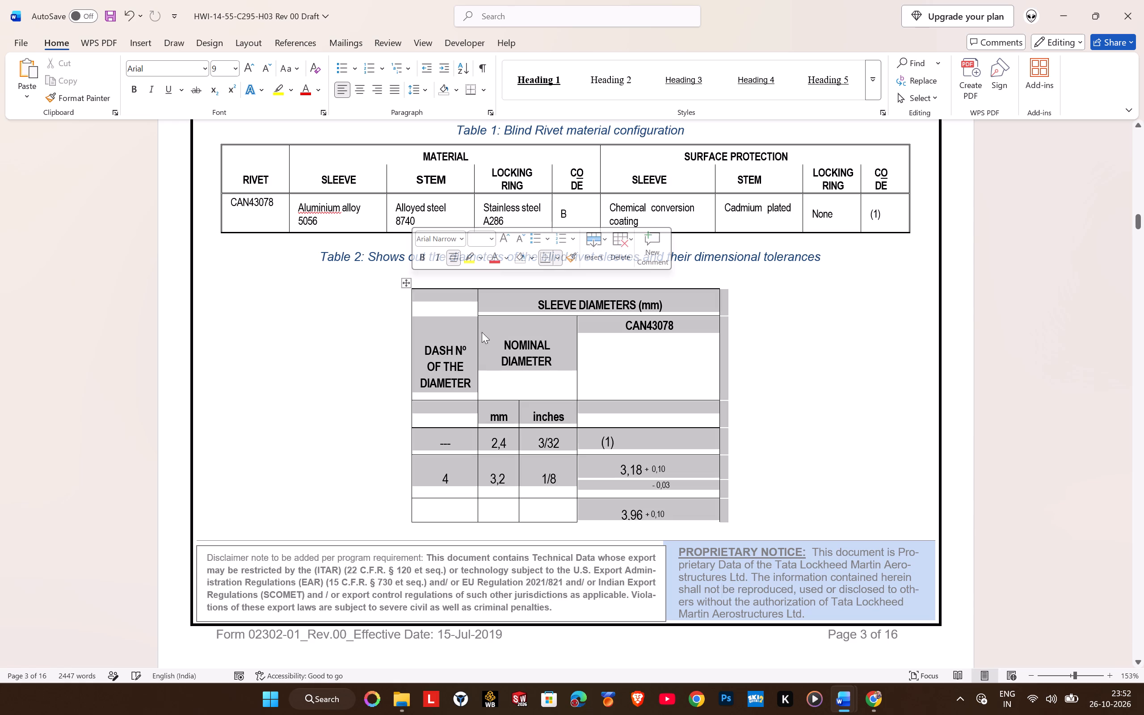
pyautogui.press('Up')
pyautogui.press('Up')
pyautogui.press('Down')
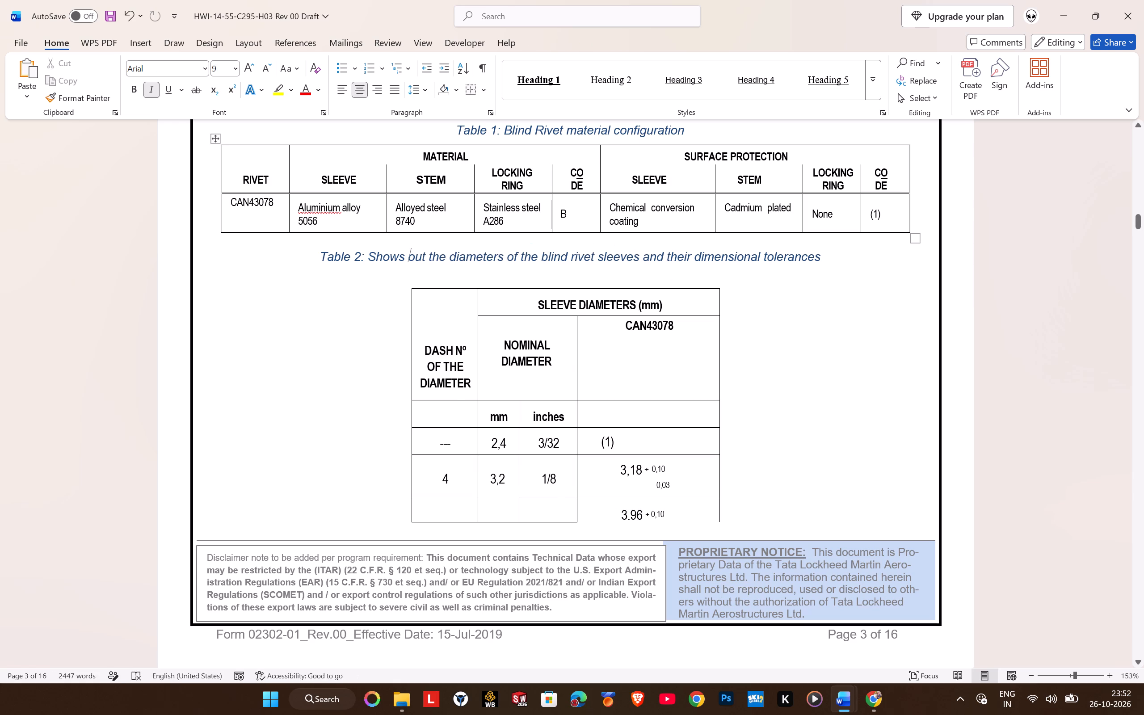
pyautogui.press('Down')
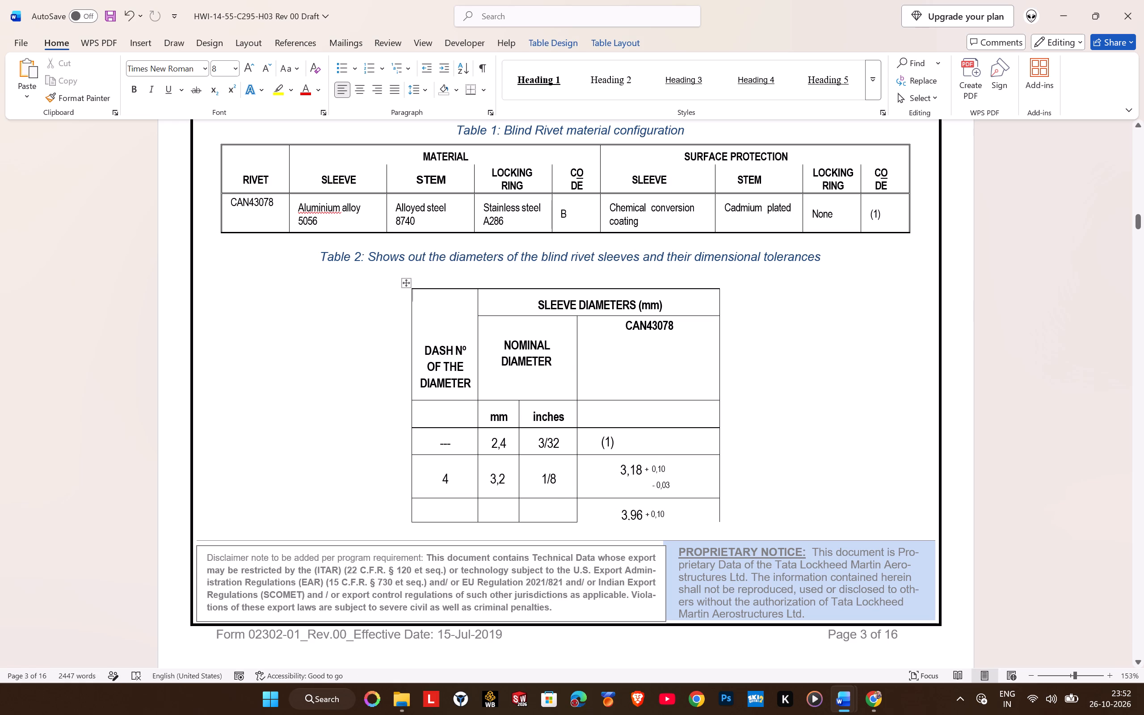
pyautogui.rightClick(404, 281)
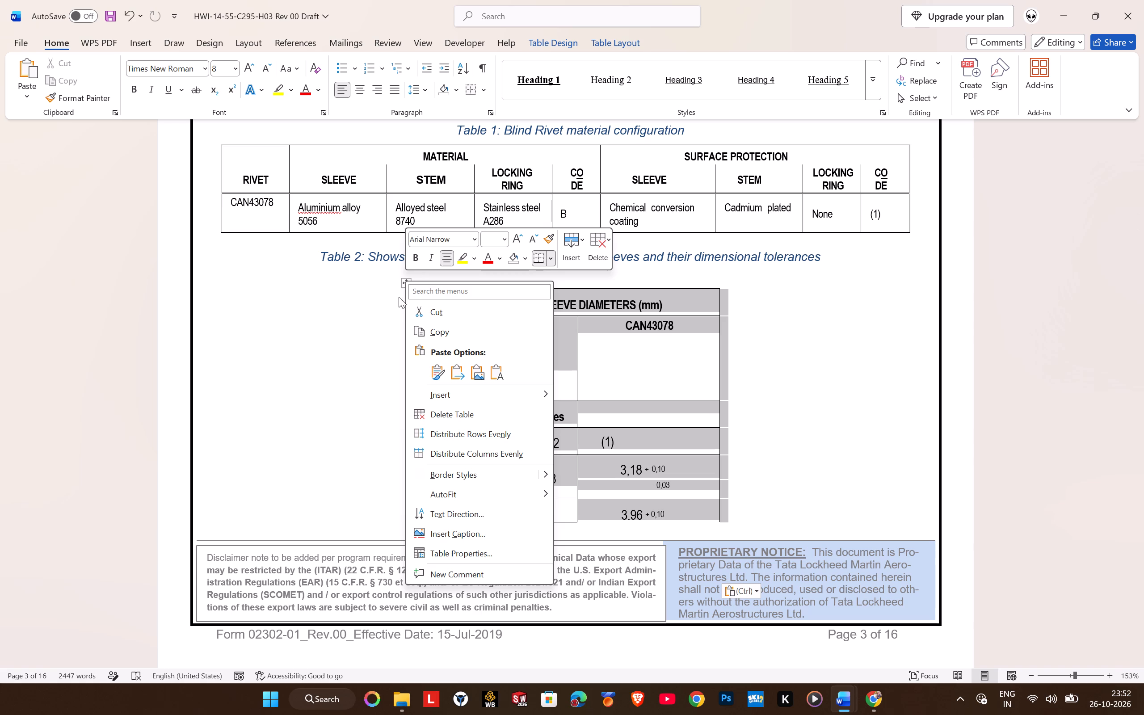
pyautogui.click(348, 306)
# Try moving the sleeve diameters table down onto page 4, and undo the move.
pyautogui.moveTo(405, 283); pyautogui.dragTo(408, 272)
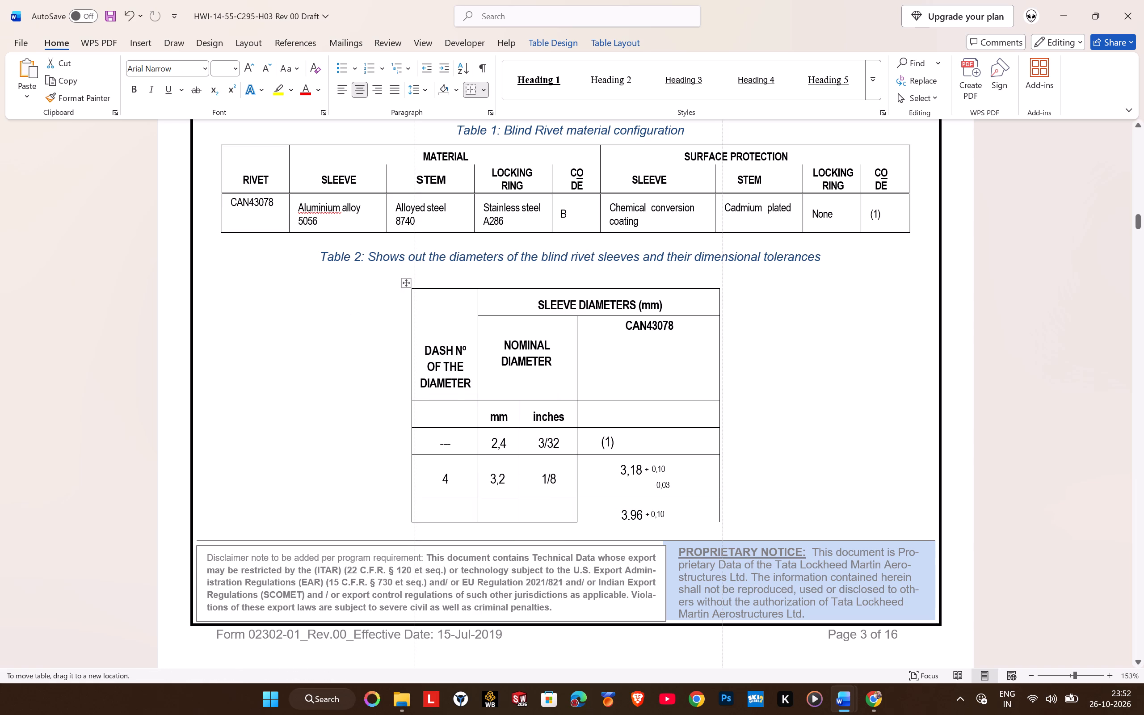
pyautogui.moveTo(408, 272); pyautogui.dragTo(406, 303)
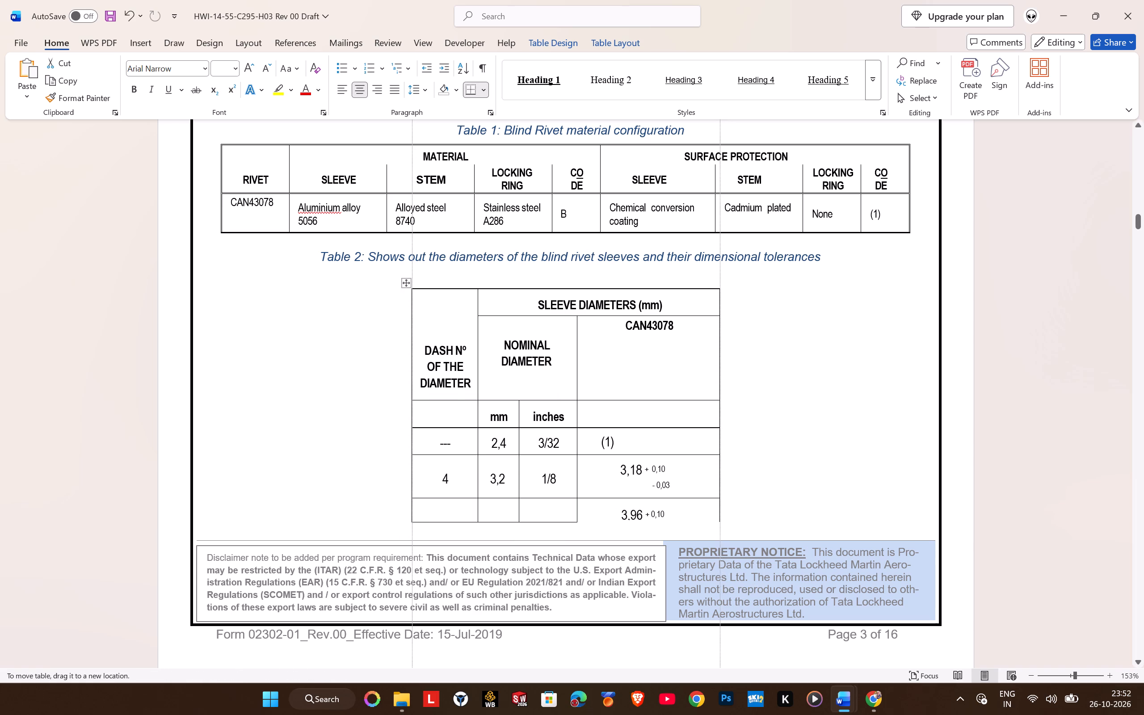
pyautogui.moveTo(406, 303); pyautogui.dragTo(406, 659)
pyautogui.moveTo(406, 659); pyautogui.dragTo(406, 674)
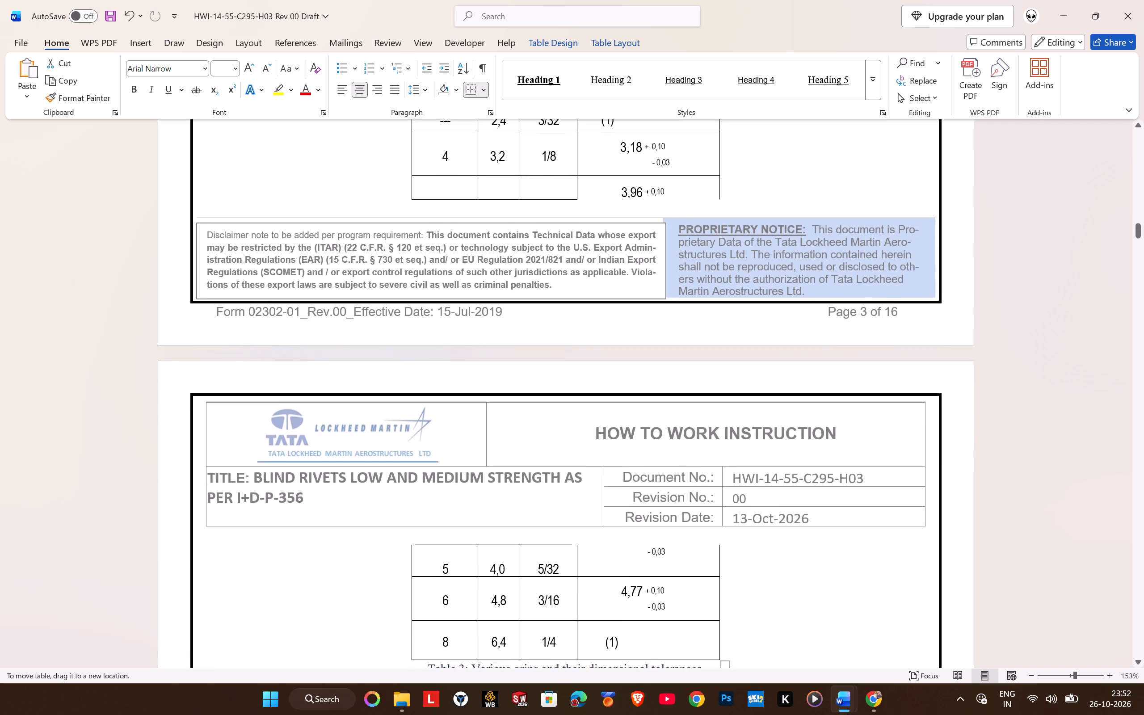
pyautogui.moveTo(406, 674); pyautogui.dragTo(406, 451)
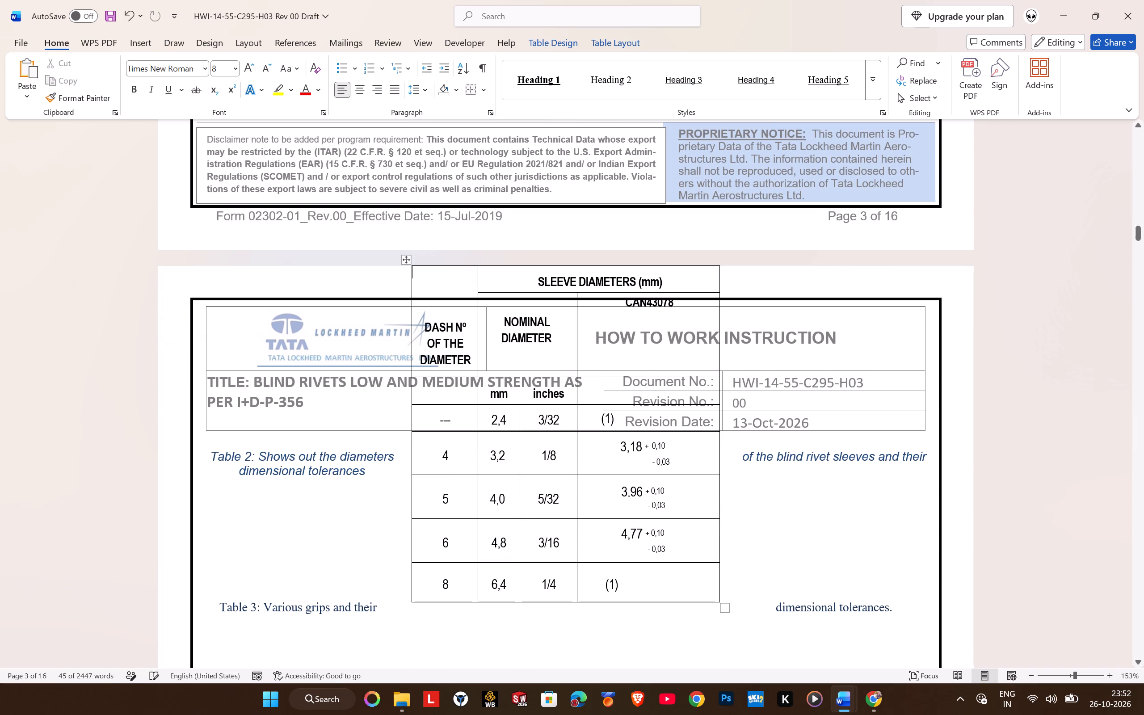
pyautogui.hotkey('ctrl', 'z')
# Check the paragraph spacing and indents of the Table 1 and Table 2 captions and the rivet material table cells.
pyautogui.scroll(2, 466, 460)
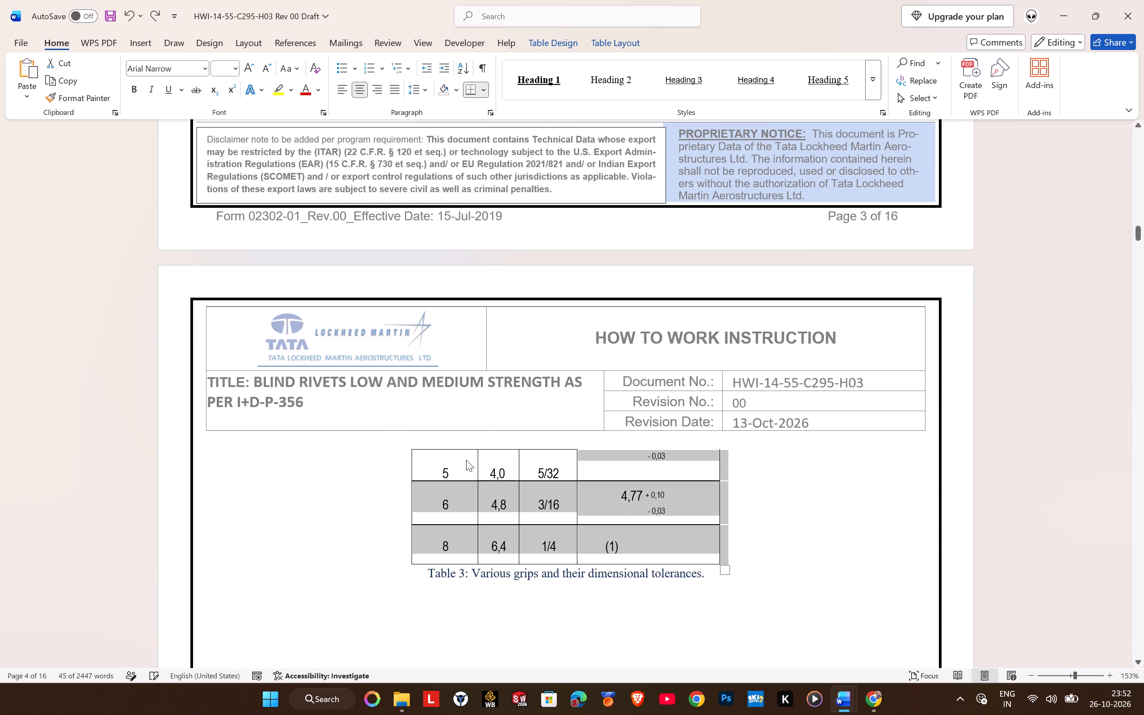
pyautogui.scroll(4, 466, 460)
pyautogui.click(729, 425)
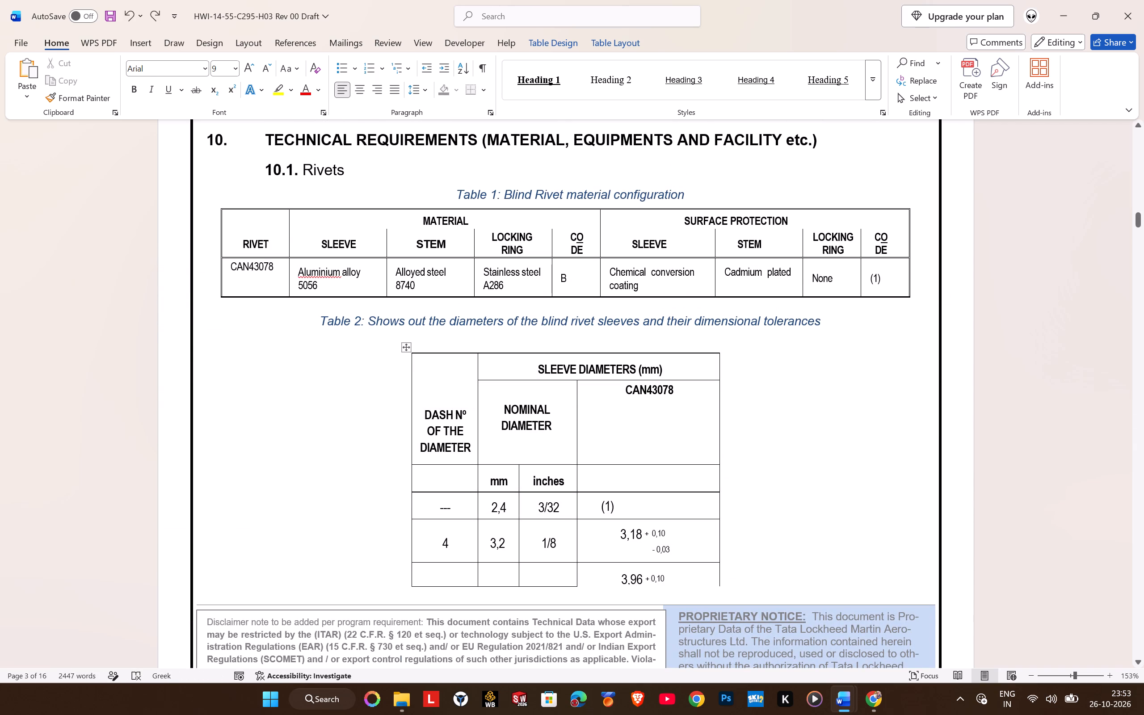
pyautogui.click(531, 352)
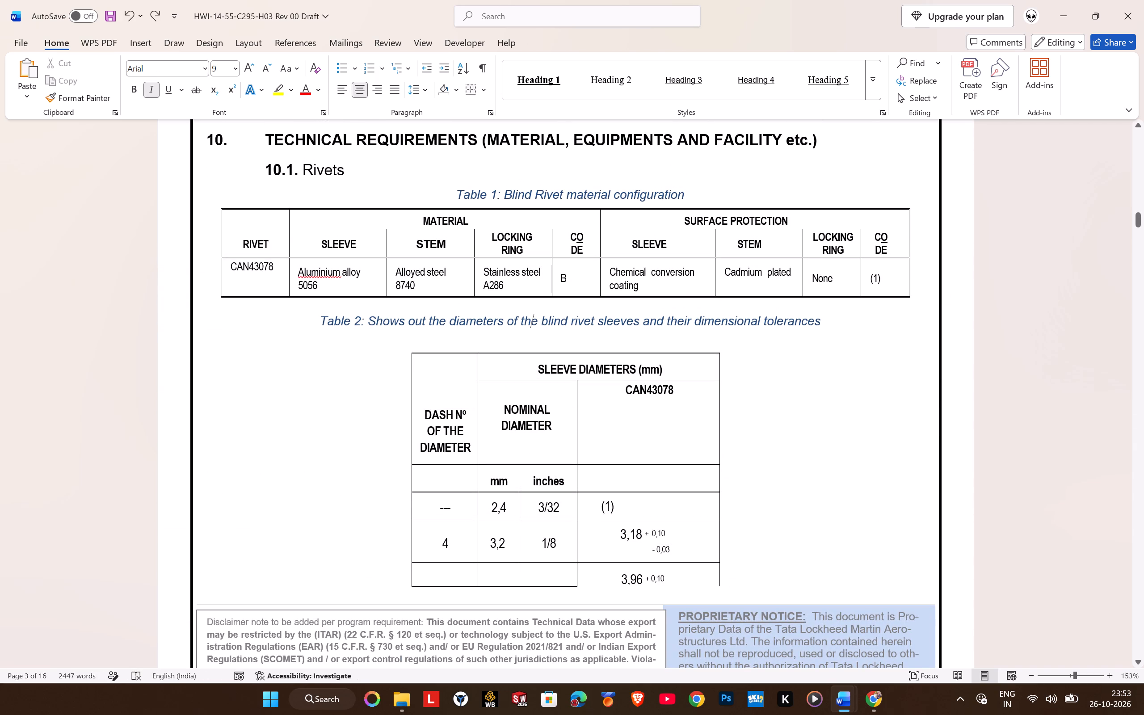
pyautogui.click(423, 92)
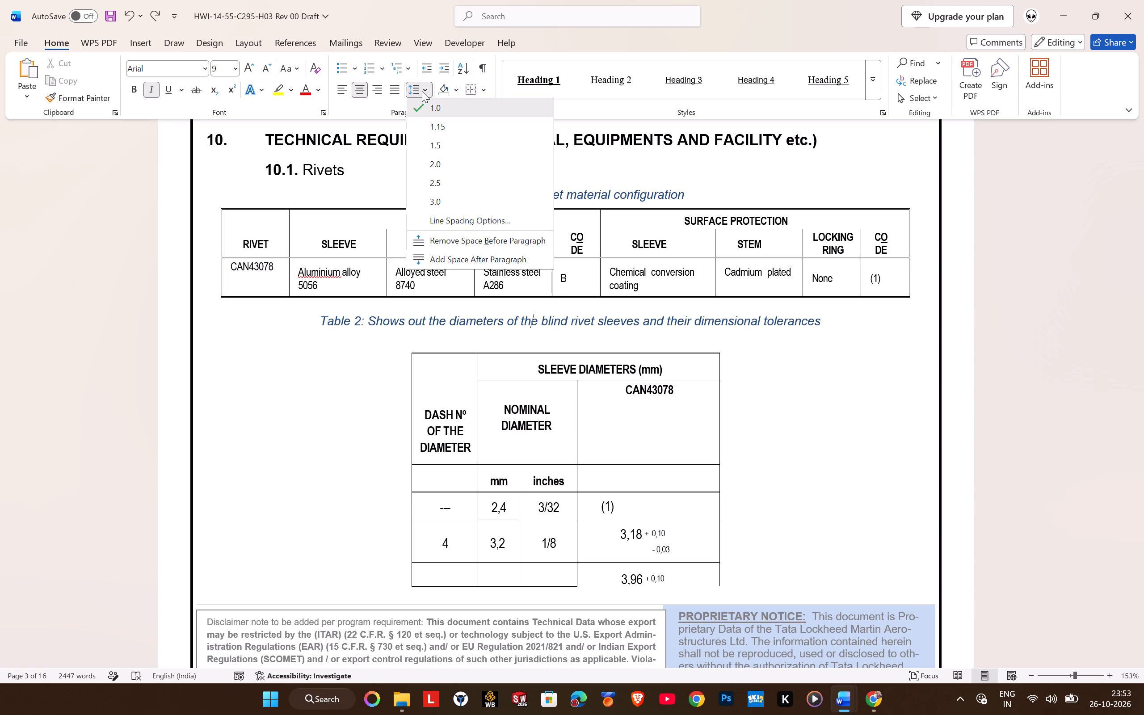
pyautogui.click(462, 42)
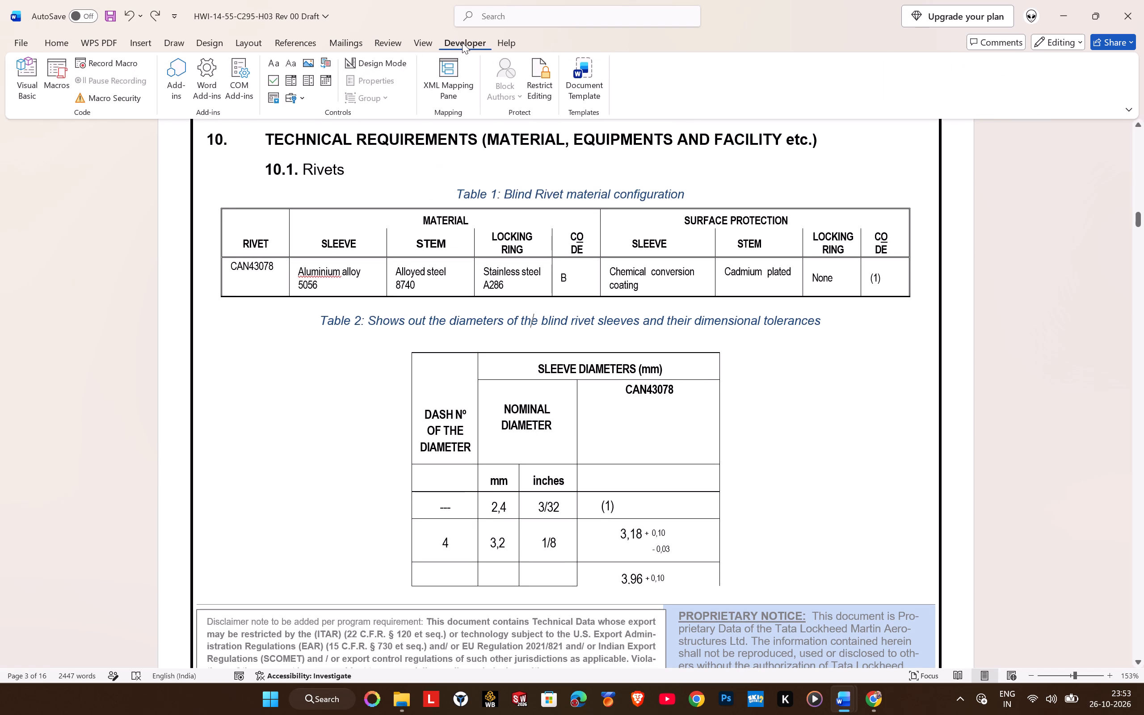
pyautogui.click(255, 40)
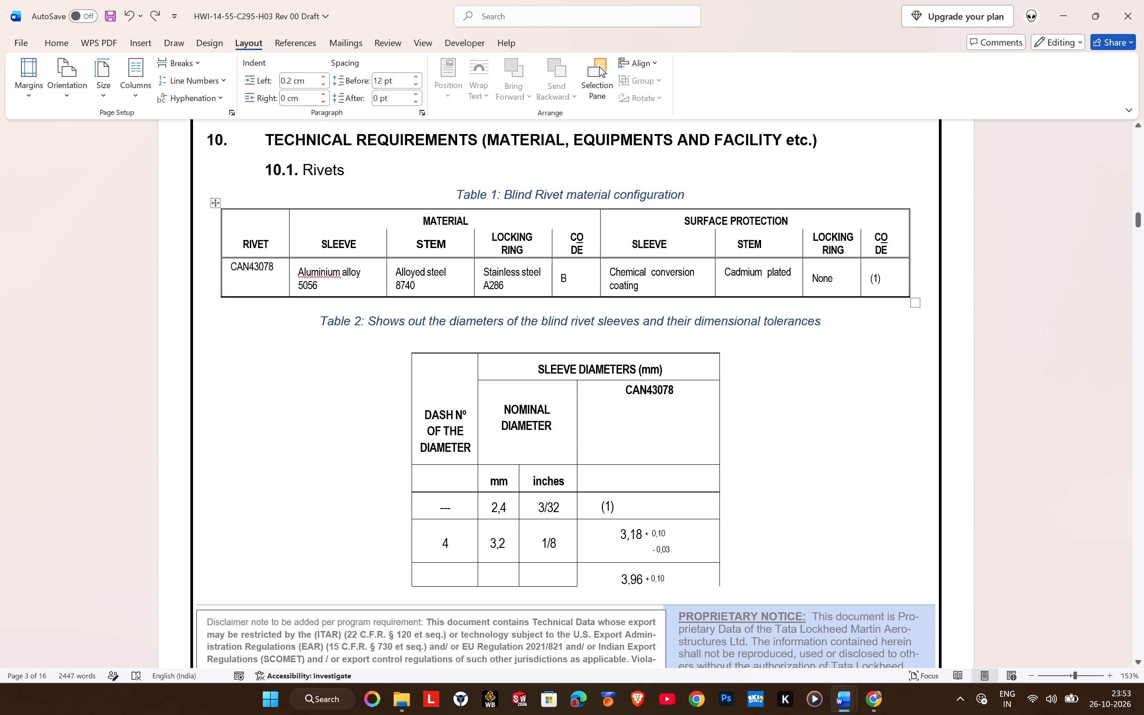
pyautogui.scroll(1, 408, 281)
pyautogui.click(453, 275)
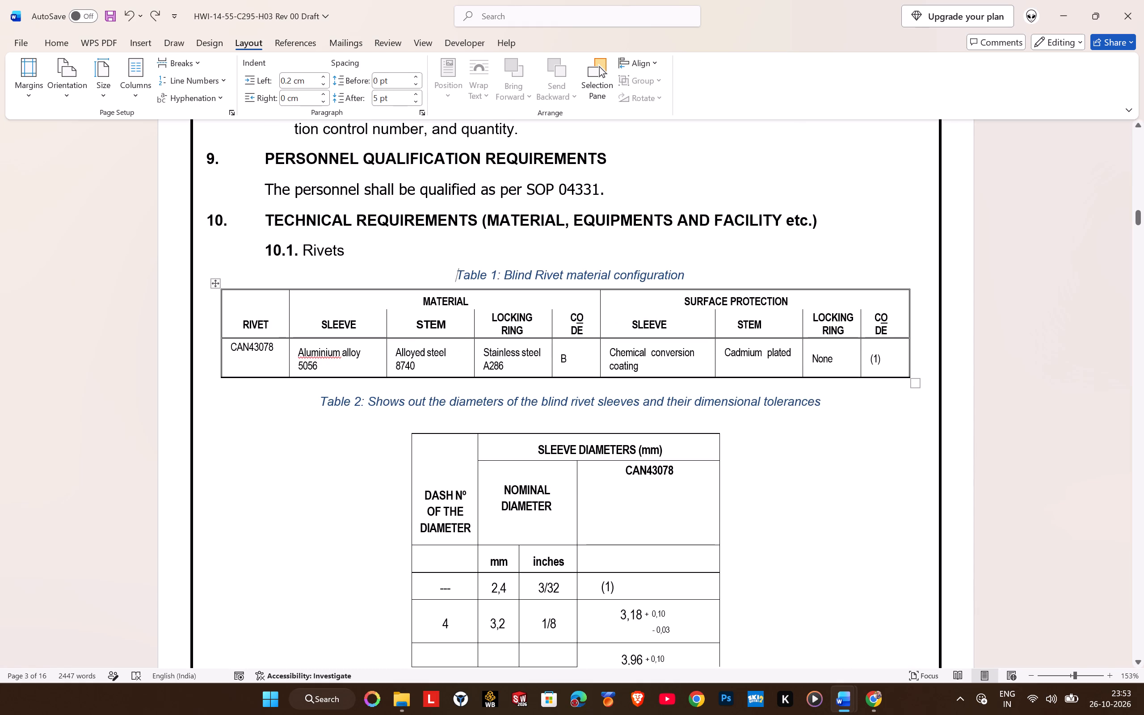
pyautogui.click(422, 364)
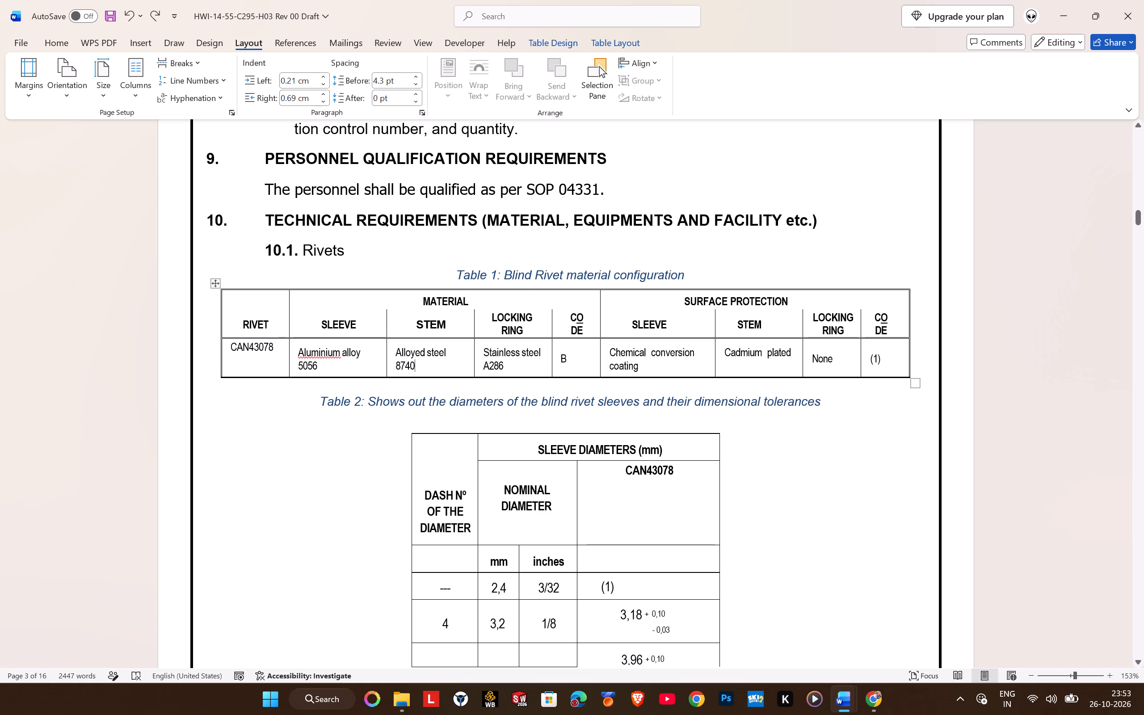
pyautogui.click(908, 364)
pyautogui.click(930, 369)
pyautogui.click(325, 399)
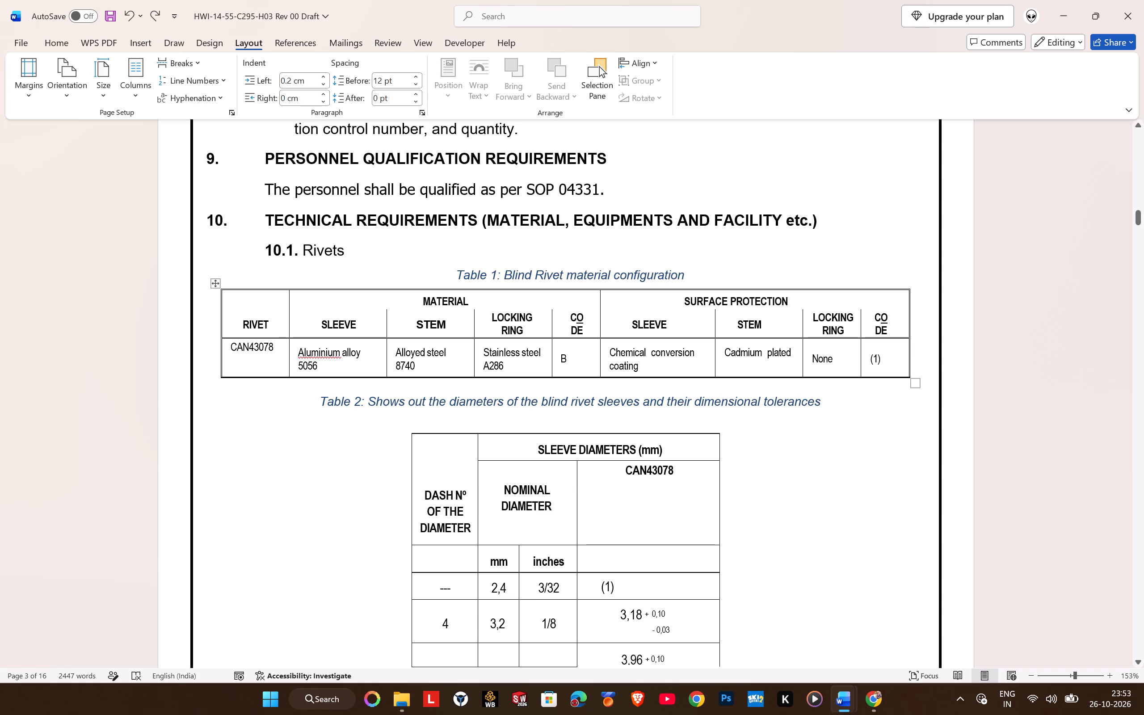
pyautogui.scroll(-1, 454, 428)
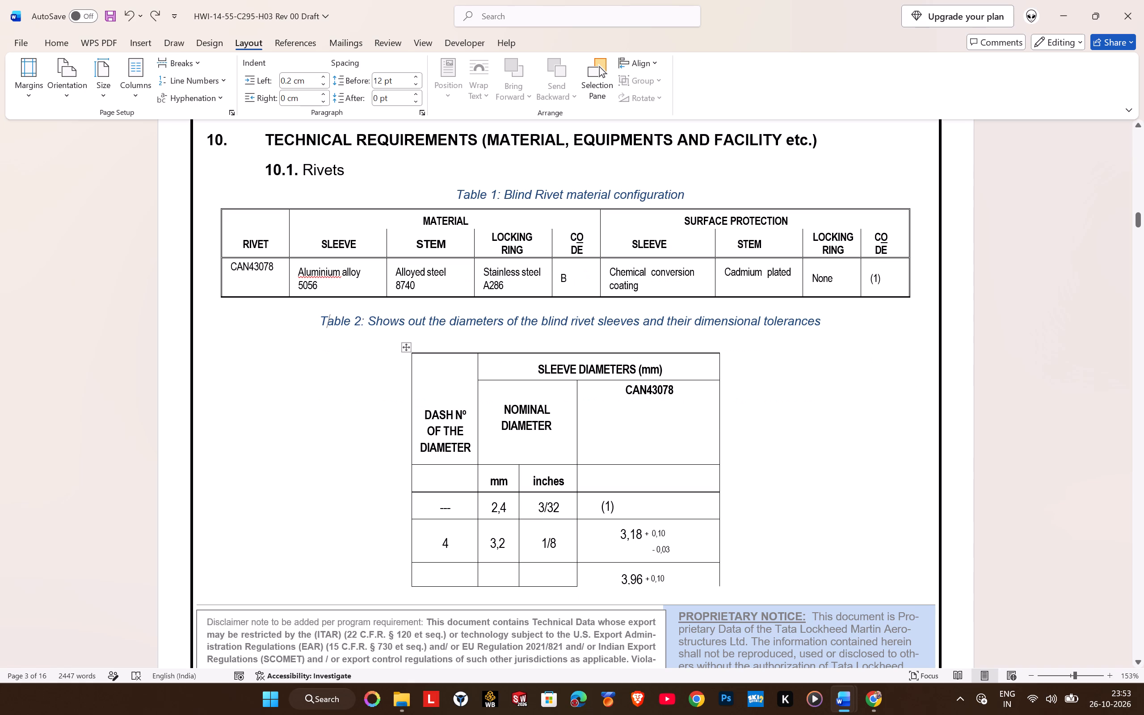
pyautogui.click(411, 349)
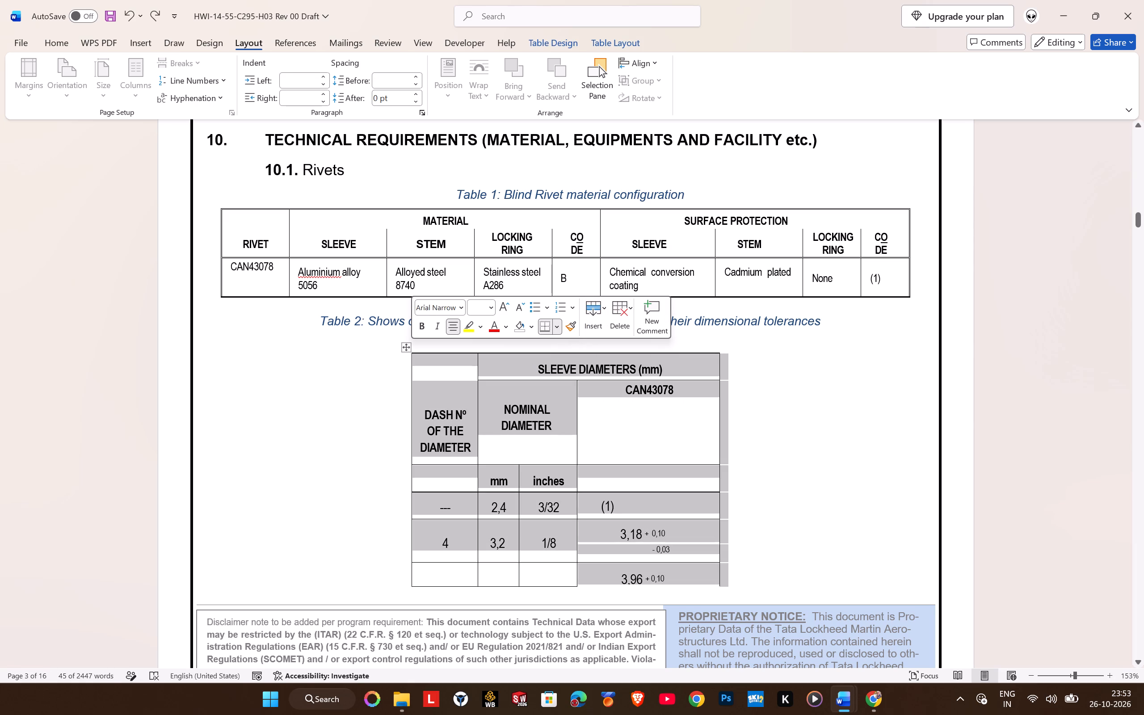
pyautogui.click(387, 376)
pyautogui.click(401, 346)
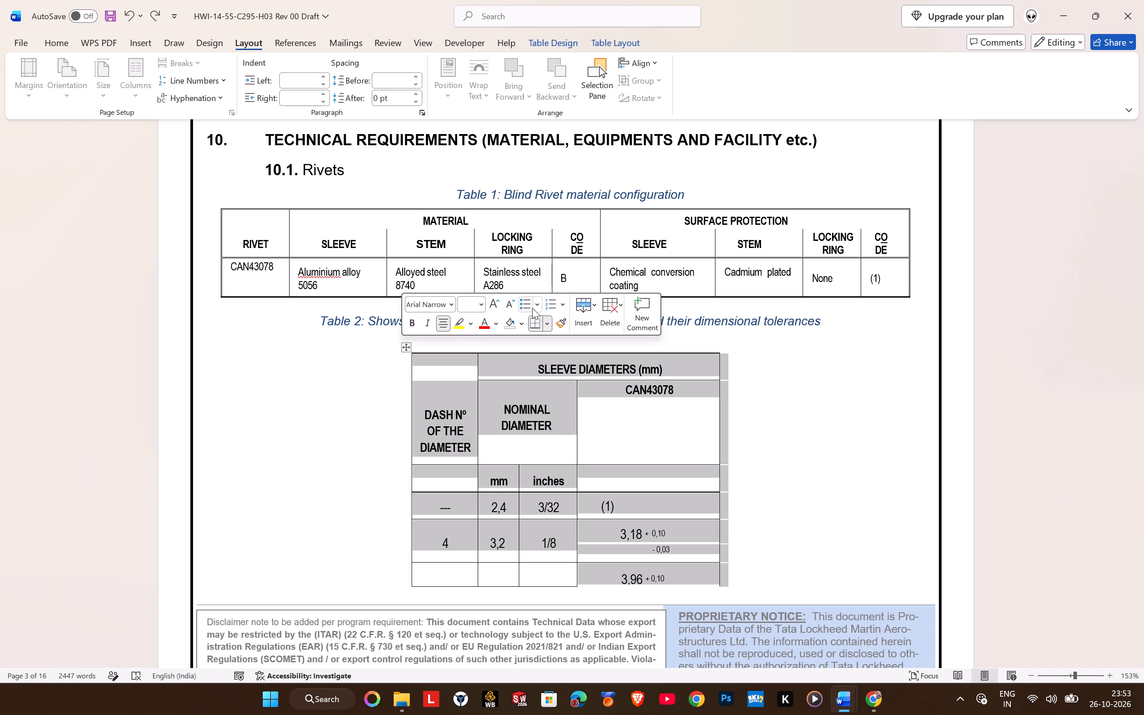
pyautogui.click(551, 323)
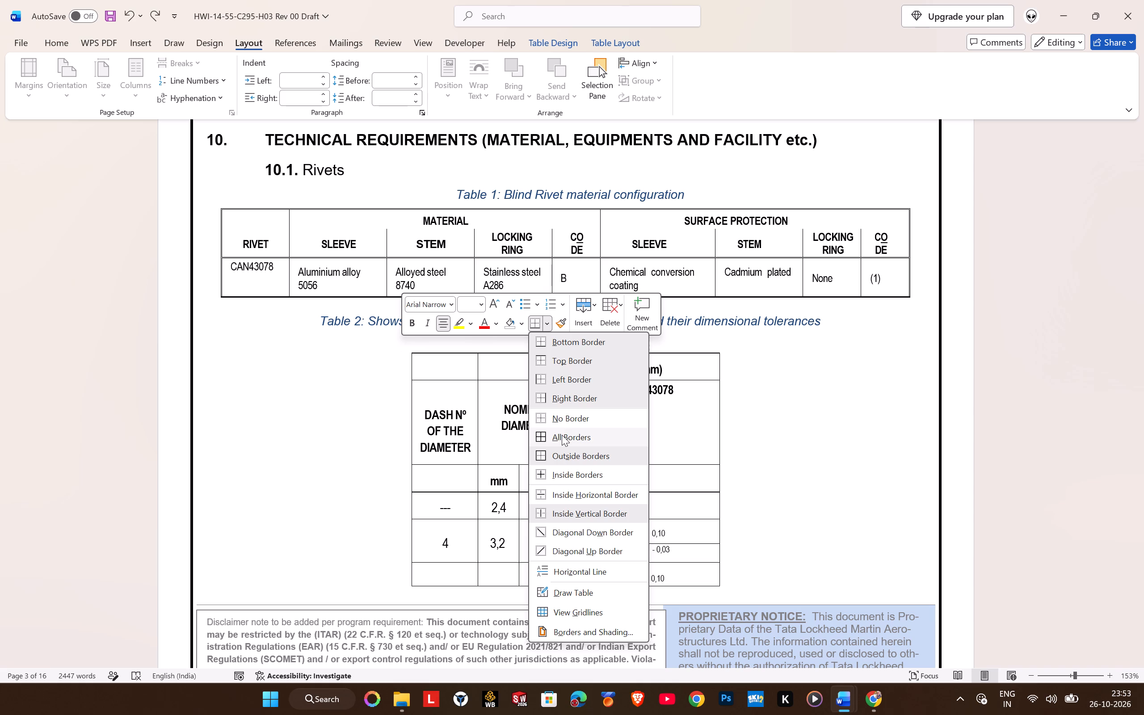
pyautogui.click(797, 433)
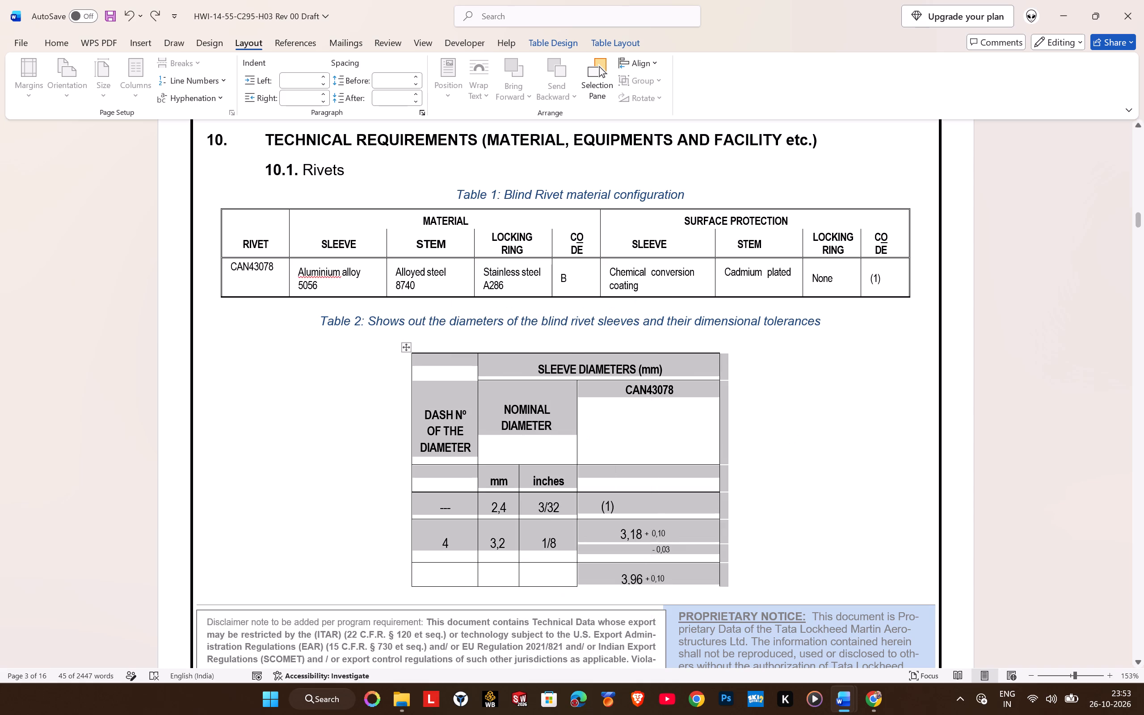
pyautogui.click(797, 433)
# Review the page layout around the sleeve diameters table and back through the earlier sections up to Scope and References.
pyautogui.scroll(-5, 795, 441)
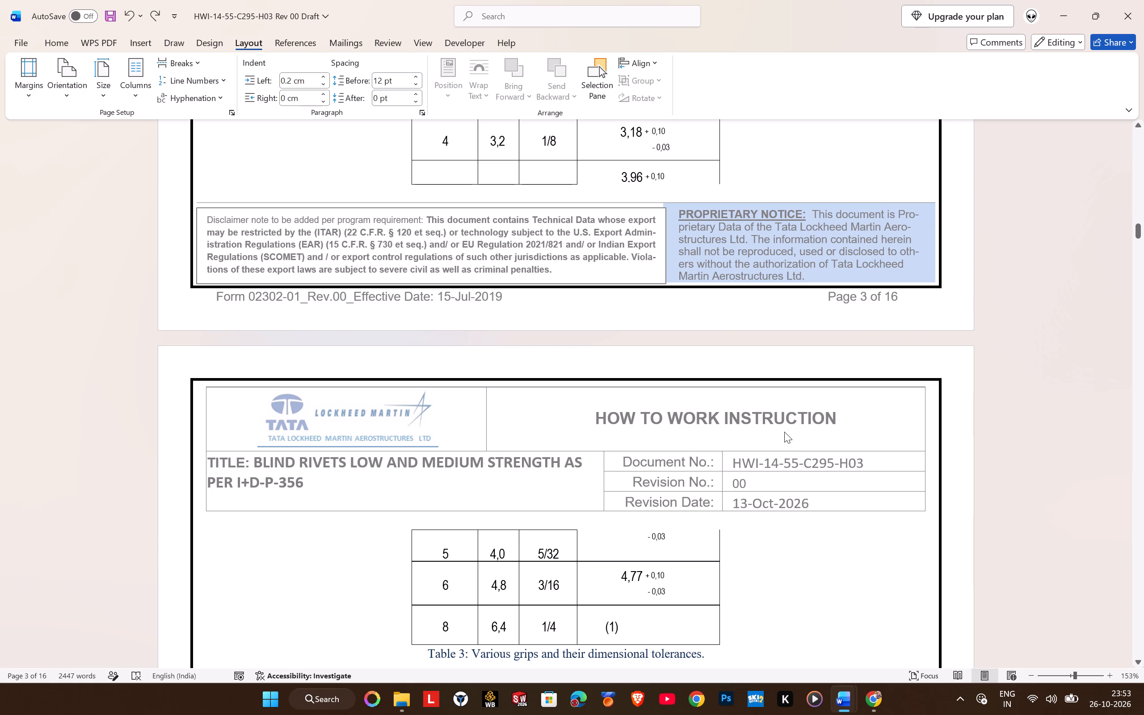
pyautogui.scroll(2, 777, 436)
pyautogui.scroll(-2, 686, 448)
pyautogui.scroll(4, 686, 442)
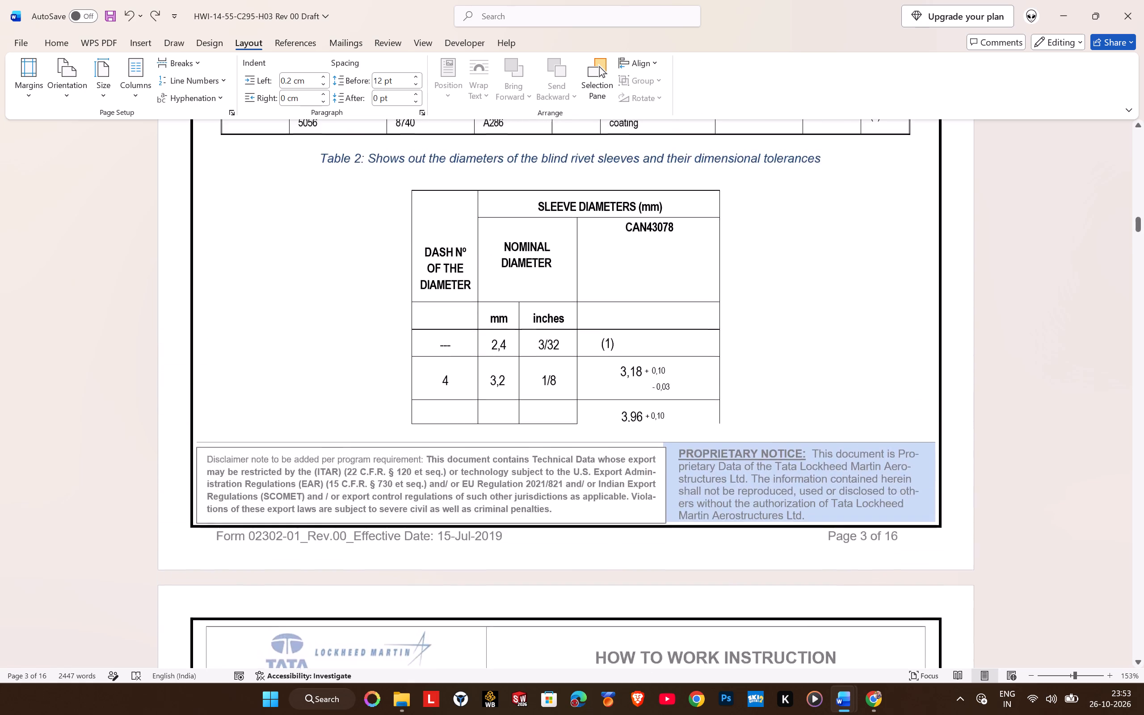
pyautogui.scroll(6, 686, 441)
pyautogui.scroll(3, 579, 434)
pyautogui.scroll(5, 659, 453)
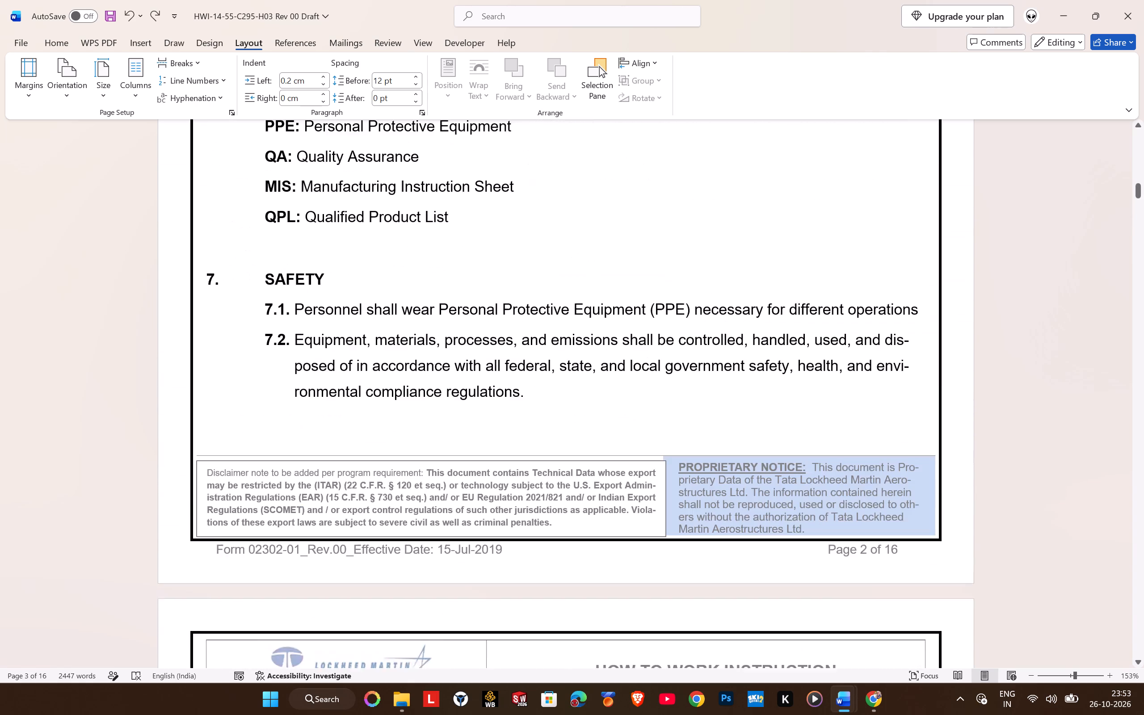
pyautogui.scroll(2, 543, 401)
pyautogui.scroll(6, 472, 399)
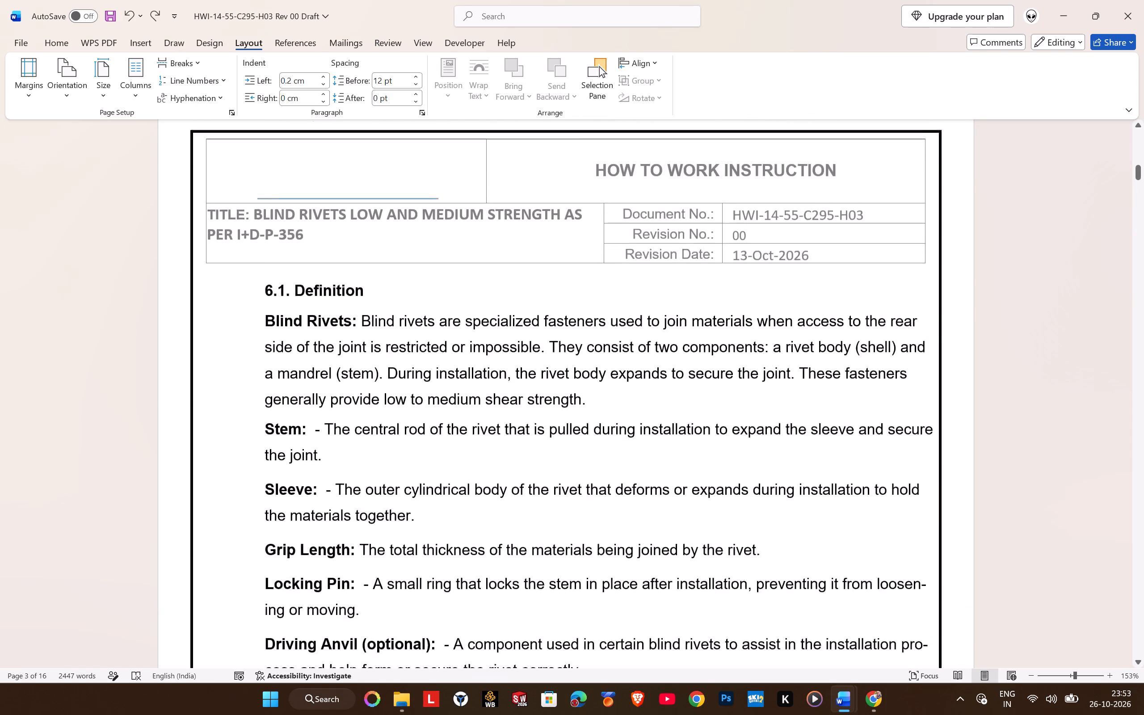
pyautogui.scroll(12, 472, 399)
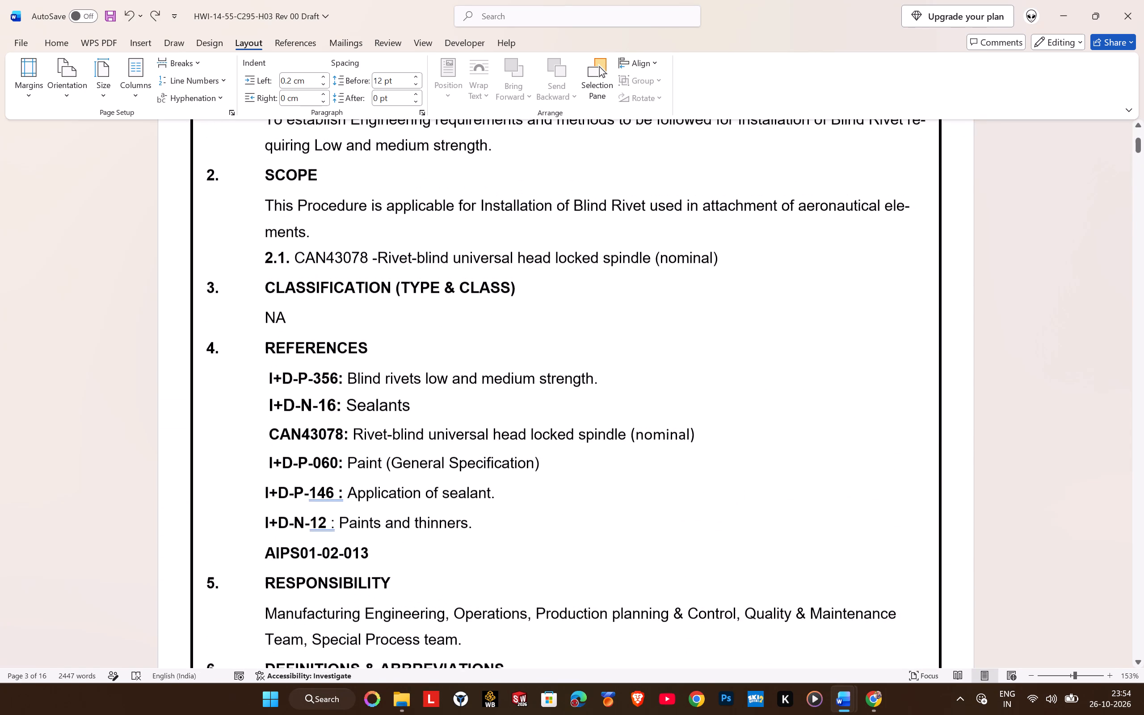
# Delete the blank line between the Driving Anvil definition and the 6.2 Abbreviations heading.
pyautogui.scroll(-13, 472, 399)
pyautogui.scroll(-3, 409, 419)
pyautogui.click(327, 383)
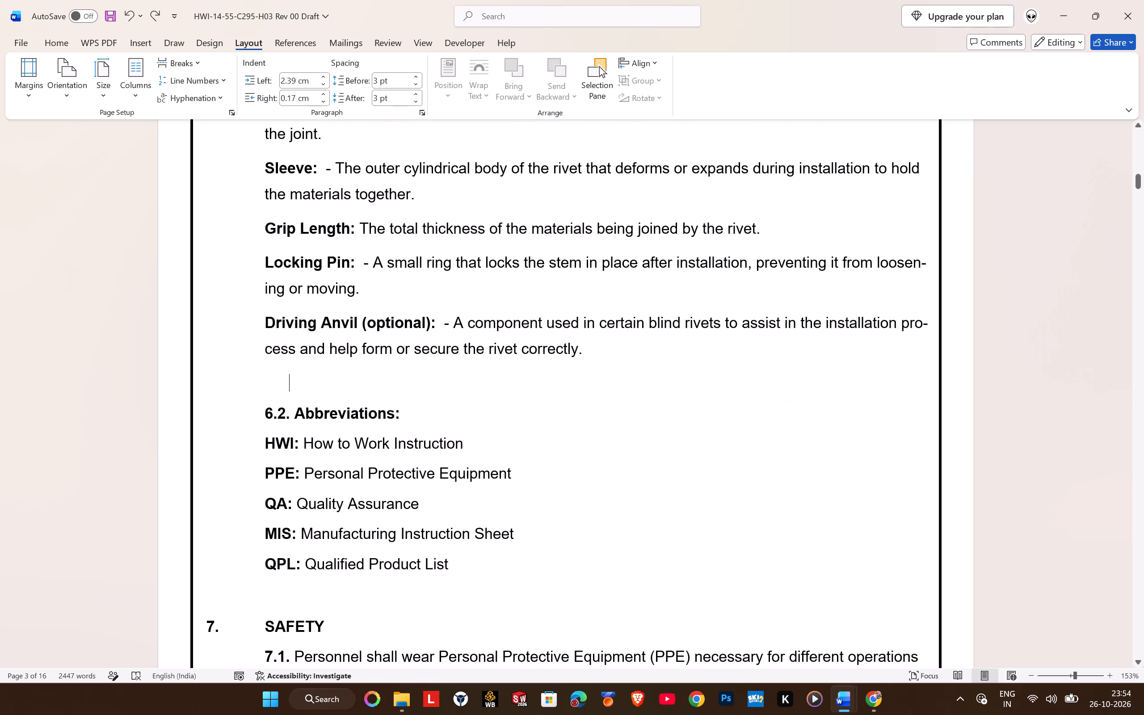
pyautogui.press('BackSpace')
pyautogui.press('BackSpace')
pyautogui.press('BackSpace')
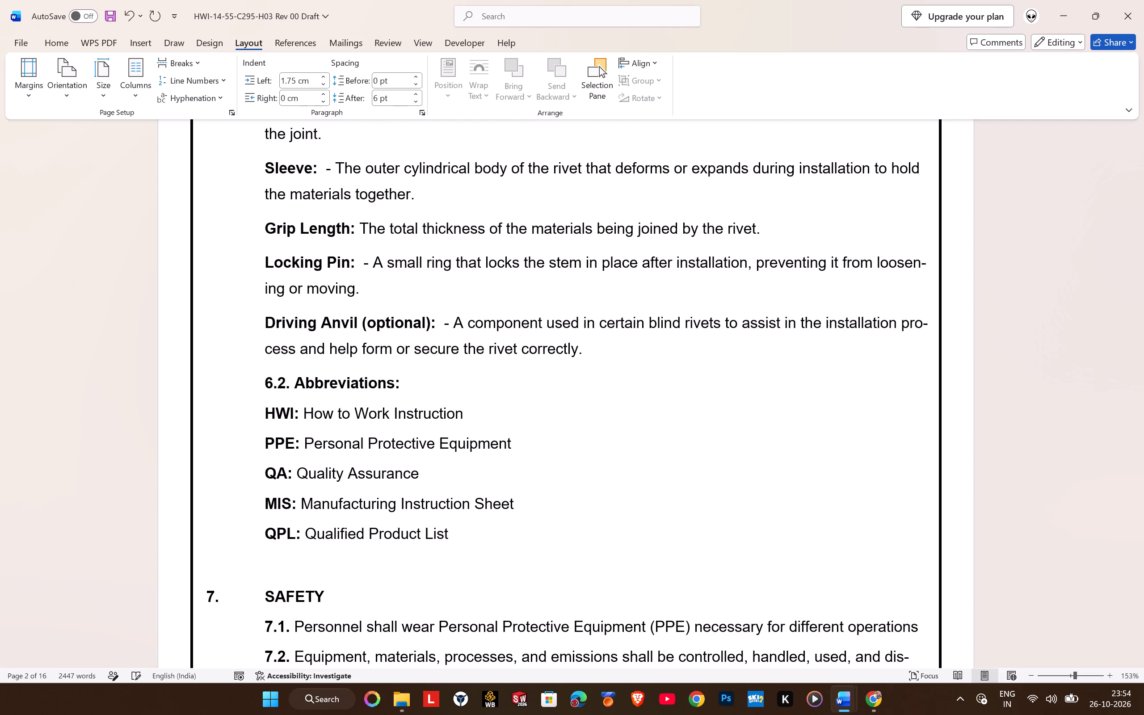
# Review the page breaks from 6.2 Abbreviations through the Table 2 sleeve diameters table on pages 3 and 4.
pyautogui.scroll(-12, 324, 391)
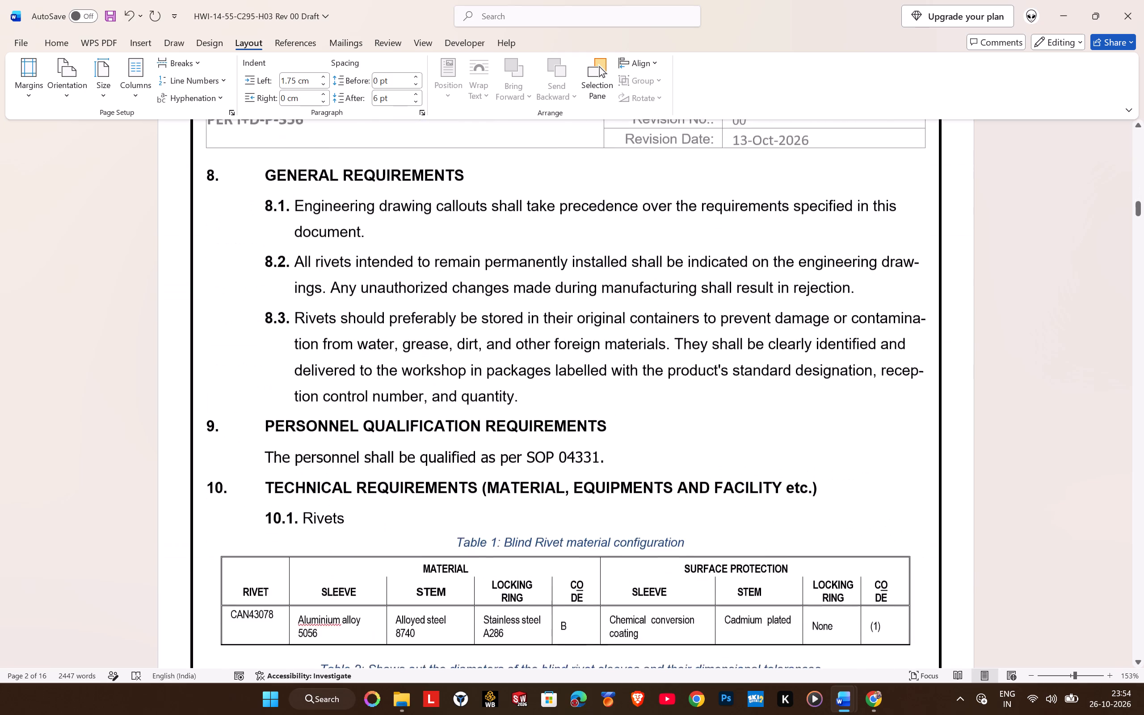
pyautogui.scroll(-11, 321, 393)
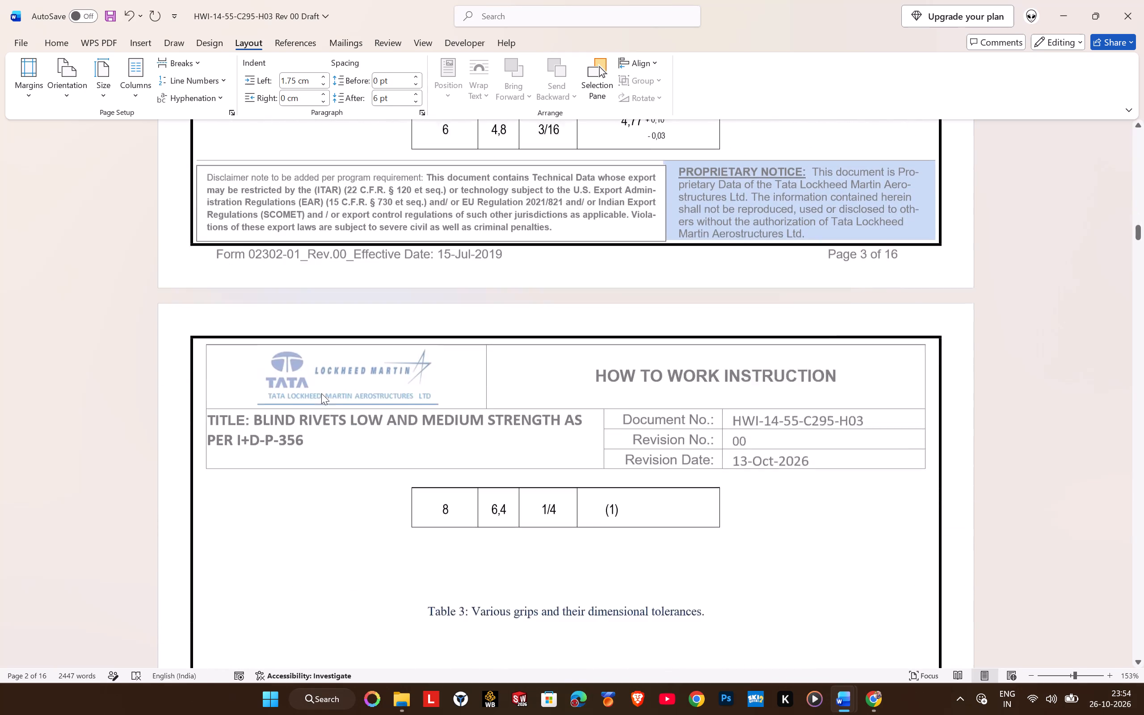
pyautogui.scroll(2, 321, 393)
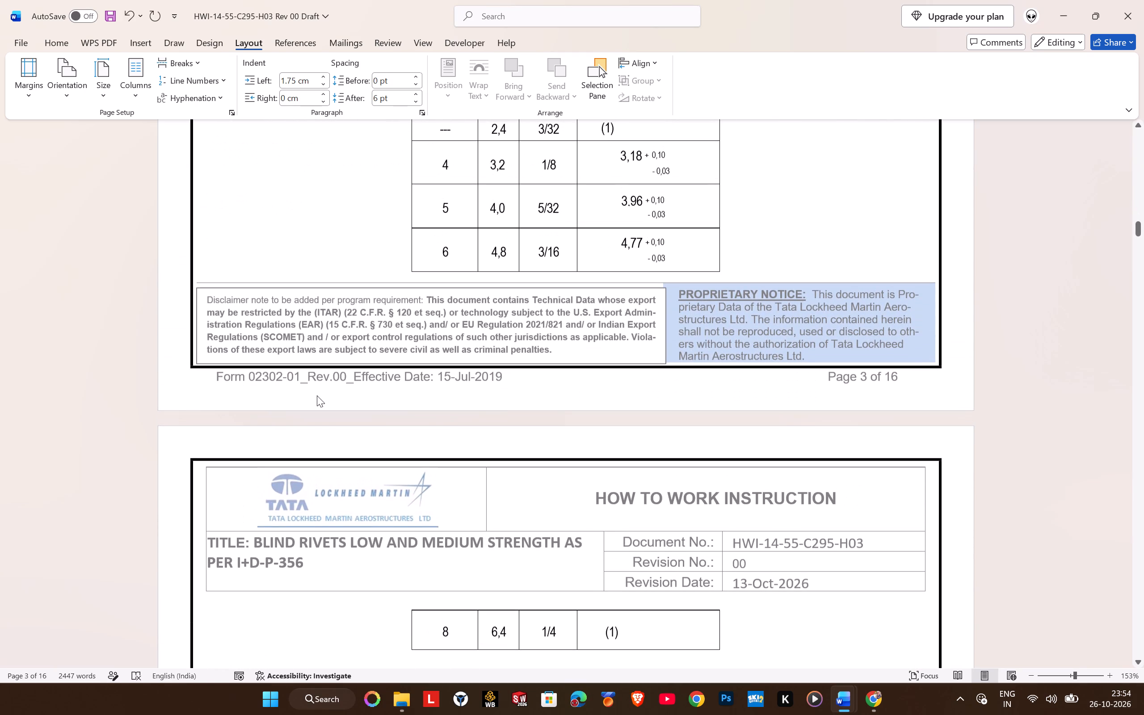
pyautogui.scroll(3, 472, 441)
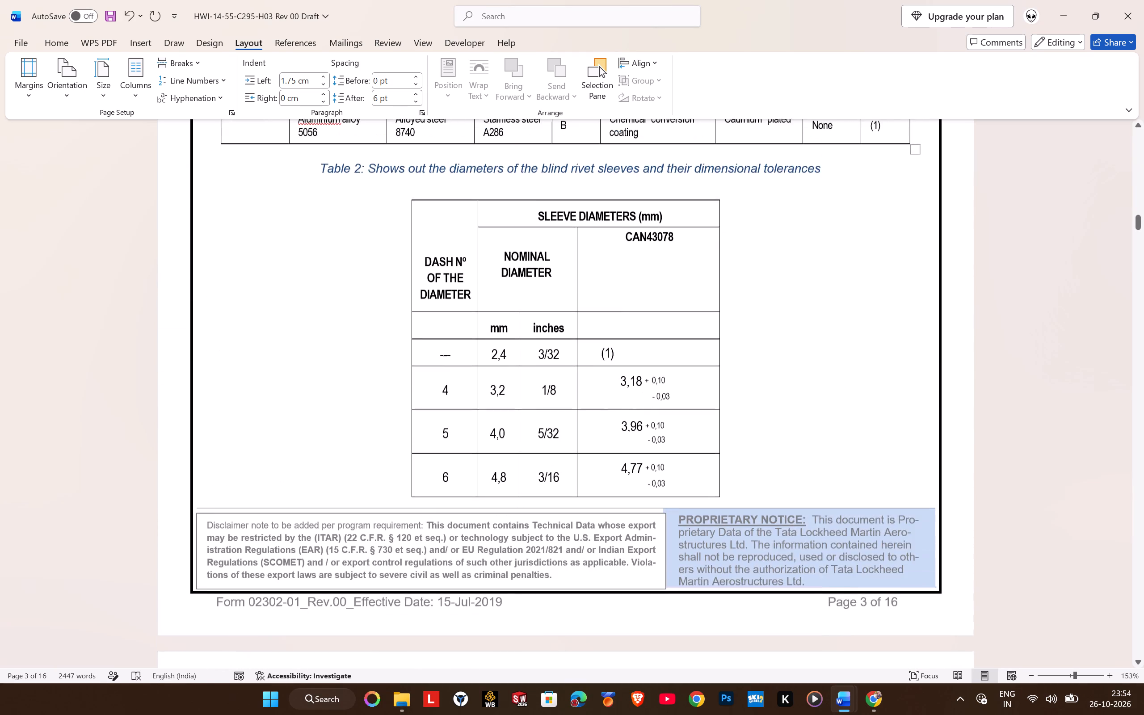
pyautogui.scroll(4, 470, 433)
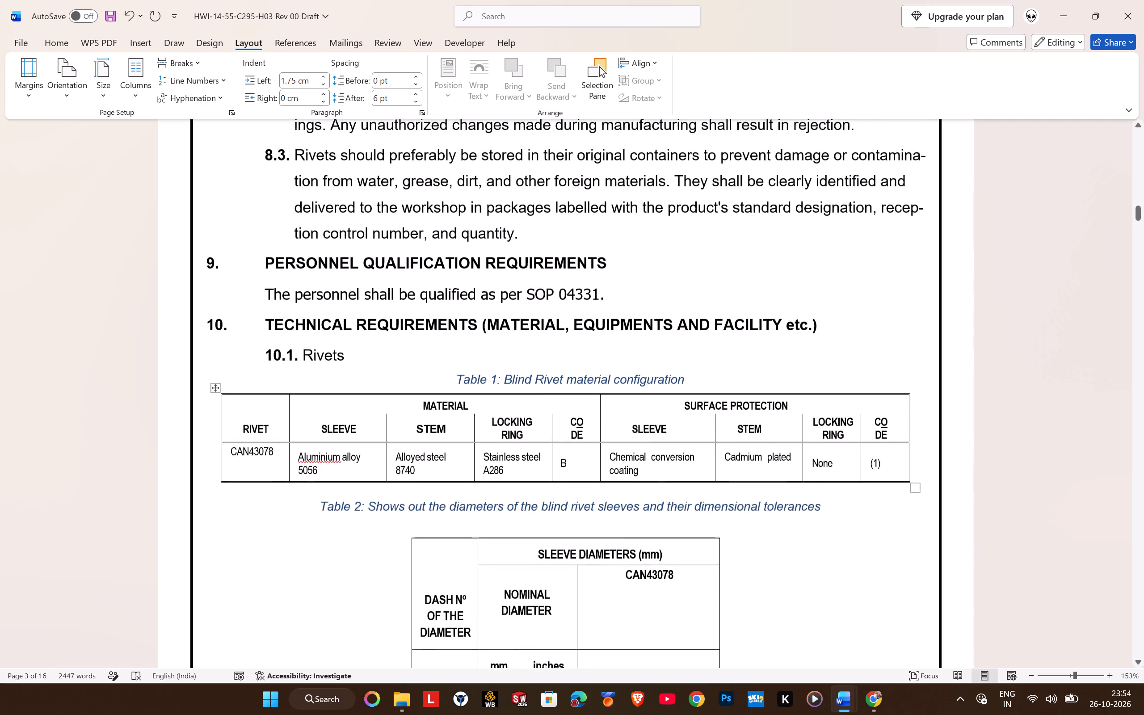
pyautogui.scroll(12, 469, 429)
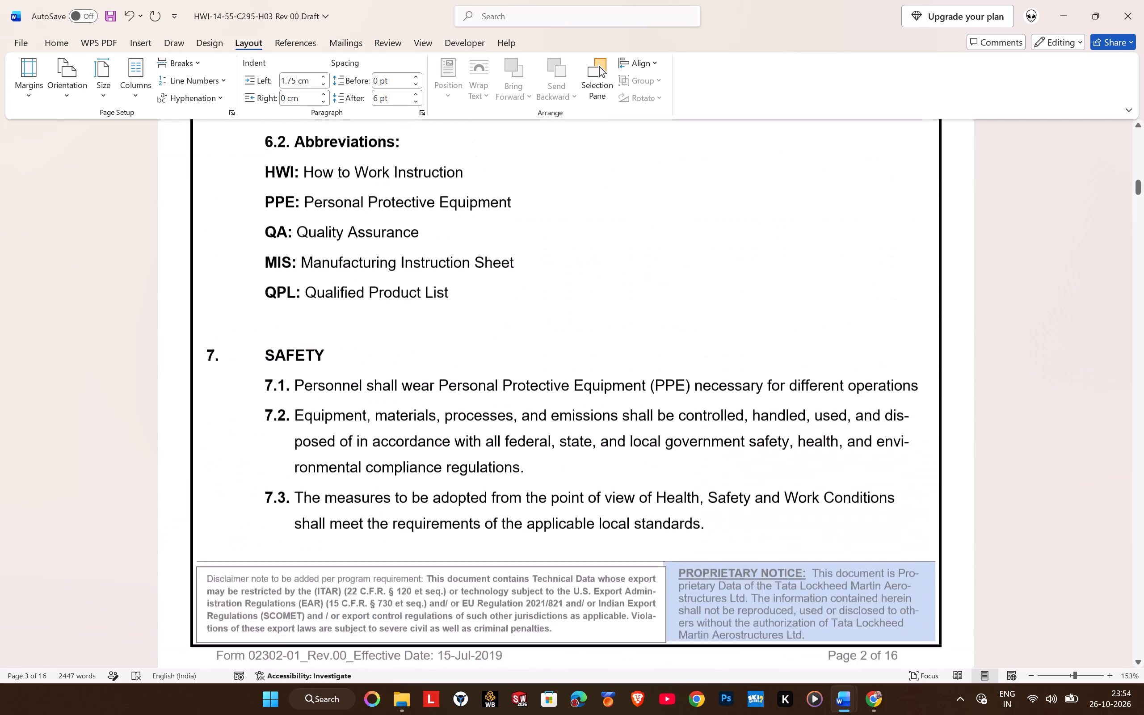
# Check the paragraph spacing of the blank line above 7. Safety and the line spacing of the Driving Anvil definition.
pyautogui.click(357, 409)
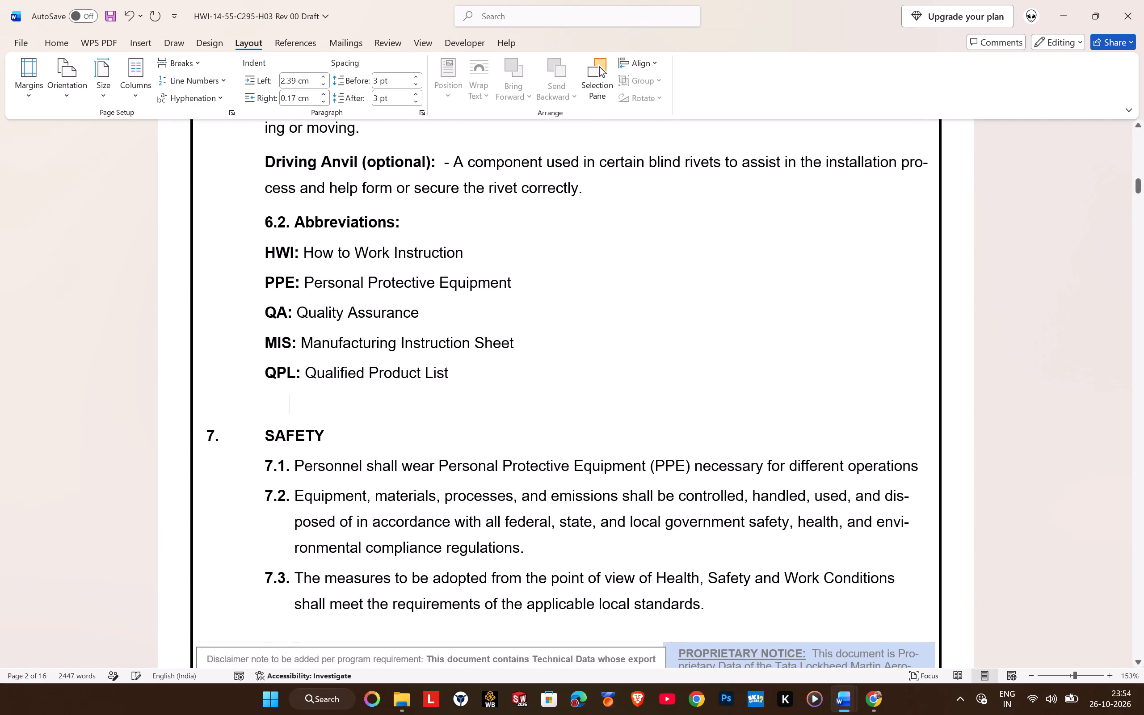
pyautogui.scroll(7, 357, 409)
pyautogui.scroll(-3, 357, 409)
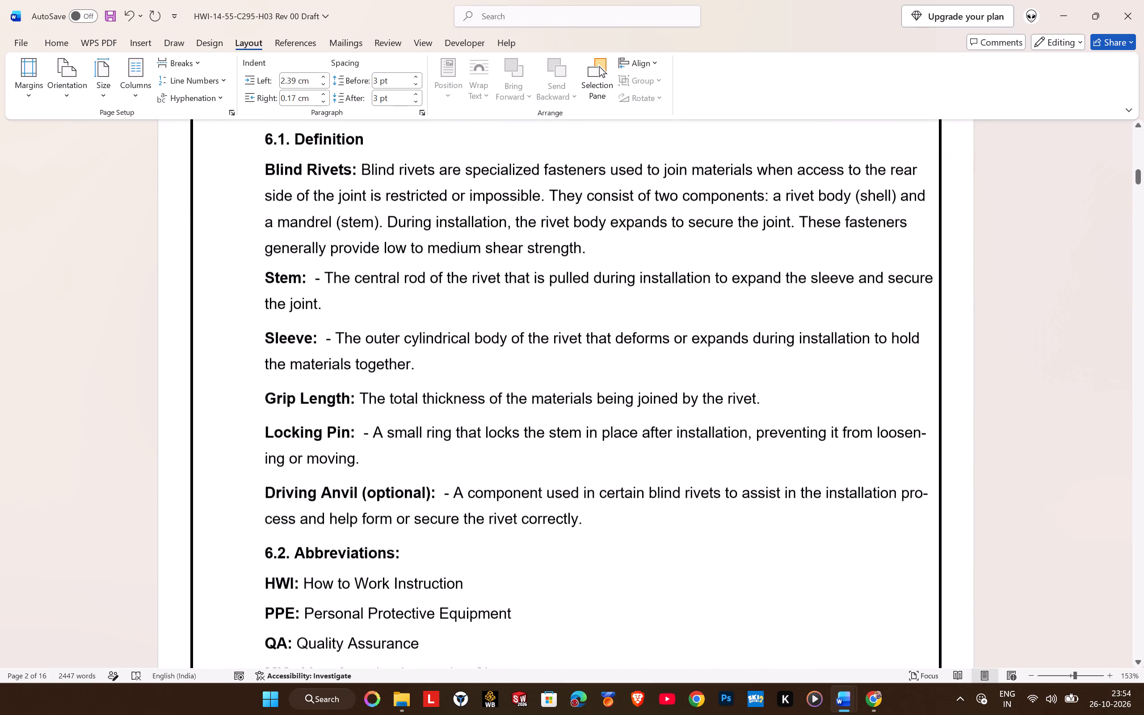
pyautogui.scroll(-4, 357, 409)
pyautogui.scroll(2, 357, 409)
pyautogui.click(609, 354)
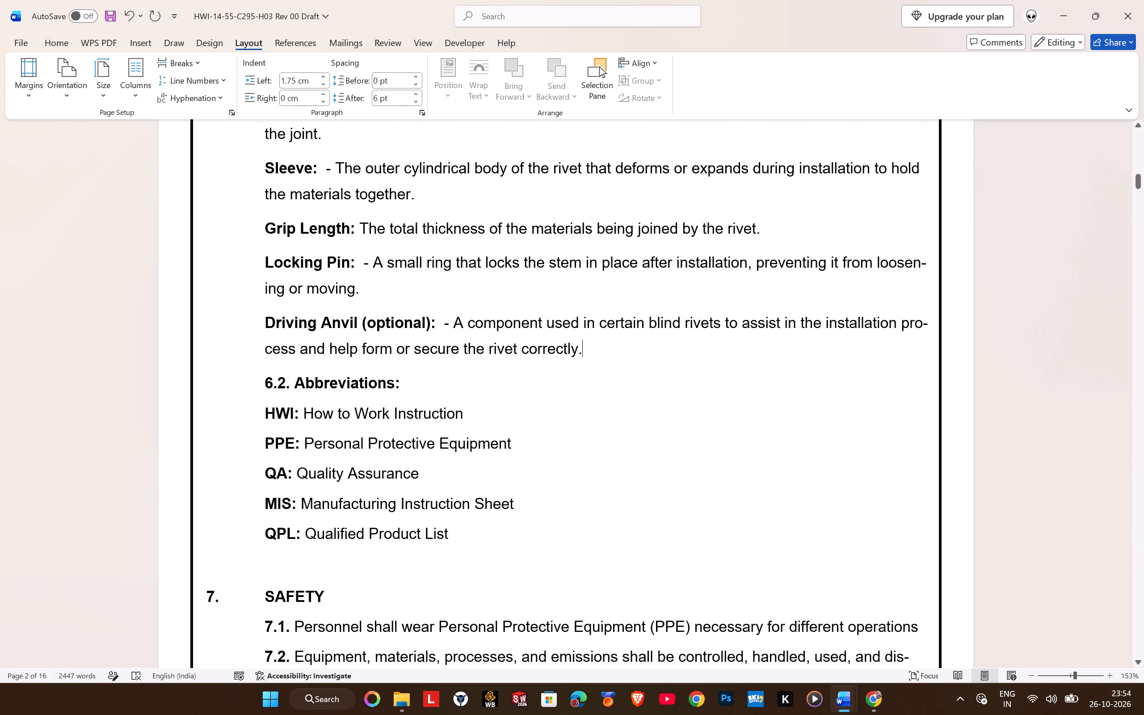
pyautogui.click(62, 33)
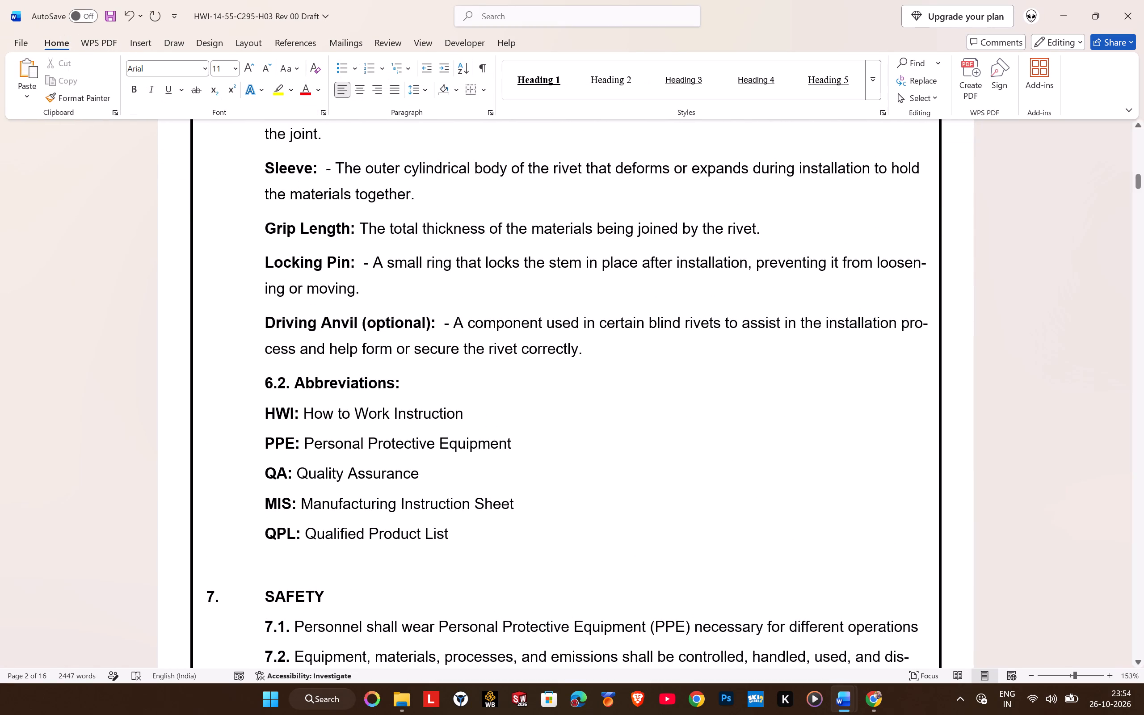
pyautogui.click(415, 95)
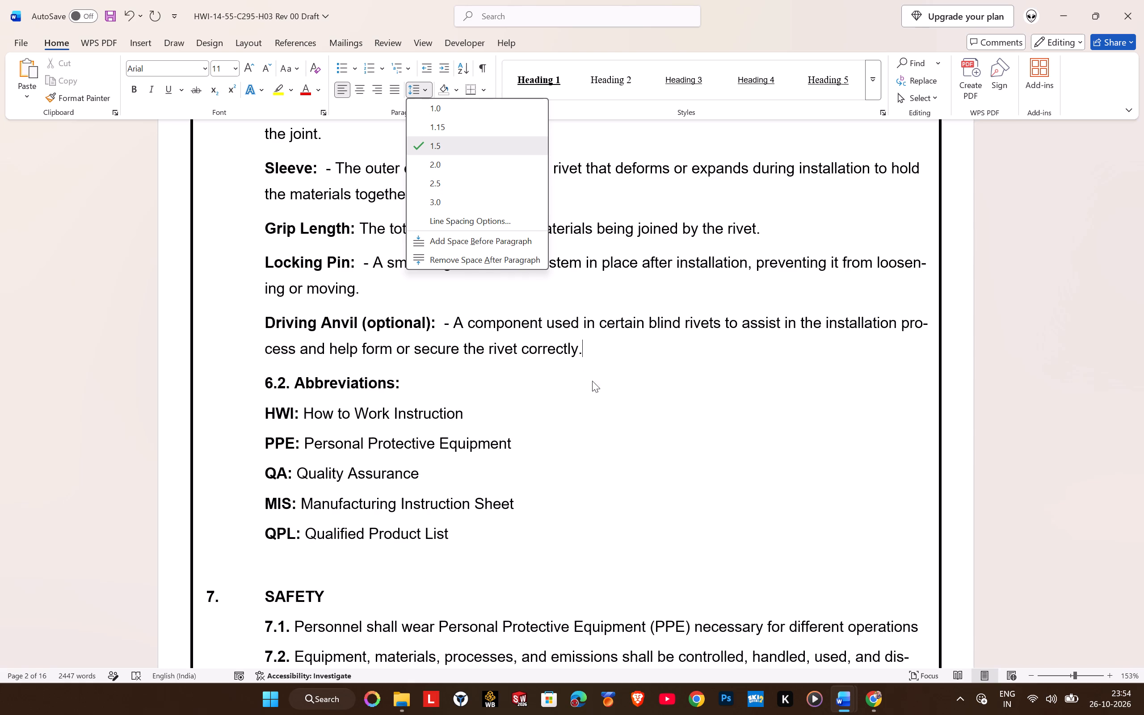
pyautogui.click(251, 44)
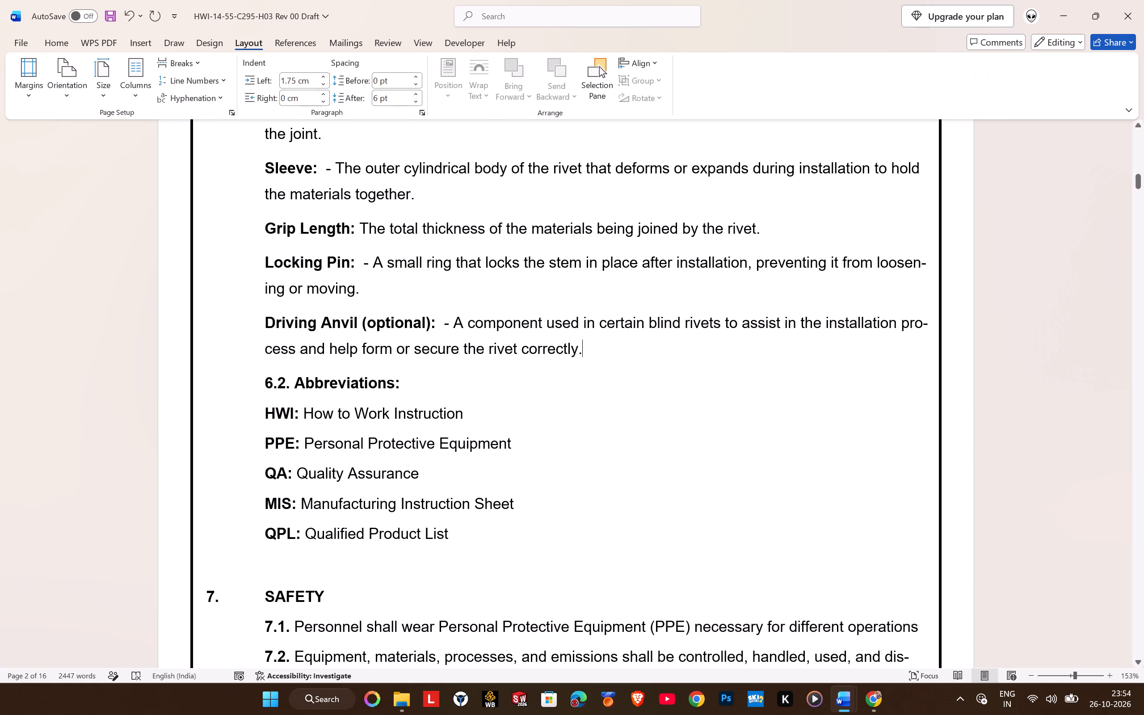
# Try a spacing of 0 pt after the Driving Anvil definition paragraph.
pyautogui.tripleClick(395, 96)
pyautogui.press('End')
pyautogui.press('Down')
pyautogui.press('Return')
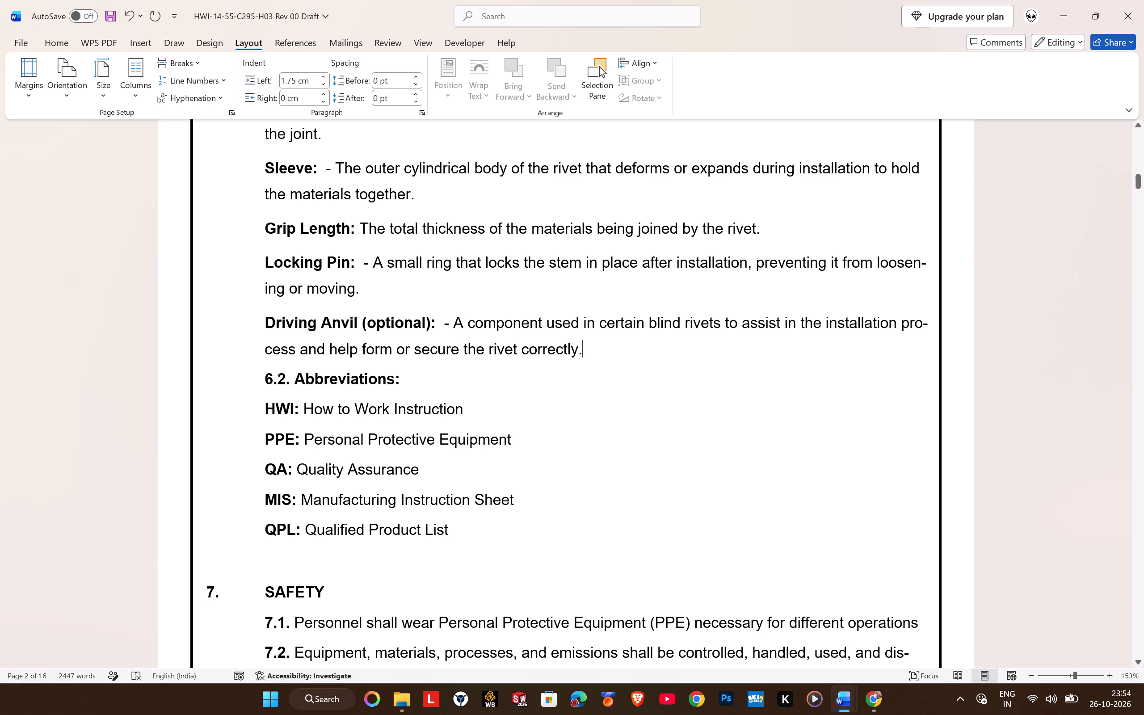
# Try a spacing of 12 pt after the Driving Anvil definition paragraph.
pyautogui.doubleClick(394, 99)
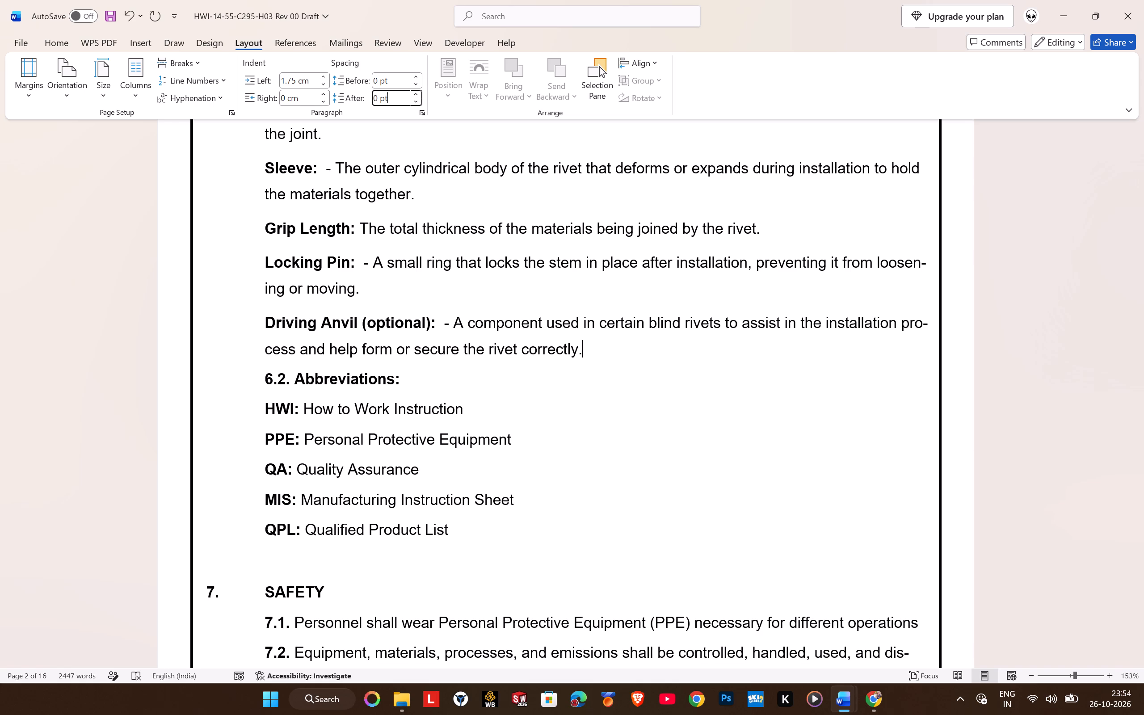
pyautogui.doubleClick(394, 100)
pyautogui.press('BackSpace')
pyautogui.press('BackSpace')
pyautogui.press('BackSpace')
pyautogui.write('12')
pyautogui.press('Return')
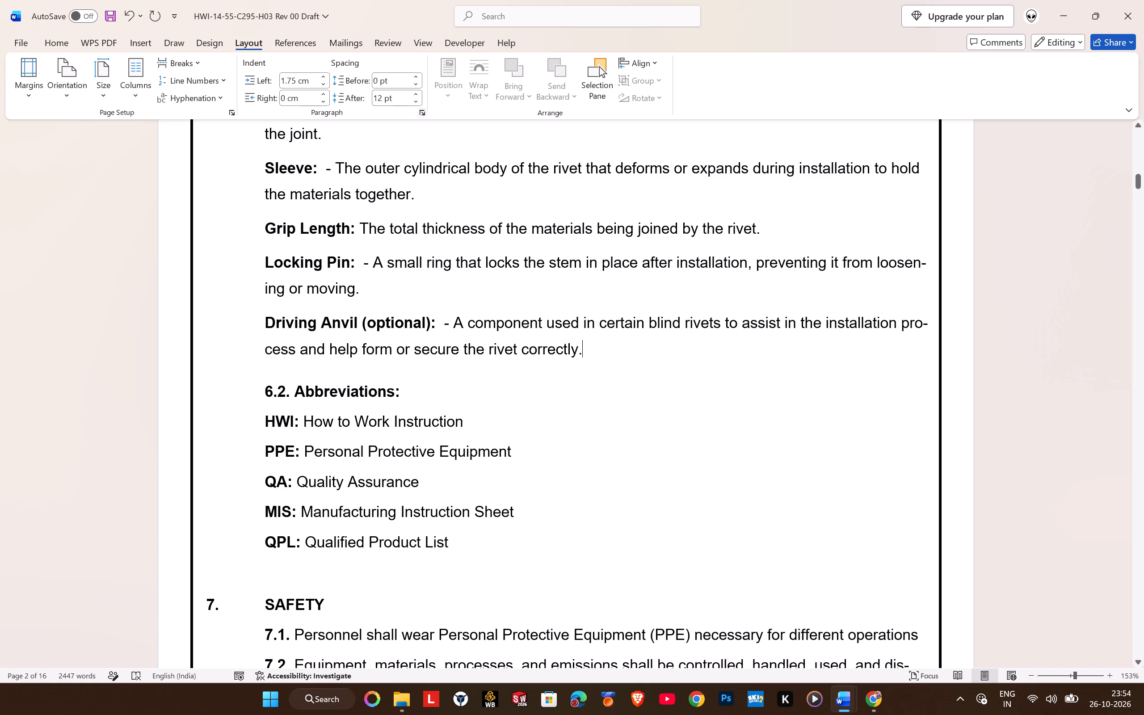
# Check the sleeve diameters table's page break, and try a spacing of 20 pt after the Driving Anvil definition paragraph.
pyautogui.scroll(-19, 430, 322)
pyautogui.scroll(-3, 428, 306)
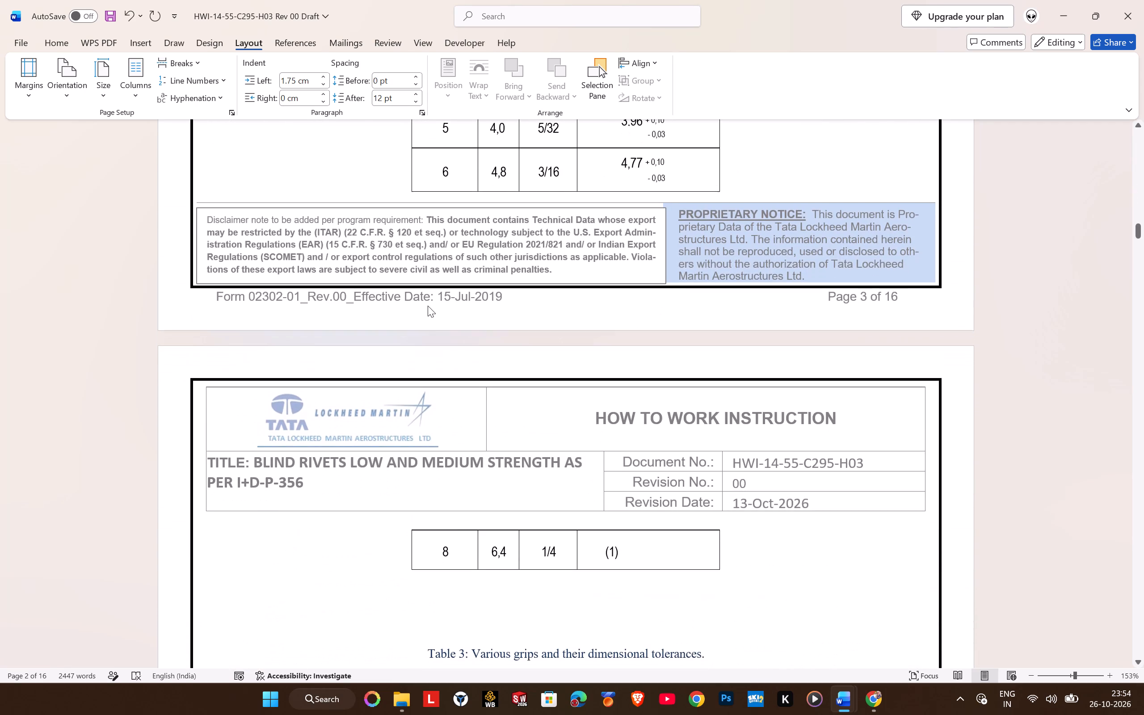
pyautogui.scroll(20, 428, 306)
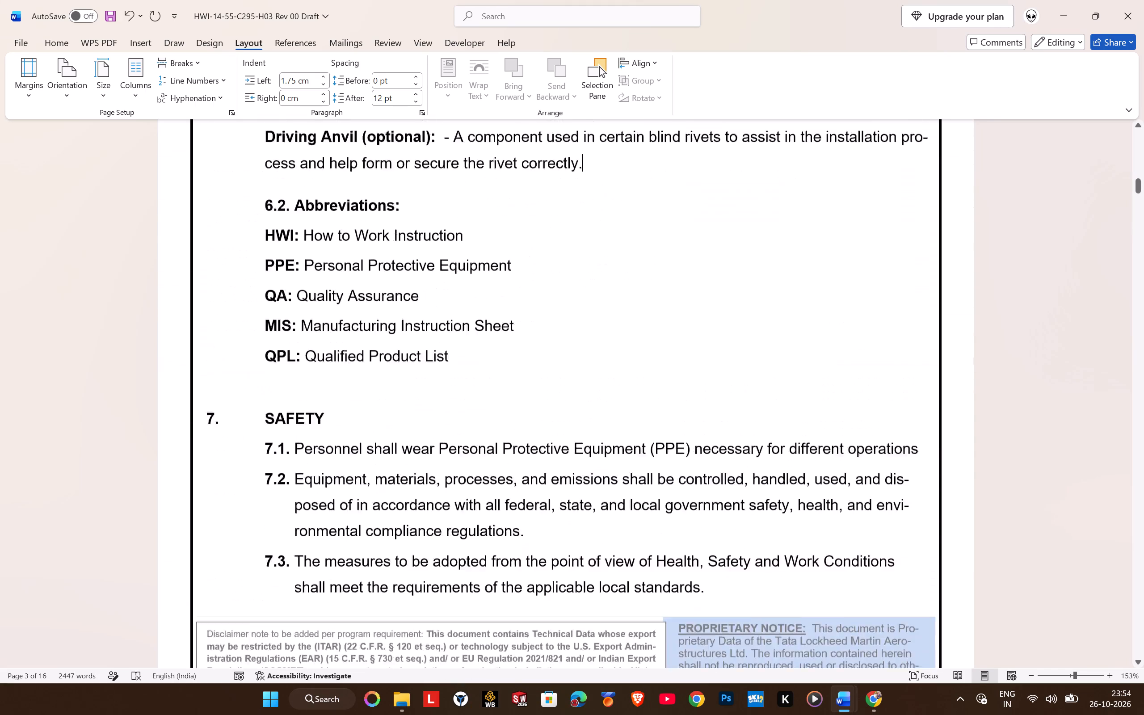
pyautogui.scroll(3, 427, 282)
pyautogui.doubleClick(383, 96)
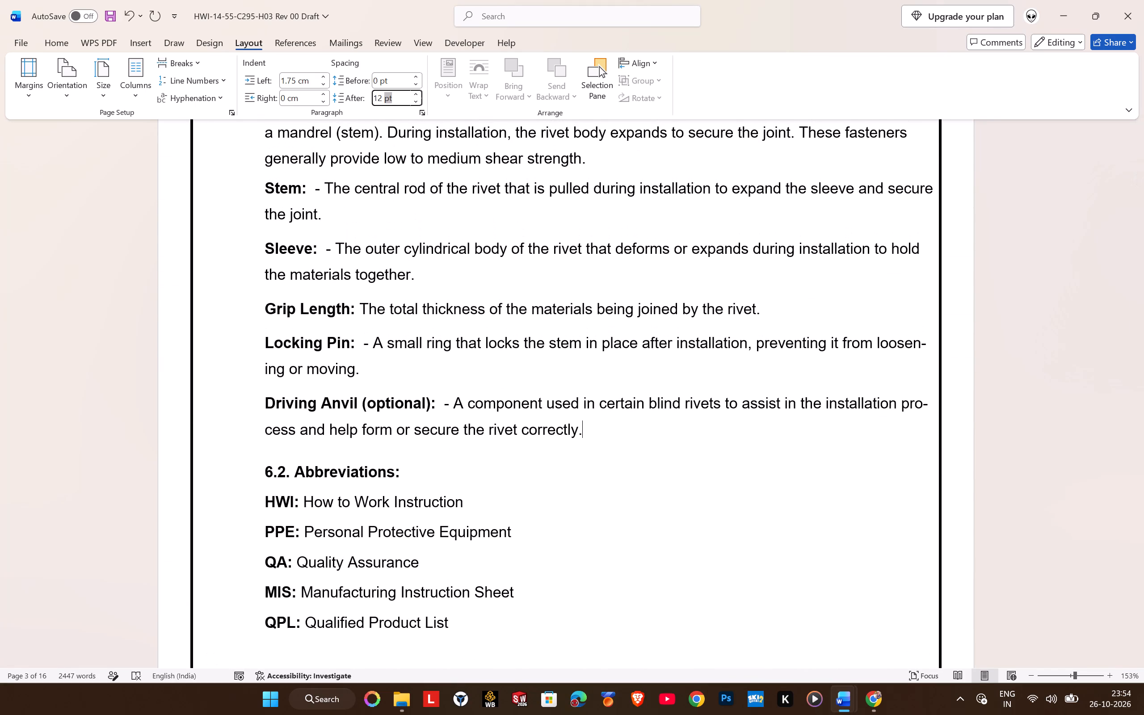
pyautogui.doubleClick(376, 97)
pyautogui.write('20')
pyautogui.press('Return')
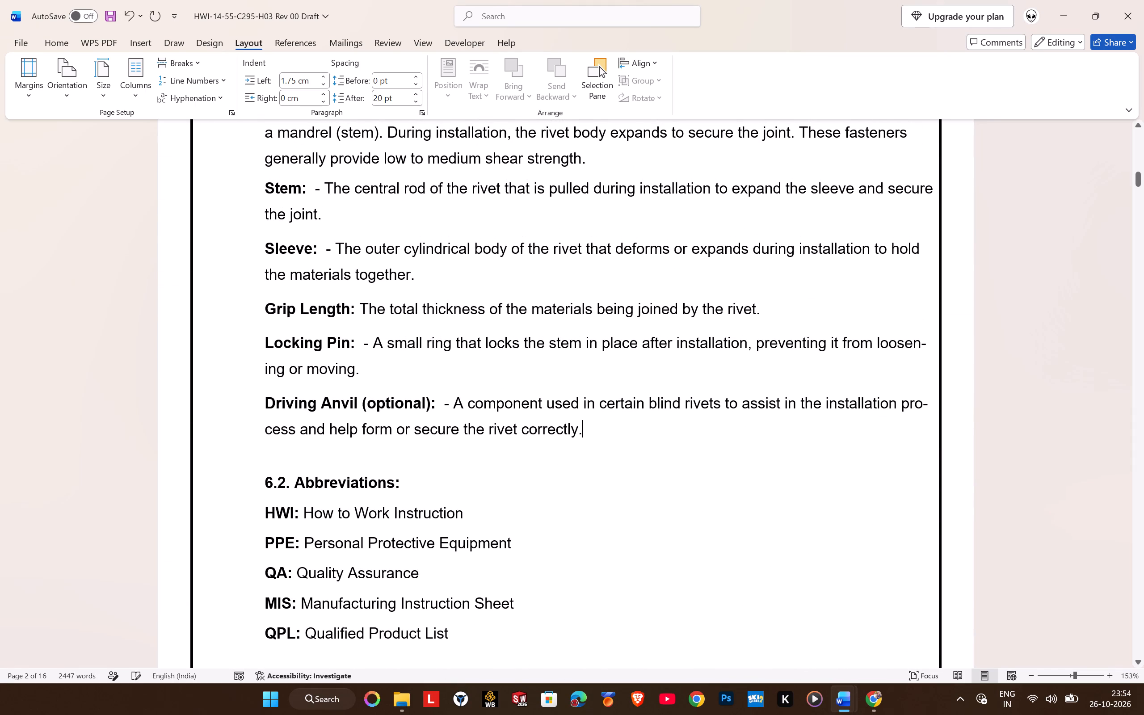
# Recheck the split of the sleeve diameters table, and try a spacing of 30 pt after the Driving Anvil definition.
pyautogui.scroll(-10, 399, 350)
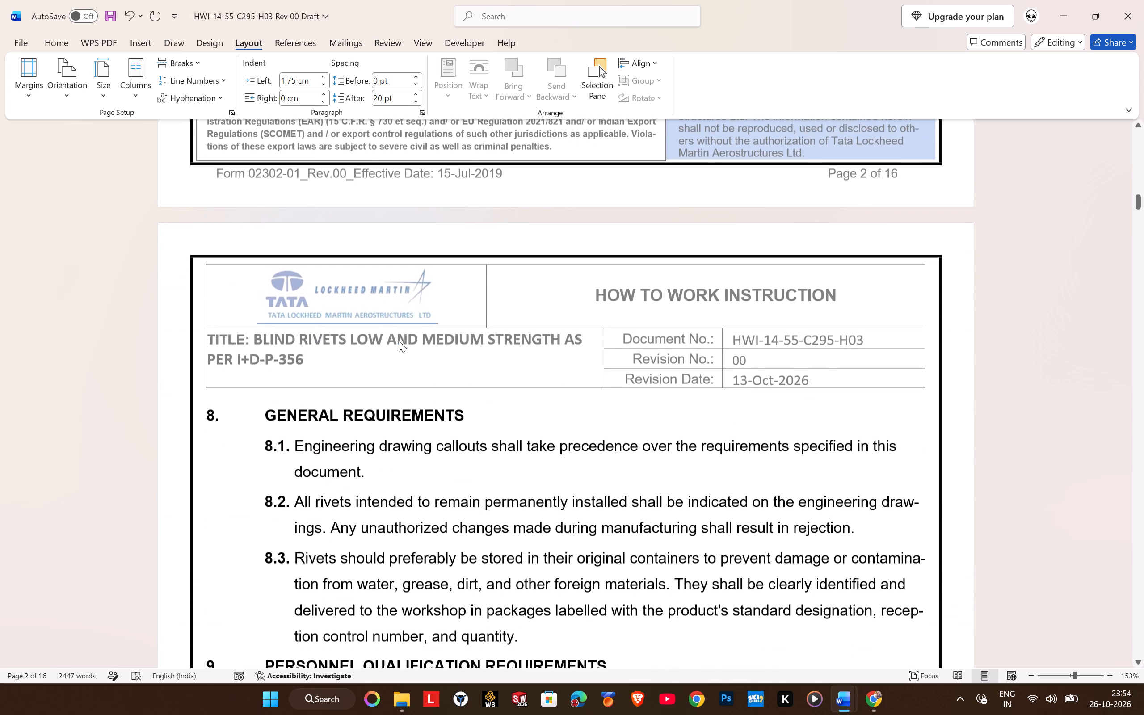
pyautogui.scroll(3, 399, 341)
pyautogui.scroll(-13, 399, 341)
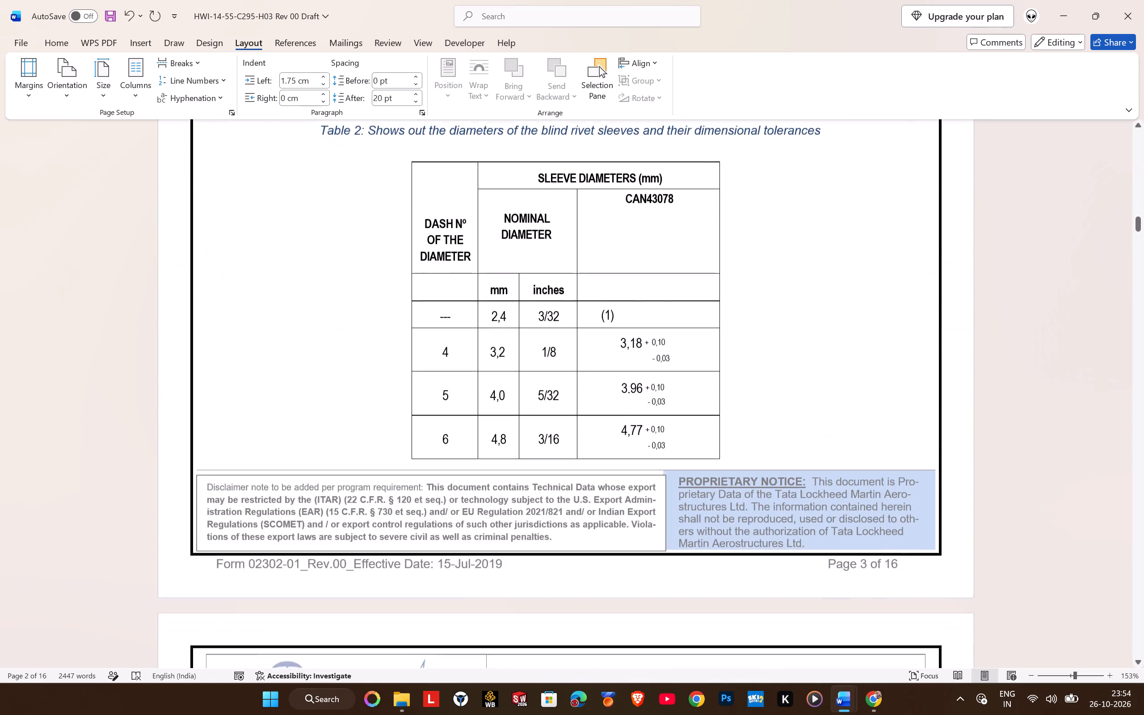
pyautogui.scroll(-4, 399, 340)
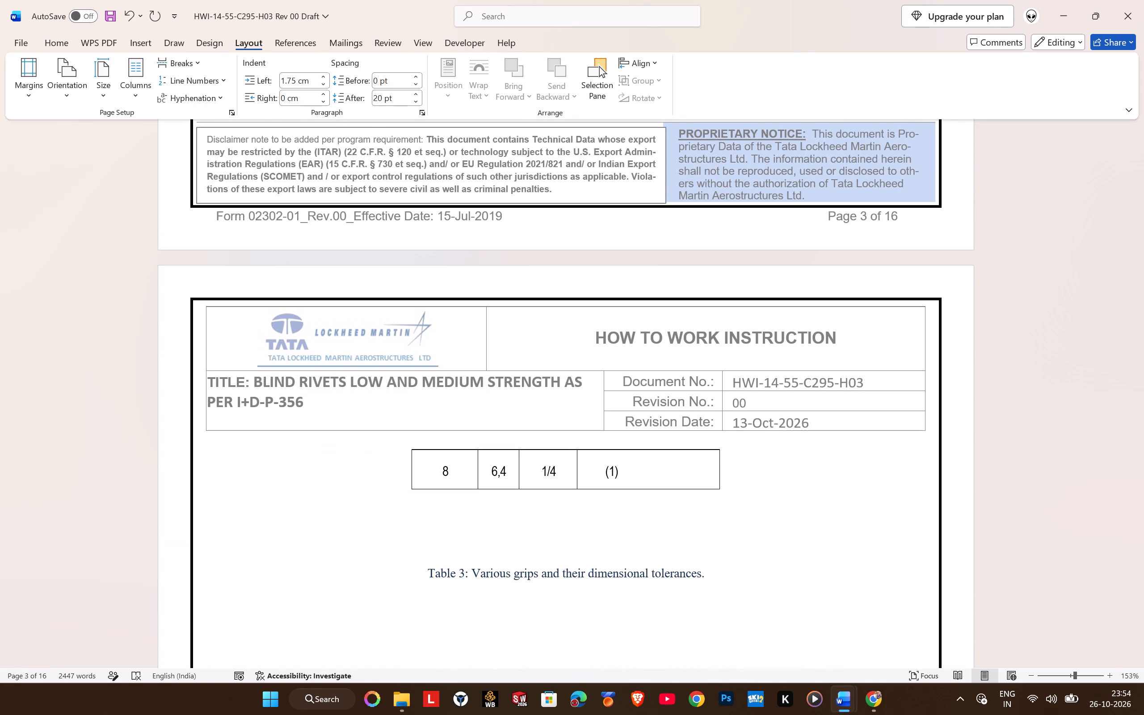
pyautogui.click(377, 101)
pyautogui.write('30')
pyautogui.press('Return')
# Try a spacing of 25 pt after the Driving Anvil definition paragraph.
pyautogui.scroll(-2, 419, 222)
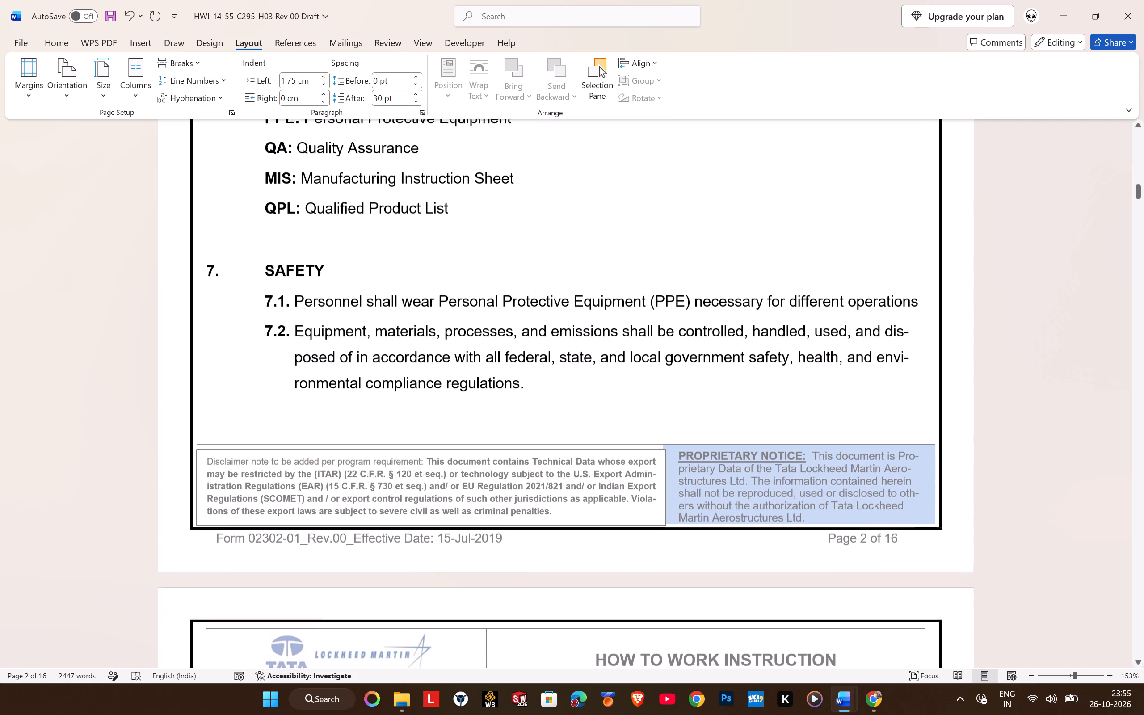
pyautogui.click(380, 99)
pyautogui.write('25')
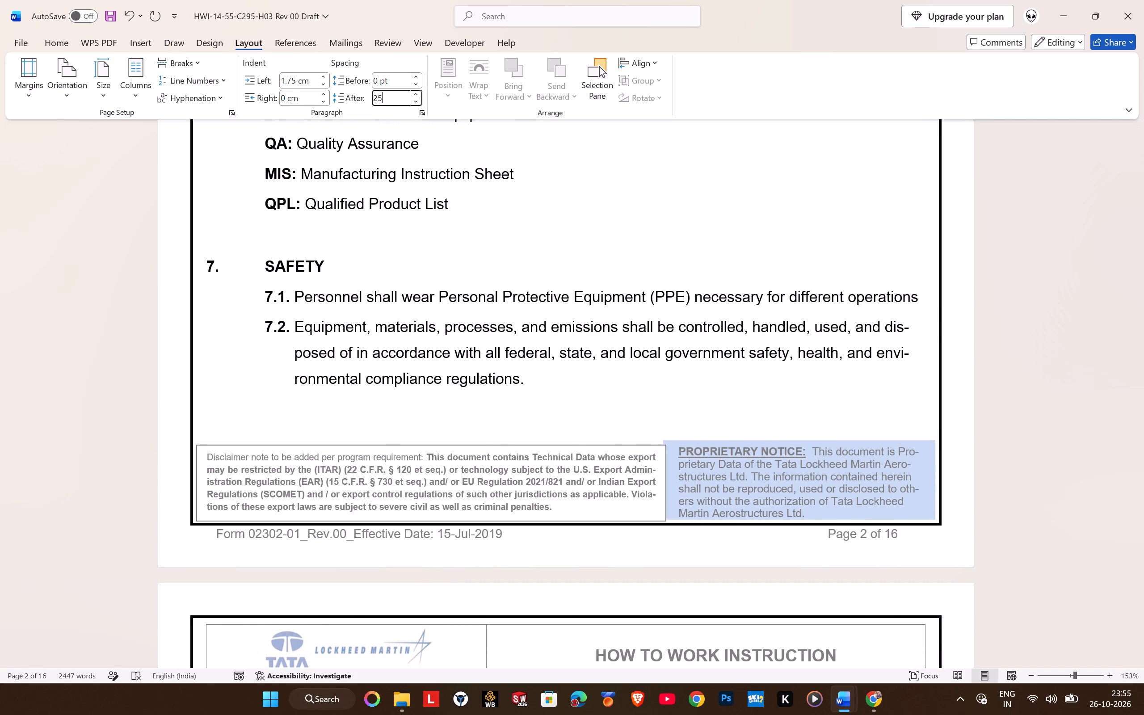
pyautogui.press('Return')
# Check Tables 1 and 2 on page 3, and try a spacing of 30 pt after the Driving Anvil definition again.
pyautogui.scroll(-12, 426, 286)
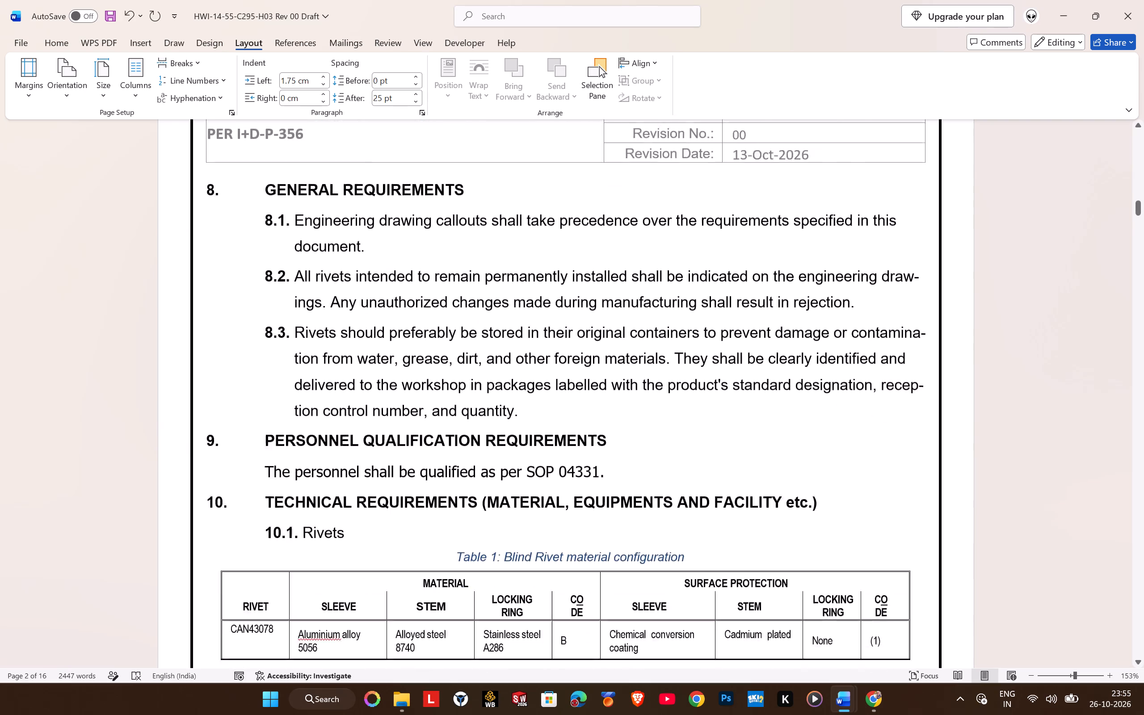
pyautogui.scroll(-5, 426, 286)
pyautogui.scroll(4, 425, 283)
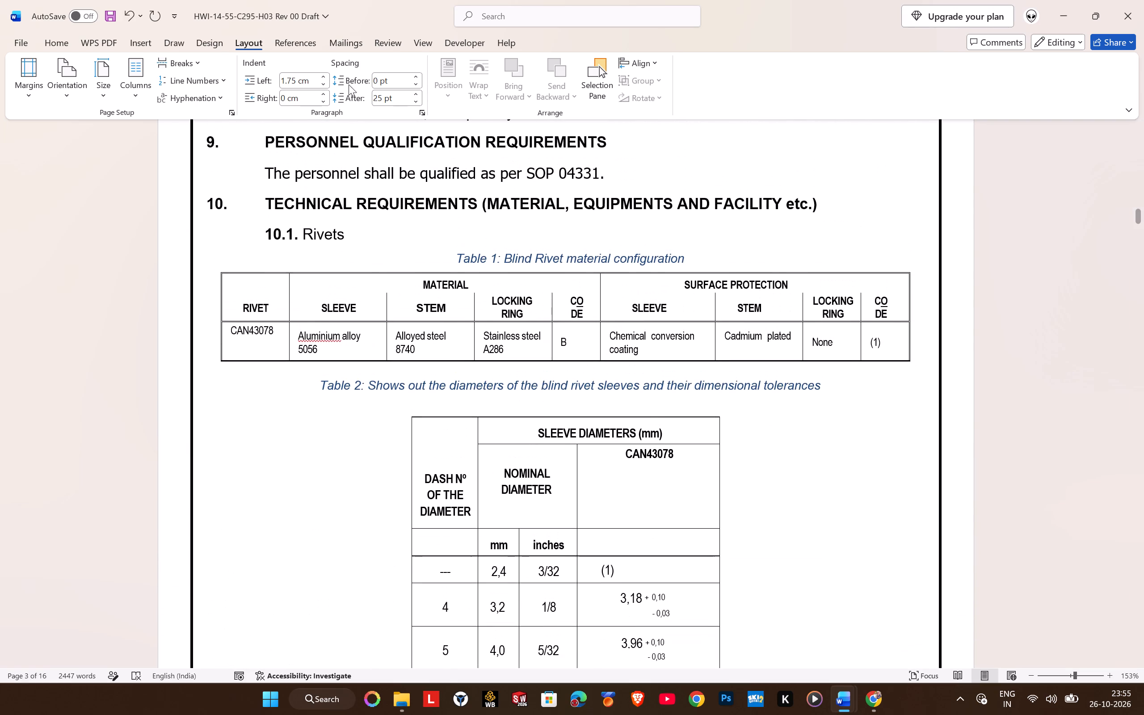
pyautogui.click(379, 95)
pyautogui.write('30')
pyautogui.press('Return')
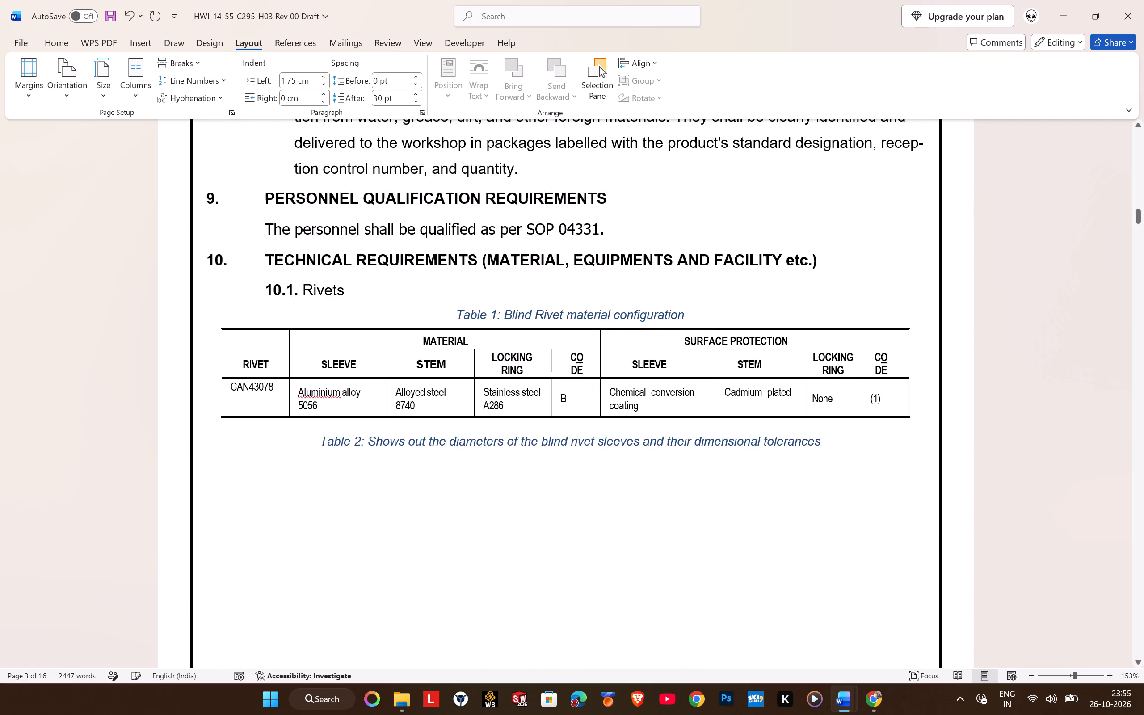
# Set the spacing after the Driving Anvil definition paragraph to 25 pt.
pyautogui.scroll(-16, 451, 269)
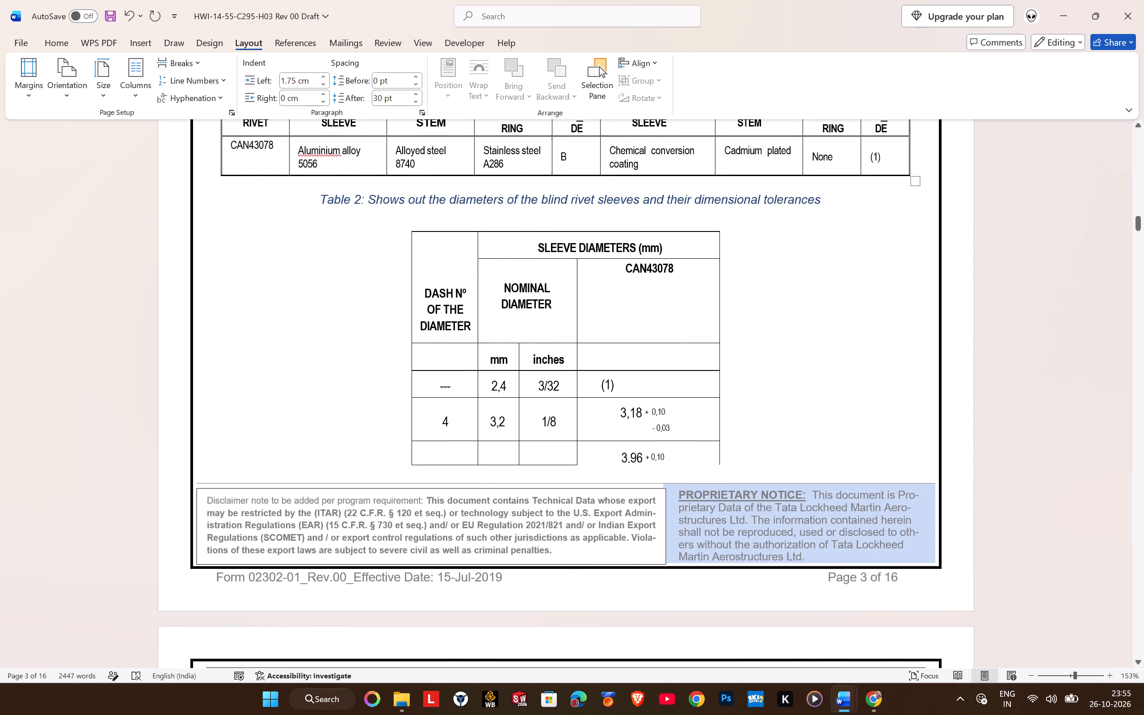
pyautogui.scroll(-4, 451, 269)
pyautogui.scroll(8, 451, 269)
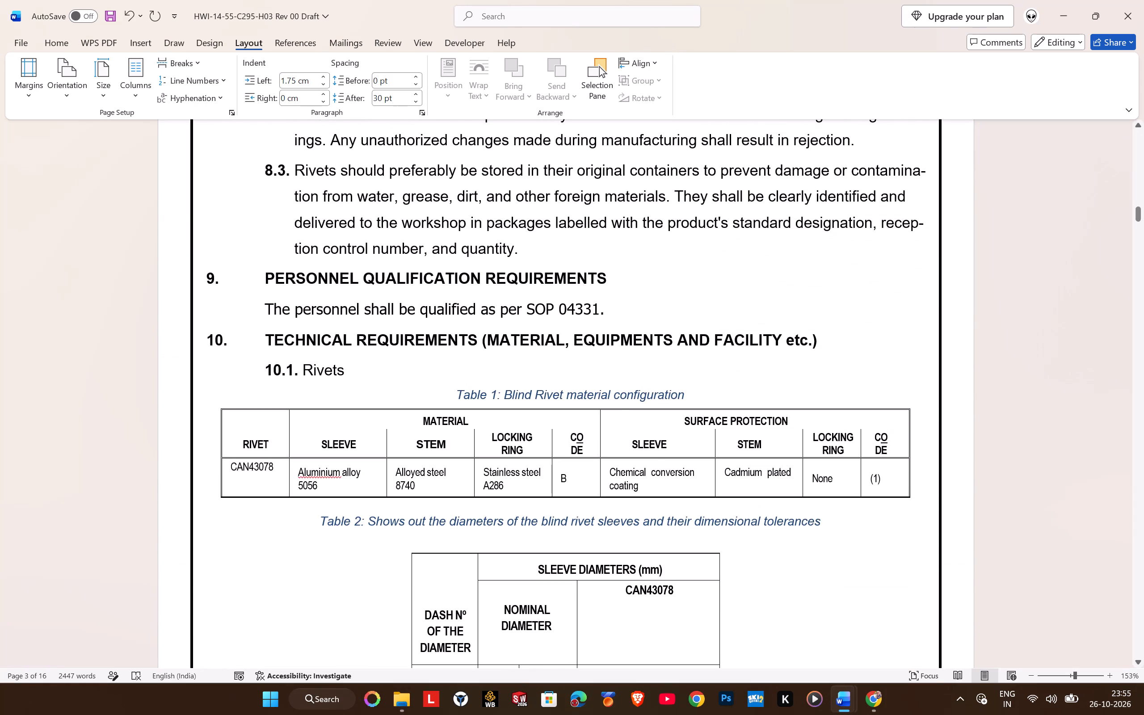
pyautogui.scroll(-3, 396, 214)
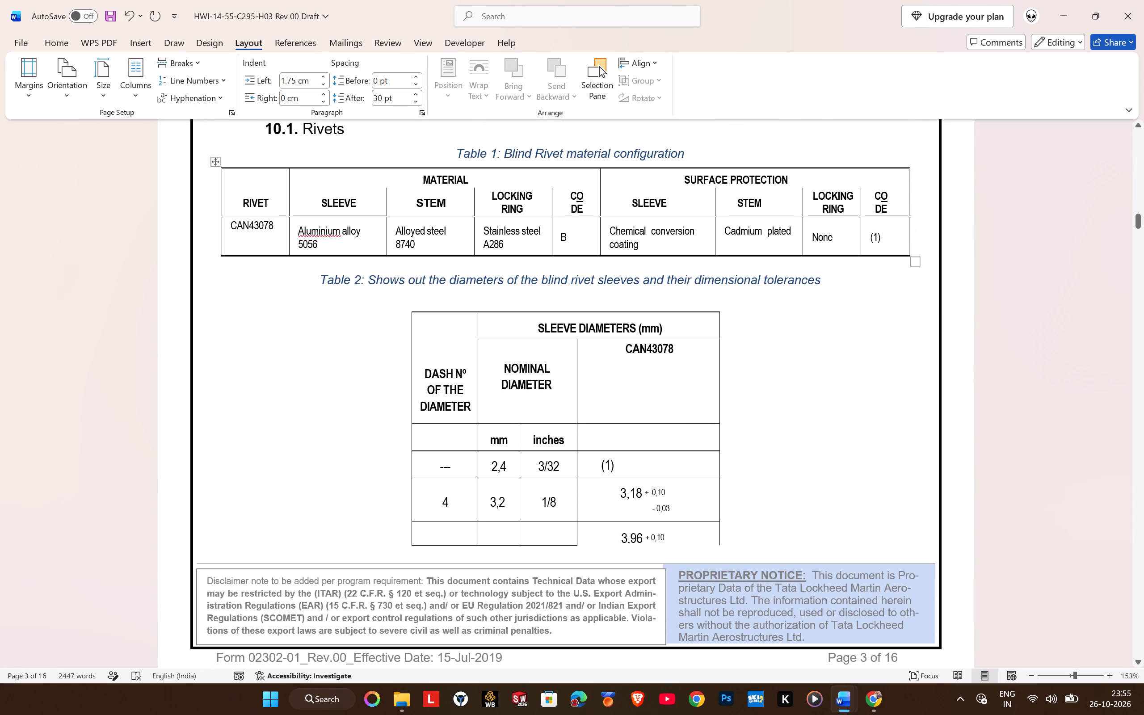
pyautogui.click(387, 96)
pyautogui.write('25')
pyautogui.press('Return')
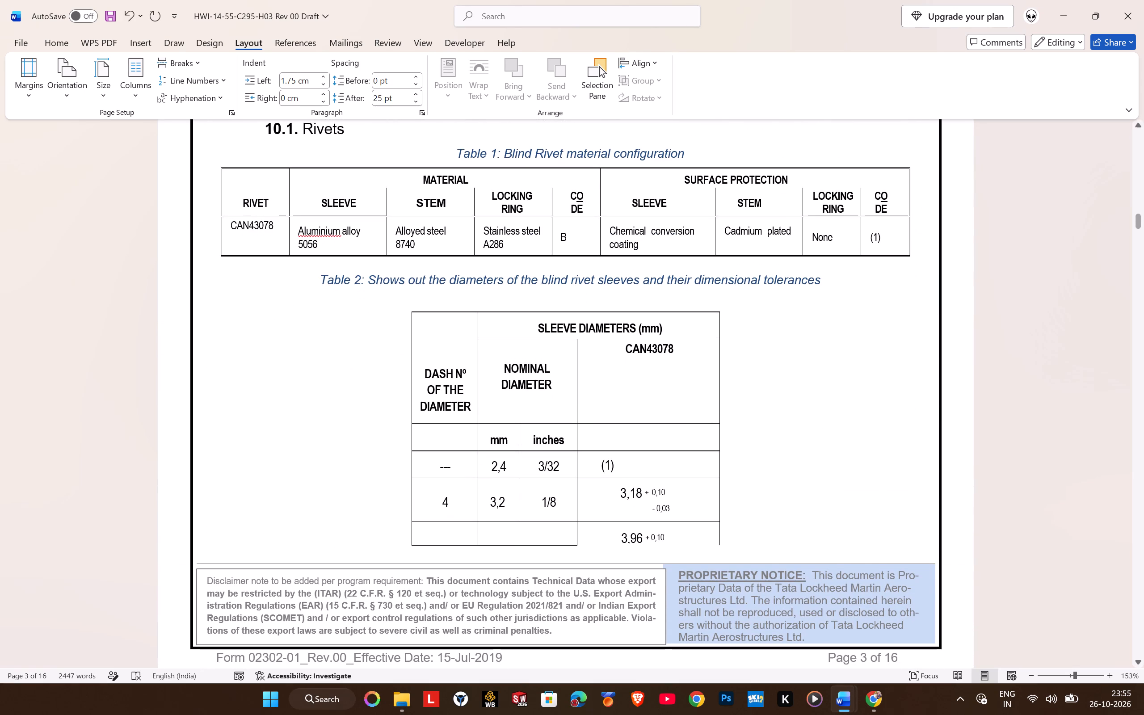
pyautogui.scroll(-9, 427, 321)
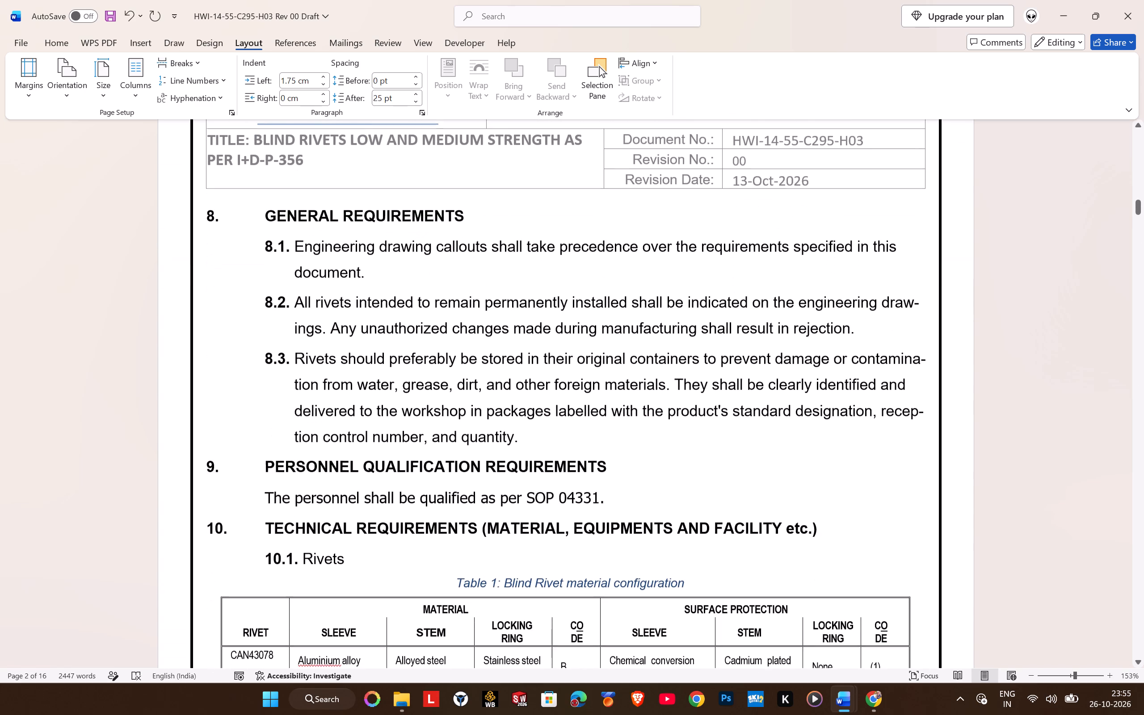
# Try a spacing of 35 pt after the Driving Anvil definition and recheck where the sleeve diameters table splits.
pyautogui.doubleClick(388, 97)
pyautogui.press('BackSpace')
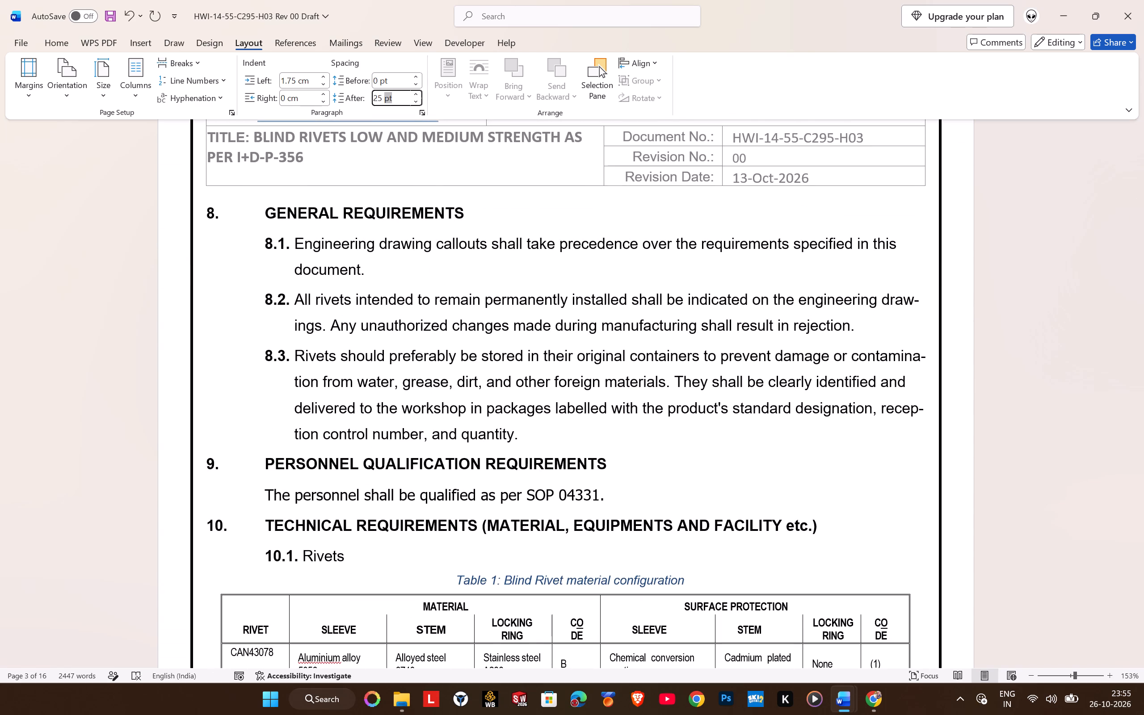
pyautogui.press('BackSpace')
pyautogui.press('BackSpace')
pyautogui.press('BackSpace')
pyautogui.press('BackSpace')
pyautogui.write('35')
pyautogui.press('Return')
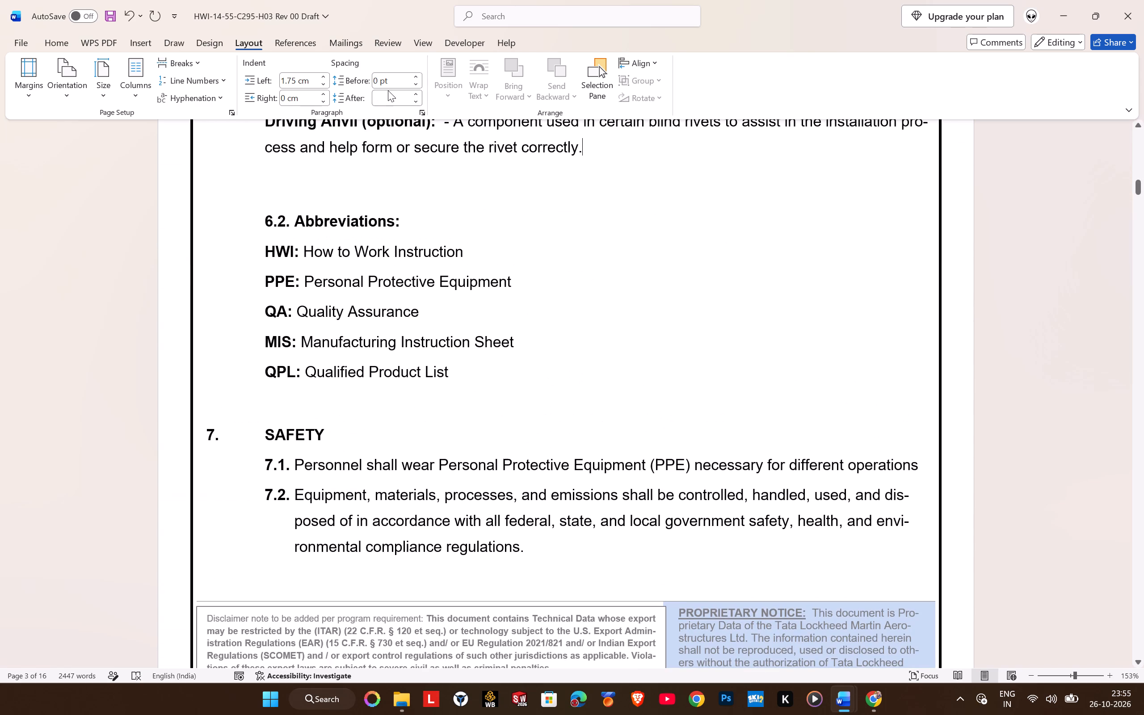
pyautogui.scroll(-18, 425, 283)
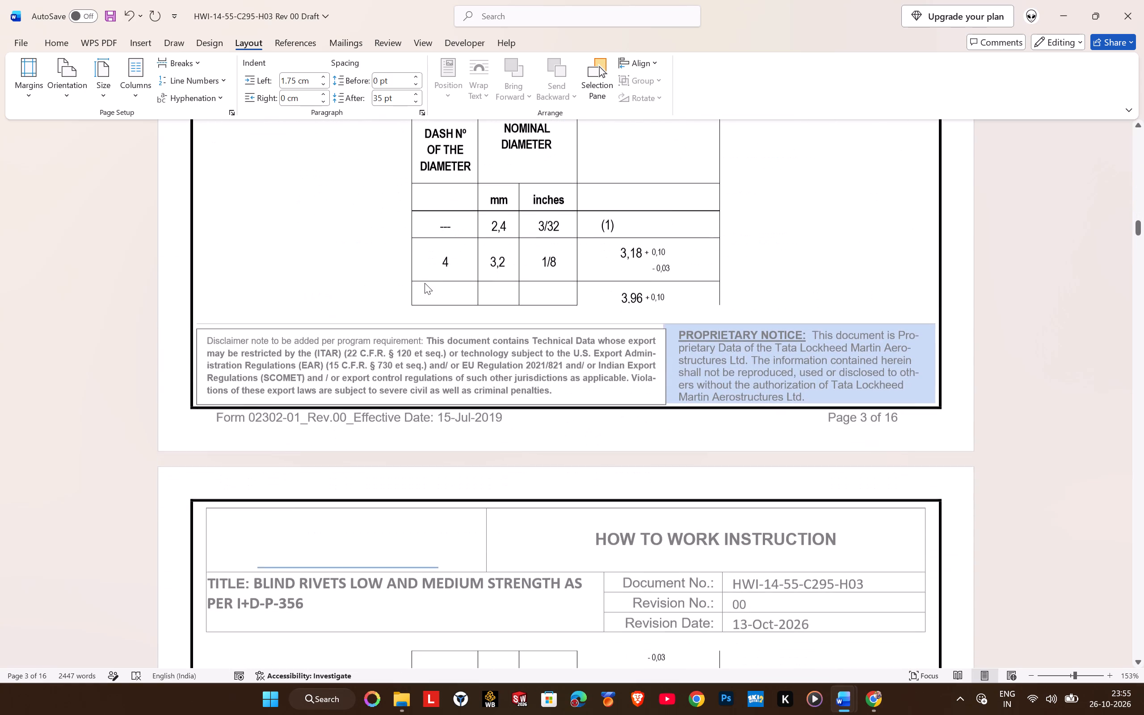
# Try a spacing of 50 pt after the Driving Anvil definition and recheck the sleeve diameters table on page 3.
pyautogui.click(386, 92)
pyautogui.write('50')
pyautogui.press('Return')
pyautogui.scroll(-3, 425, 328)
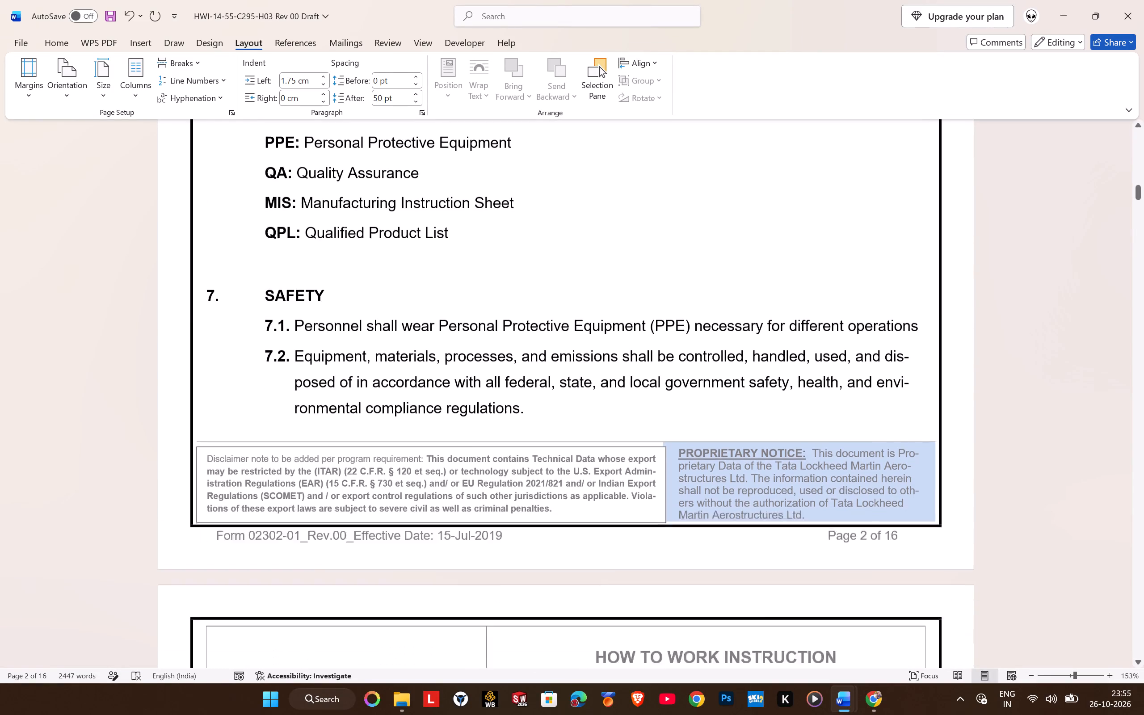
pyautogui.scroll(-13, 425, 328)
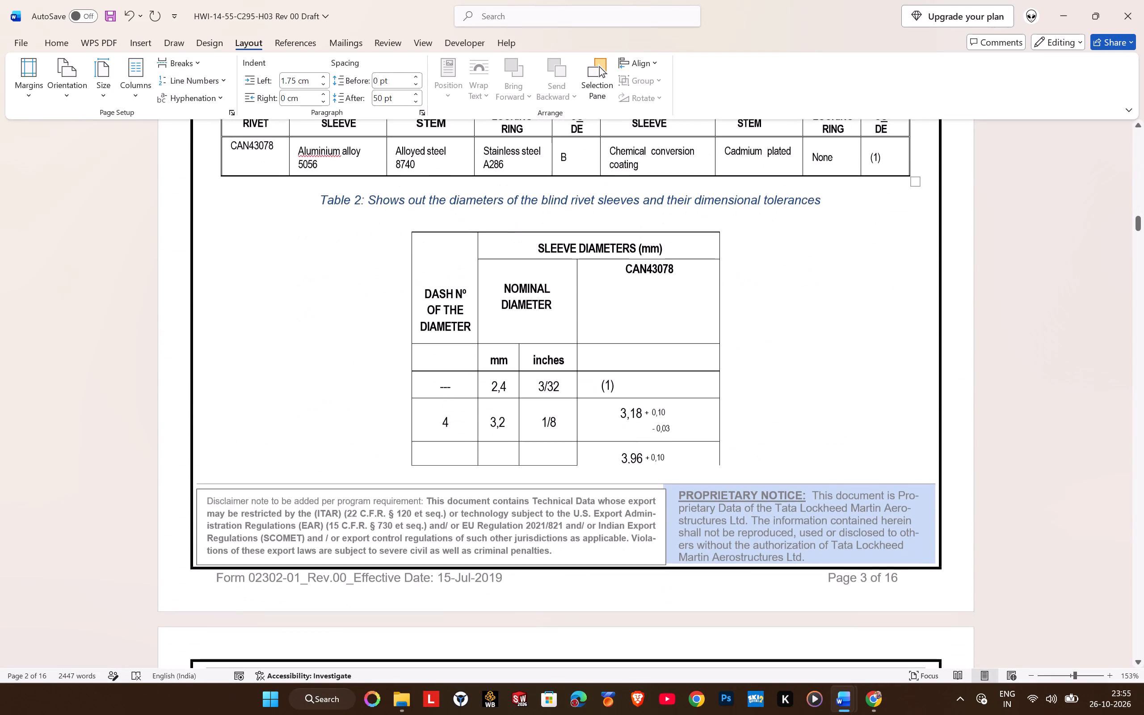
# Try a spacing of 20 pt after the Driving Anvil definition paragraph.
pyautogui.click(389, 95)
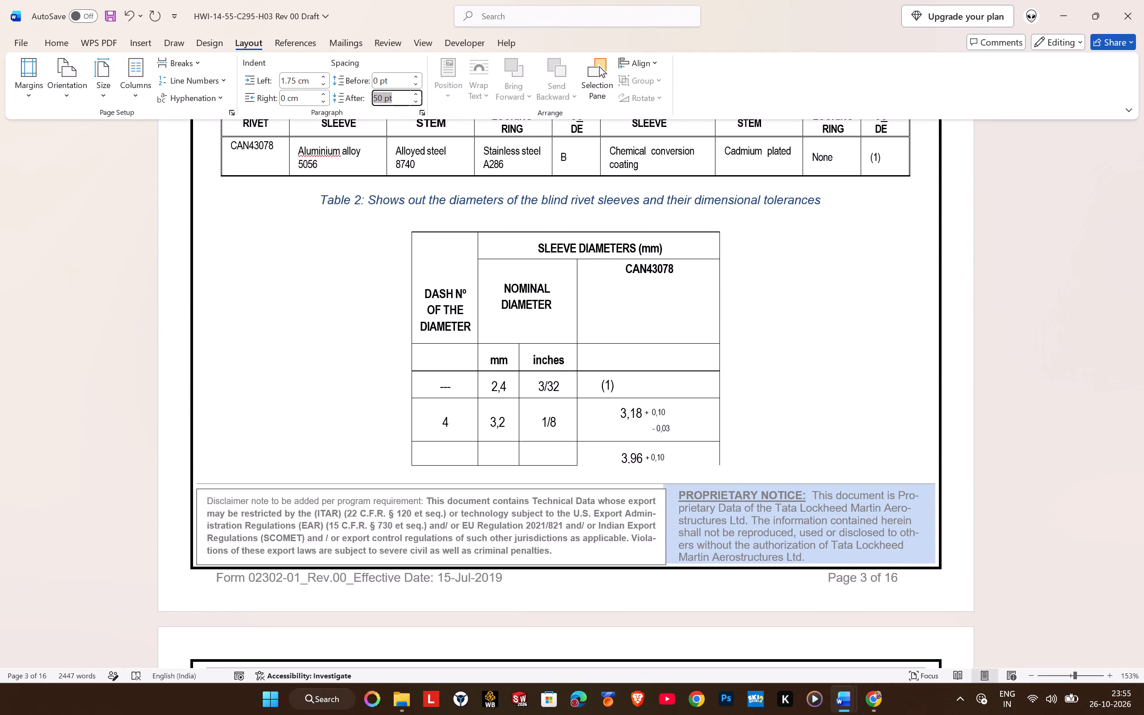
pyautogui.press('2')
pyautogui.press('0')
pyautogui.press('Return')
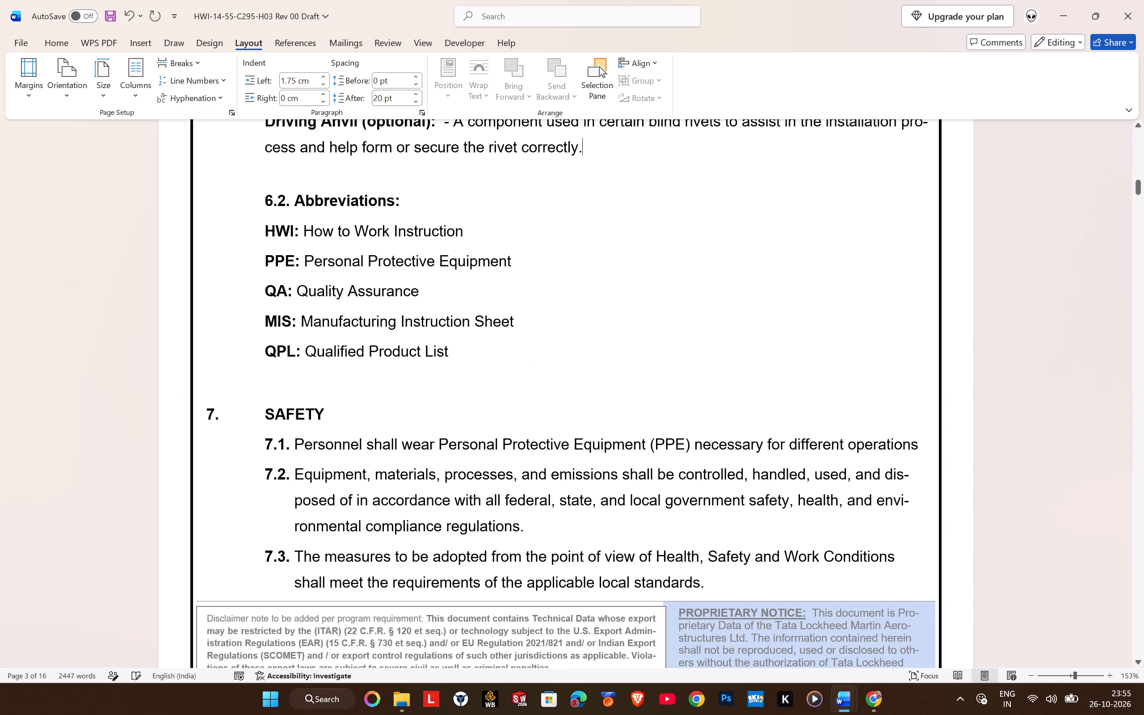
# Examine the page flow from the section 6.1 definitions through Safety and General Requirements to Tables 1 and 2.
pyautogui.scroll(-2, 392, 320)
pyautogui.scroll(6, 392, 311)
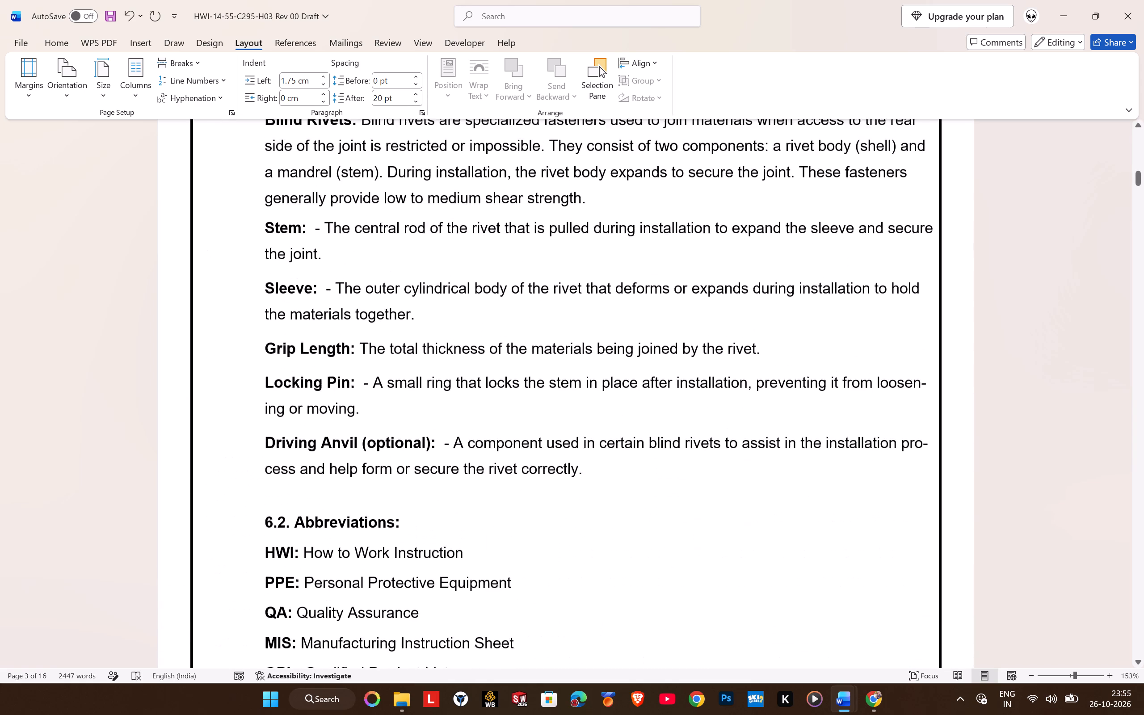
pyautogui.scroll(3, 392, 309)
pyautogui.scroll(-4, 392, 309)
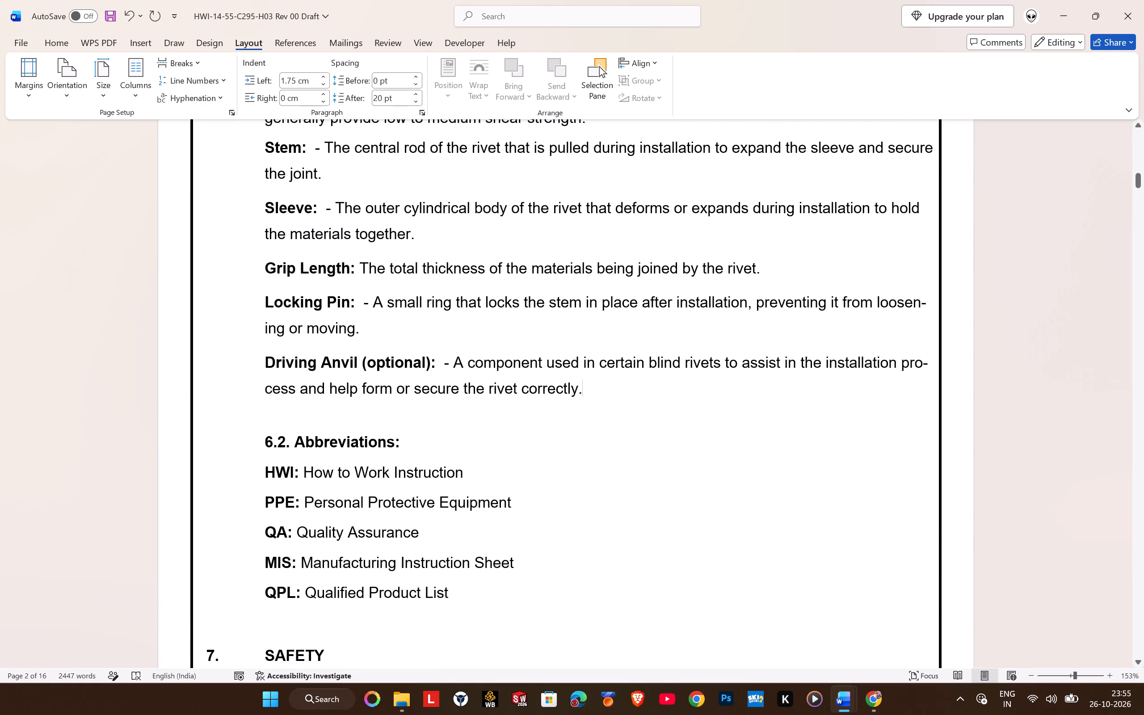
pyautogui.scroll(-9, 392, 308)
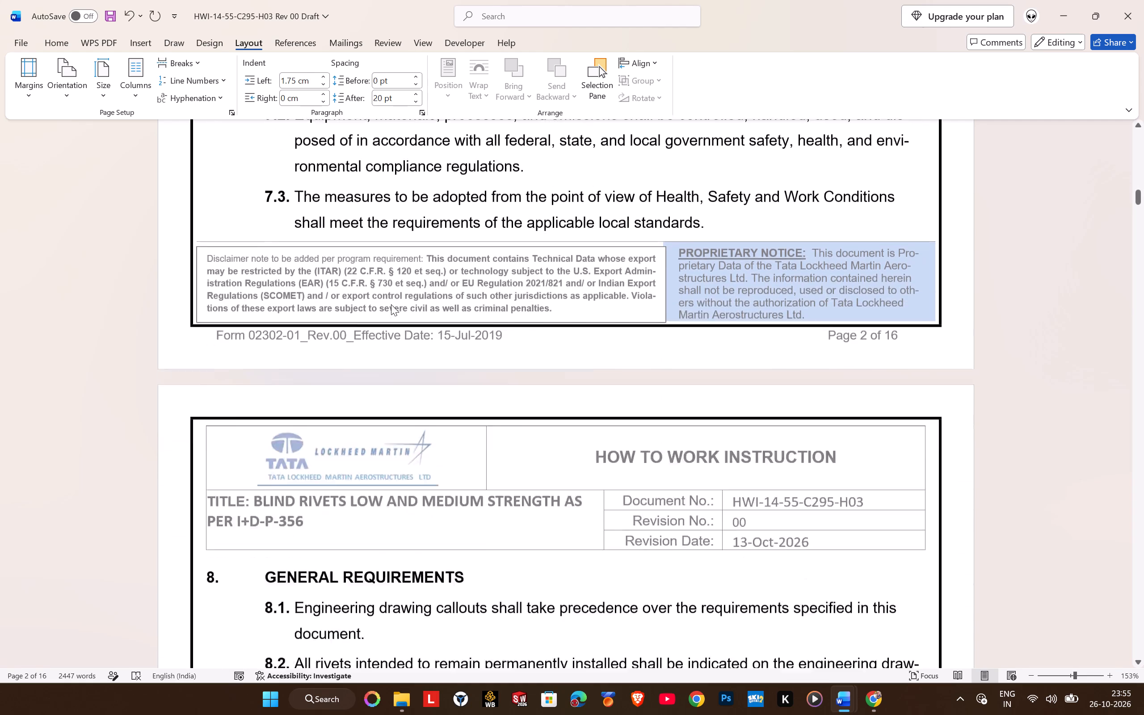
pyautogui.scroll(-5, 391, 304)
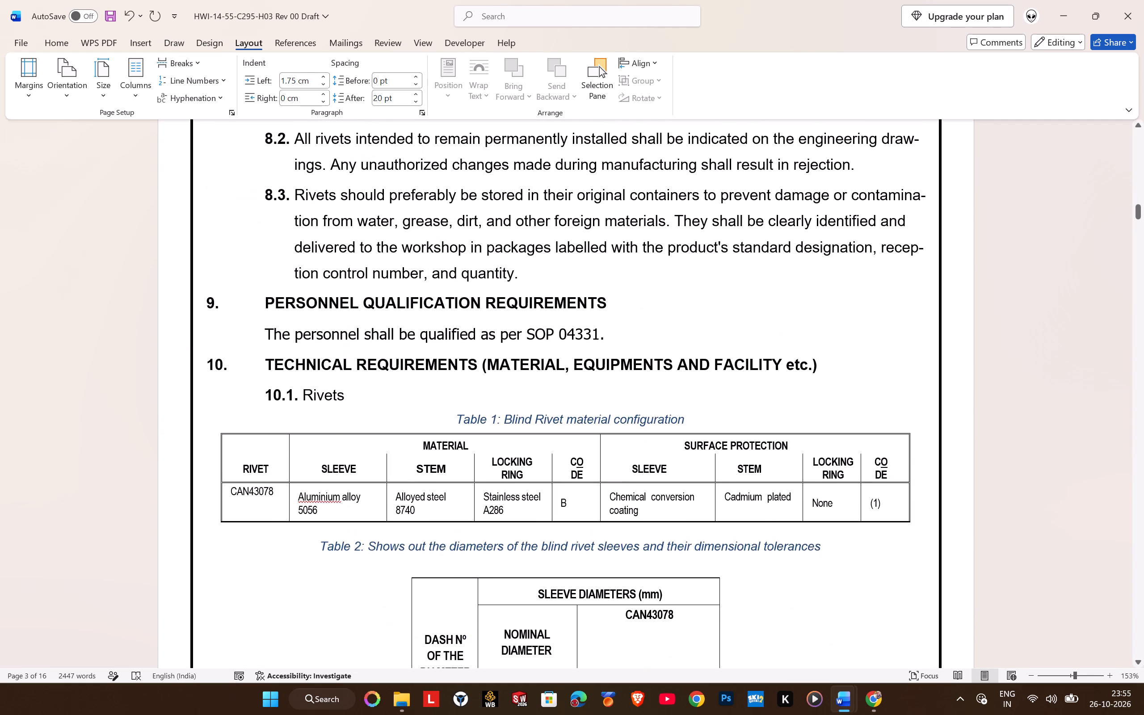
pyautogui.scroll(9, 389, 299)
pyautogui.scroll(-9, 388, 297)
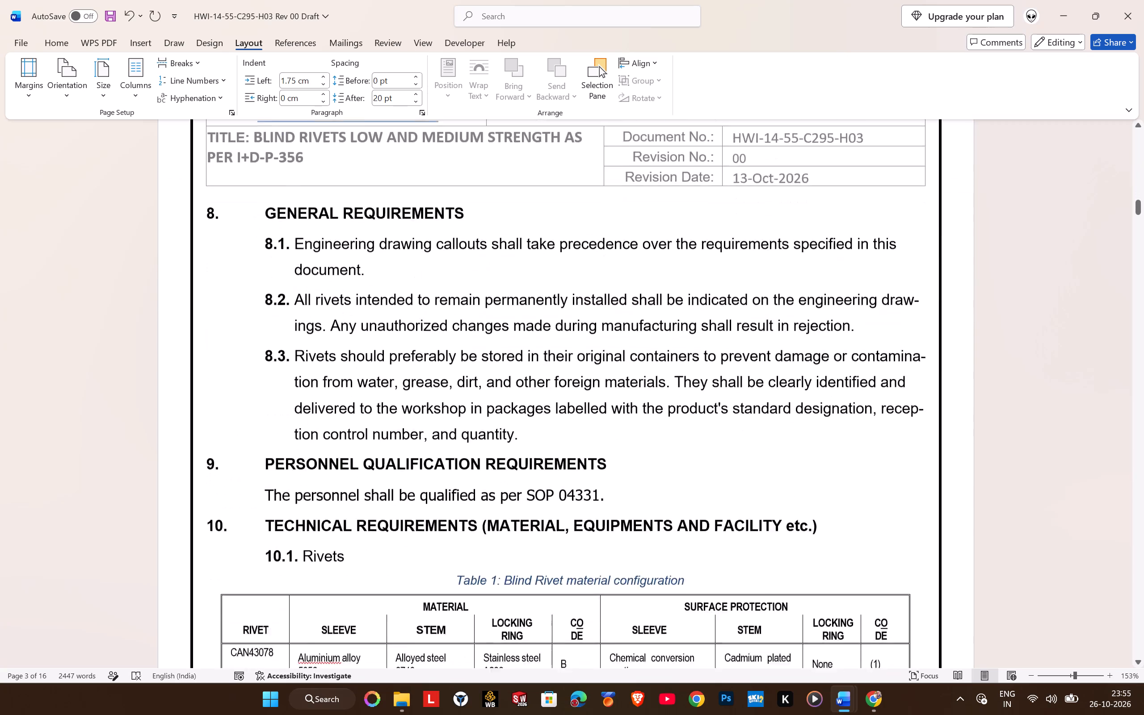
pyautogui.scroll(-3, 388, 297)
pyautogui.scroll(13, 387, 296)
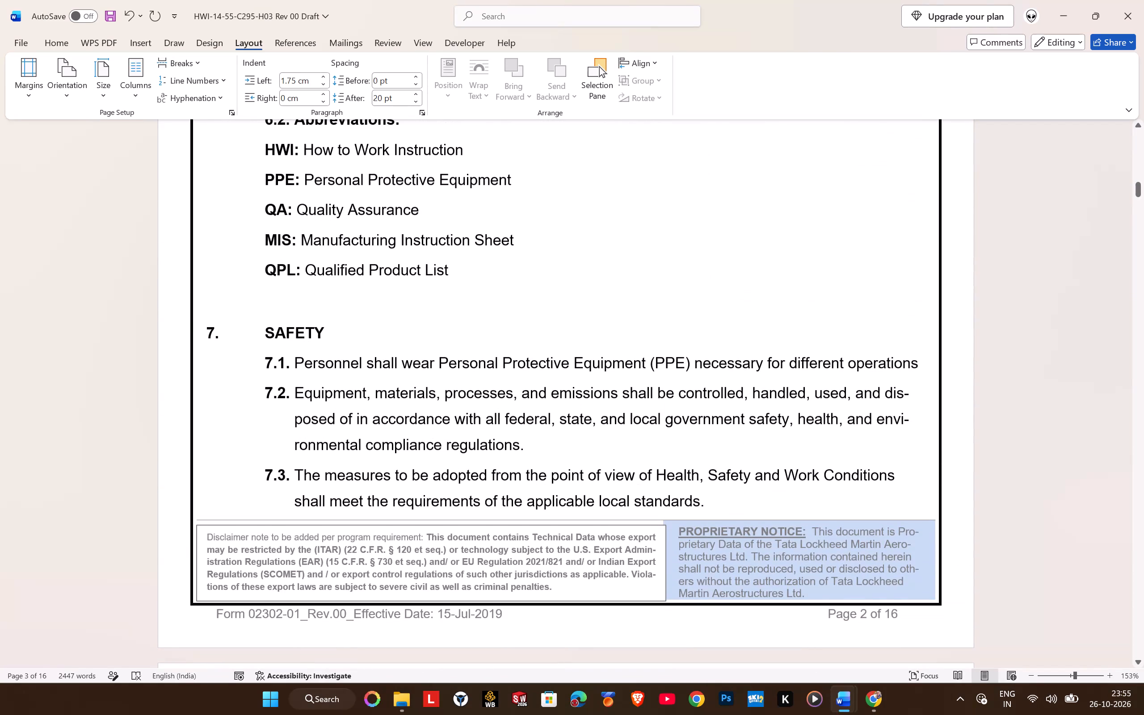
# Set the spacing after the Driving Anvil definition paragraph to 6 pt.
pyautogui.scroll(3, 322, 294)
pyautogui.click(368, 332)
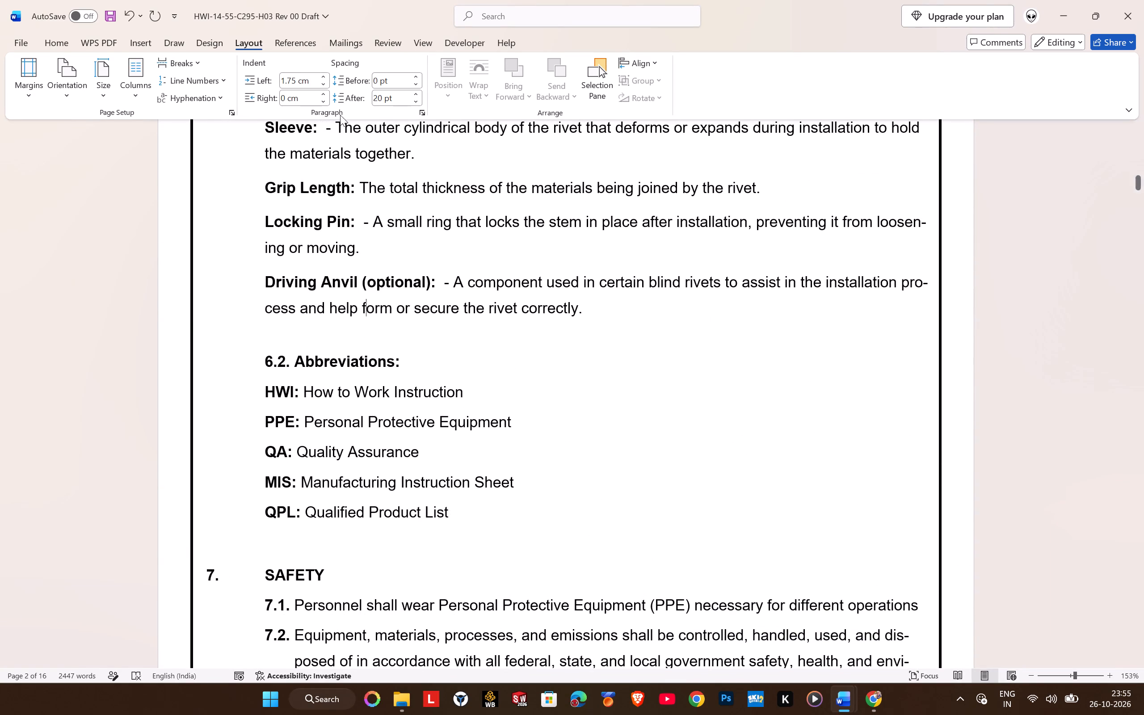
pyautogui.click(395, 100)
pyautogui.press('6')
pyautogui.press('Return')
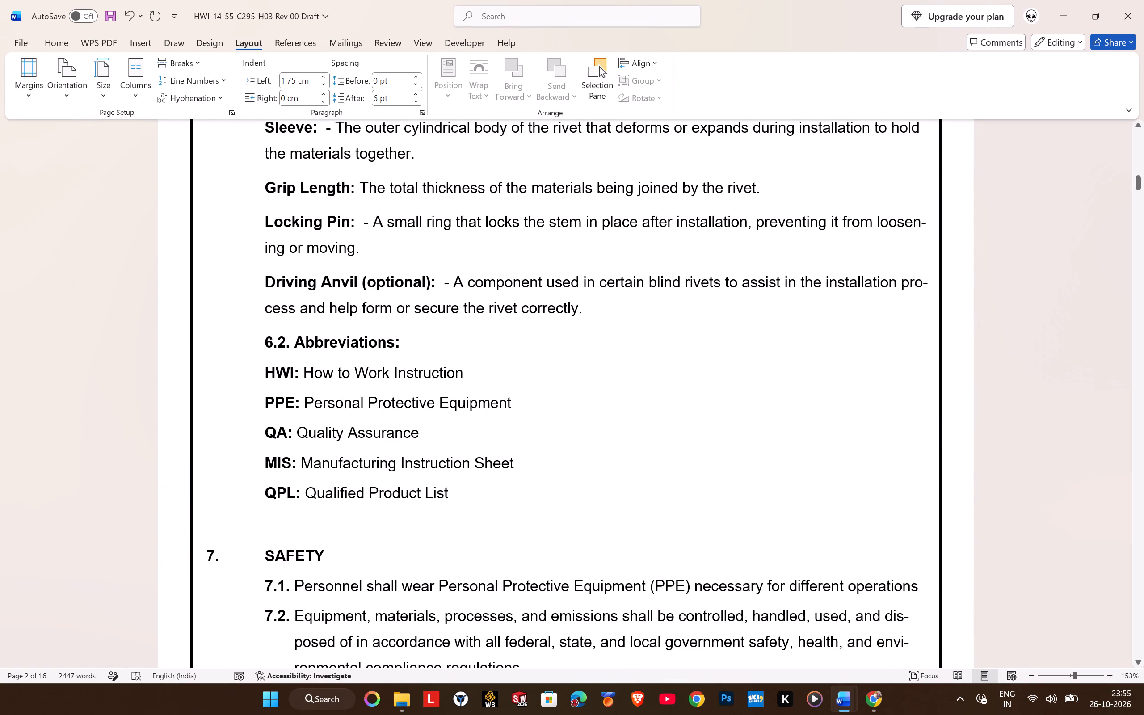
# Insert a blank line between the Driving Anvil definition and the 6.2 Abbreviations heading.
pyautogui.click(594, 319)
pyautogui.press('Return')
# Insert an unnumbered blank line after item 7.3, before the General Requirements heading.
pyautogui.scroll(-4, 561, 298)
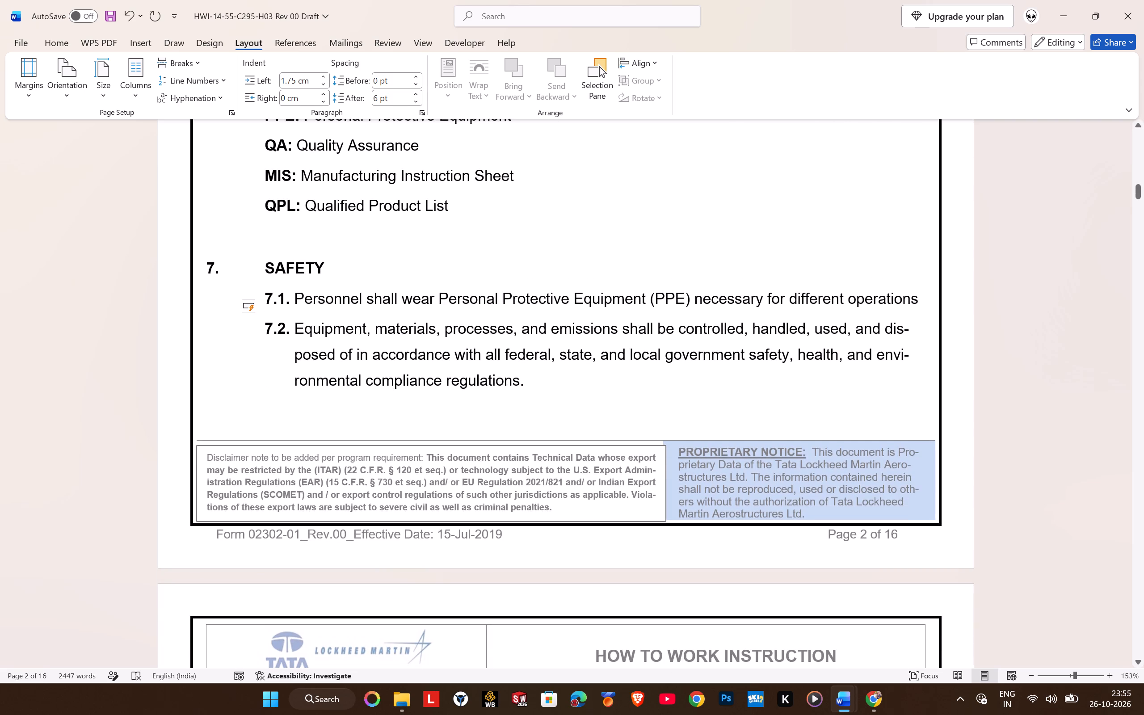
pyautogui.scroll(-4, 391, 299)
pyautogui.scroll(-3, 373, 349)
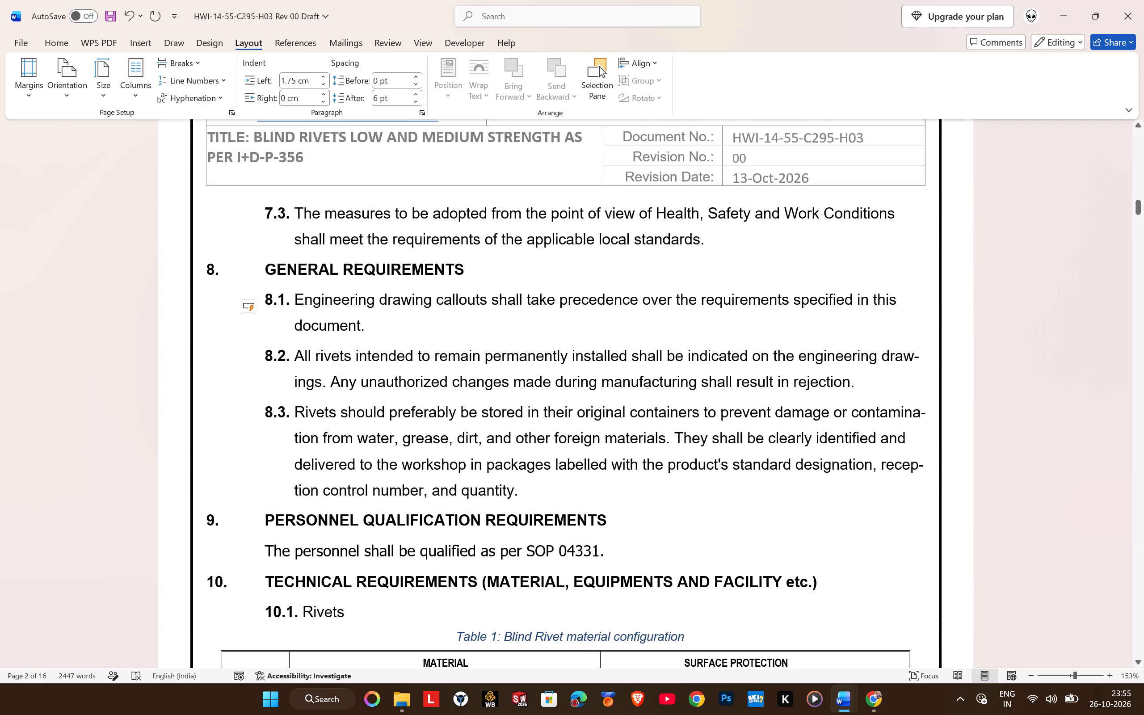
pyautogui.click(719, 239)
pyautogui.press('Return')
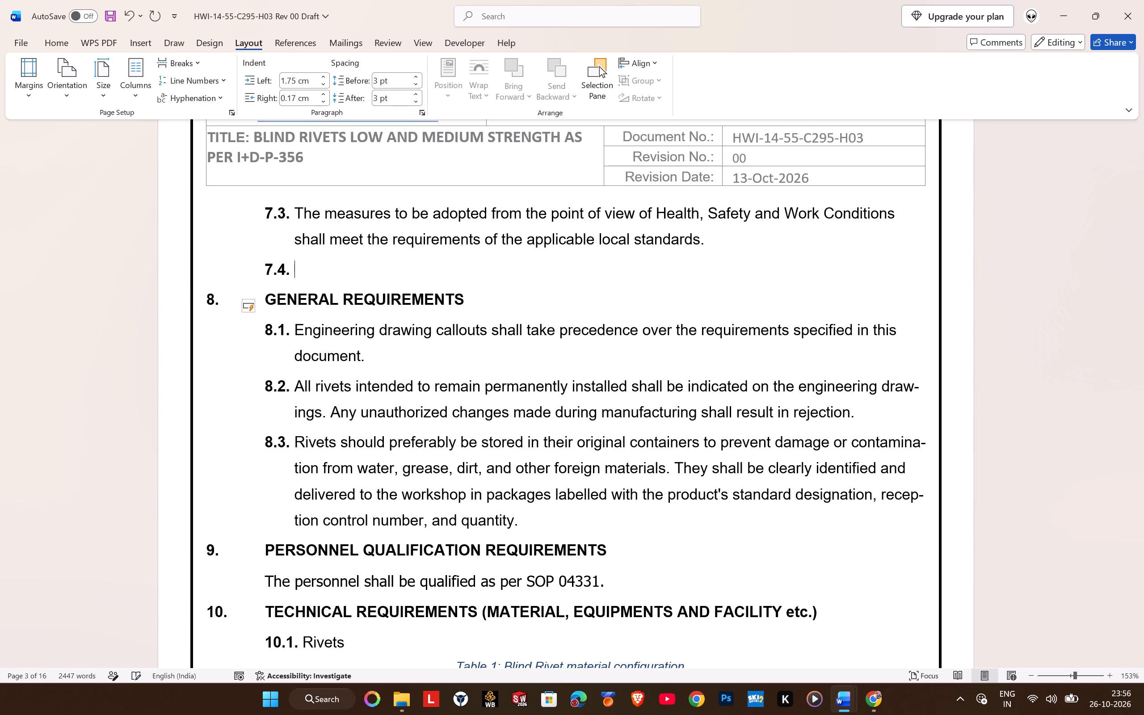
pyautogui.press('BackSpace')
pyautogui.press('BackSpace')
# Insert an unnumbered blank line after item 8.3, before the Personnel Qualification Requirements heading.
pyautogui.scroll(-2, 416, 324)
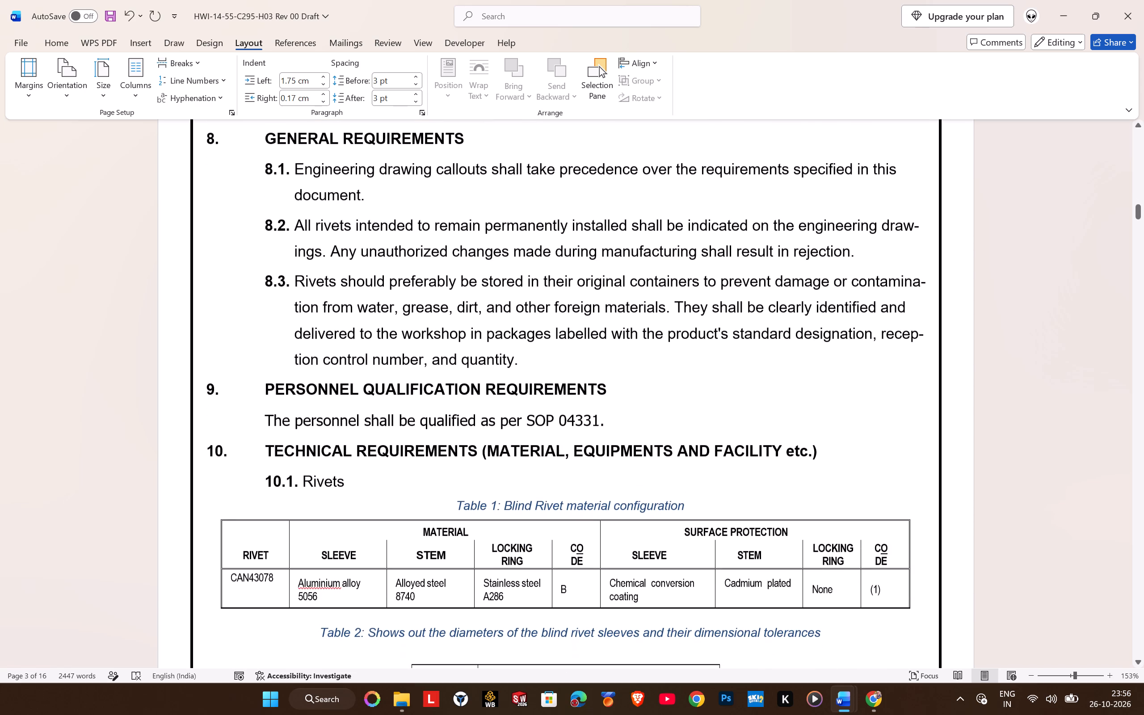
pyautogui.click(559, 362)
pyautogui.press('Return')
pyautogui.press('BackSpace')
pyautogui.press('BackSpace')
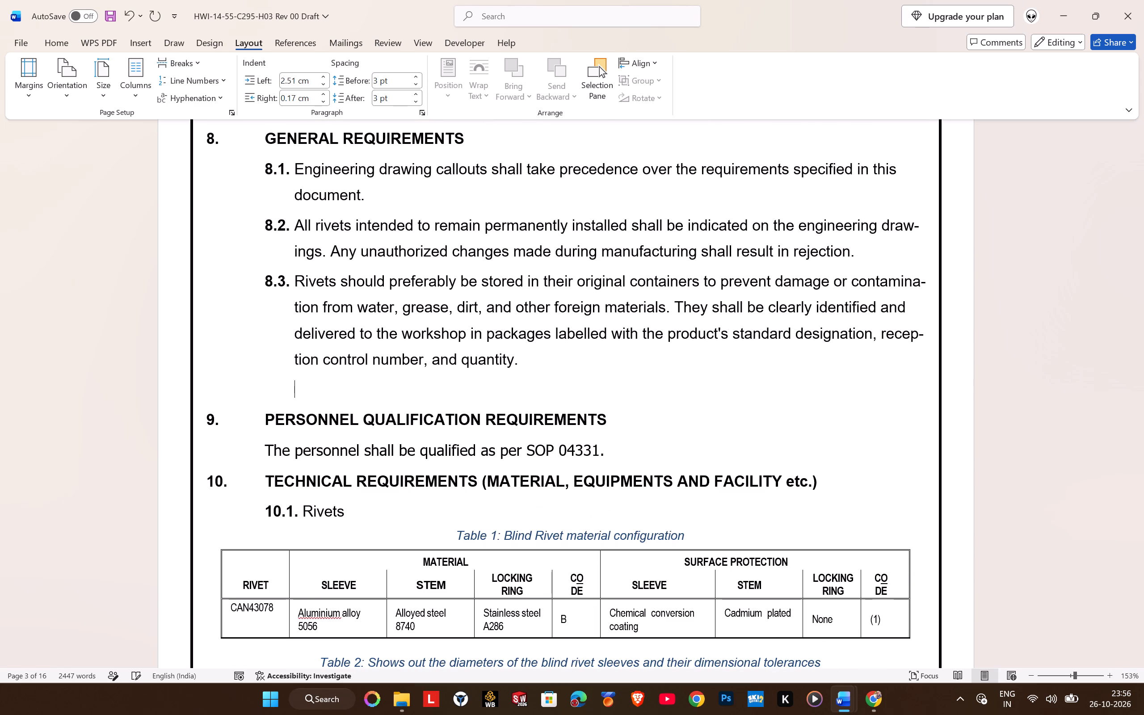
# Insert a blank line after the SOP 04331 qualification sentence, before the Technical Requirements heading, and check Table 2 below.
pyautogui.scroll(-4, 559, 365)
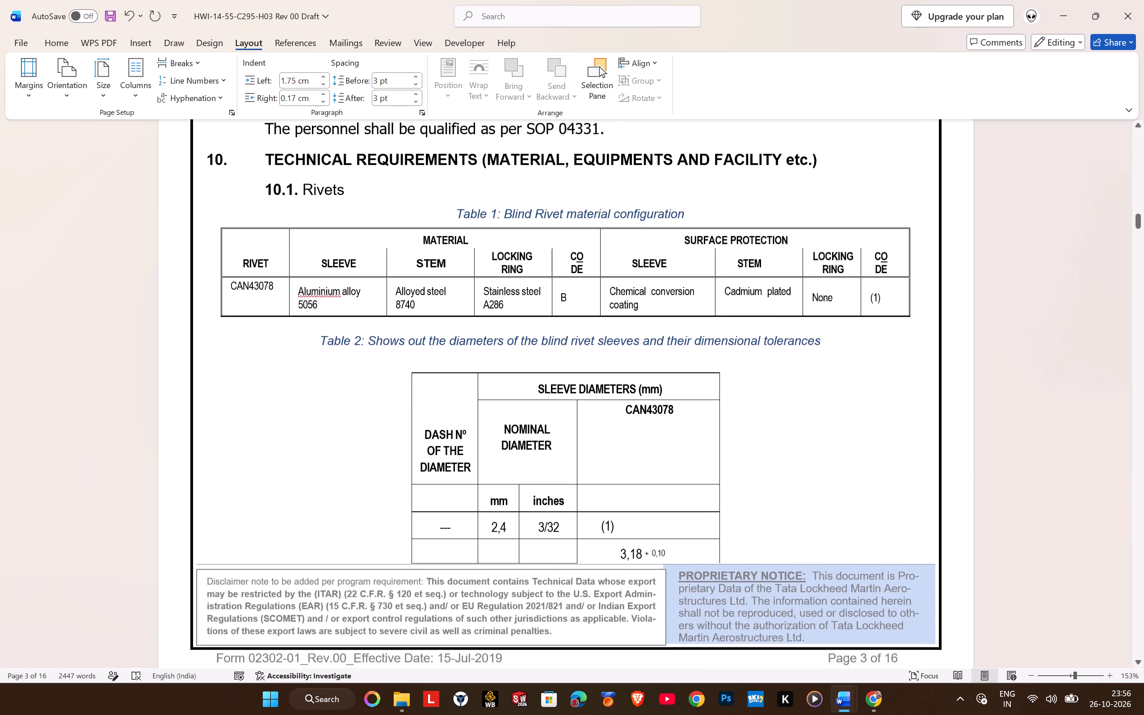
pyautogui.scroll(1, 576, 319)
pyautogui.click(639, 215)
pyautogui.press('Return')
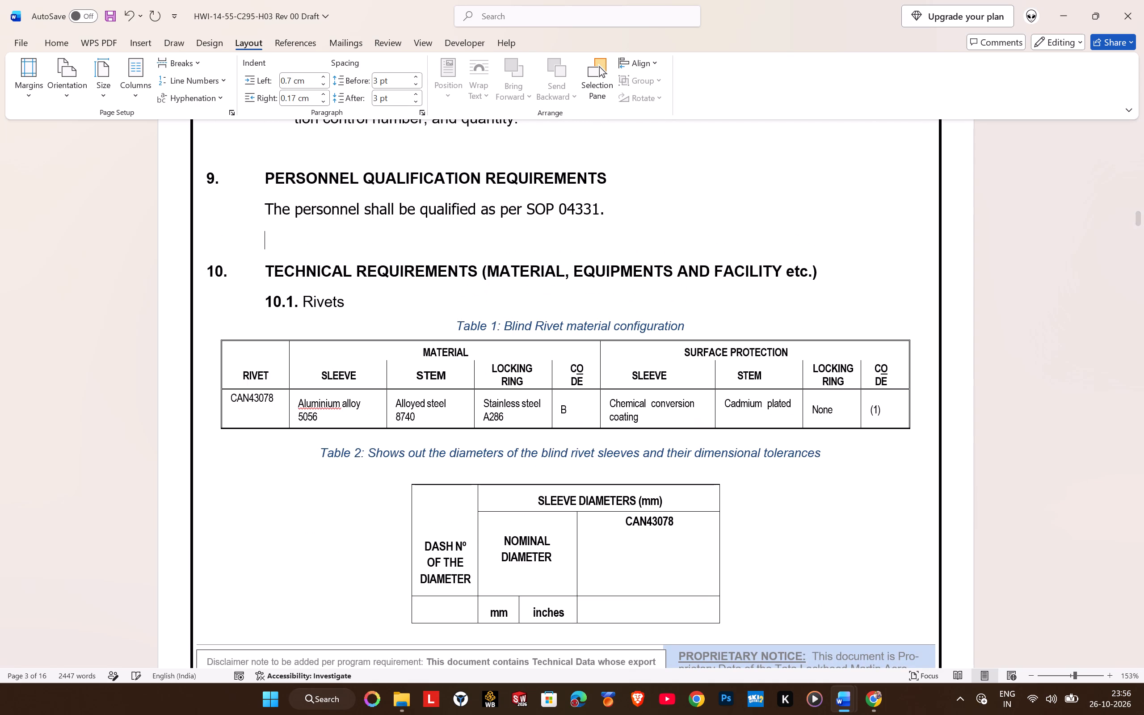
pyautogui.press('Down')
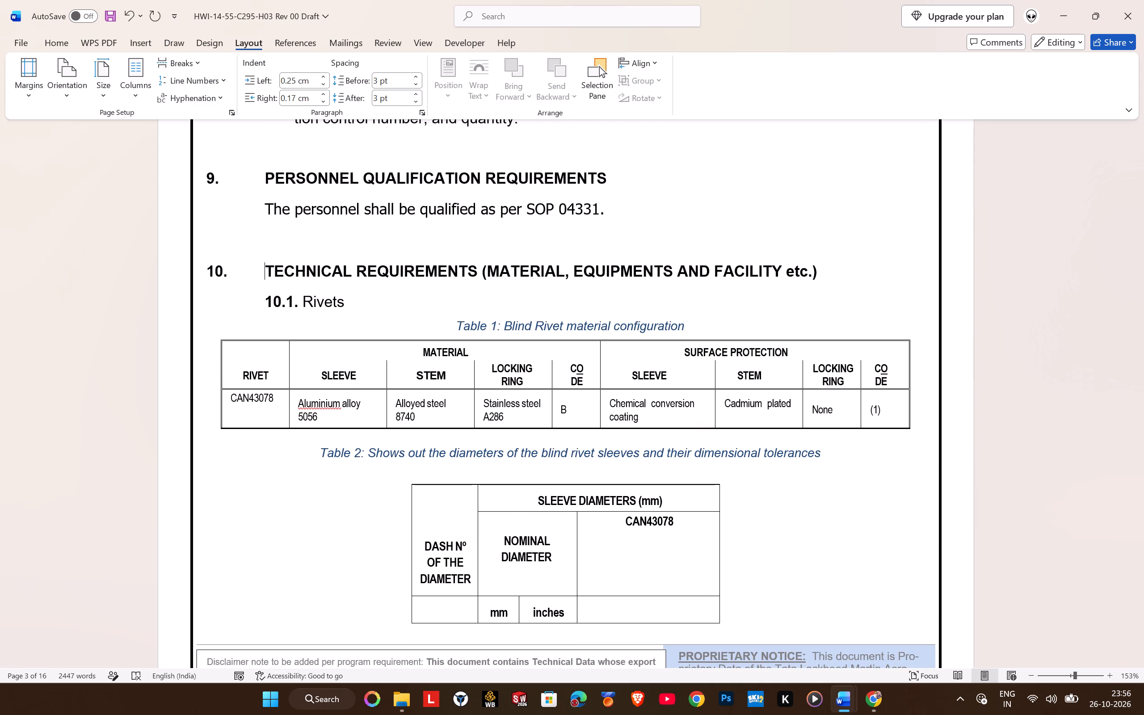
pyautogui.press('Down')
pyautogui.scroll(-1, 536, 378)
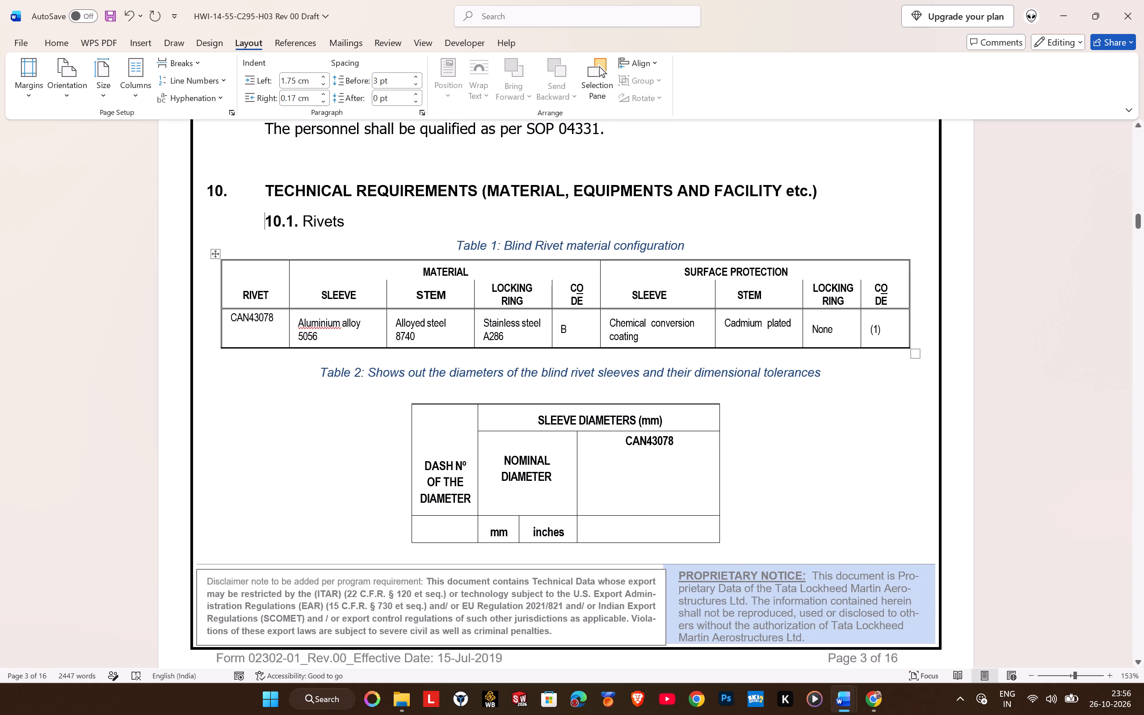
# Insert a blank line after the Purpose paragraph on page 1, before the Scope heading.
pyautogui.scroll(11, 320, 373)
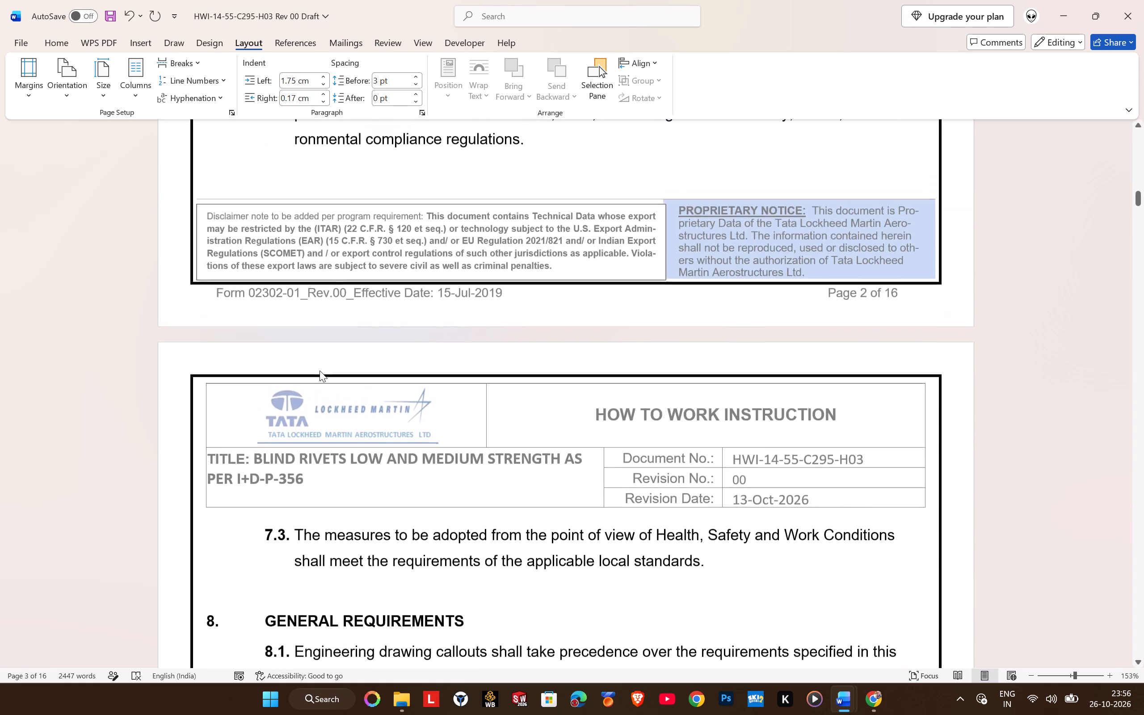
pyautogui.scroll(13, 320, 370)
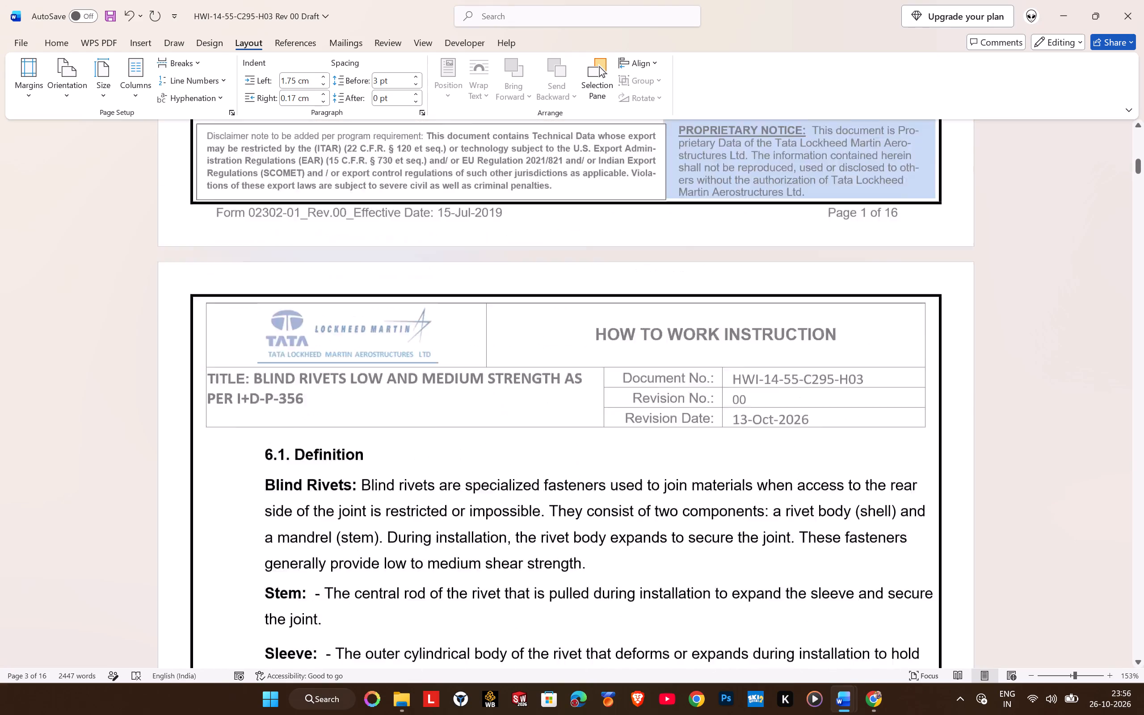
pyautogui.scroll(11, 320, 370)
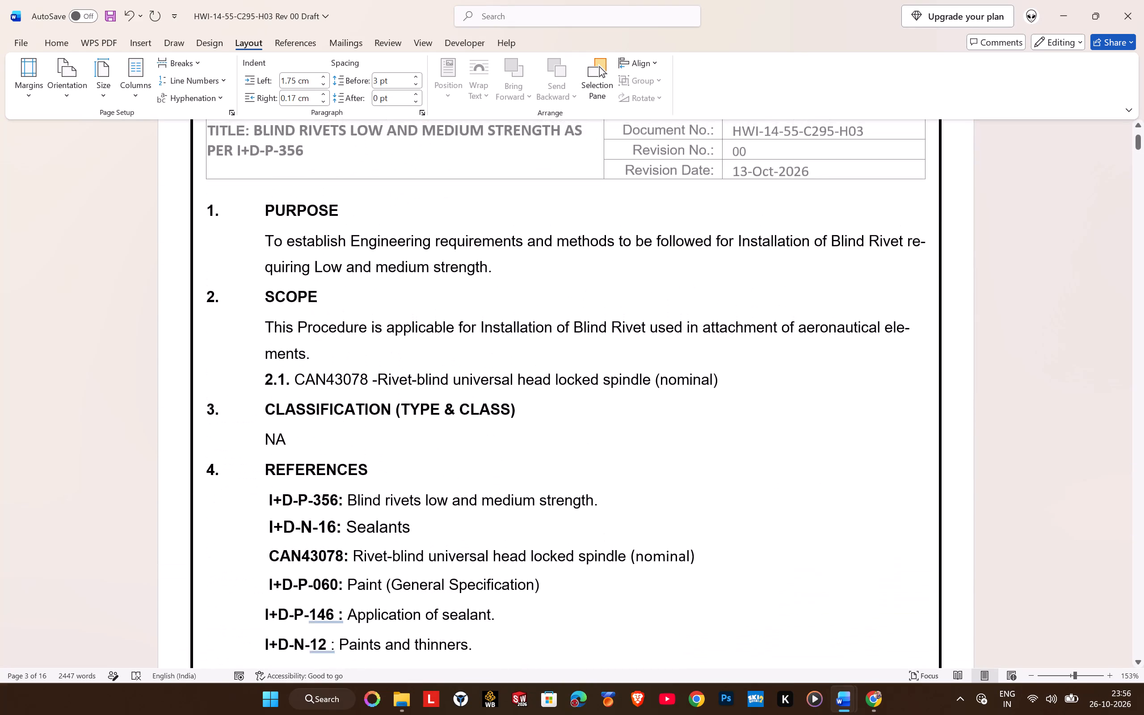
pyautogui.scroll(1, 320, 370)
pyautogui.click(513, 349)
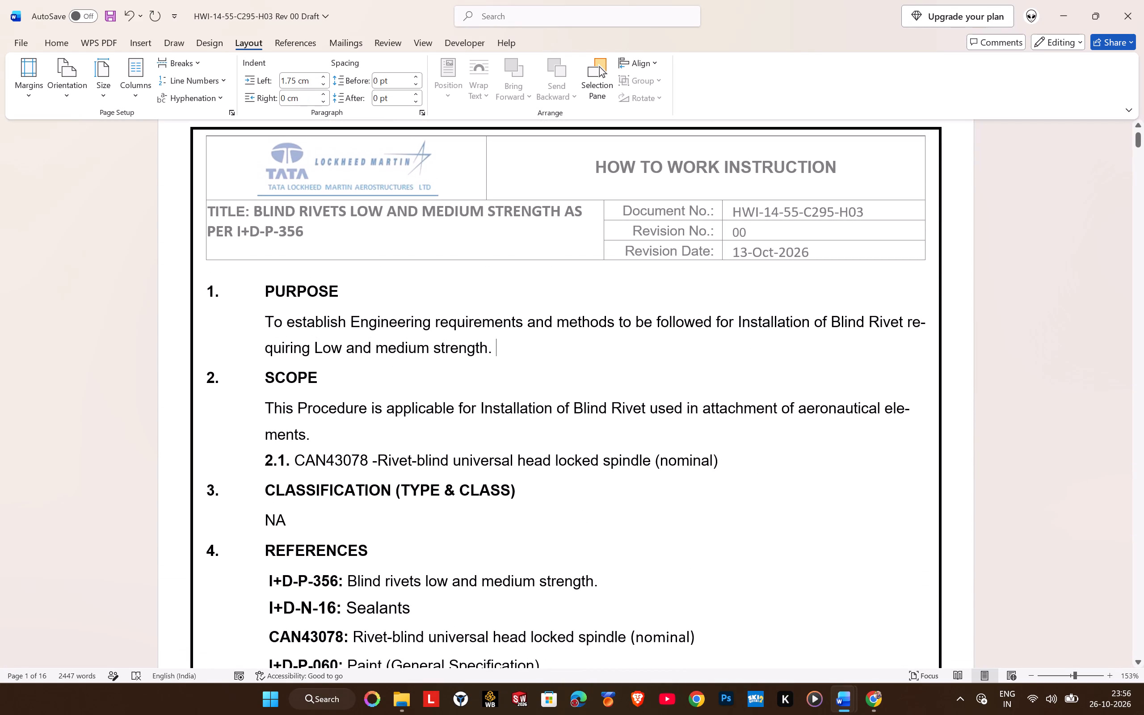
pyautogui.press('Return')
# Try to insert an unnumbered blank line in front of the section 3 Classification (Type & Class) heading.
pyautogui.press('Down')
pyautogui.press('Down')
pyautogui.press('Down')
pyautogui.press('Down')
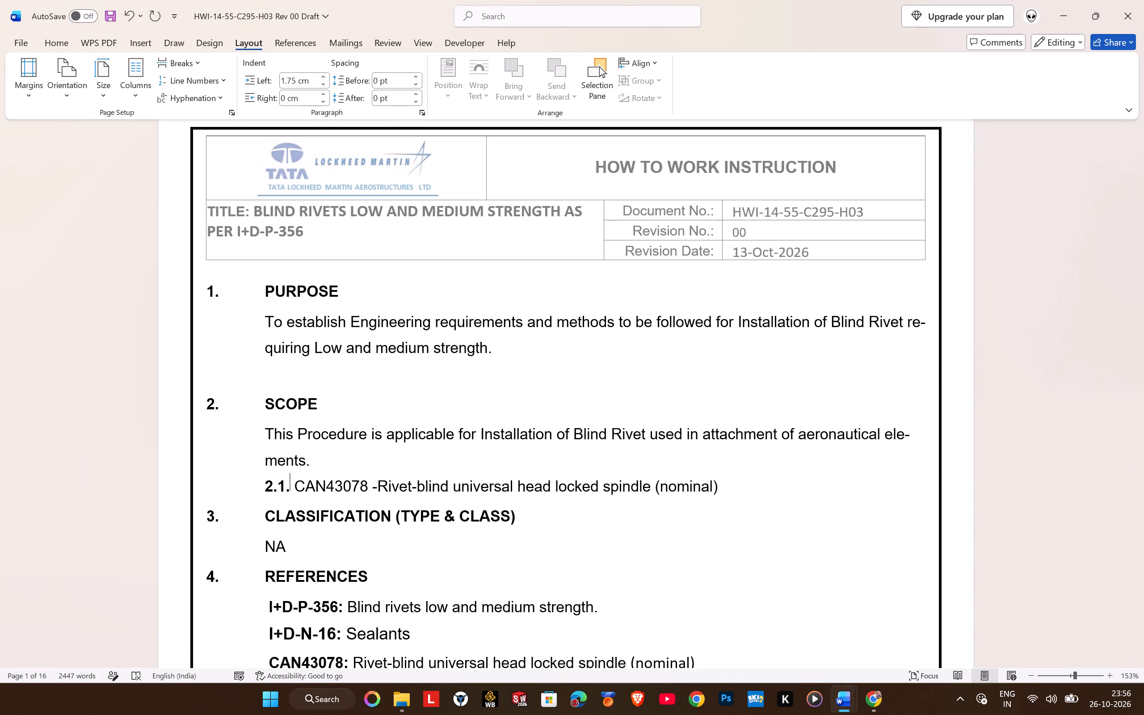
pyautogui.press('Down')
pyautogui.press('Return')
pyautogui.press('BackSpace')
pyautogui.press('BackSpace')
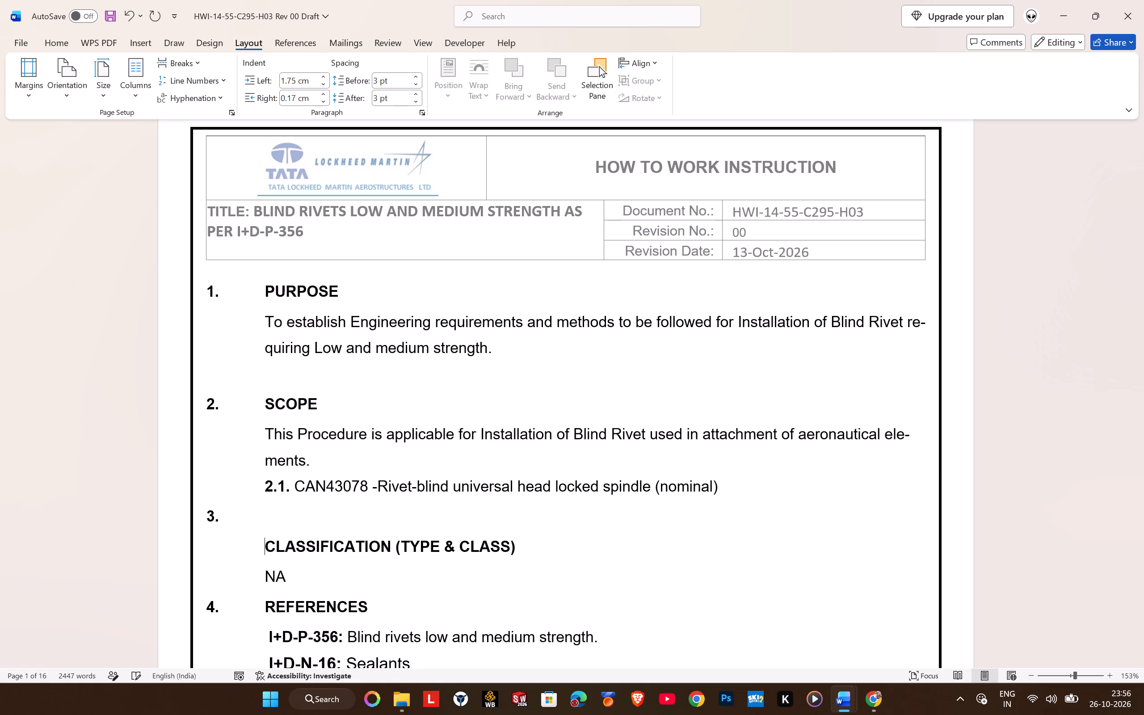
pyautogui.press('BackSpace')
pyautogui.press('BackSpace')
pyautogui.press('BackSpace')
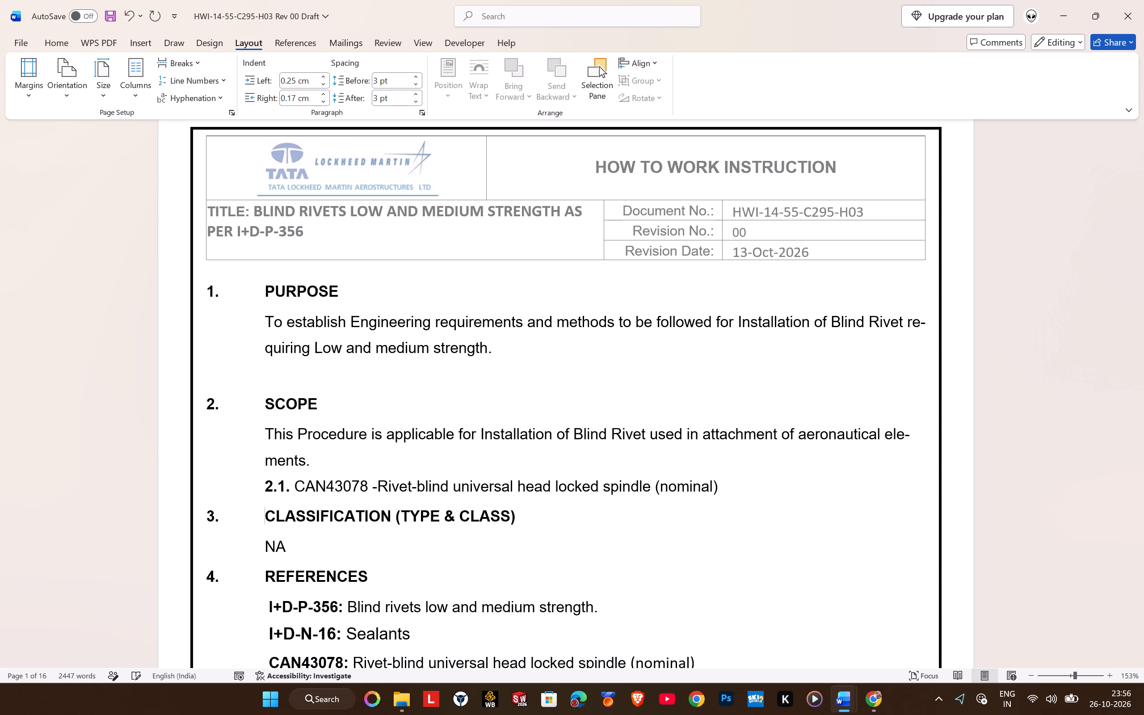
# Insert an unnumbered blank line after item 2.1, before the section 3 Classification (Type & Class) heading.
pyautogui.press('Left')
pyautogui.press('Left')
pyautogui.press('Return')
pyautogui.press('BackSpace')
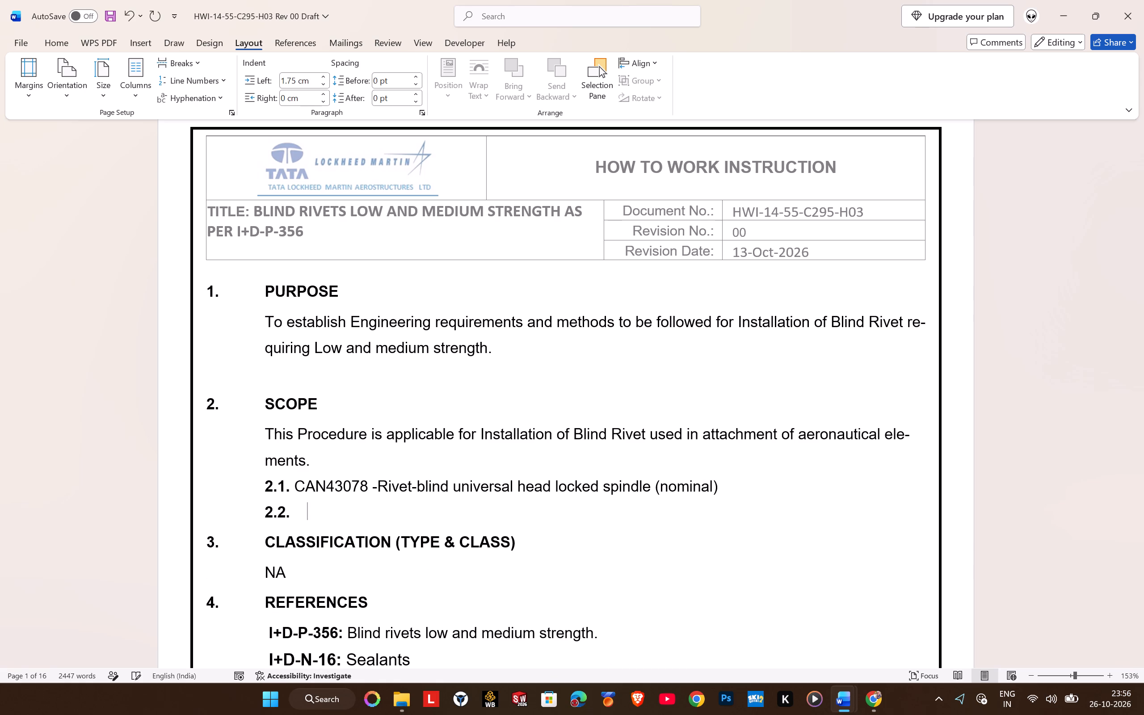
pyautogui.press('BackSpace')
# Insert a blank line after the NA entry under Classification, before the section 4 References heading.
pyautogui.press('Down')
pyautogui.press('Down')
pyautogui.press('Down')
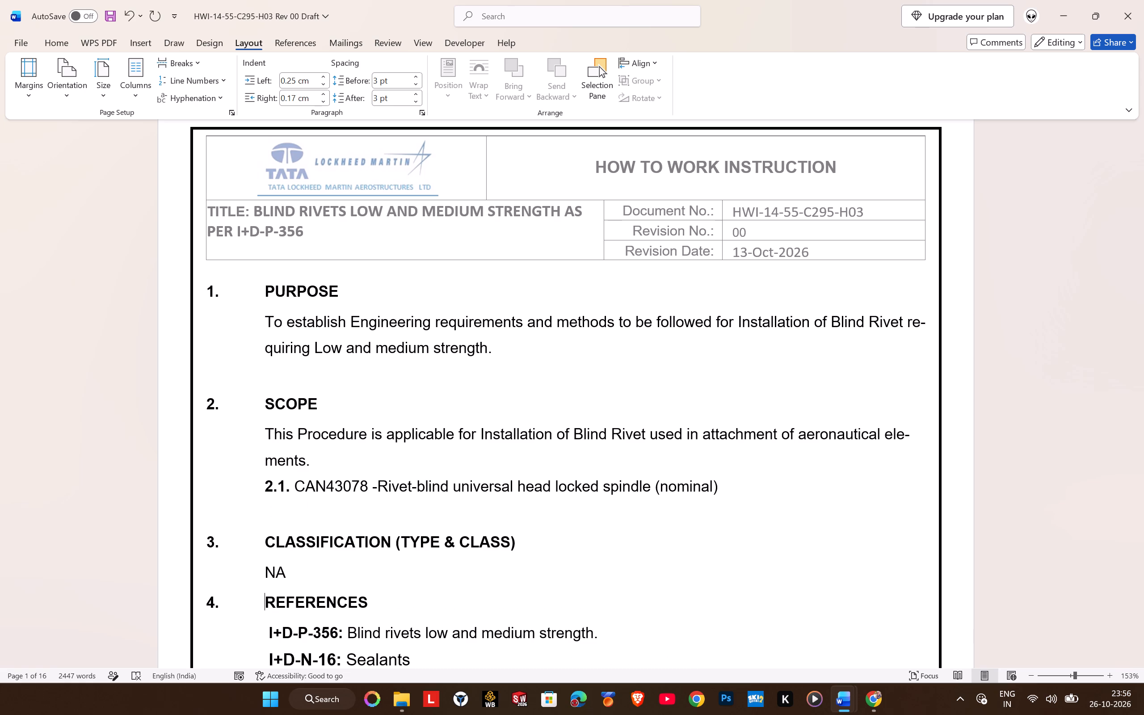
pyautogui.press('Up')
pyautogui.press('Right')
pyautogui.press('Right')
pyautogui.press('Return')
# Realign the I+D-P-060 reference entry so its start lines up with the I+D-P-146 entry below it.
pyautogui.press('Down')
pyautogui.press('Down')
pyautogui.press('Down')
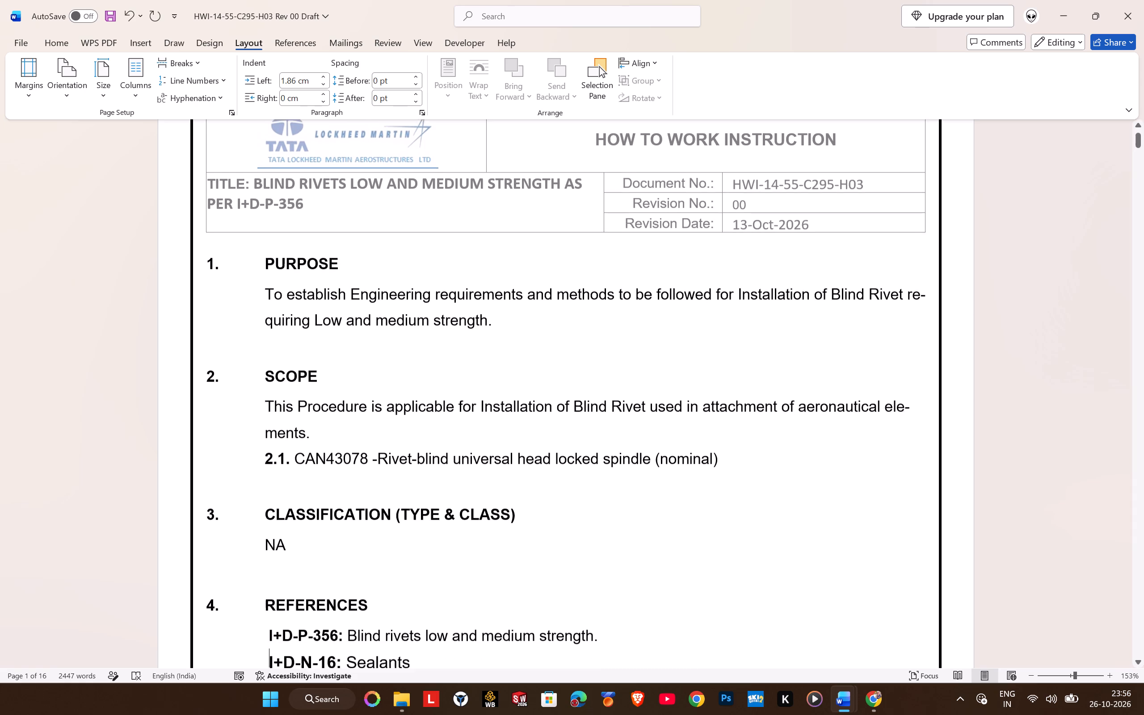
pyautogui.press('Down')
pyautogui.press('Down')
pyautogui.press('Down')
pyautogui.press('Down')
pyautogui.press('Down')
pyautogui.press('Down')
pyautogui.press('Up')
pyautogui.press('Up')
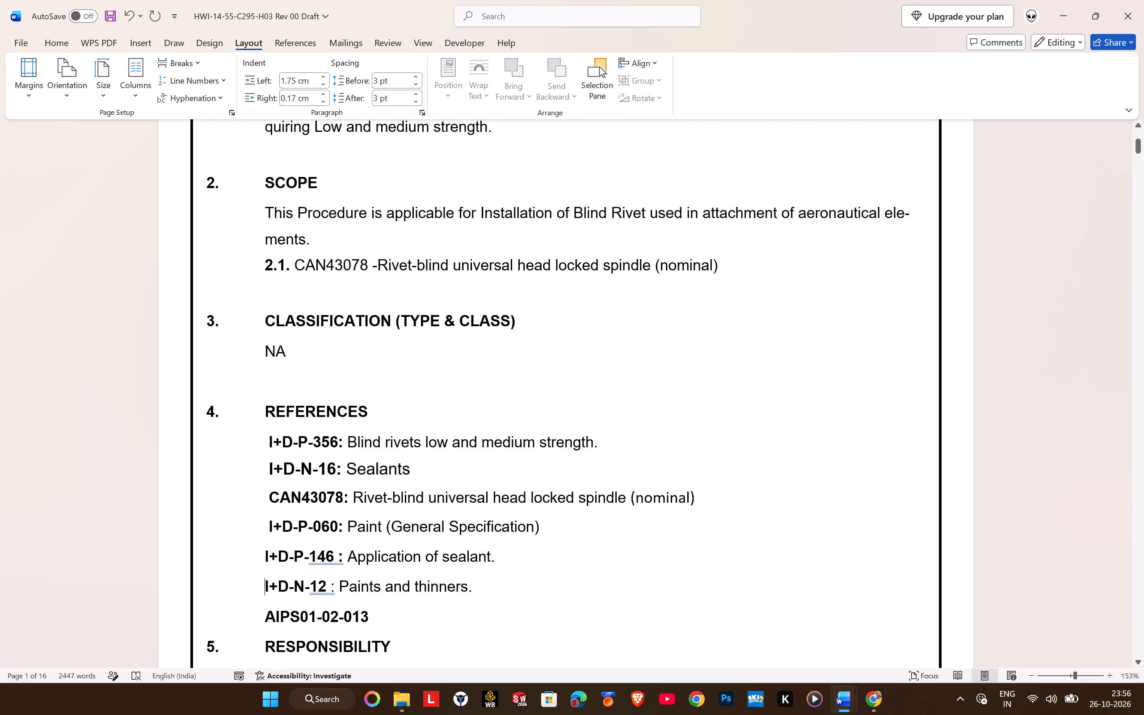
pyautogui.press('Up')
pyautogui.press('Up')
pyautogui.press('Left')
pyautogui.press('Right')
pyautogui.press('BackSpace')
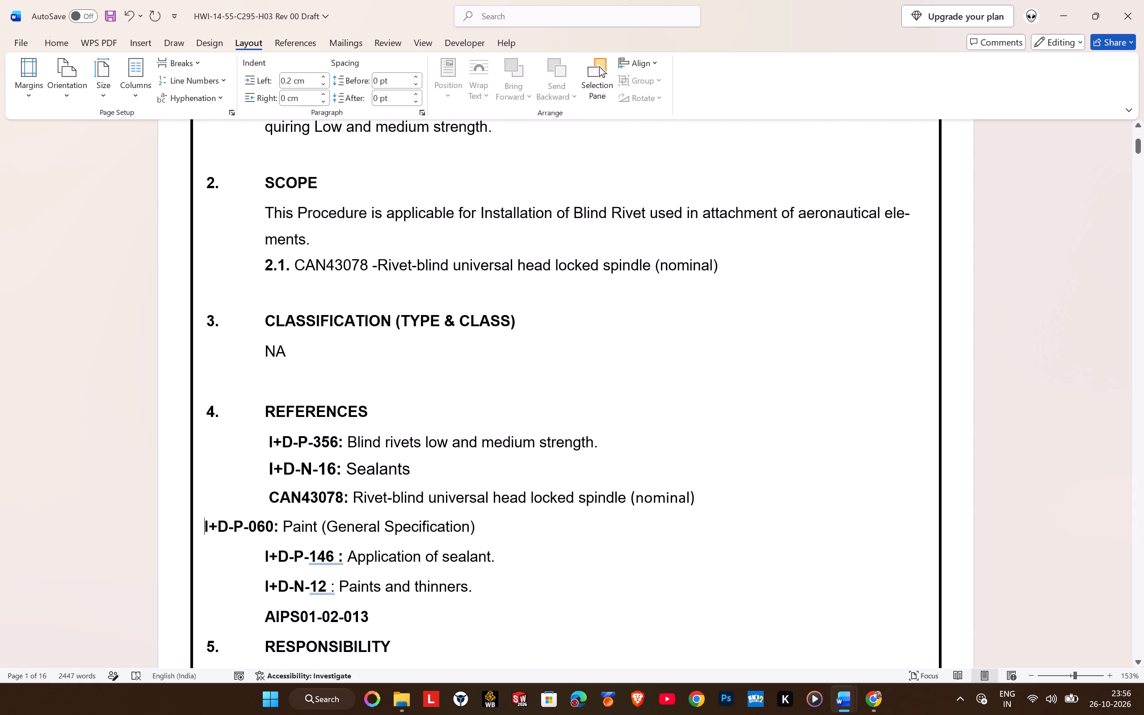
pyautogui.press('Tab')
pyautogui.press('Tab')
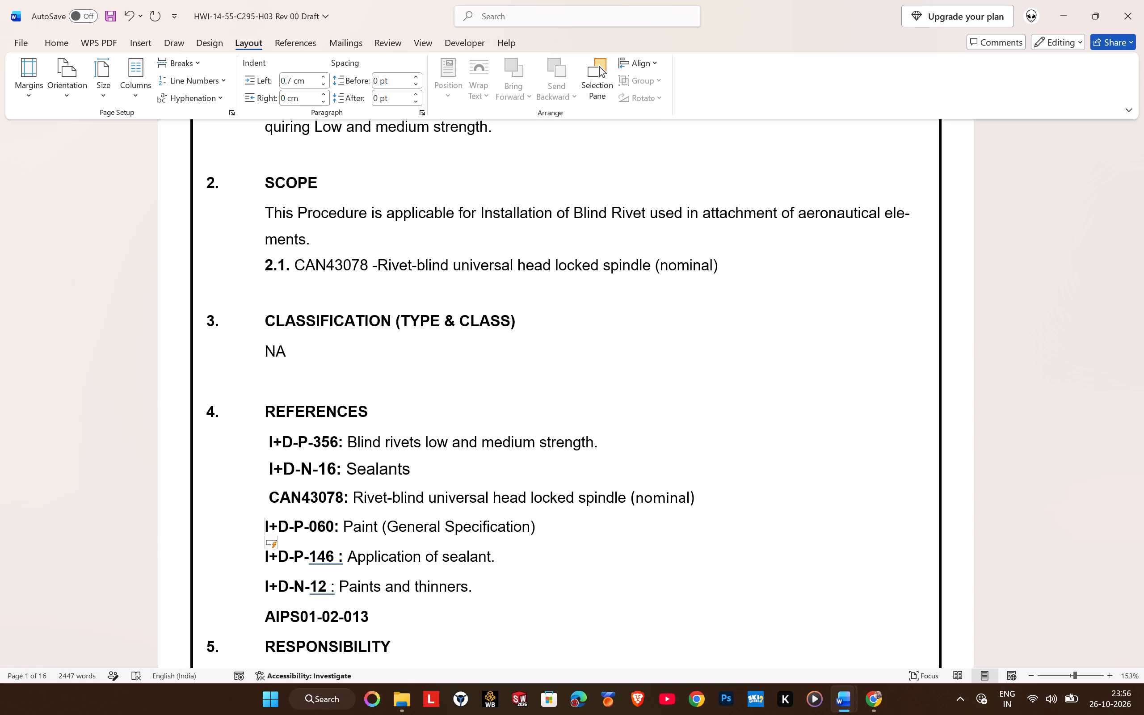
# Realign the CAN43078, I+D-N-16 and I+D-P-356 reference entries to start flush with the I+D-P-060 entry.
pyautogui.press('Up')
pyautogui.press('BackSpace')
pyautogui.press('Tab')
pyautogui.press('Tab')
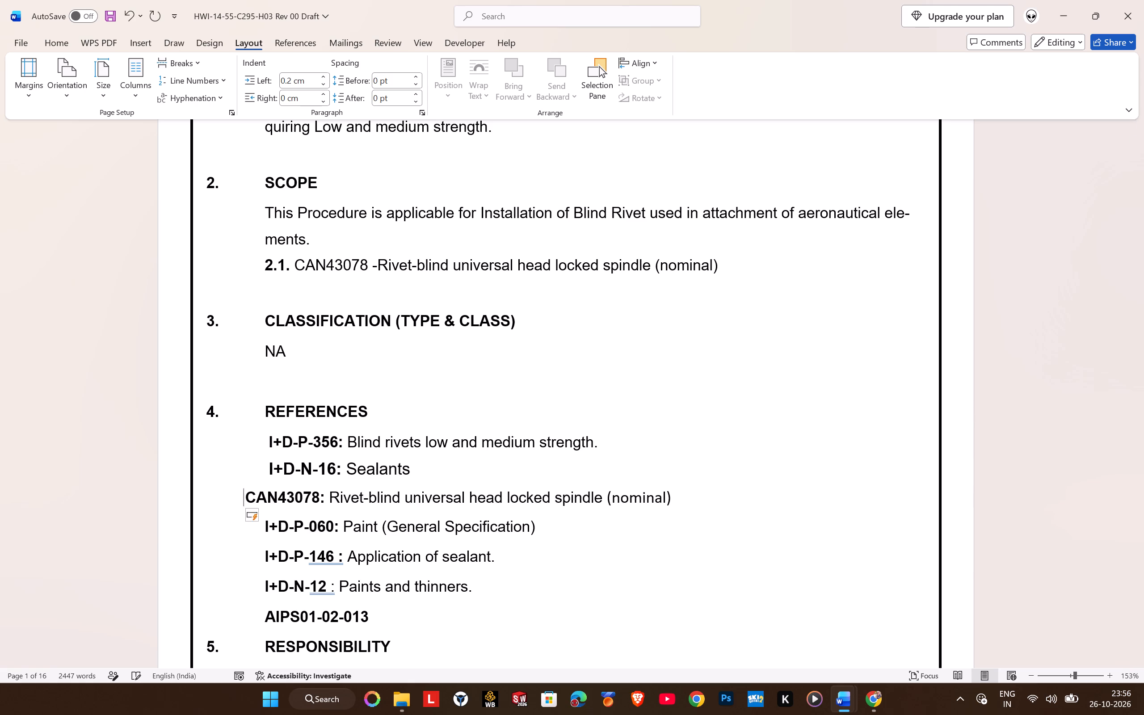
pyautogui.press('Tab')
pyautogui.press('Up')
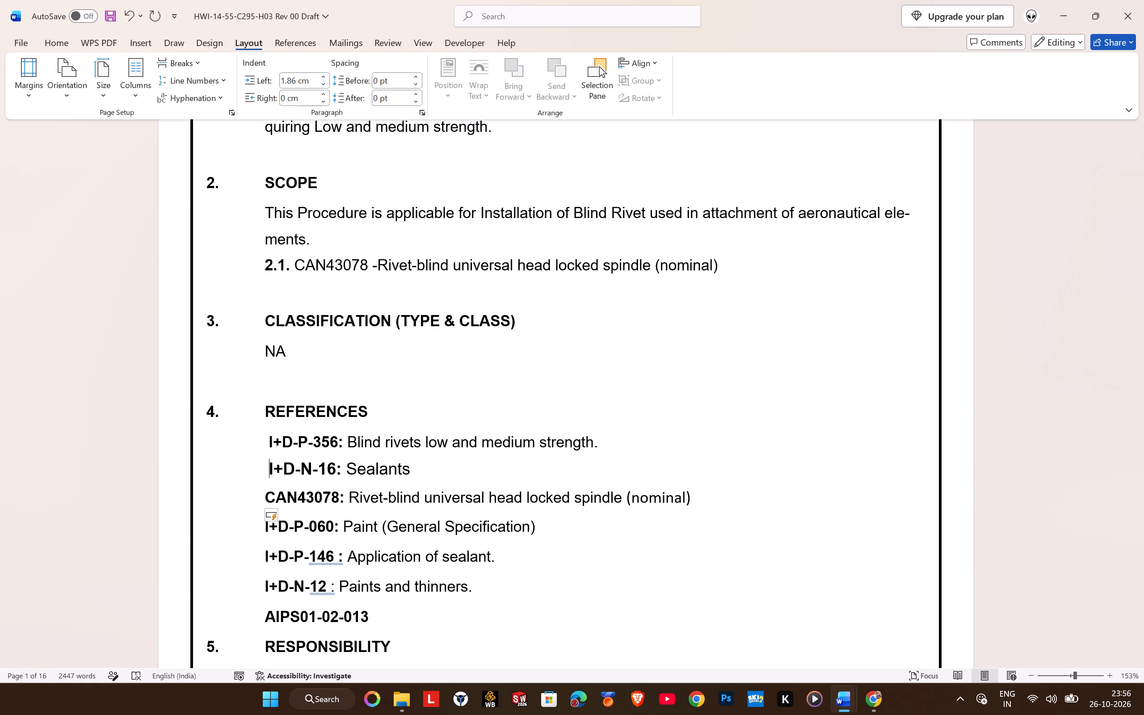
pyautogui.press('BackSpace')
pyautogui.press('Tab')
pyautogui.press('Tab')
pyautogui.press('Tab')
pyautogui.press('Up')
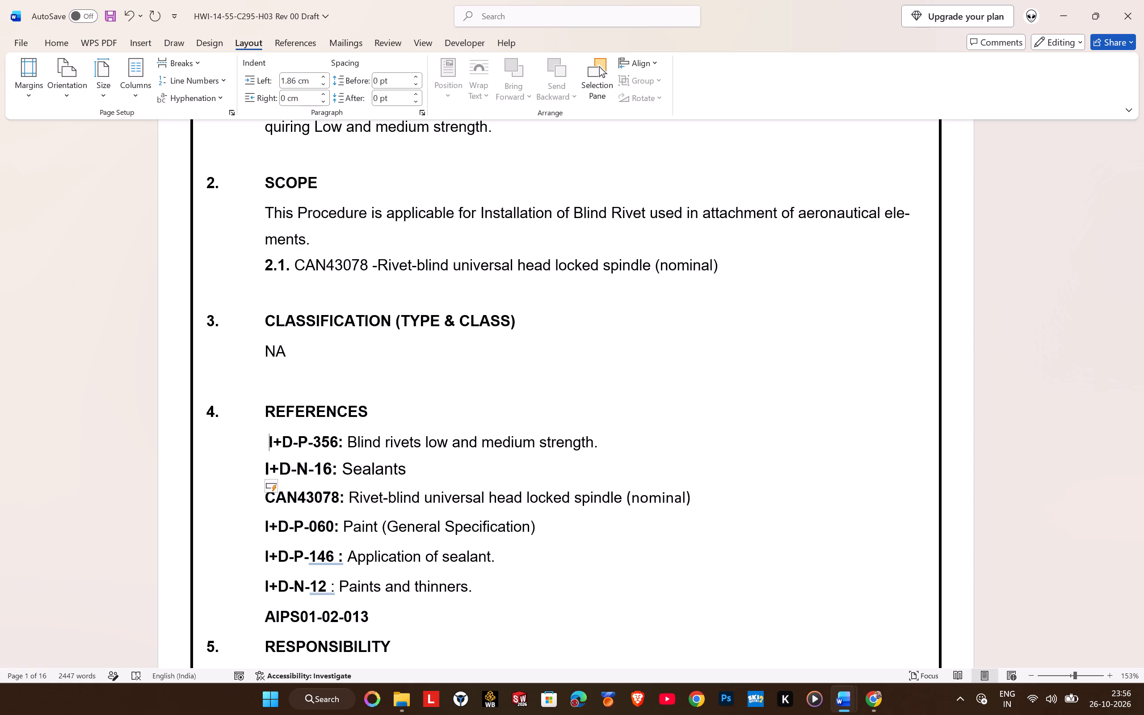
pyautogui.press('BackSpace')
pyautogui.press('Tab')
pyautogui.press('Tab')
pyautogui.press('Tab')
pyautogui.press('Tab')
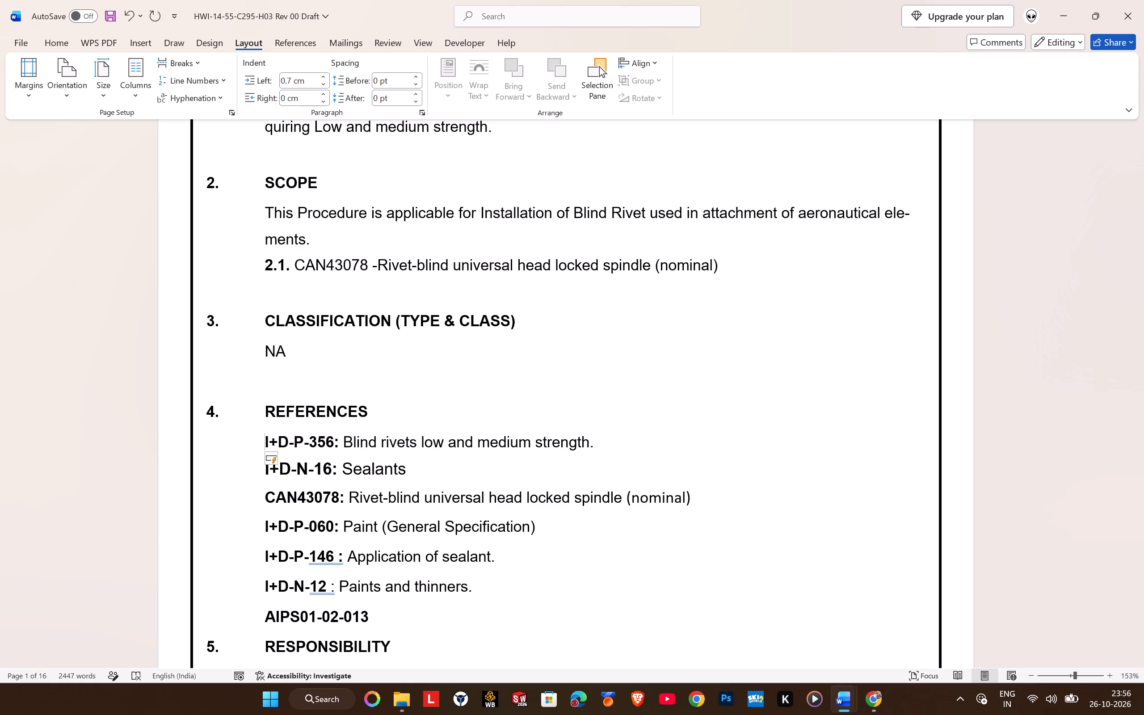
# Remove the space before the colon in the I+D-P-146 and I+D-N-12 references and make the I+D-N-12 colon bold.
pyautogui.scroll(-1, 456, 446)
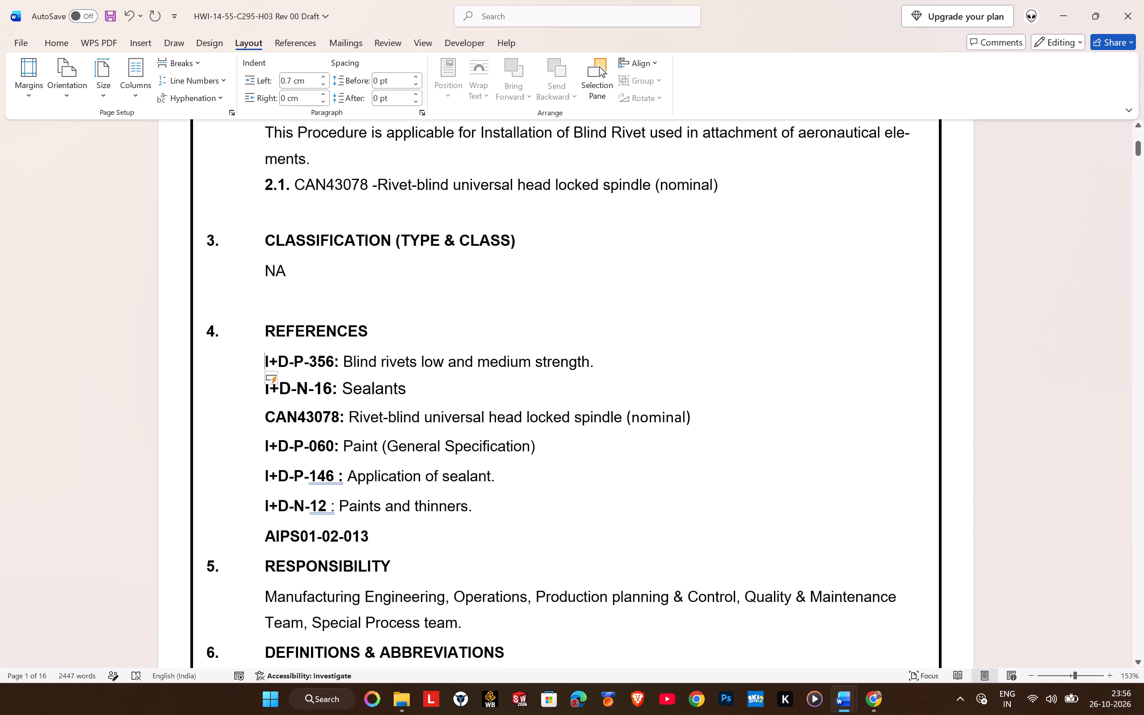
pyautogui.scroll(-1, 342, 456)
pyautogui.click(338, 400)
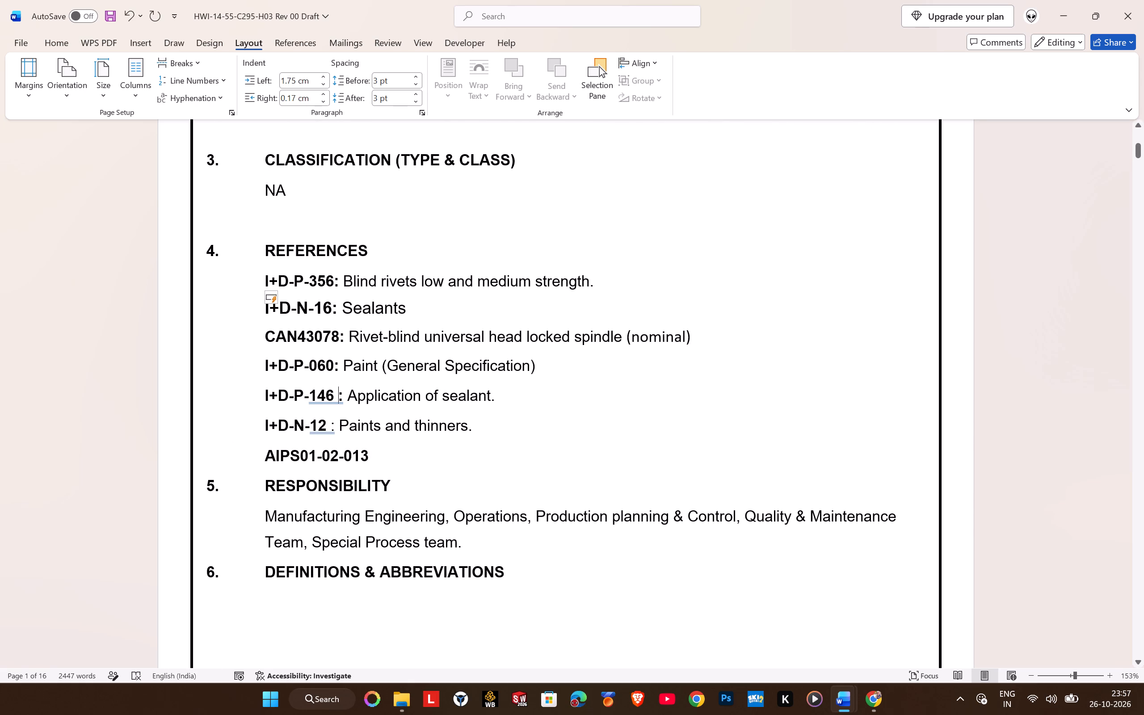
pyautogui.press('BackSpace')
pyautogui.press('Down')
pyautogui.press('Left')
pyautogui.press('BackSpace')
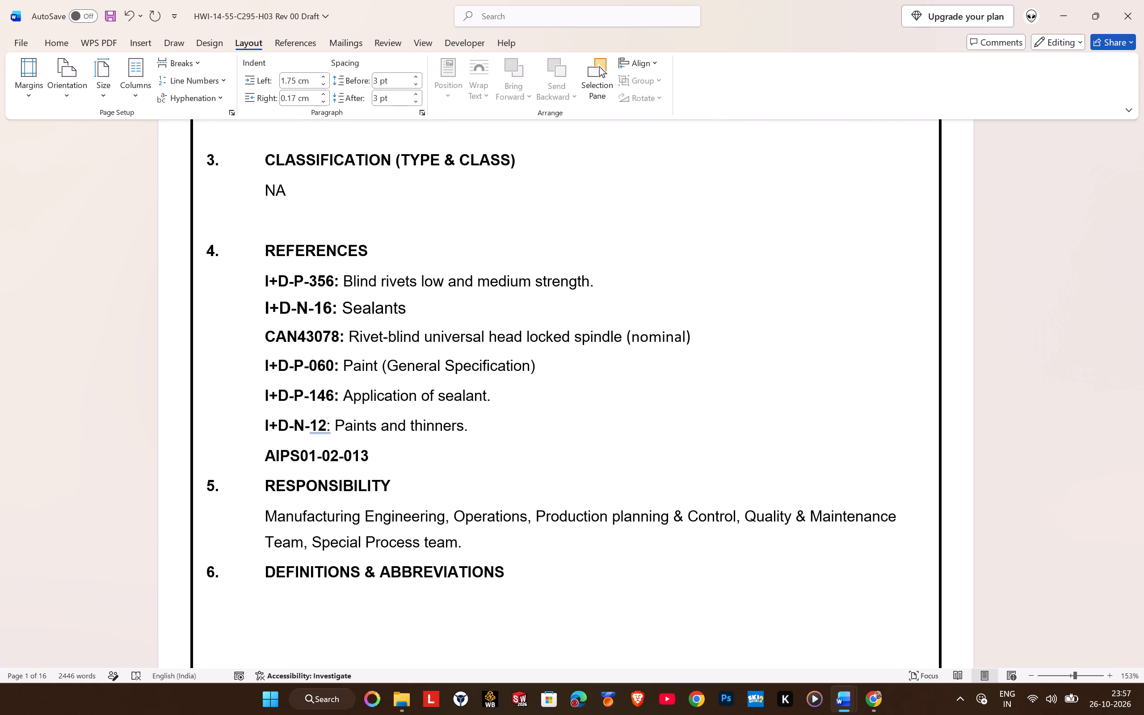
pyautogui.hotkey('shift', 'Right')
pyautogui.hotkey('ctrl', 'b')
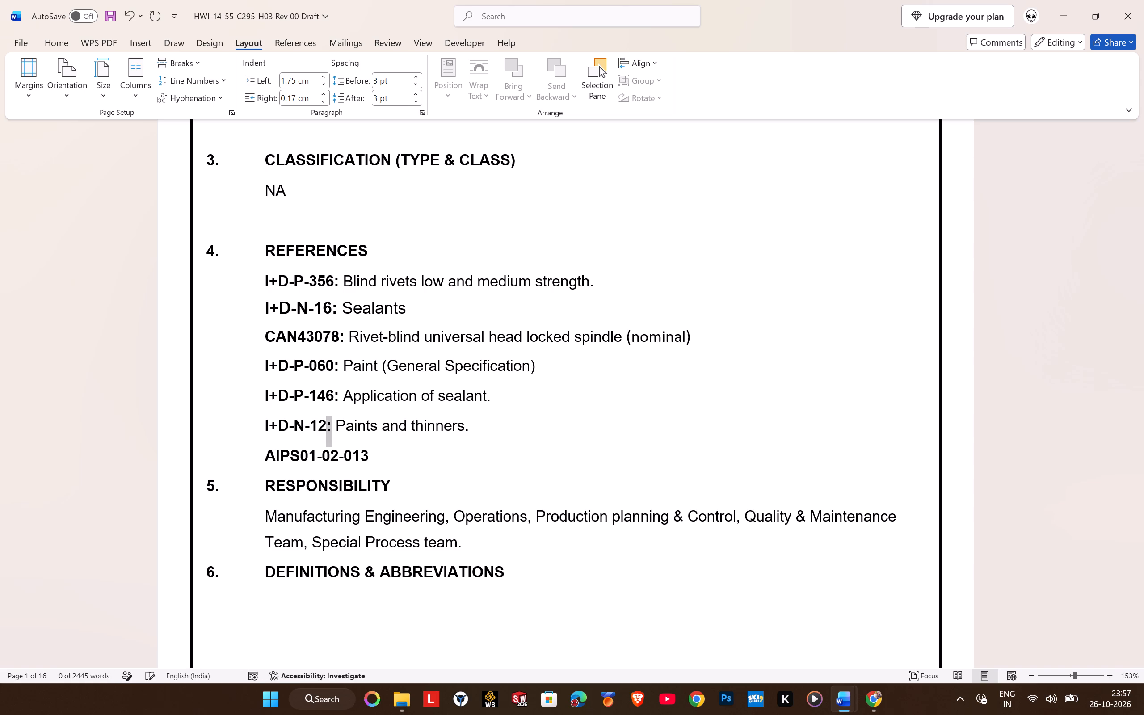
# Insert a blank line after the AIPS01-02-013 reference, before the section 5 Responsibility heading.
pyautogui.click(266, 450)
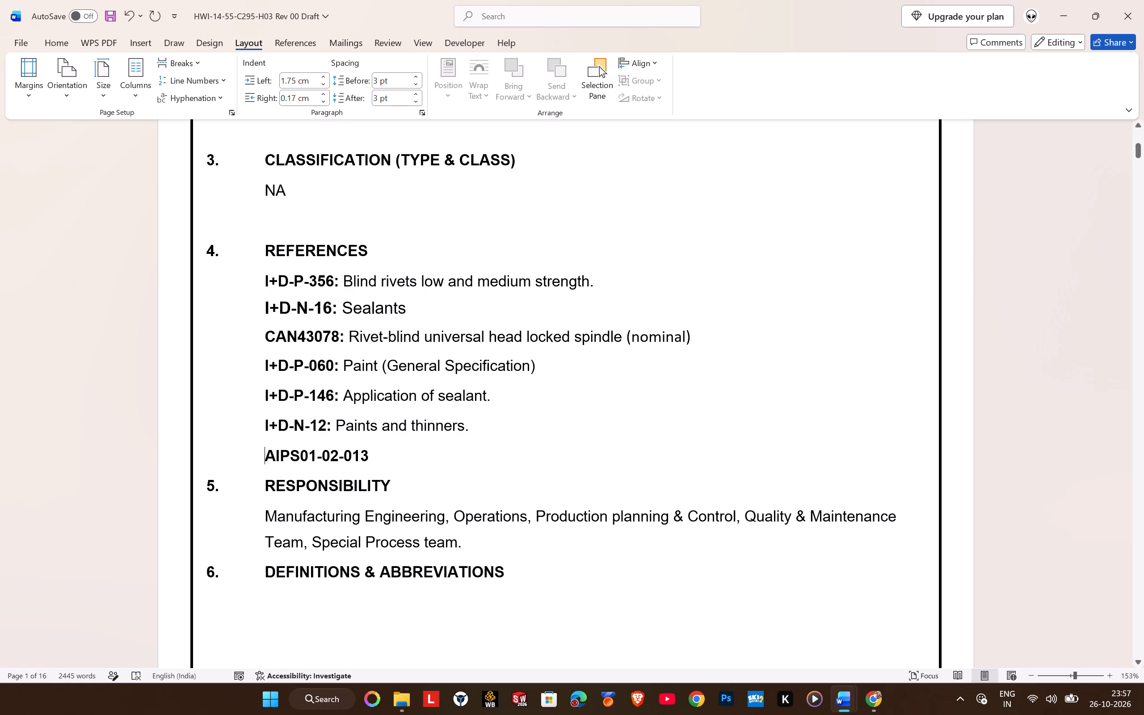
pyautogui.press('Down')
pyautogui.press('Up')
pyautogui.press('Down')
pyautogui.press('Left')
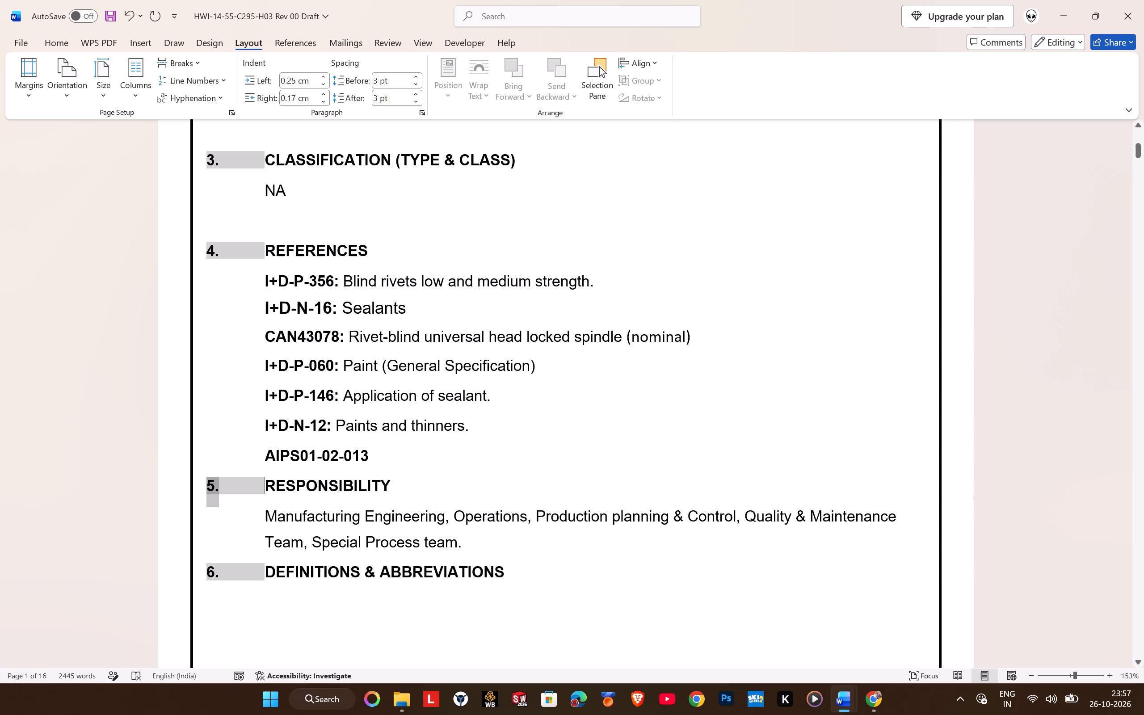
pyautogui.press('Left')
pyautogui.press('Return')
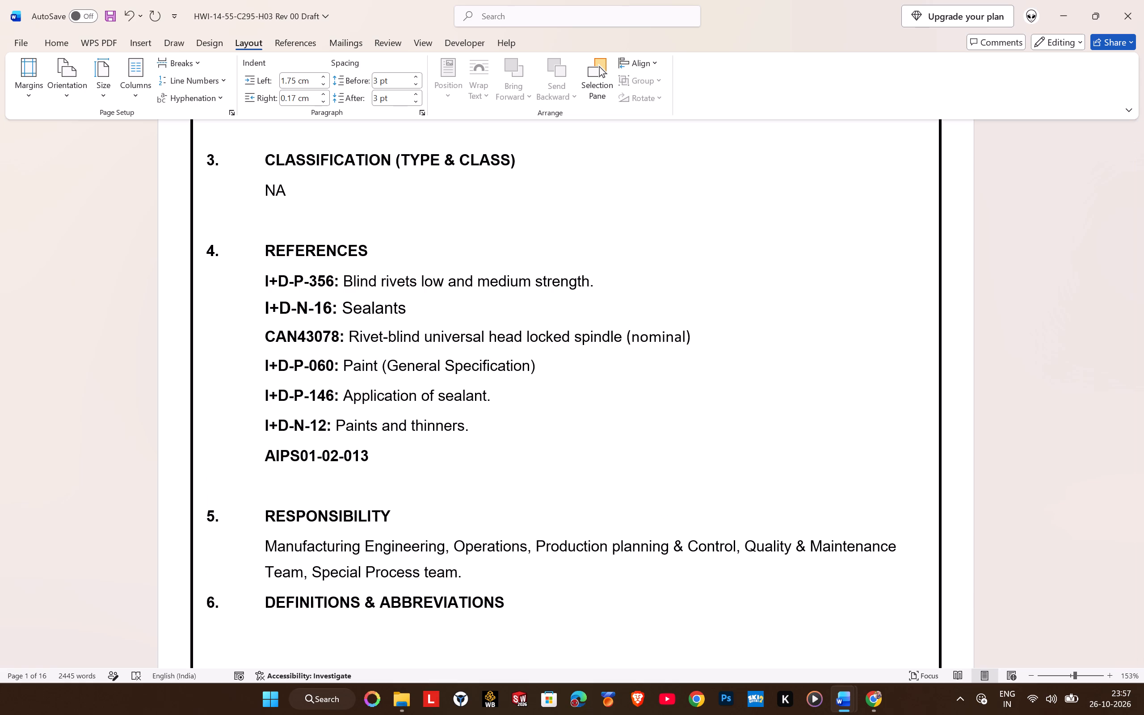
# Insert five blank lines after the Responsibility paragraph to push the Definitions & Abbreviations heading onto page 2.
pyautogui.scroll(-2, 379, 467)
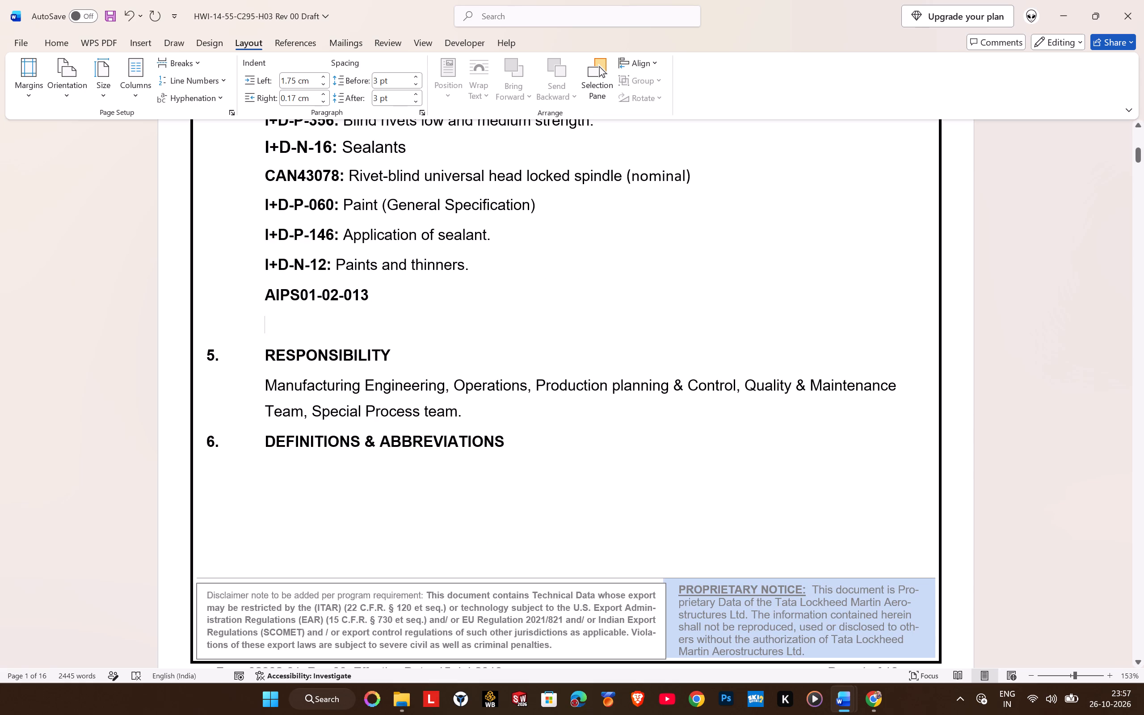
pyautogui.click(475, 407)
pyautogui.press('Return')
pyautogui.press('Return')
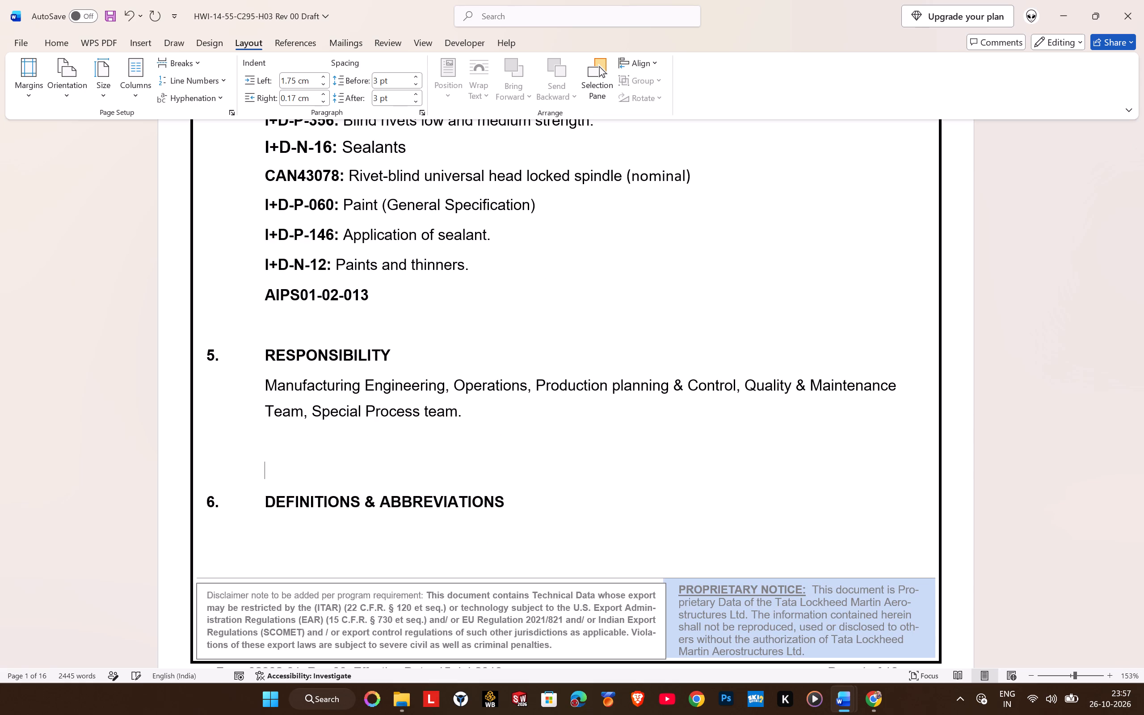
pyautogui.press('Return')
pyautogui.press('Return')
pyautogui.press('Return')
# Examine the section spacing and page breaks from Purpose on page 1 through General Requirements on page 3.
pyautogui.scroll(2, 471, 400)
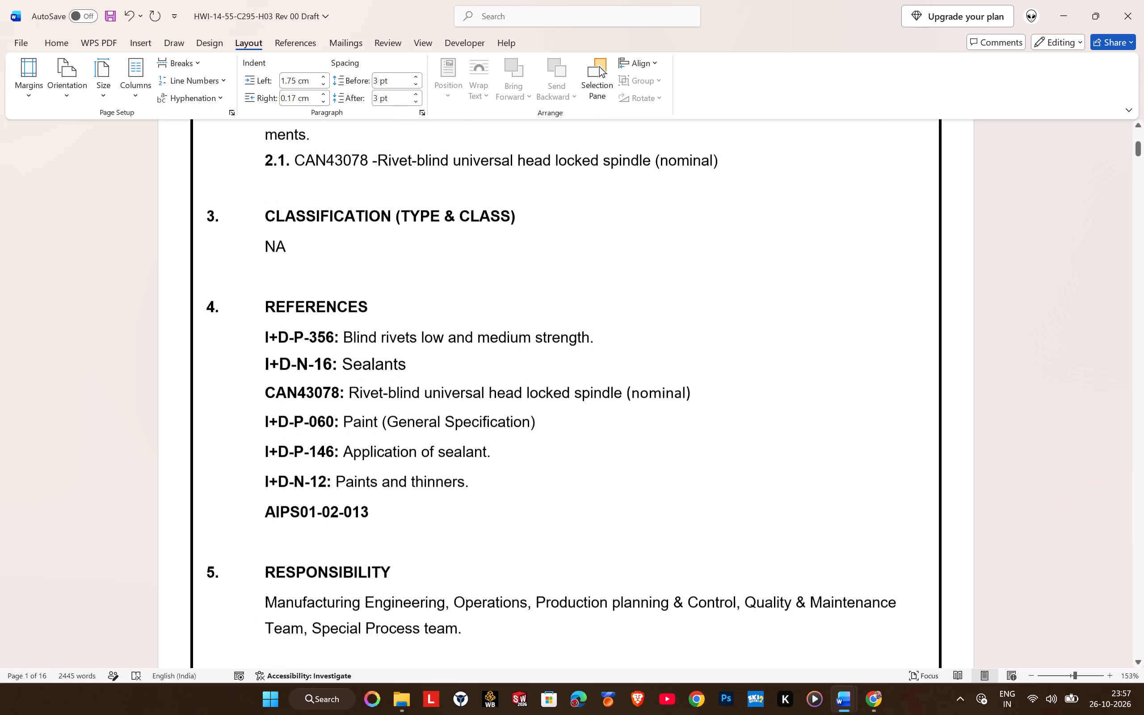
pyautogui.scroll(3, 471, 398)
pyautogui.scroll(-10, 471, 398)
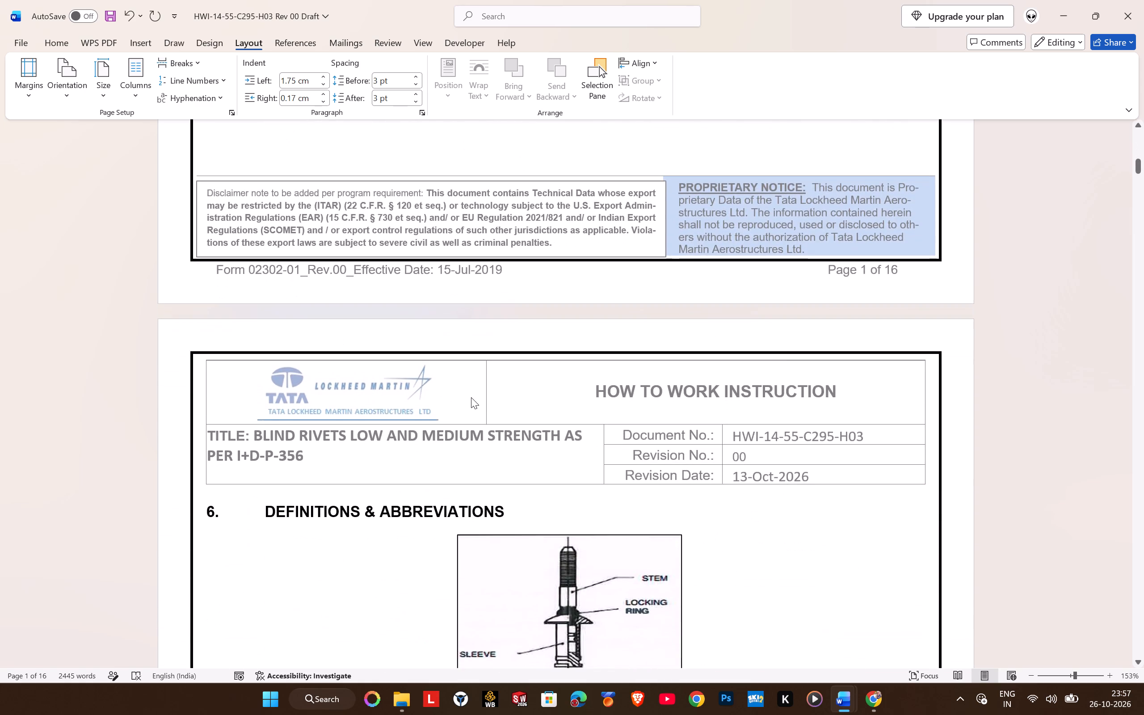
pyautogui.scroll(-3, 471, 397)
pyautogui.scroll(4, 471, 397)
pyautogui.scroll(-6, 471, 396)
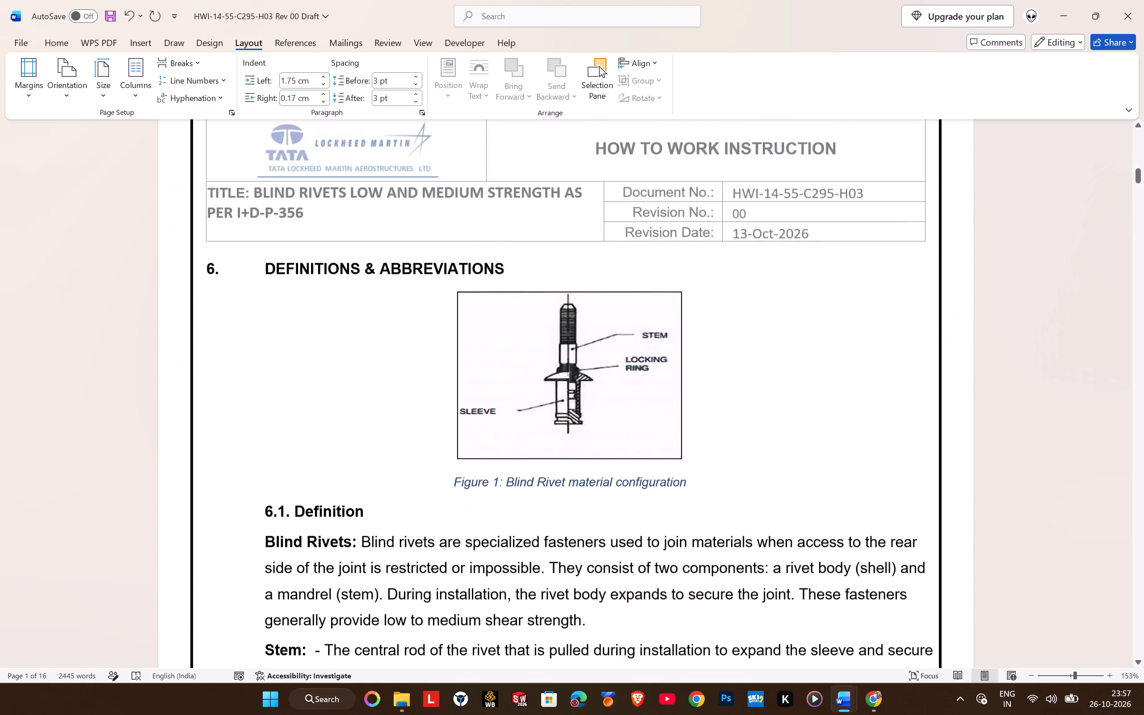
pyautogui.scroll(-5, 471, 396)
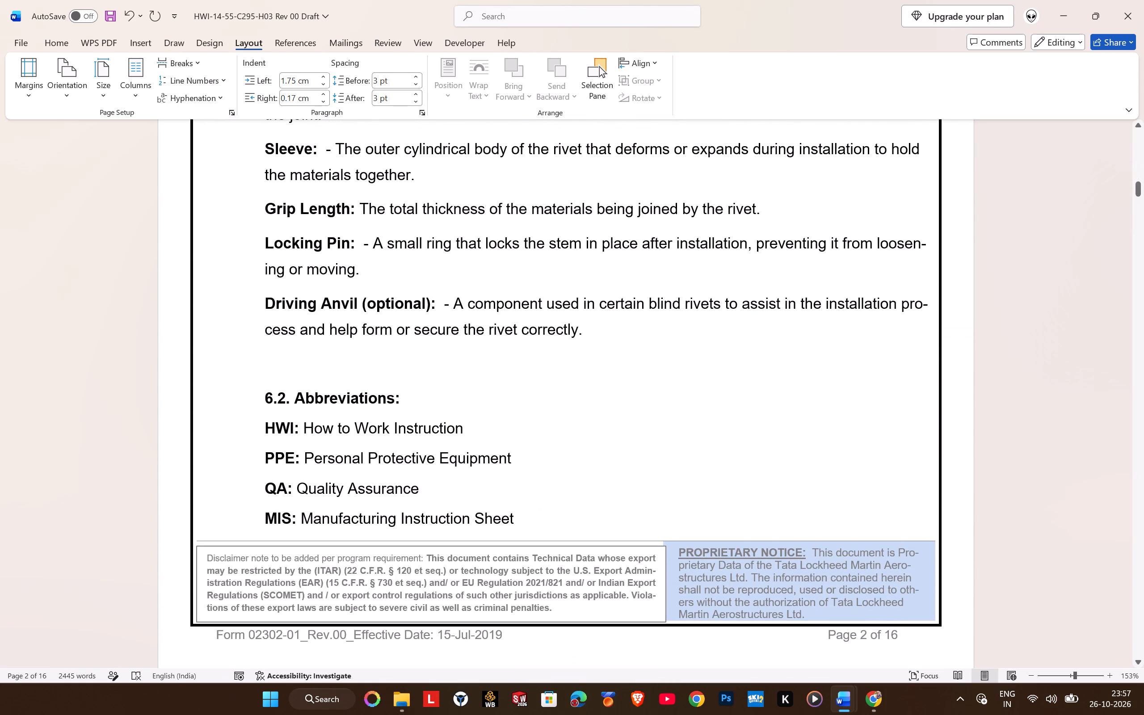
pyautogui.scroll(-8, 467, 391)
pyautogui.scroll(2, 459, 382)
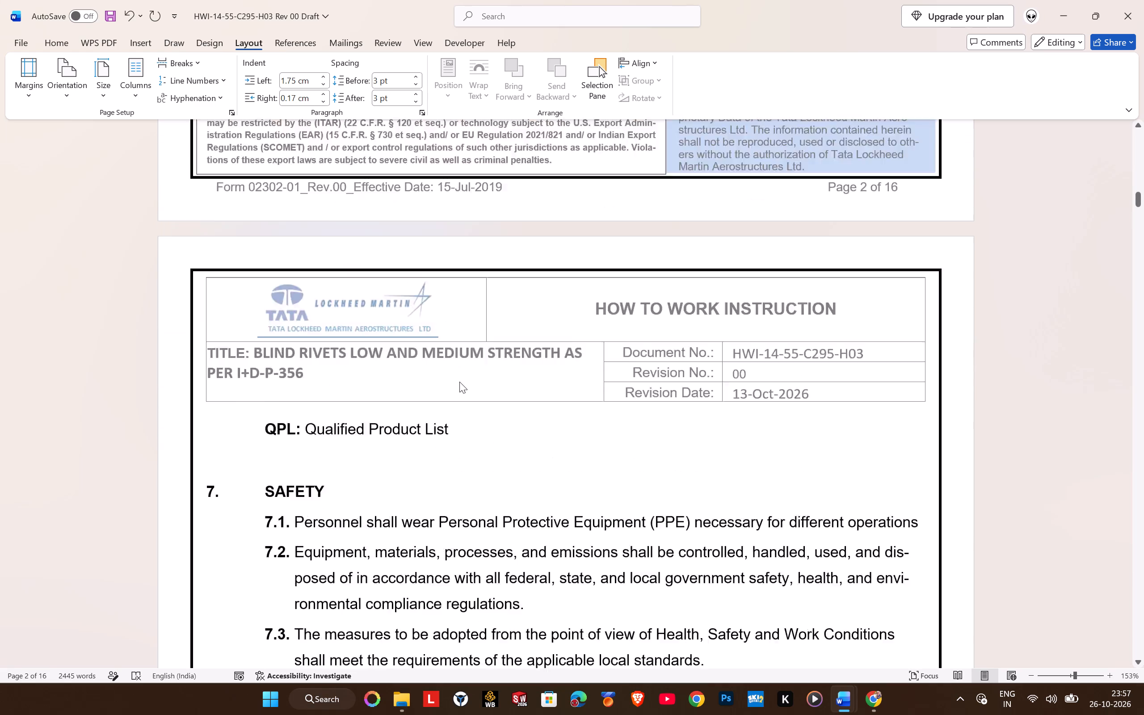
pyautogui.scroll(13, 459, 382)
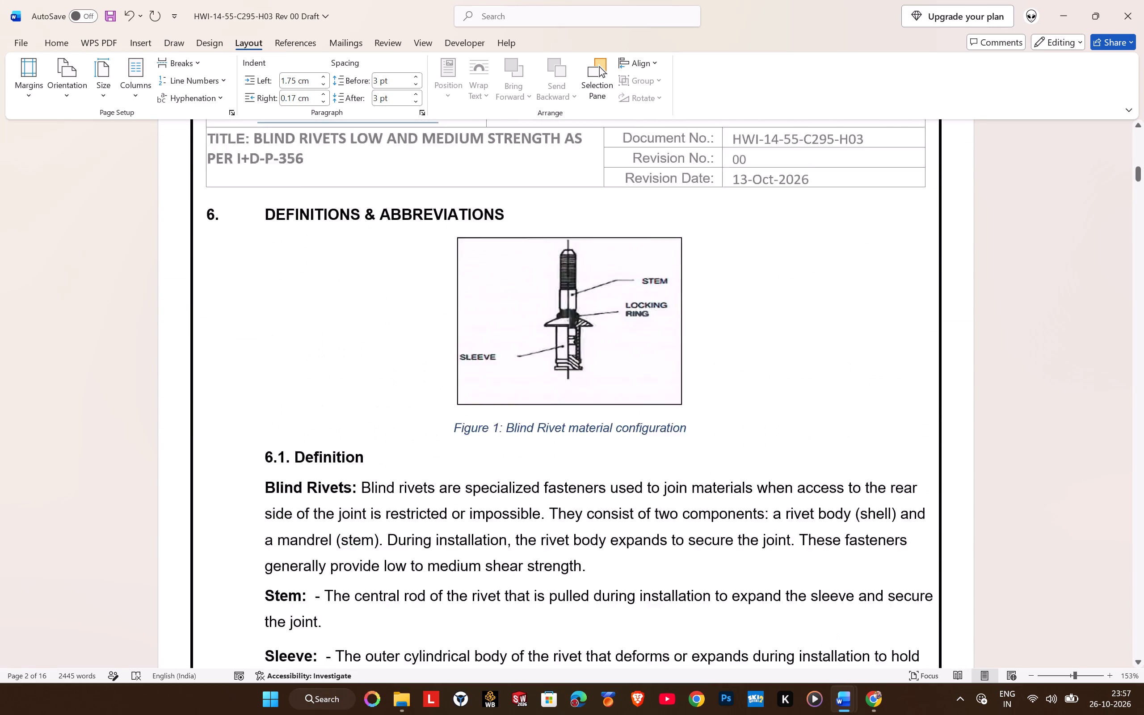
pyautogui.scroll(13, 459, 382)
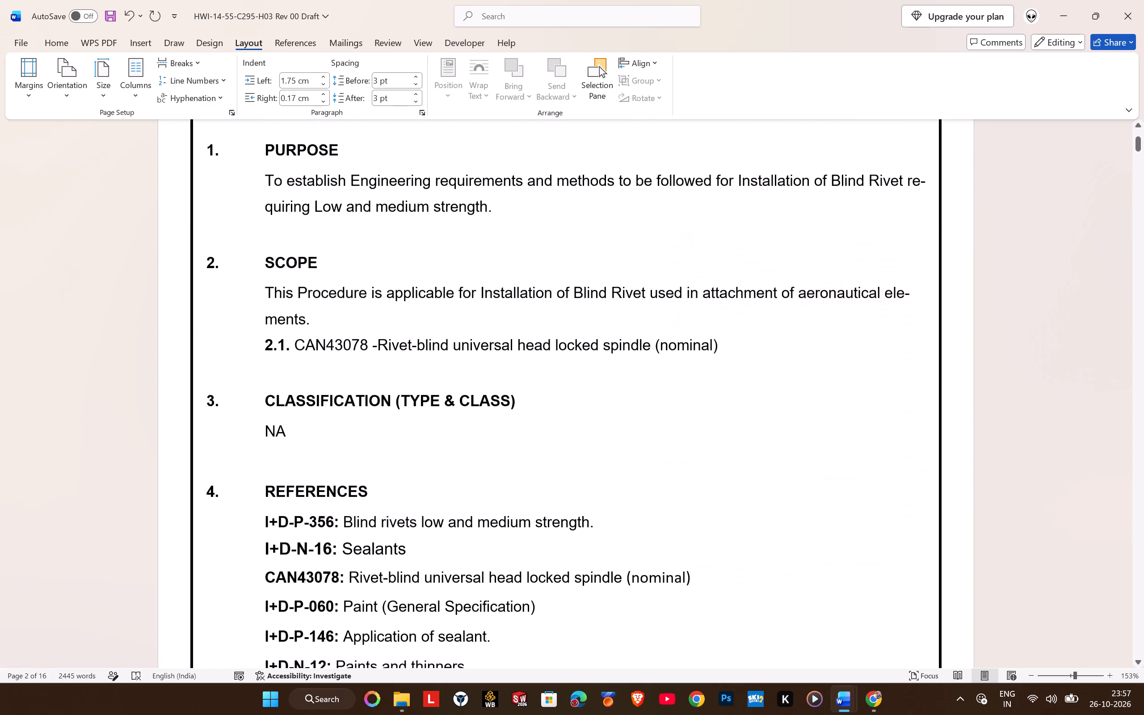
pyautogui.scroll(2, 458, 381)
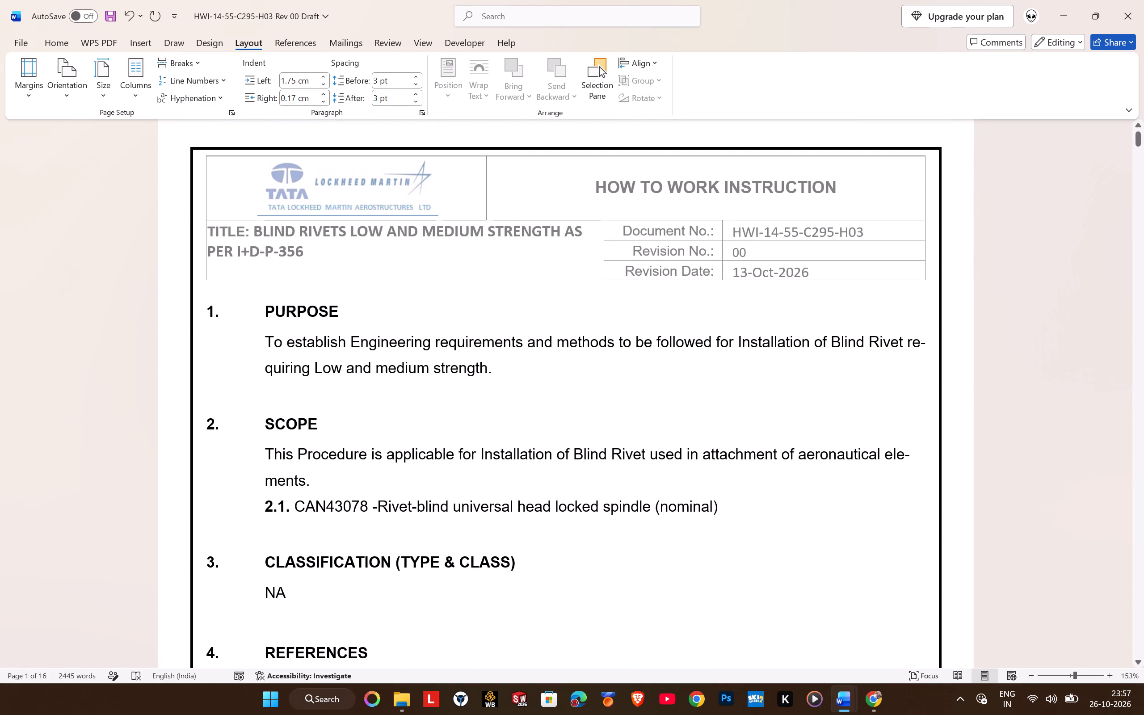
pyautogui.scroll(-12, 457, 380)
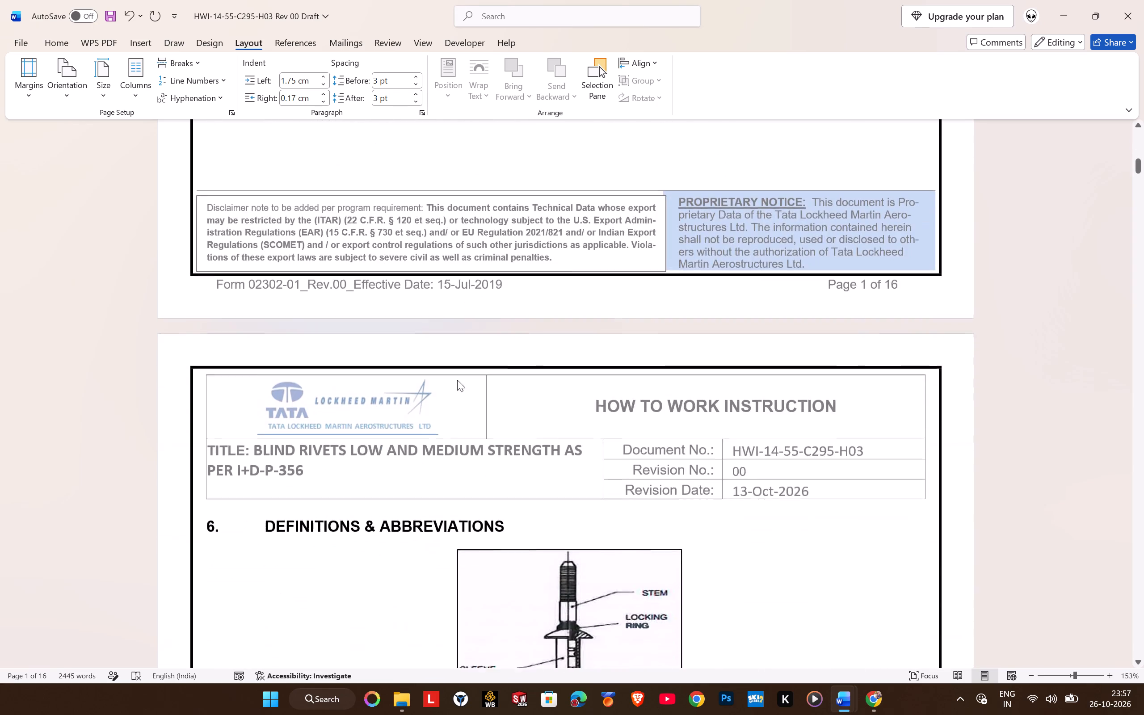
pyautogui.scroll(-10, 457, 380)
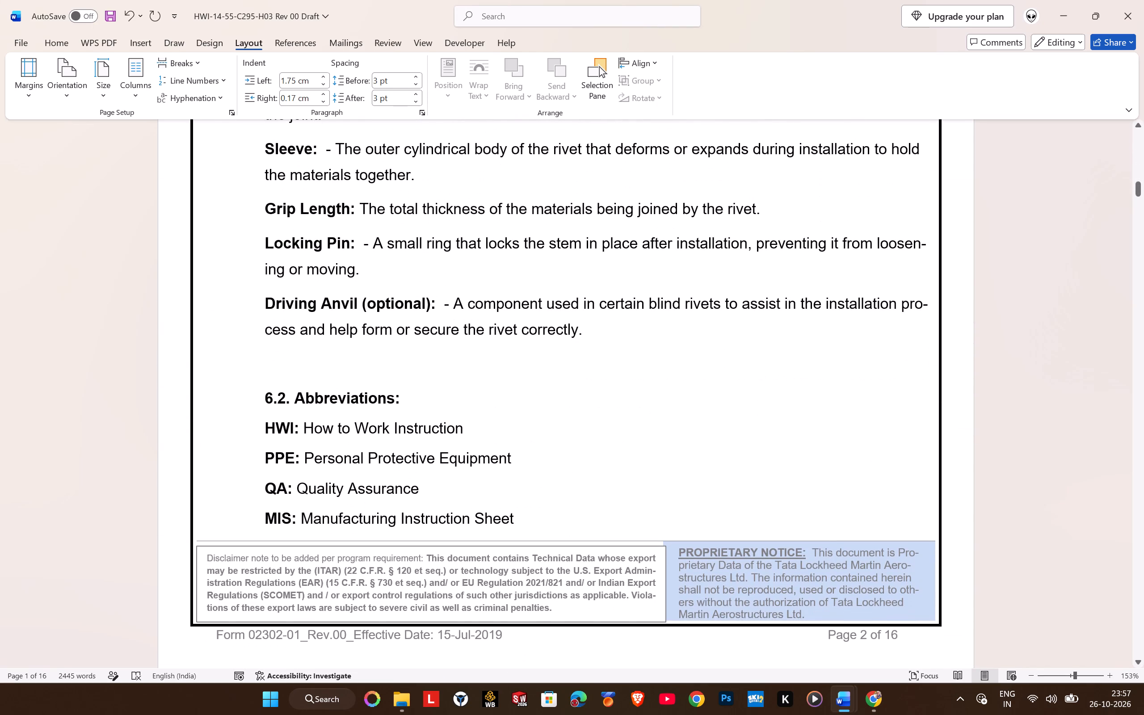
pyautogui.scroll(-10, 456, 379)
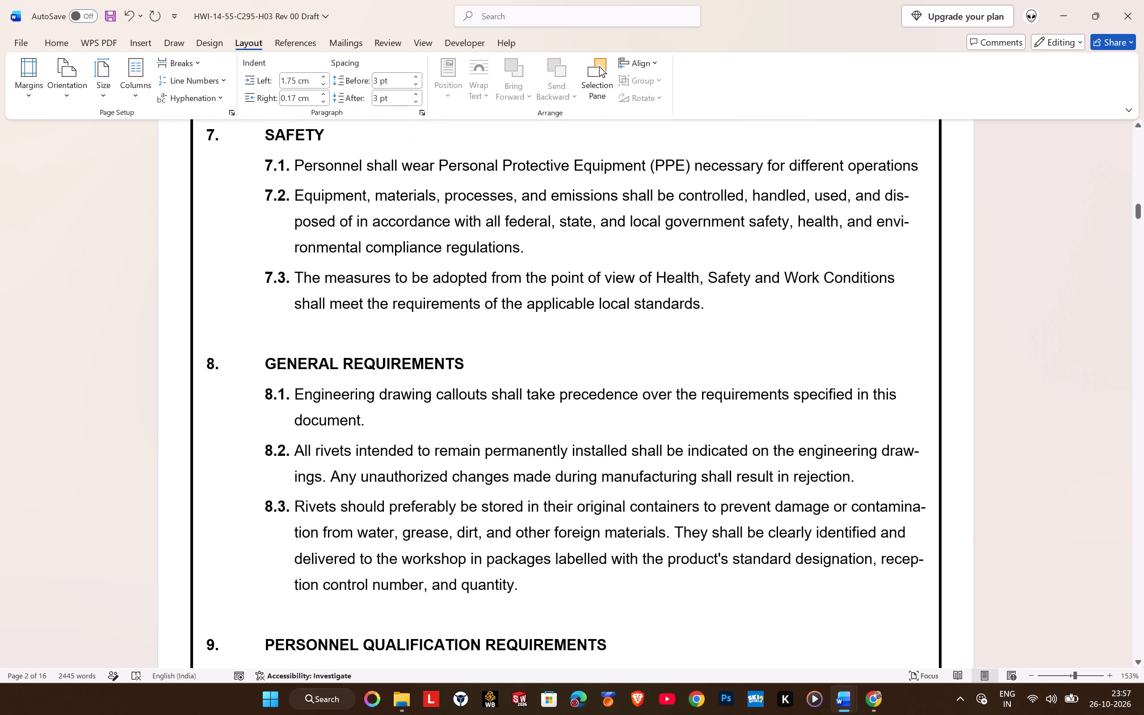
# Insert 15 blank lines before the Table 3 caption on page 4 to move it below the sleeve diameters table.
pyautogui.scroll(2, 455, 377)
pyautogui.scroll(-13, 455, 377)
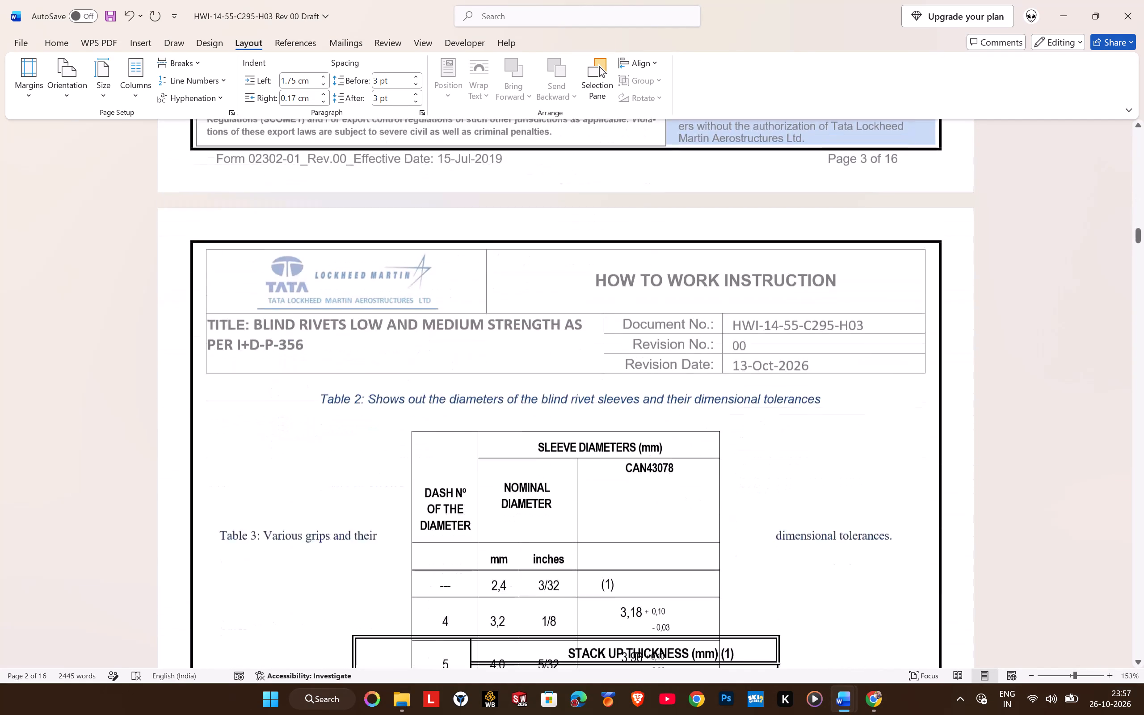
pyautogui.scroll(-3, 452, 375)
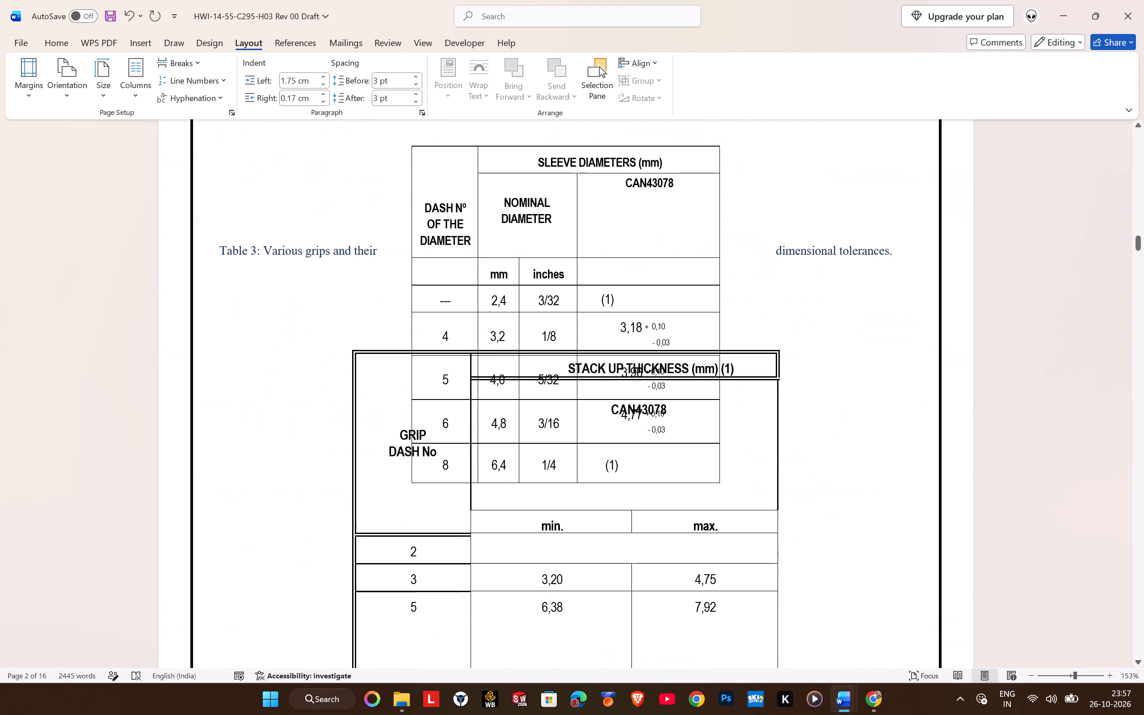
pyautogui.click(340, 216)
pyautogui.press('Return')
pyautogui.press('Return')
pyautogui.press('Return')
pyautogui.press('Return')
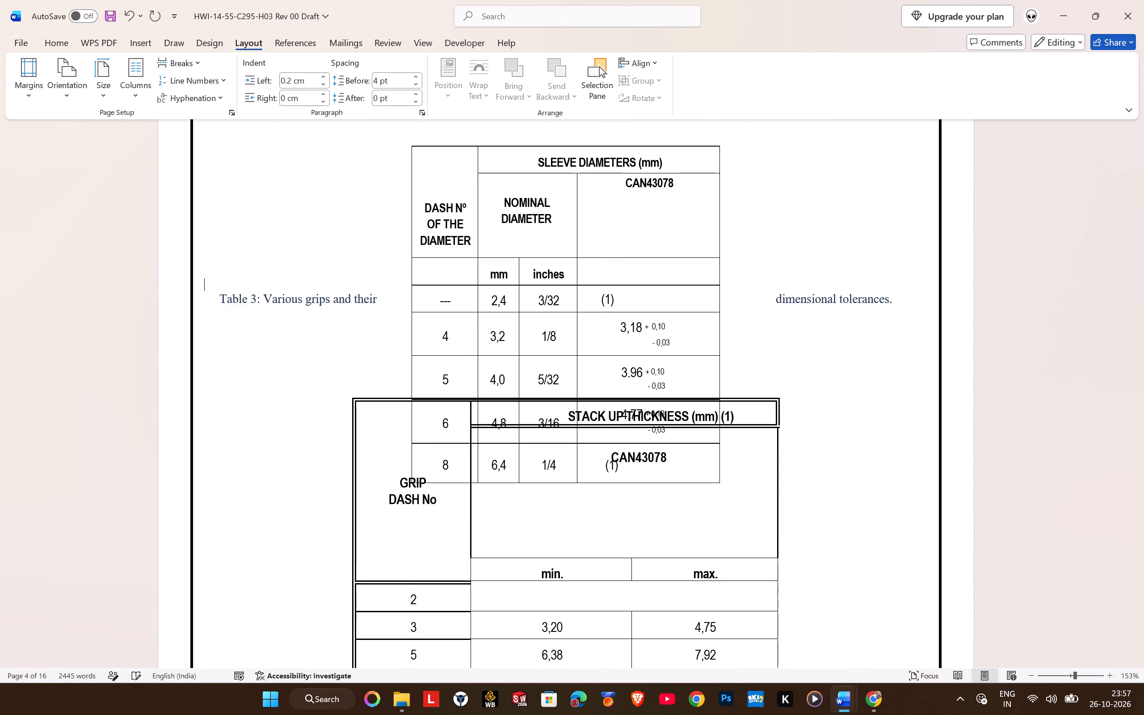
pyautogui.press('Return')
pyautogui.press('Return')
pyautogui.press('Return')
pyautogui.press('Return')
pyautogui.press('Return')
pyautogui.press('Return')
pyautogui.press('Return')
pyautogui.press('Return')
pyautogui.press('Return')
pyautogui.press('Return')
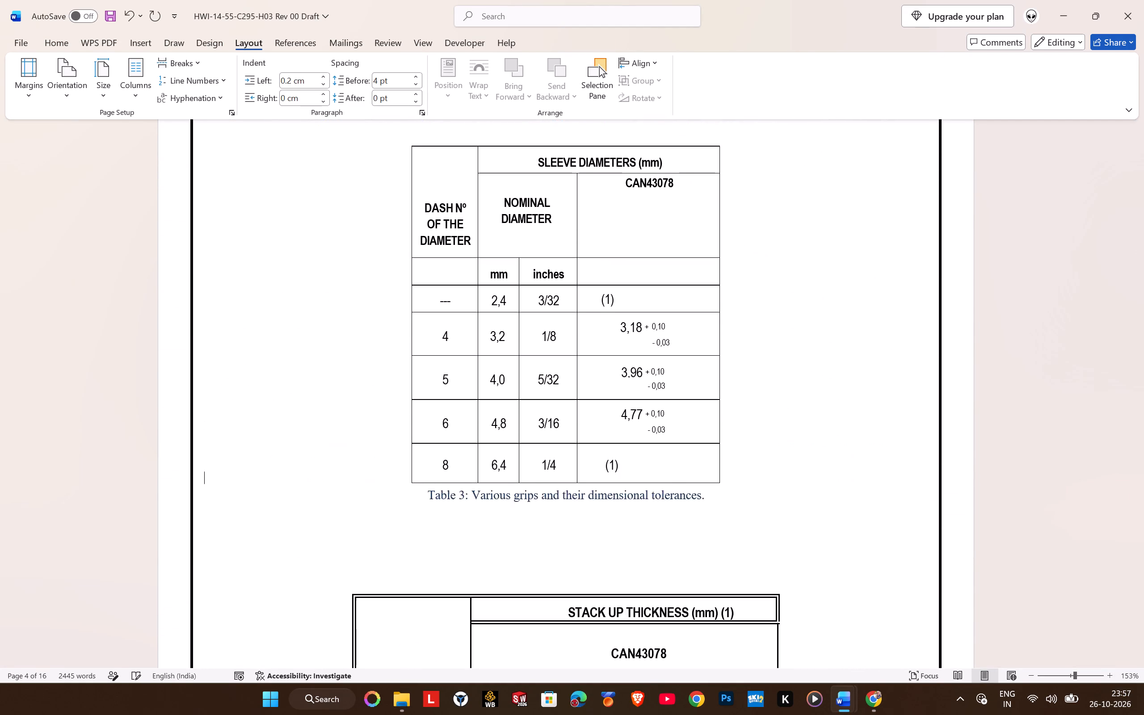
pyautogui.press('Return')
# Delete the empty lines between the Table 3 caption and the Table 4 caption.
pyautogui.press('Down')
pyautogui.press('Down')
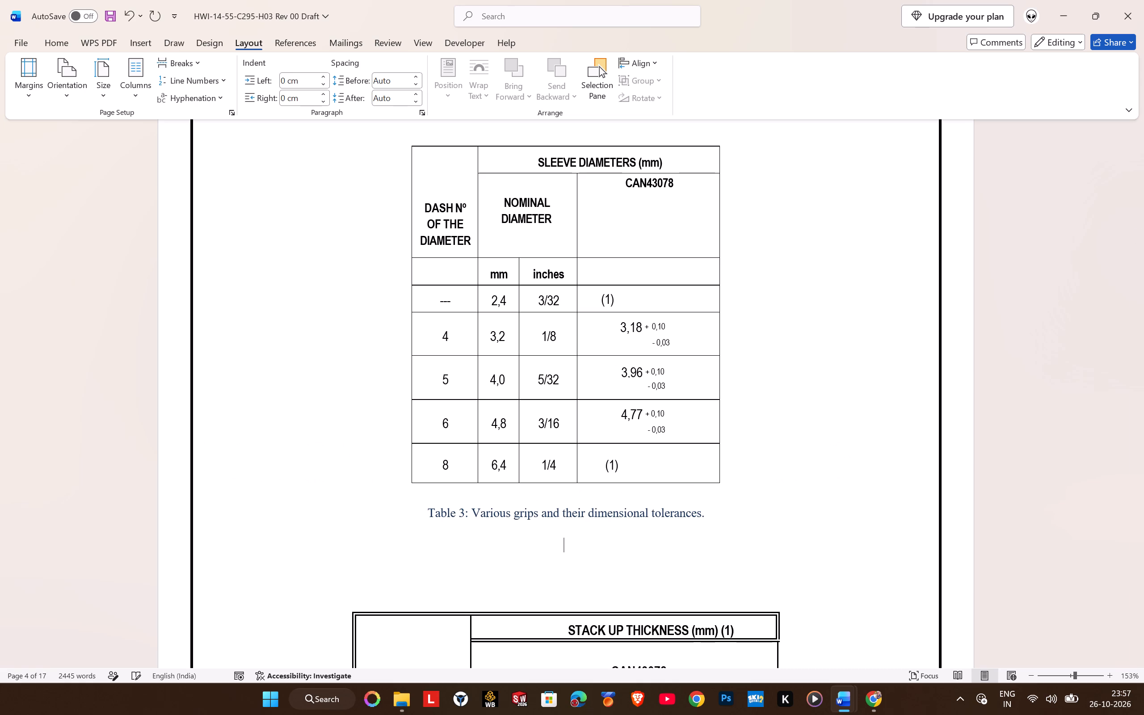
pyautogui.press('Down')
pyautogui.press('Down')
pyautogui.press('Up')
pyautogui.press('BackSpace')
pyautogui.press('BackSpace')
pyautogui.press('BackSpace')
pyautogui.press('Delete')
pyautogui.press('Delete')
pyautogui.press('Delete')
pyautogui.press('Delete')
pyautogui.press('Delete')
pyautogui.press('Delete')
pyautogui.press('Delete')
pyautogui.press('Delete')
pyautogui.press('Delete')
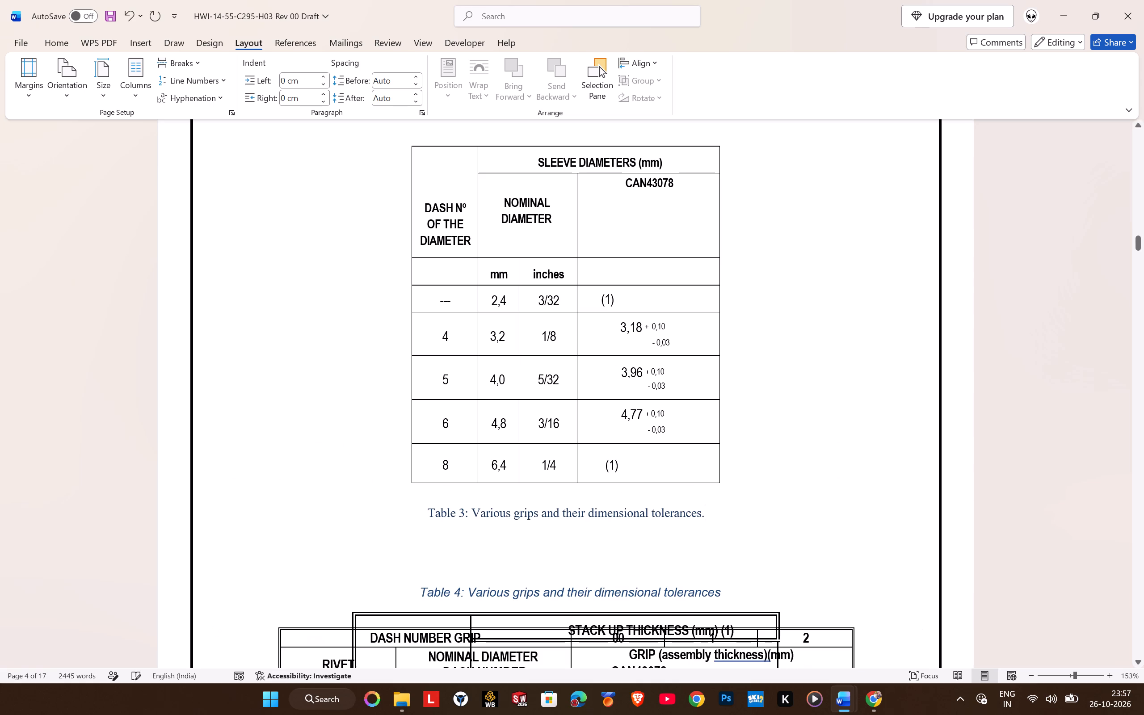
# Insert seven blank lines after the Table 3 caption to push the Table 4 caption and its table down.
pyautogui.press('Return')
pyautogui.press('Return')
pyautogui.press('Return')
pyautogui.press('Return')
pyautogui.press('Return')
pyautogui.press('Return')
pyautogui.press('Return')
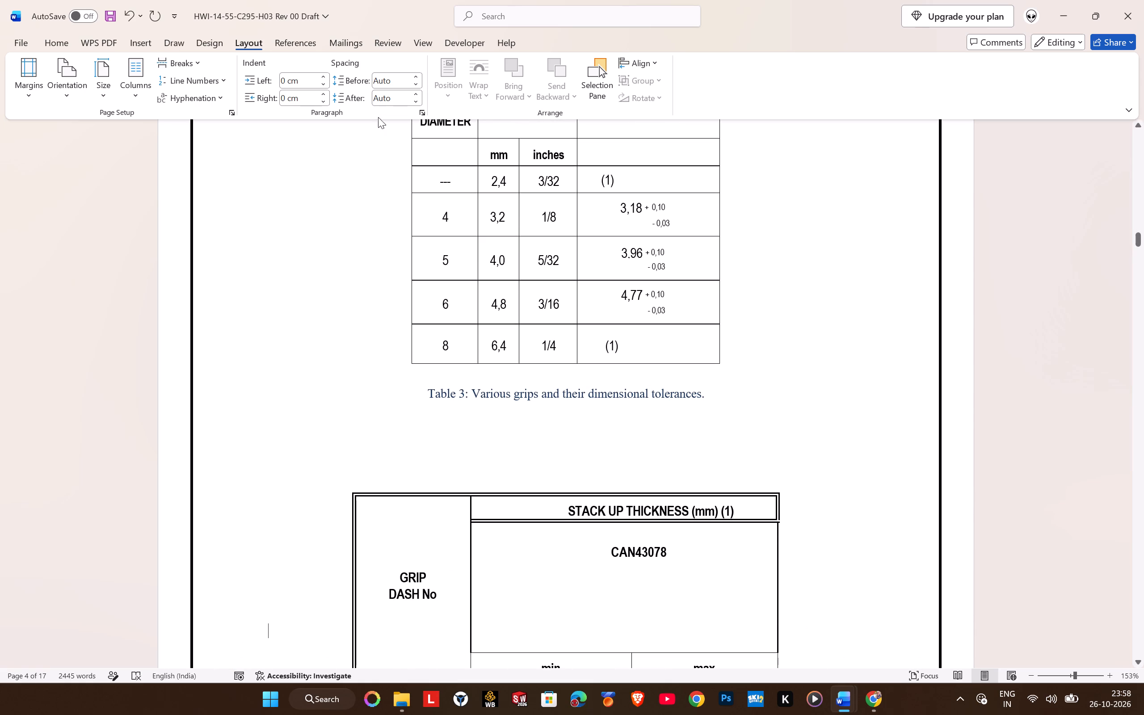
# Cut the STACK UP THICKNESS table and paste it on a new line directly after the Table 3 caption.
pyautogui.scroll(-1, 357, 189)
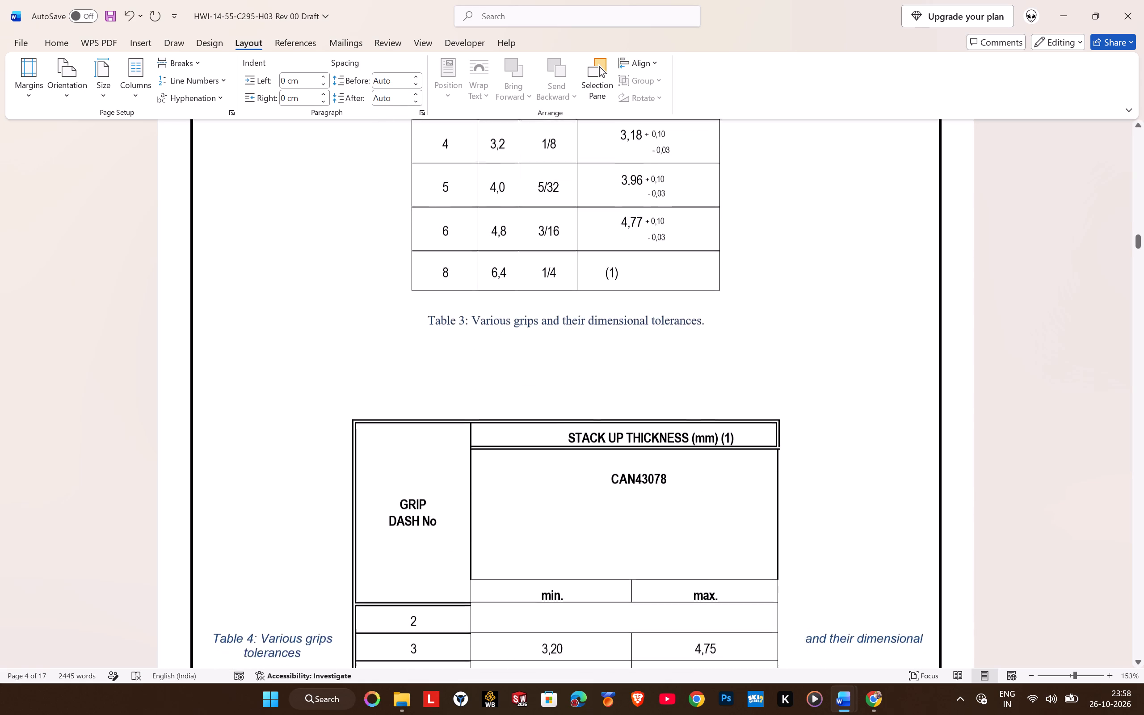
pyautogui.scroll(-3, 360, 164)
pyautogui.click(378, 177)
pyautogui.click(345, 163)
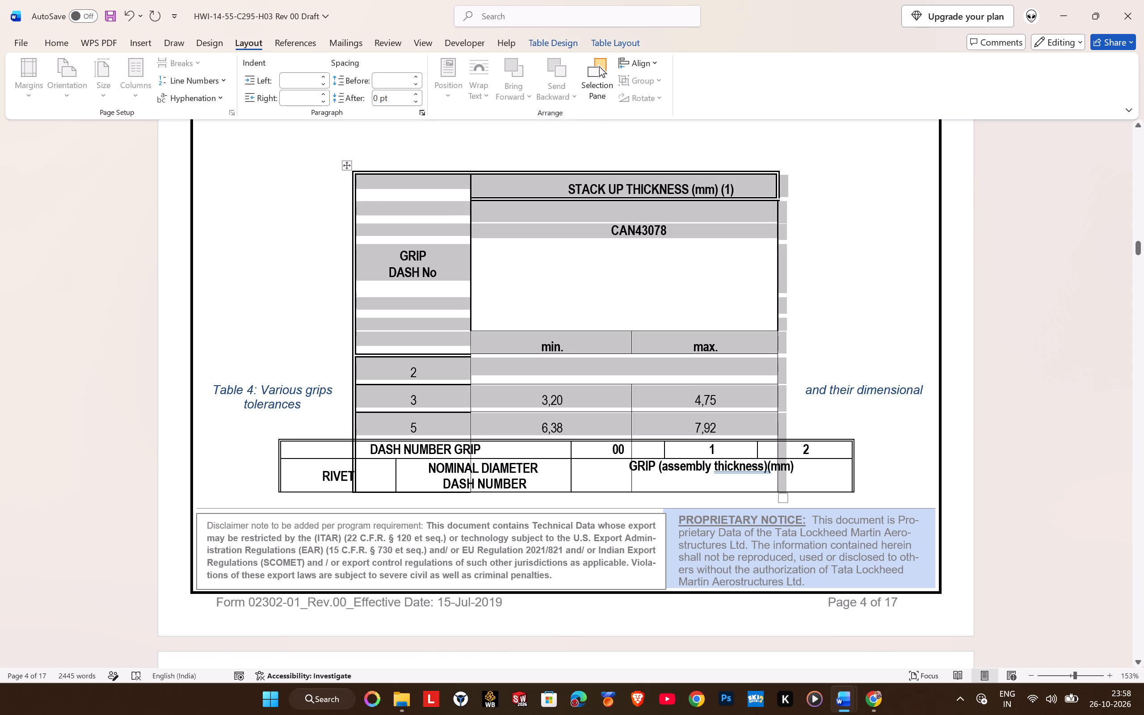
pyautogui.hotkey('ctrl', 'x')
pyautogui.scroll(1, 393, 201)
pyautogui.click(723, 232)
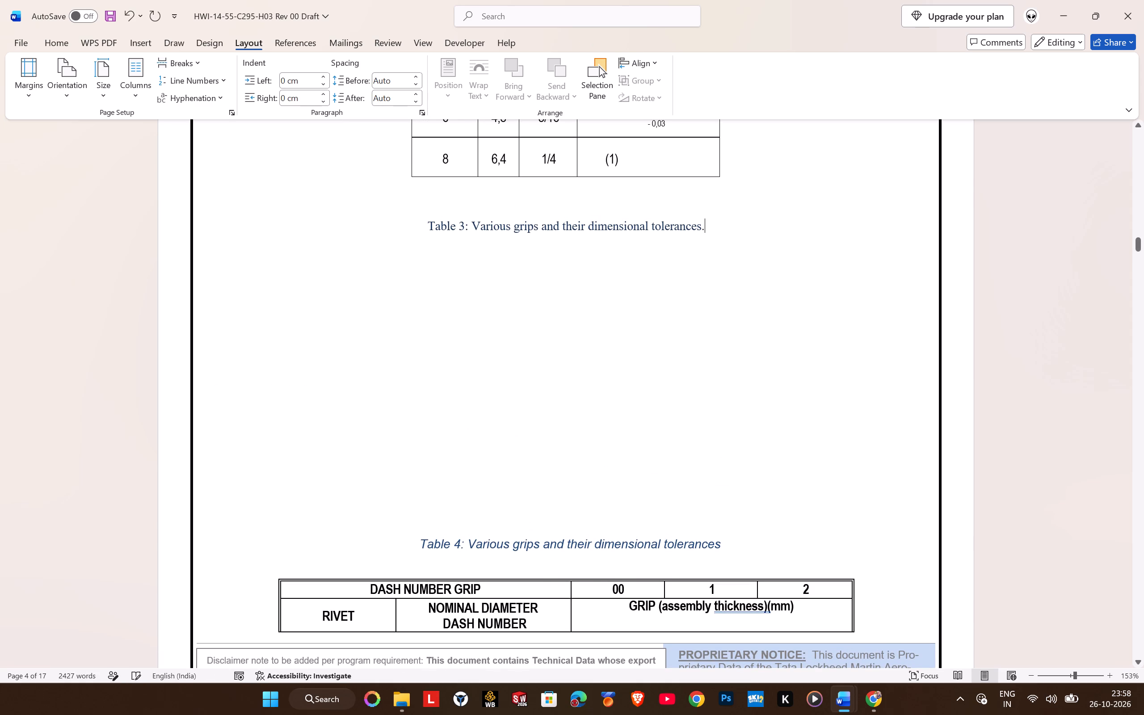
pyautogui.press('Return')
pyautogui.hotkey('ctrl', 'v')
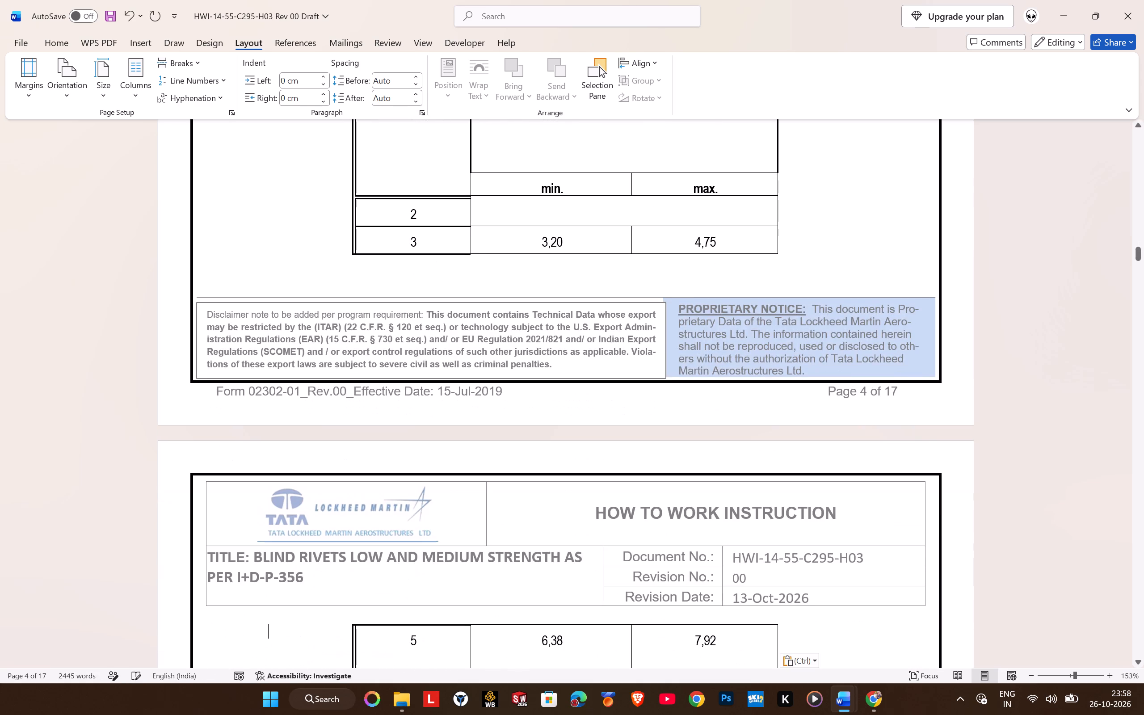
# Set the Table 3 caption's paragraph spacing after to 0 pt.
pyautogui.scroll(3, 732, 288)
pyautogui.scroll(3, 541, 316)
pyautogui.click(463, 437)
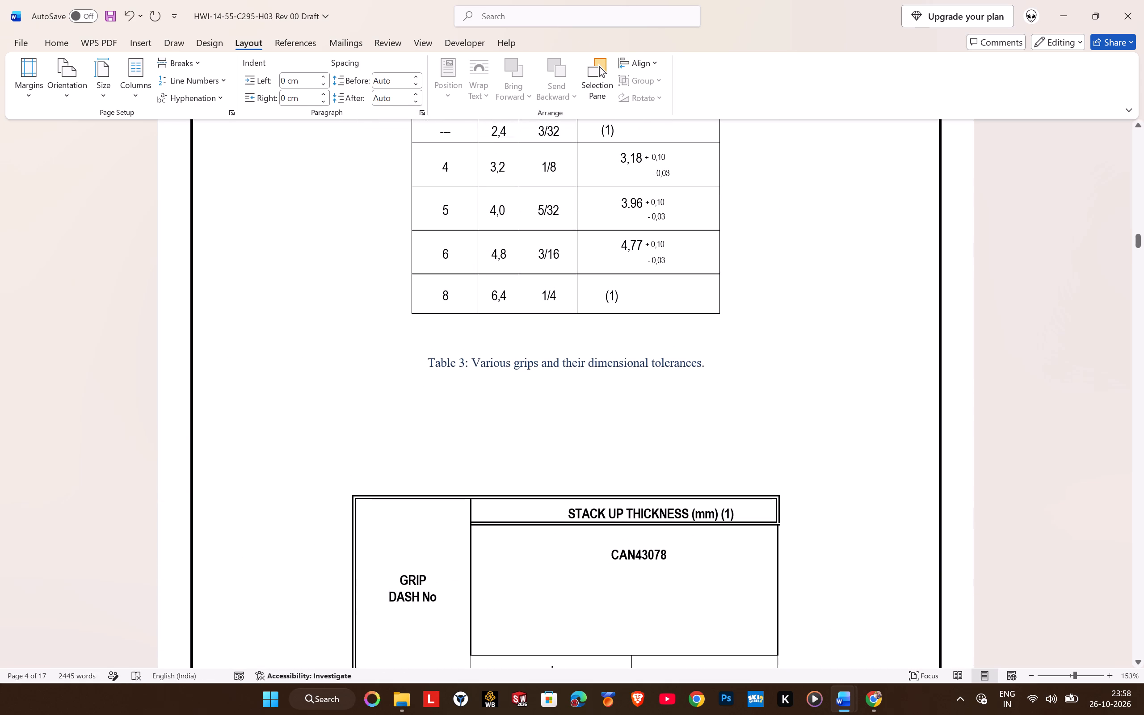
pyautogui.click(542, 471)
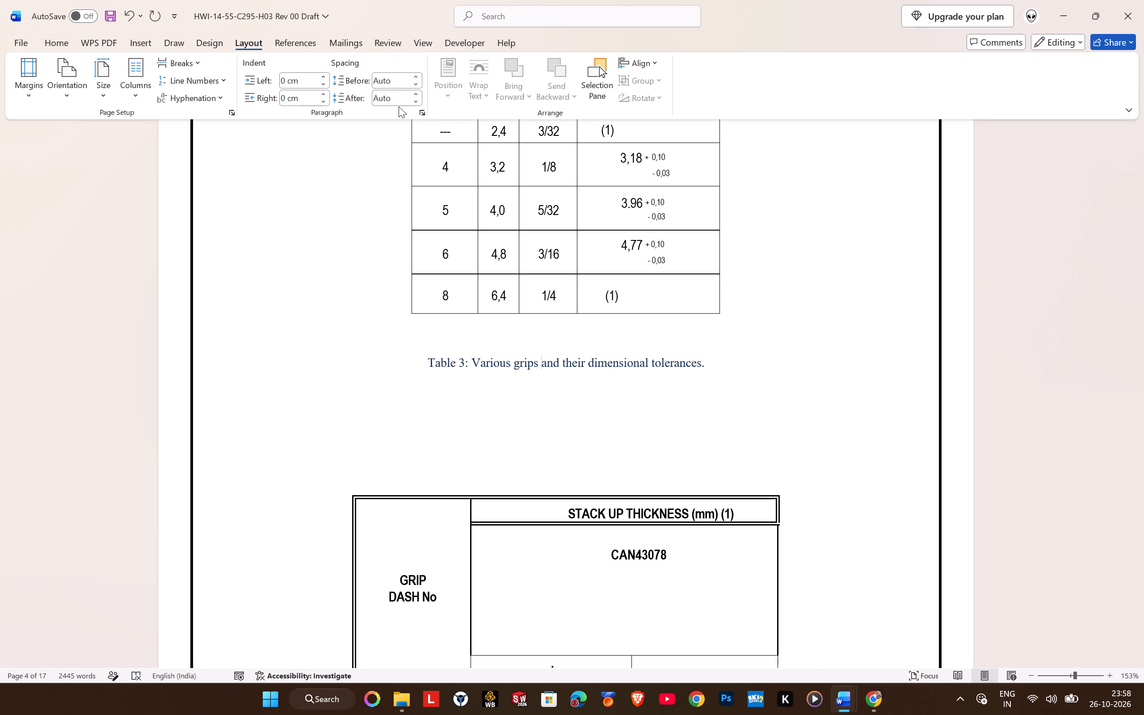
pyautogui.click(393, 97)
pyautogui.press('0')
pyautogui.press('Return')
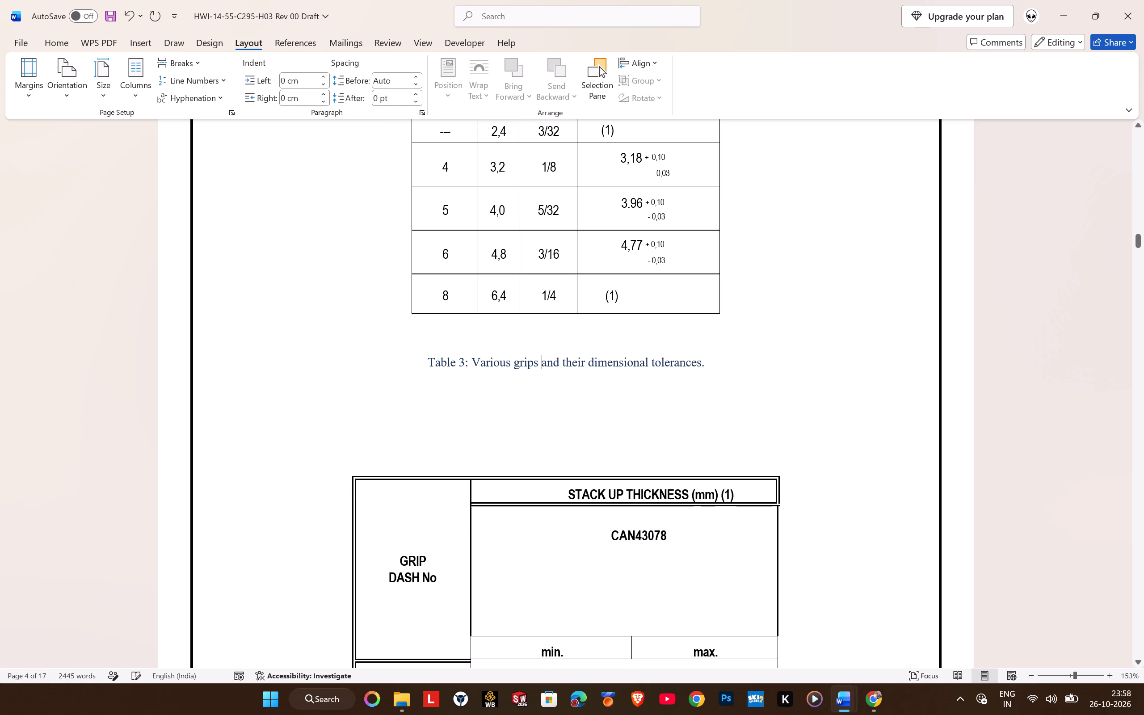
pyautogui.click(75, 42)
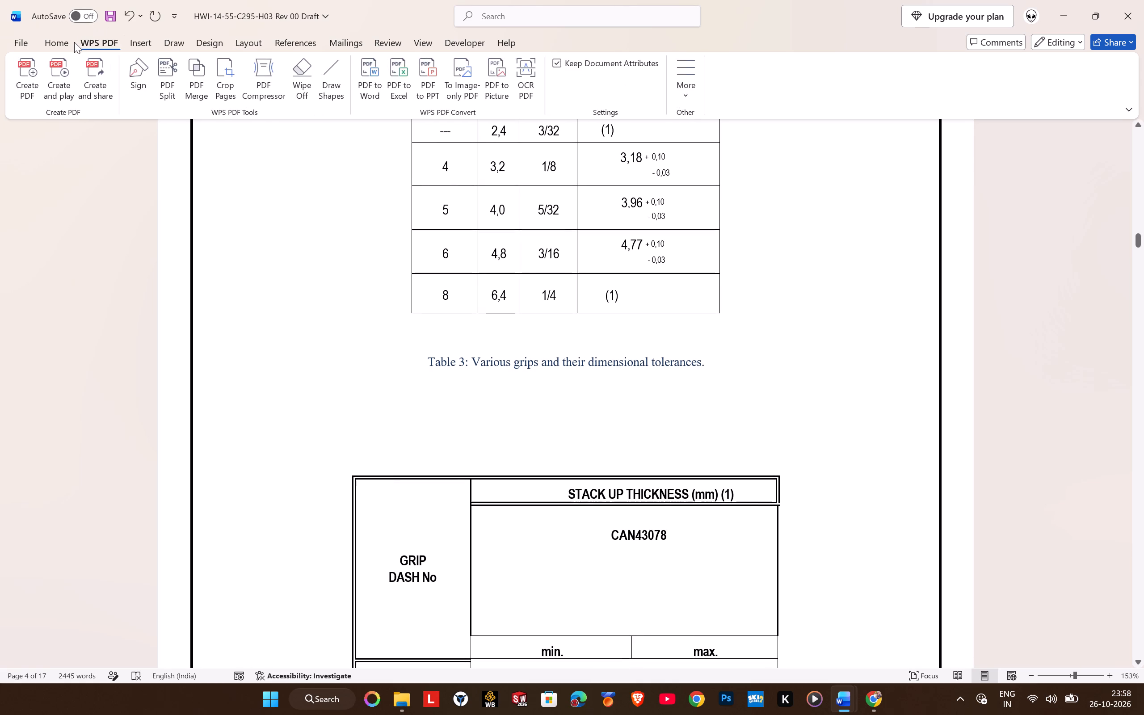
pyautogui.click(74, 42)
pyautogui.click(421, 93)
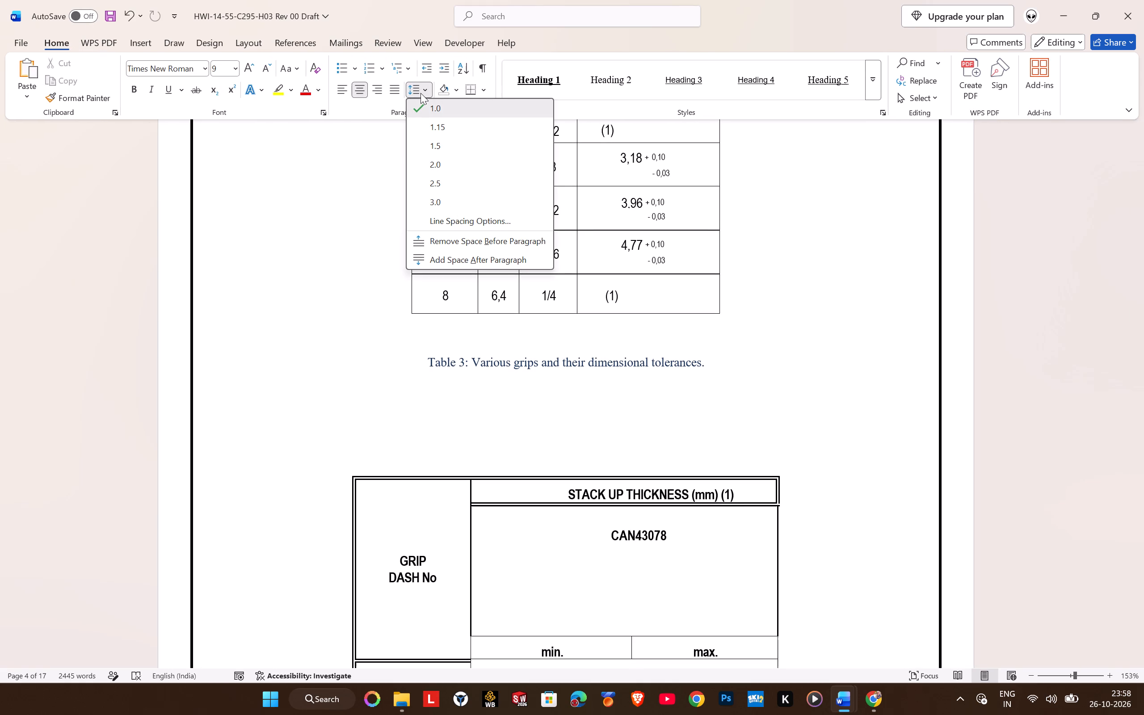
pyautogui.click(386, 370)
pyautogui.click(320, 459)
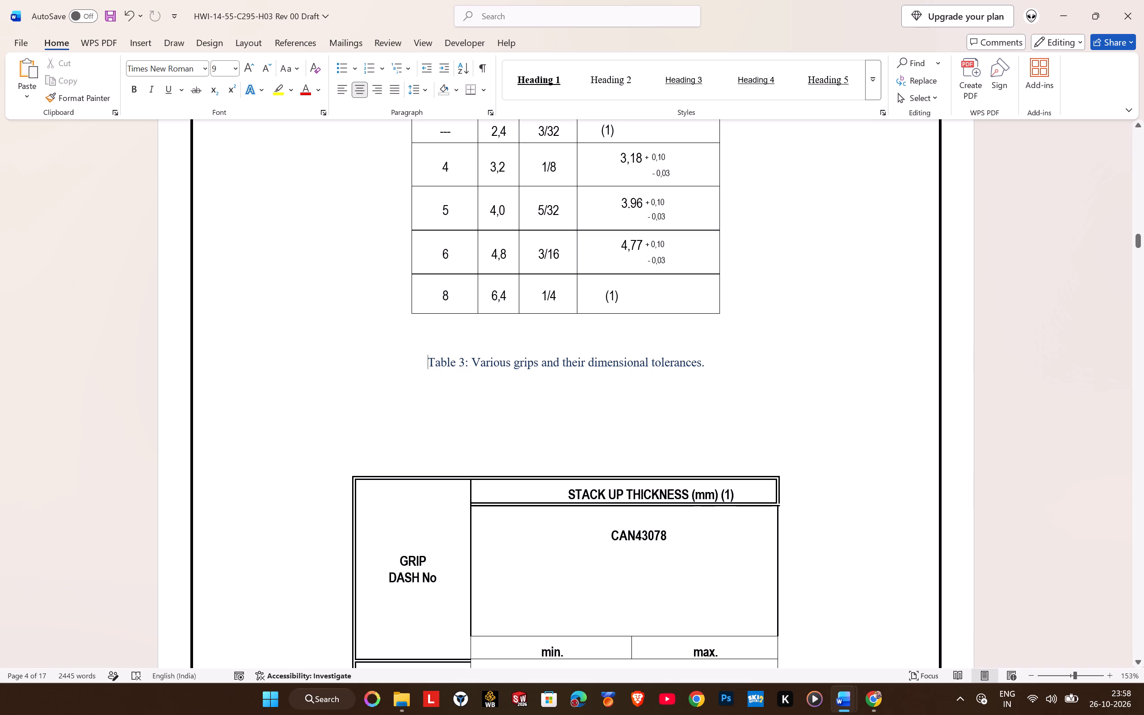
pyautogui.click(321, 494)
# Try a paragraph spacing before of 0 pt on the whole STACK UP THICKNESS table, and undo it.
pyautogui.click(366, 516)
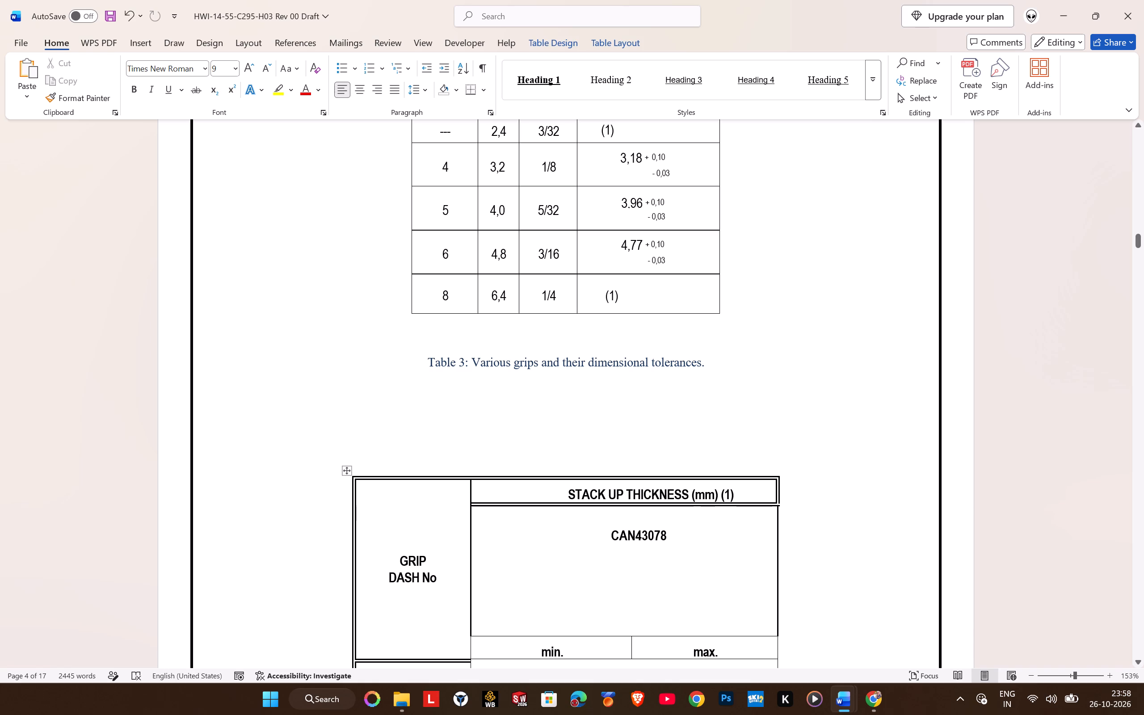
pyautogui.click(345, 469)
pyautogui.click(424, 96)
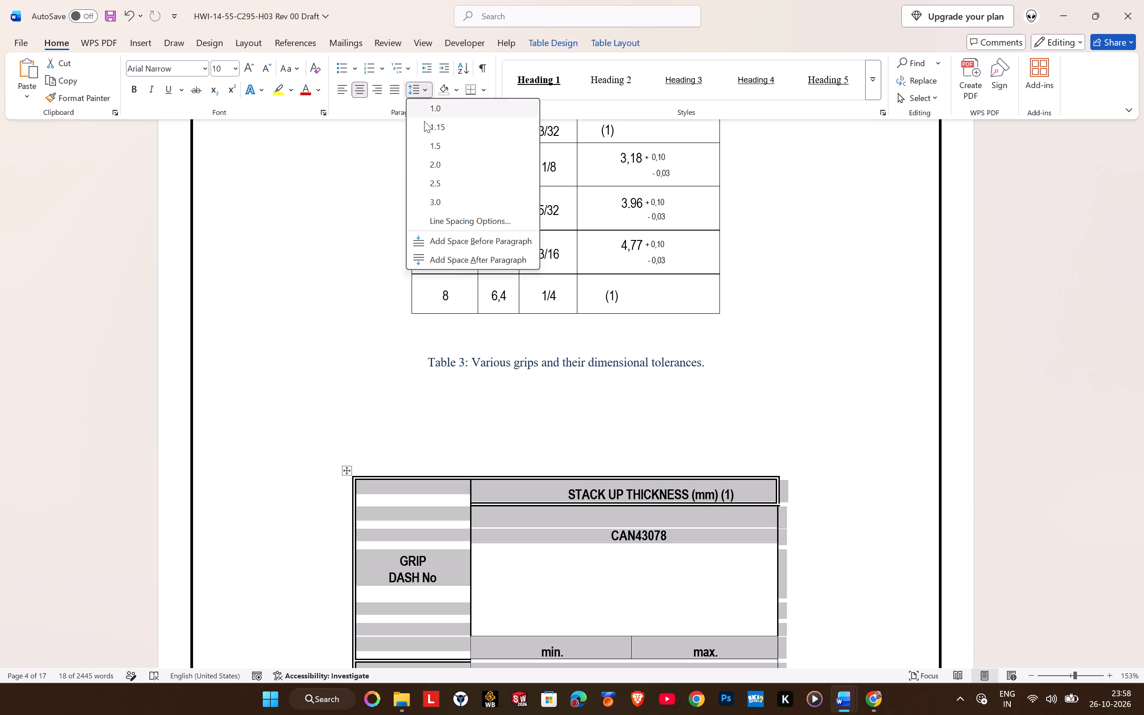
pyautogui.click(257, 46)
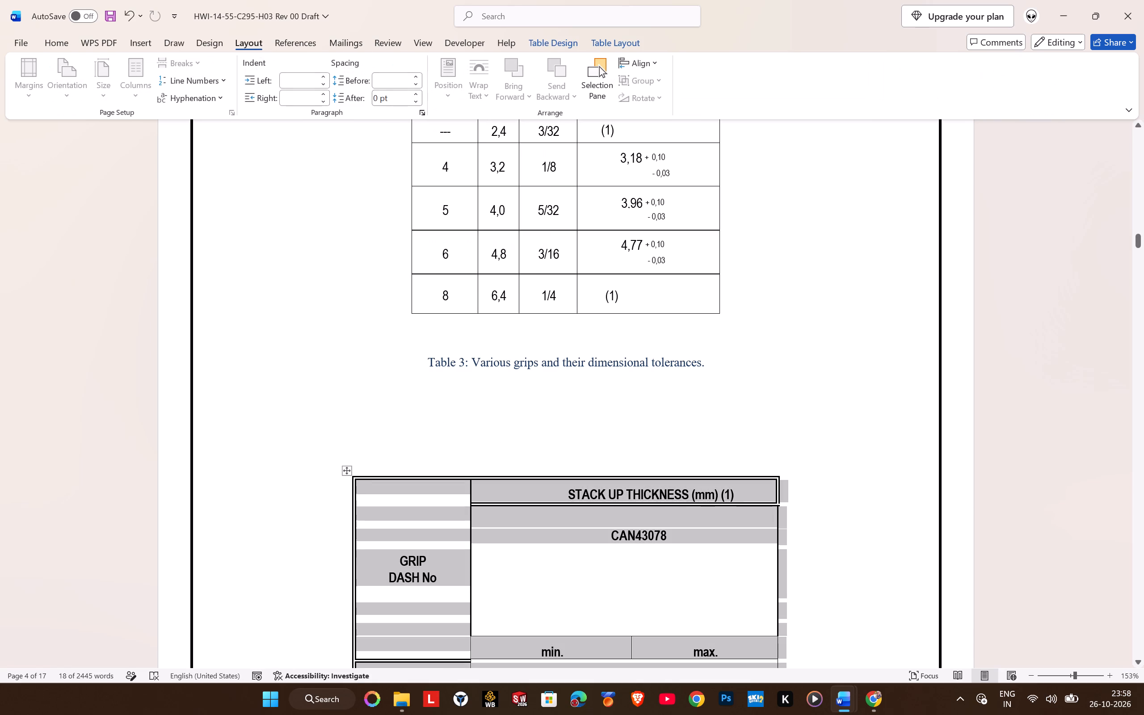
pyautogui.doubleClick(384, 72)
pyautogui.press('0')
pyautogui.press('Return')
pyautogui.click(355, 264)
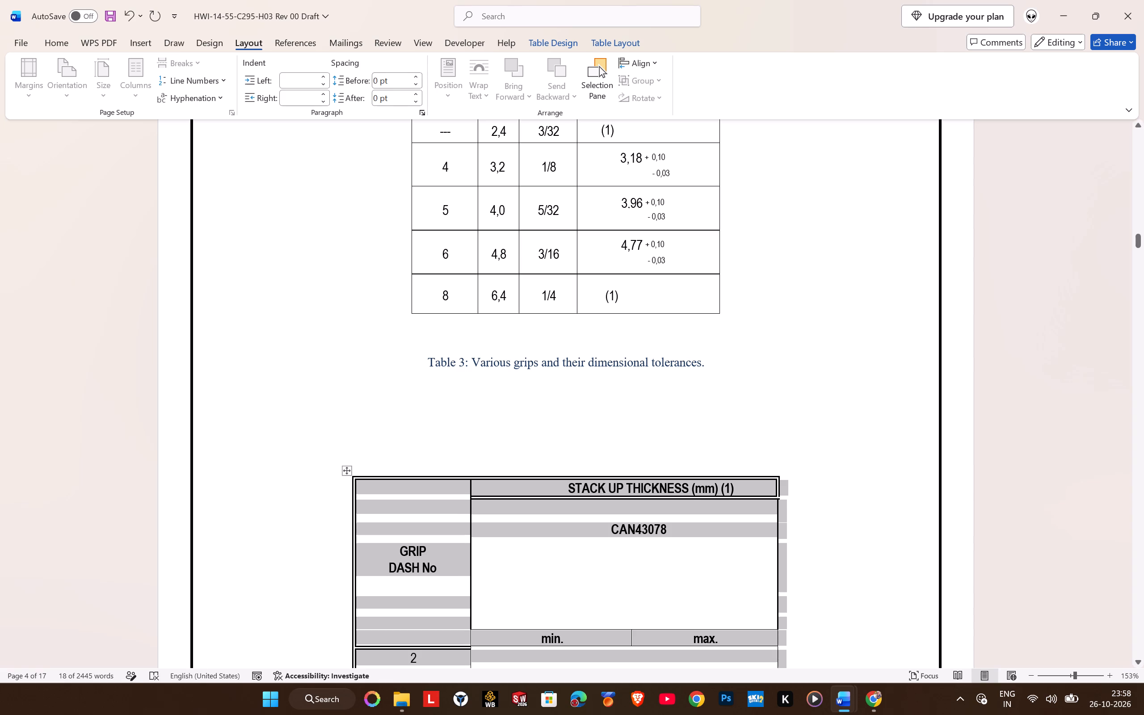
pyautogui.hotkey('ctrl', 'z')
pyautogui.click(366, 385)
# Examine the layout at the document's end, and from Scope on page 1 through Table 2 on page 4.
pyautogui.scroll(-2, 367, 386)
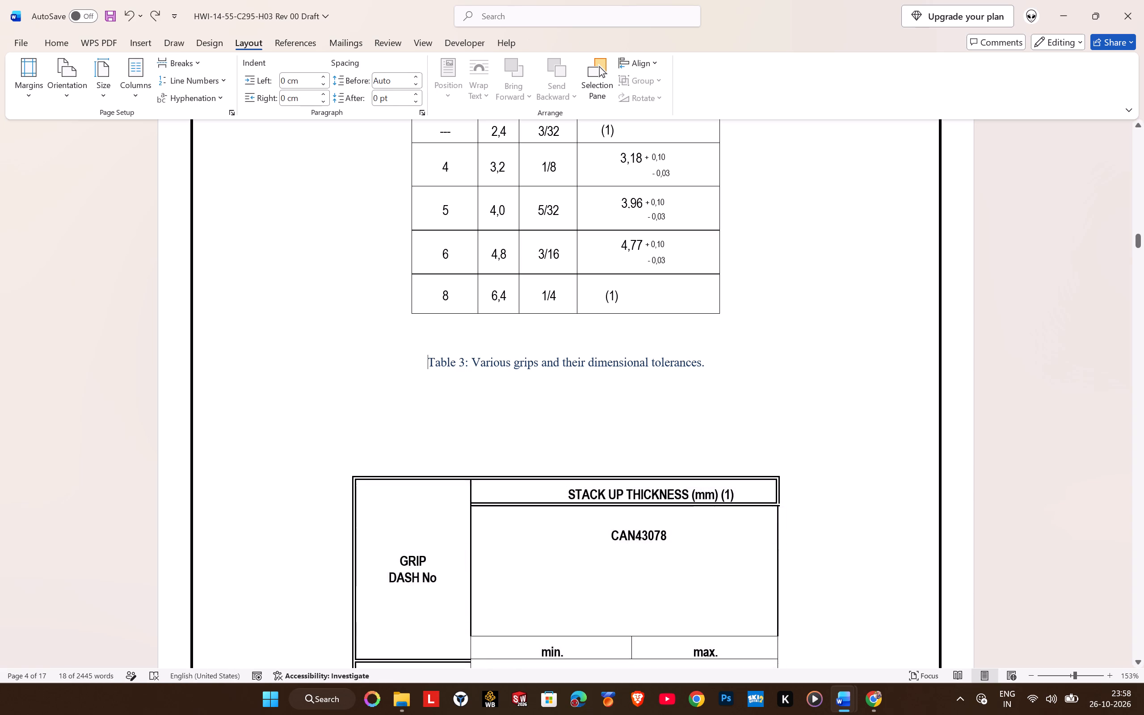
pyautogui.scroll(-11, 367, 386)
pyautogui.middleClick(337, 333)
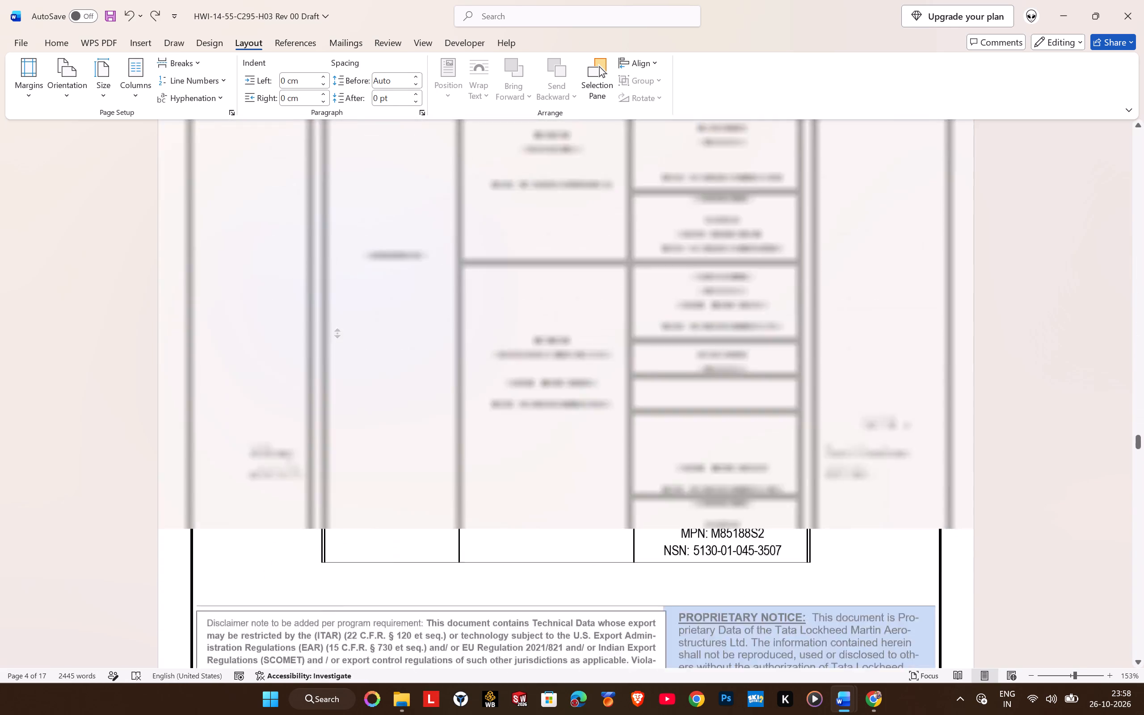
pyautogui.middleClick(337, 539)
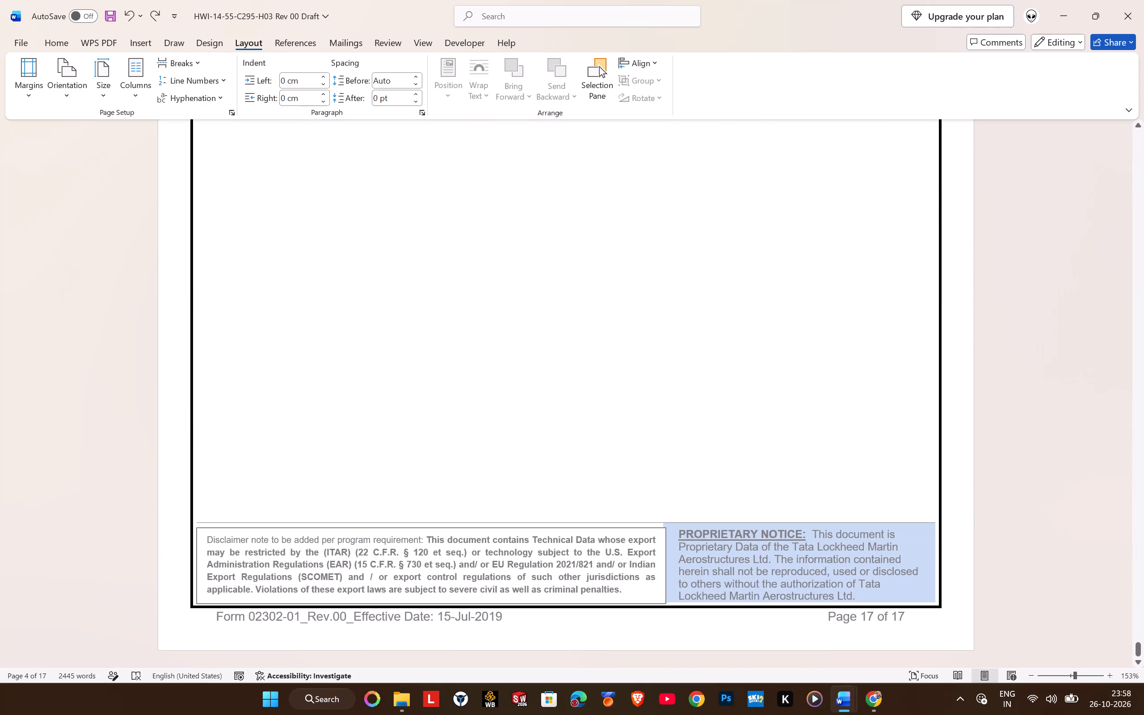
pyautogui.moveTo(267, 459); pyautogui.dragTo(268, 454, button='middle')
pyautogui.middleClick(305, 225)
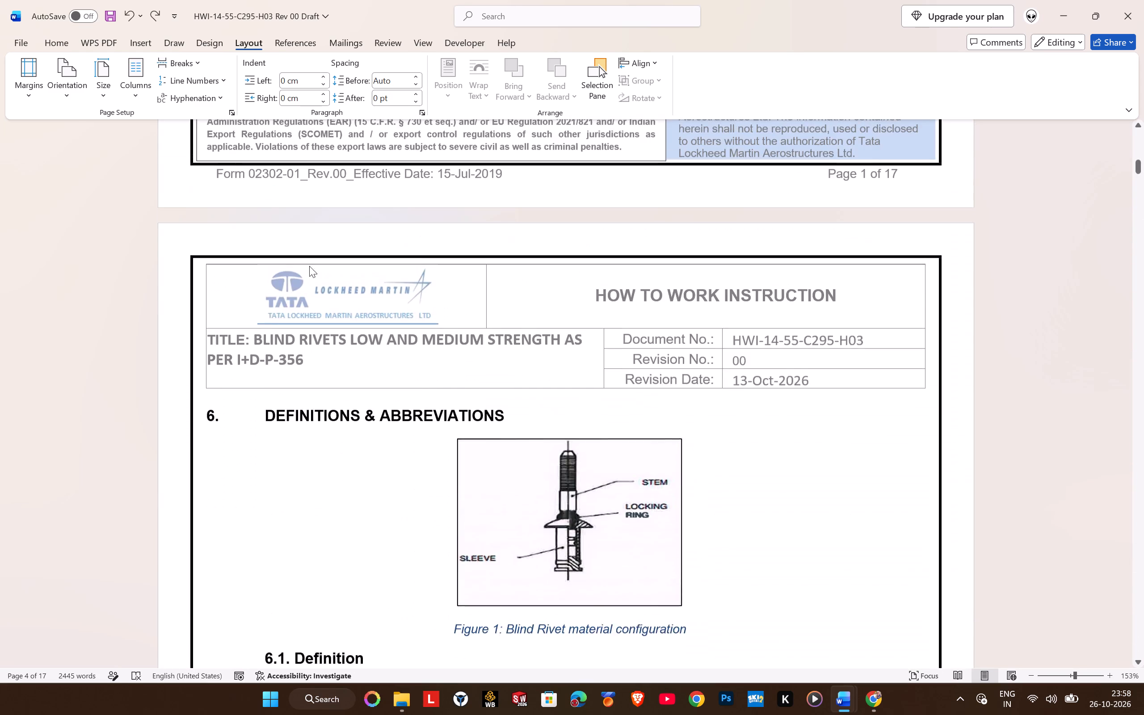
pyautogui.scroll(4, 329, 355)
pyautogui.scroll(-7, 339, 336)
pyautogui.scroll(3, 315, 365)
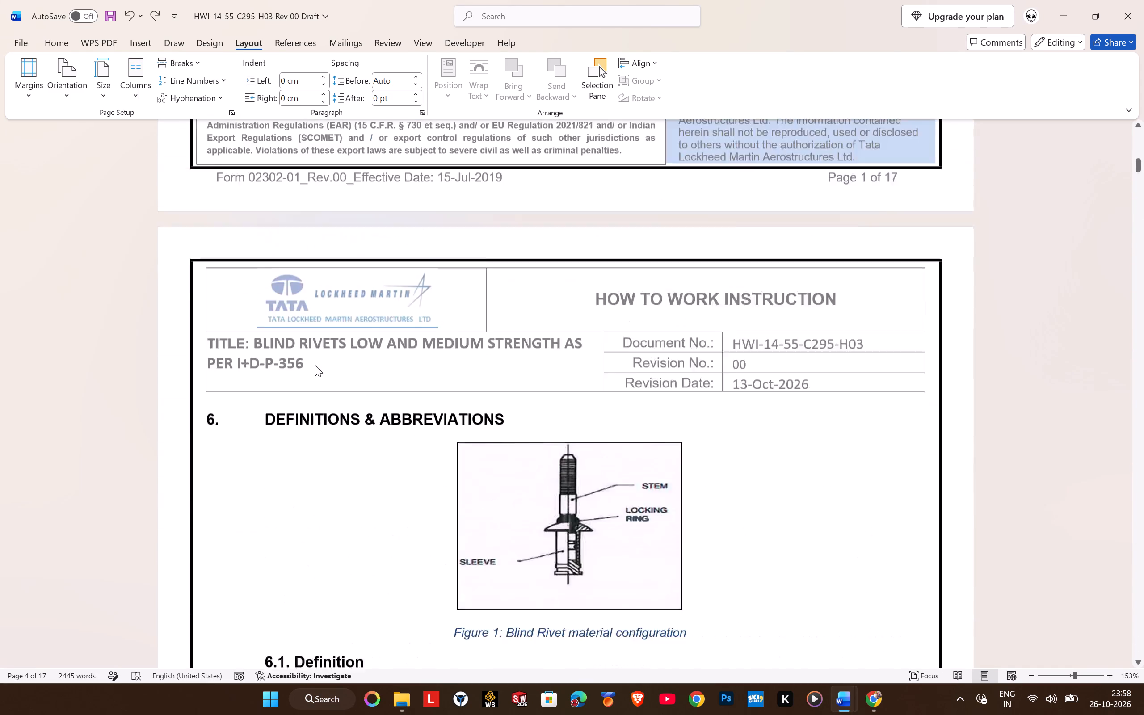
pyautogui.scroll(13, 315, 365)
pyautogui.scroll(-4, 311, 358)
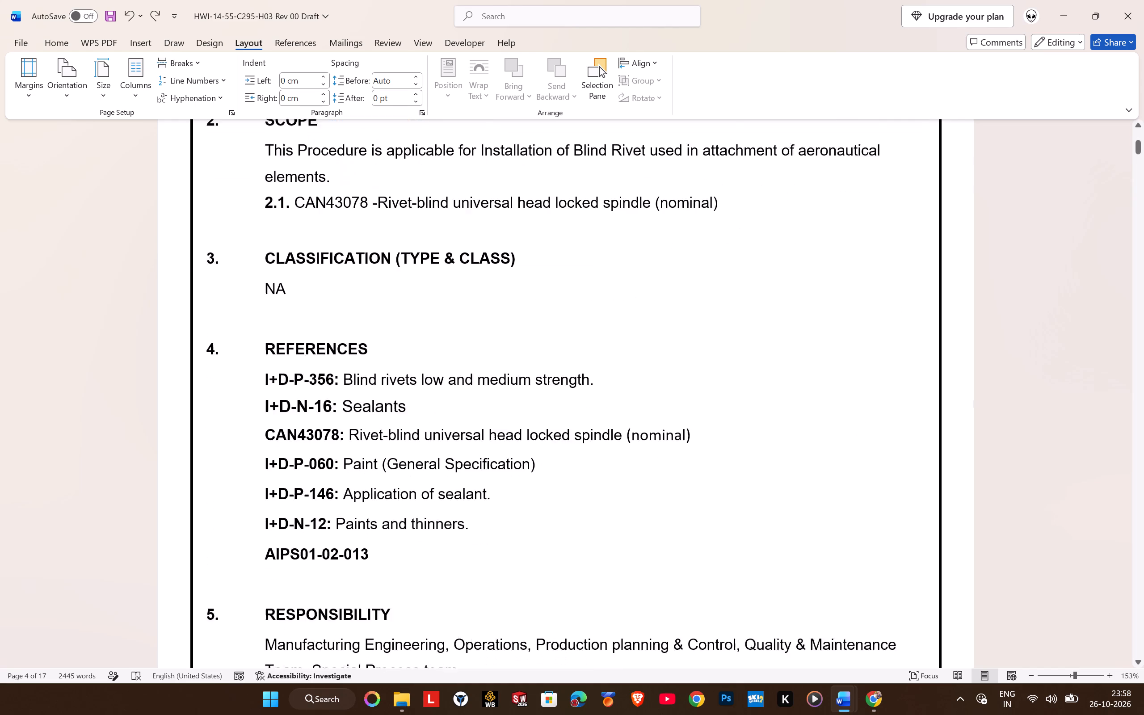
pyautogui.scroll(-20, 311, 356)
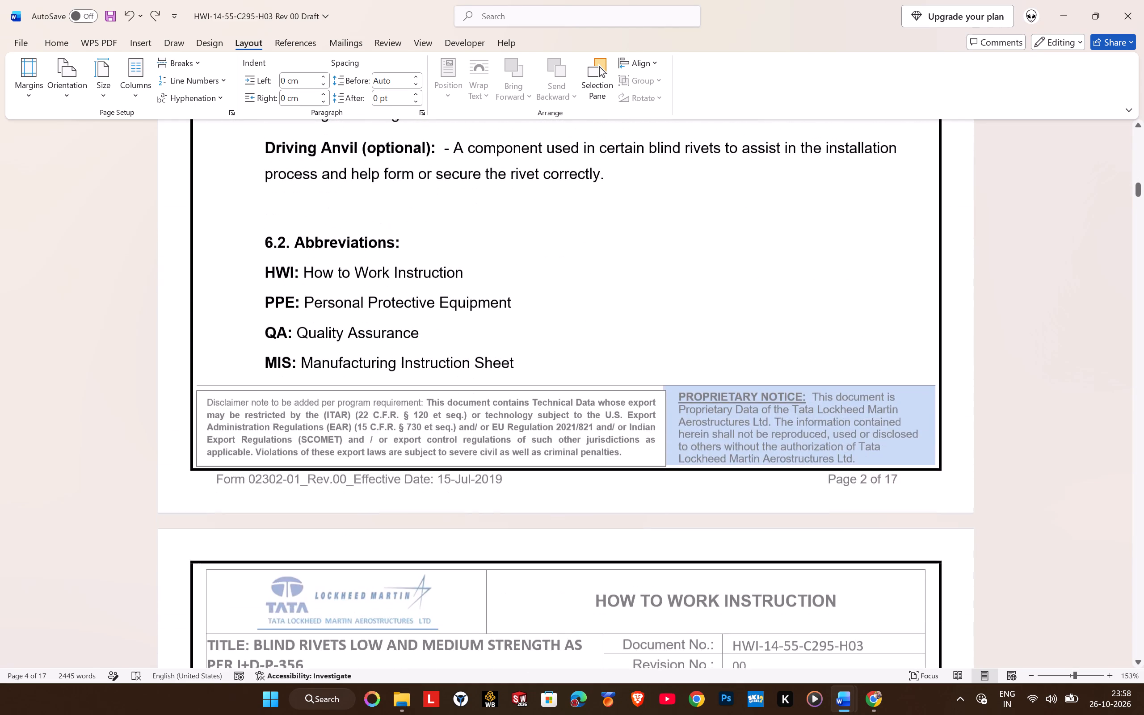
pyautogui.scroll(-6, 307, 355)
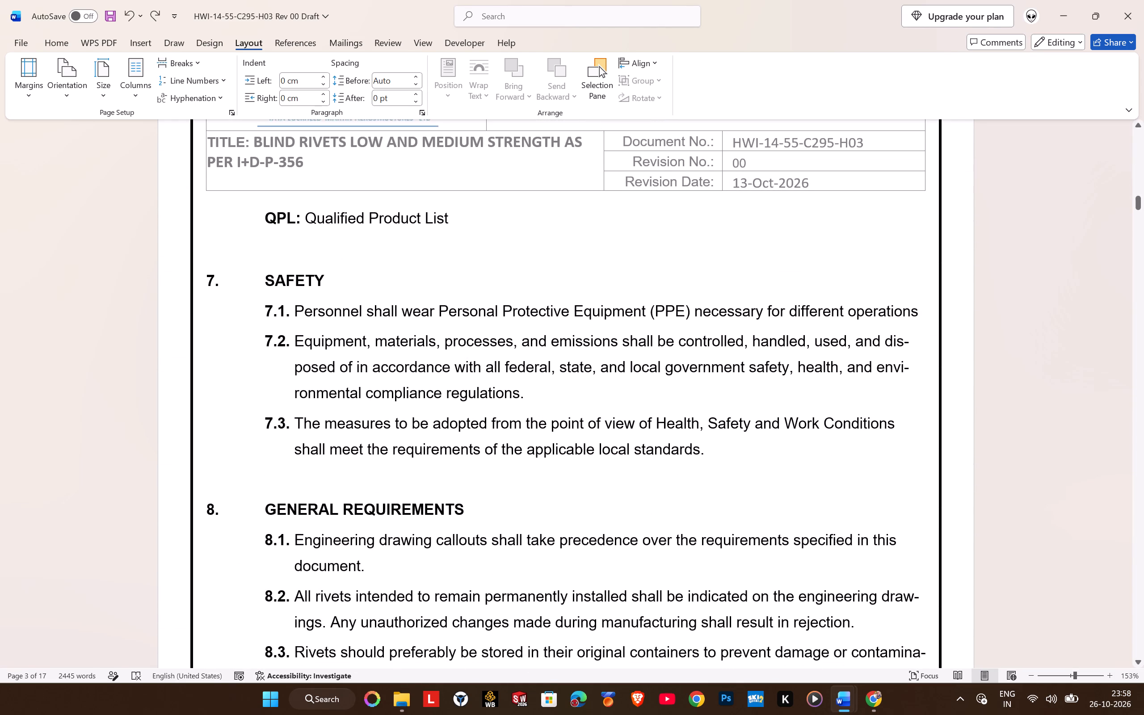
pyautogui.scroll(-6, 307, 354)
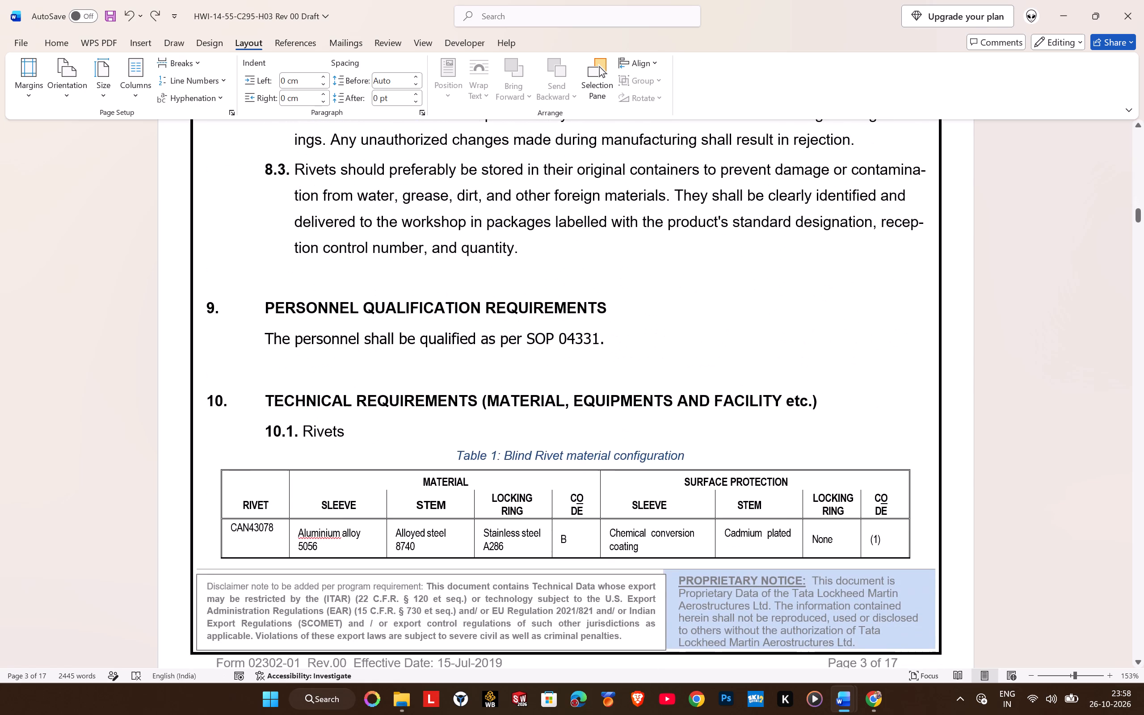
pyautogui.scroll(-2, 307, 354)
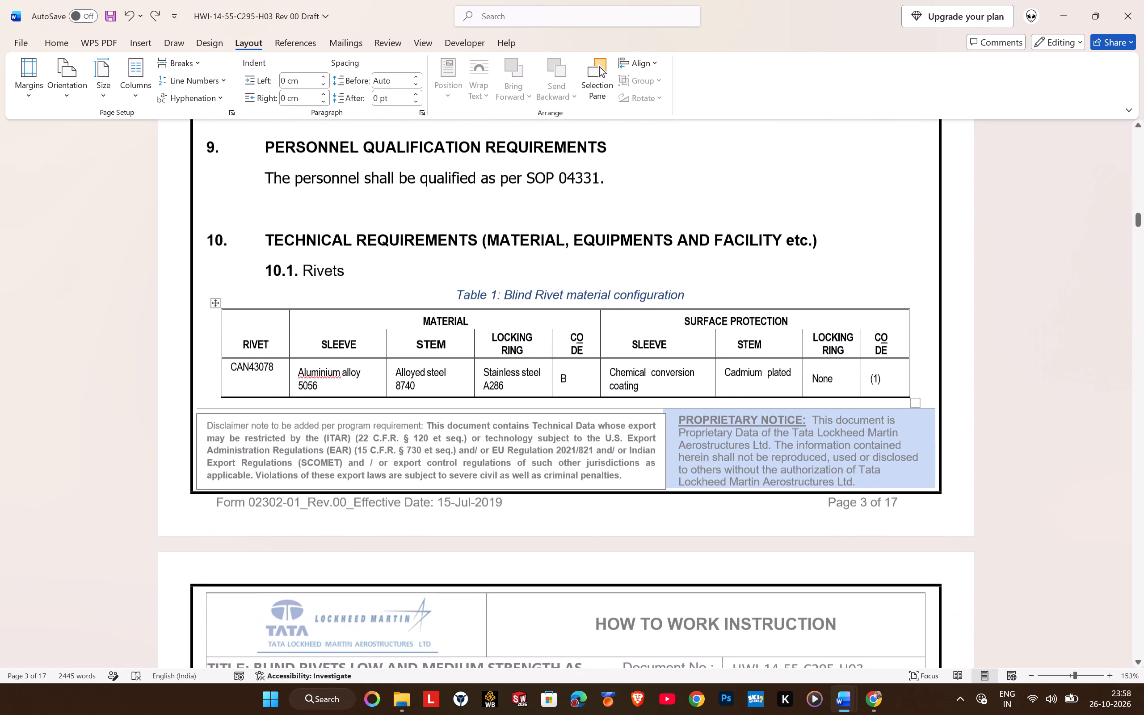
pyautogui.scroll(-5, 290, 336)
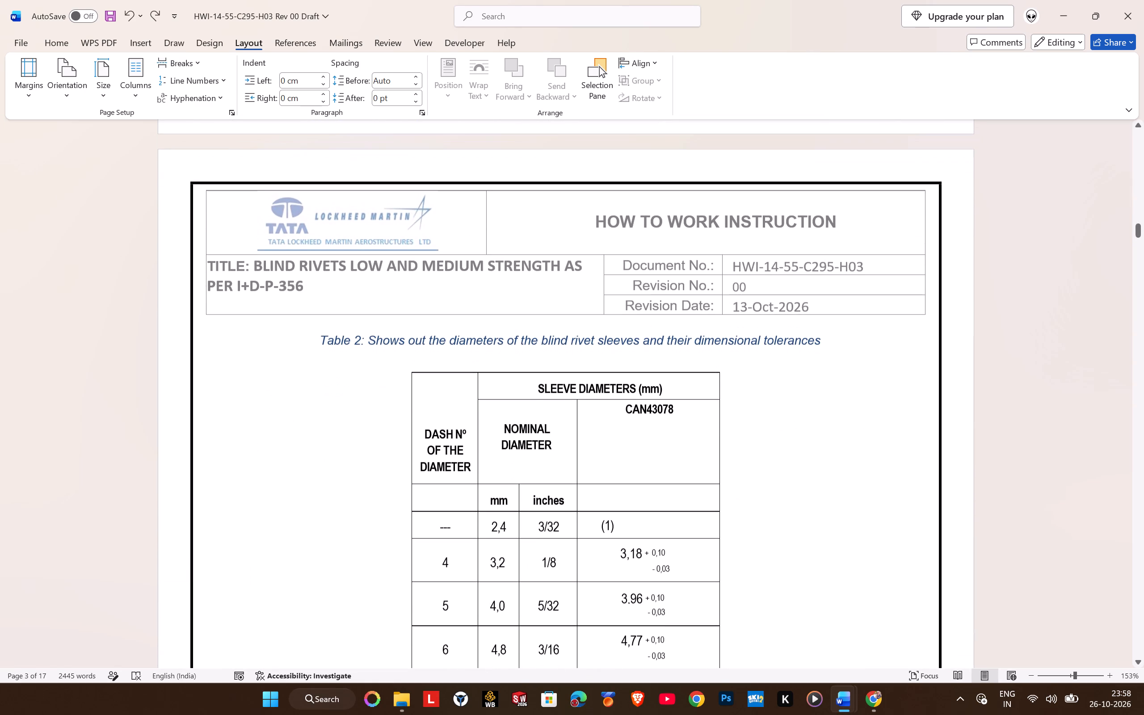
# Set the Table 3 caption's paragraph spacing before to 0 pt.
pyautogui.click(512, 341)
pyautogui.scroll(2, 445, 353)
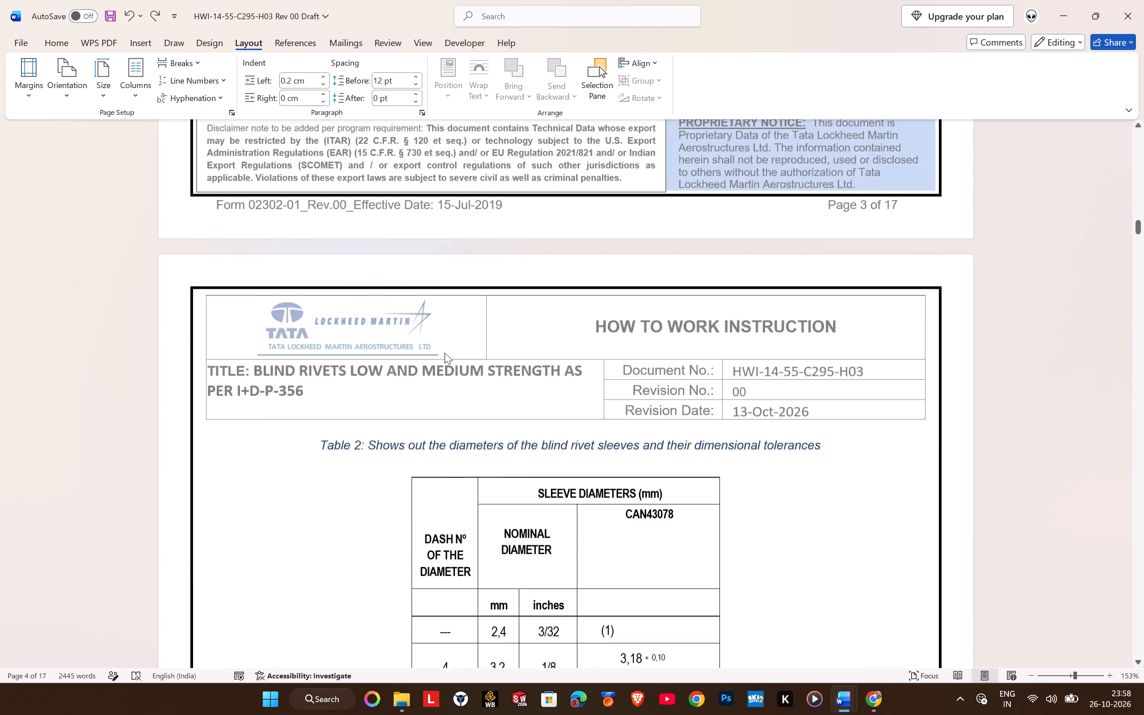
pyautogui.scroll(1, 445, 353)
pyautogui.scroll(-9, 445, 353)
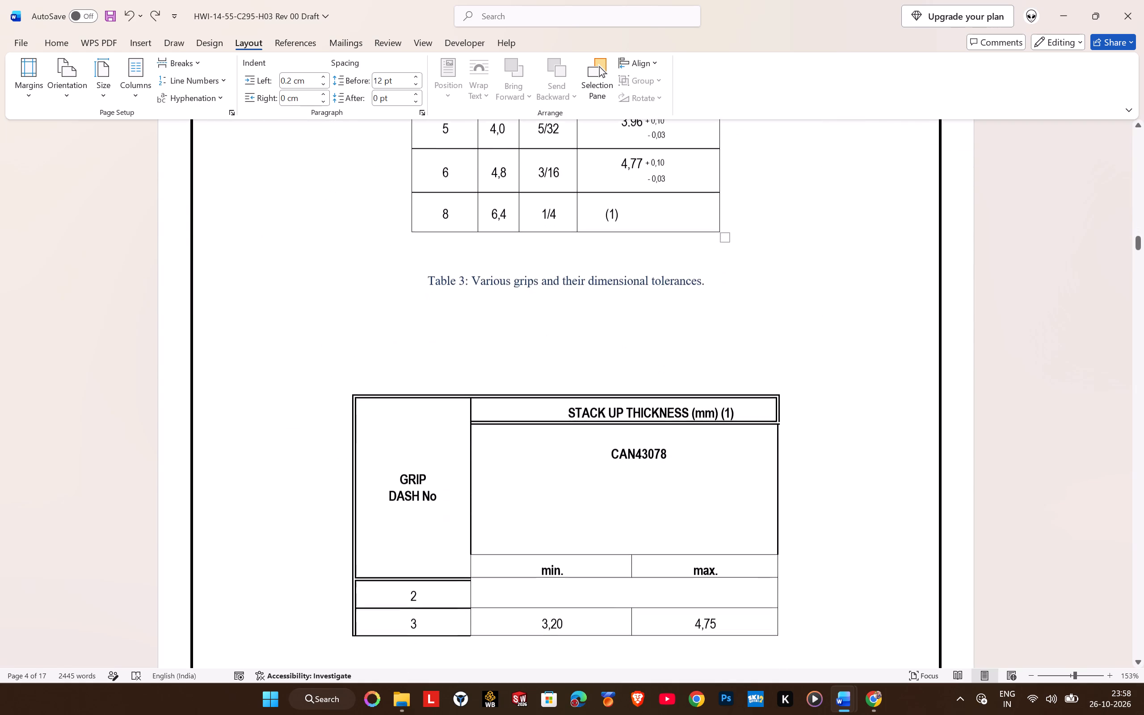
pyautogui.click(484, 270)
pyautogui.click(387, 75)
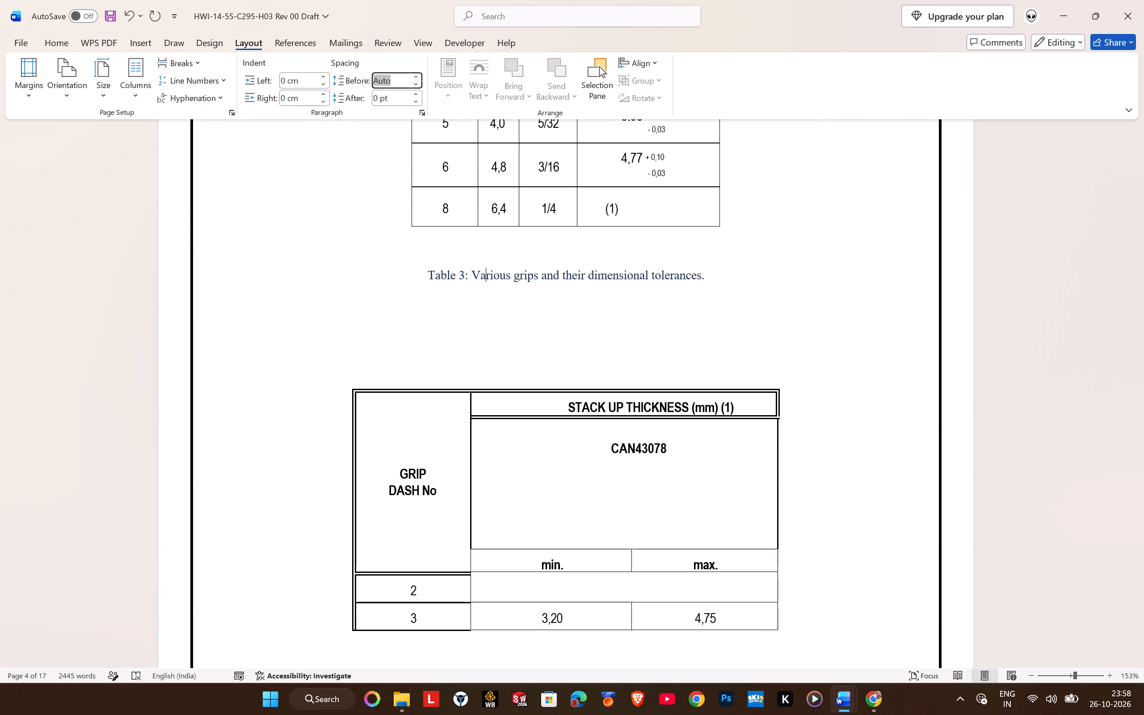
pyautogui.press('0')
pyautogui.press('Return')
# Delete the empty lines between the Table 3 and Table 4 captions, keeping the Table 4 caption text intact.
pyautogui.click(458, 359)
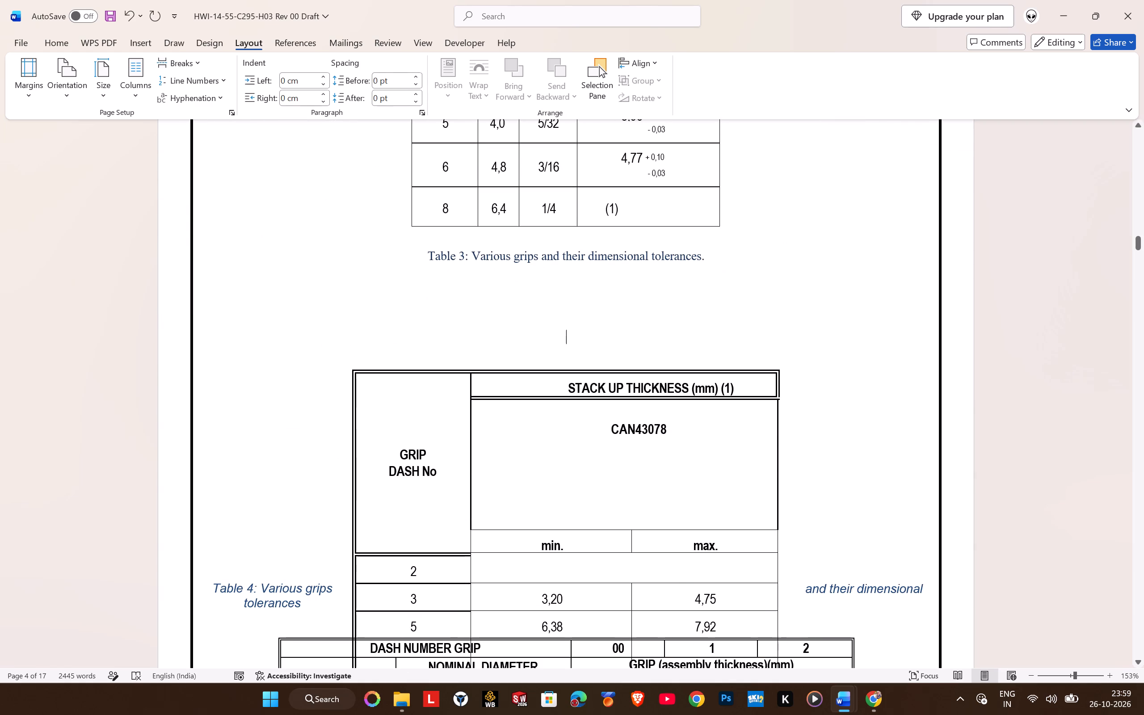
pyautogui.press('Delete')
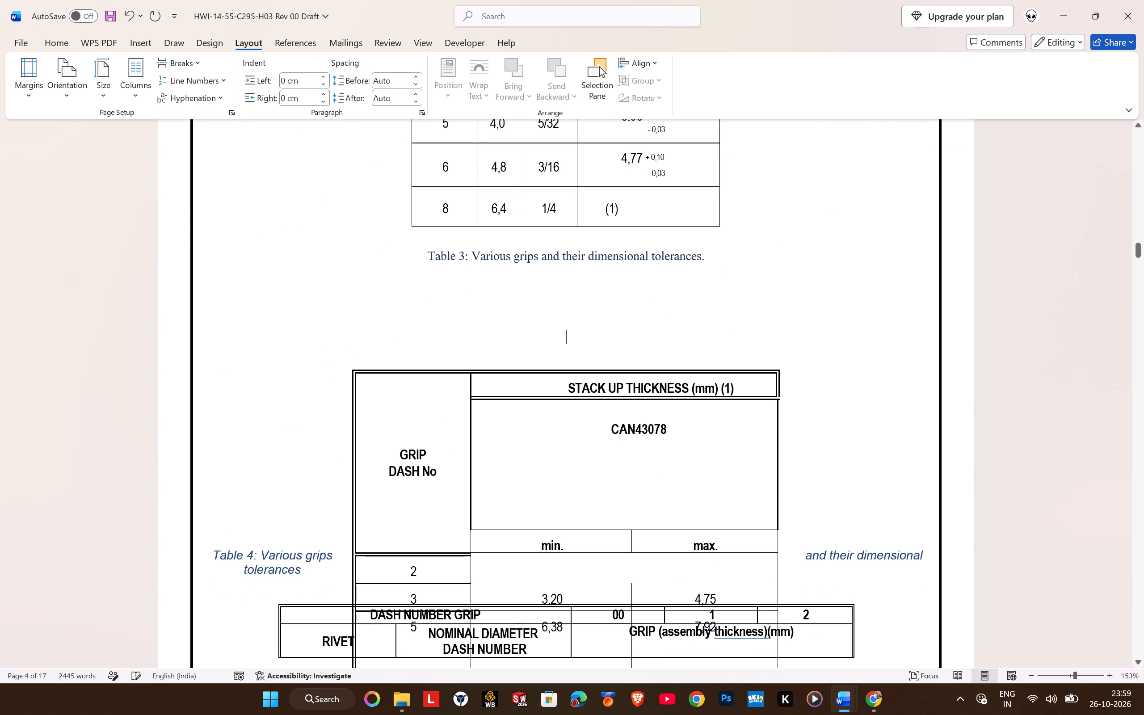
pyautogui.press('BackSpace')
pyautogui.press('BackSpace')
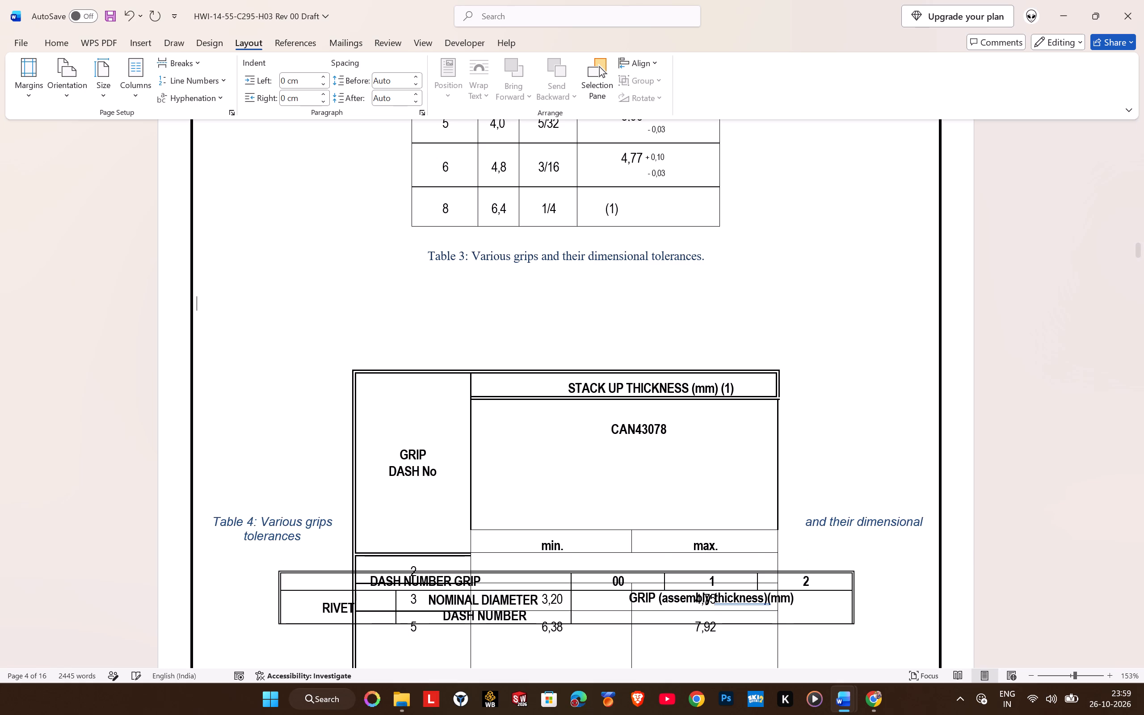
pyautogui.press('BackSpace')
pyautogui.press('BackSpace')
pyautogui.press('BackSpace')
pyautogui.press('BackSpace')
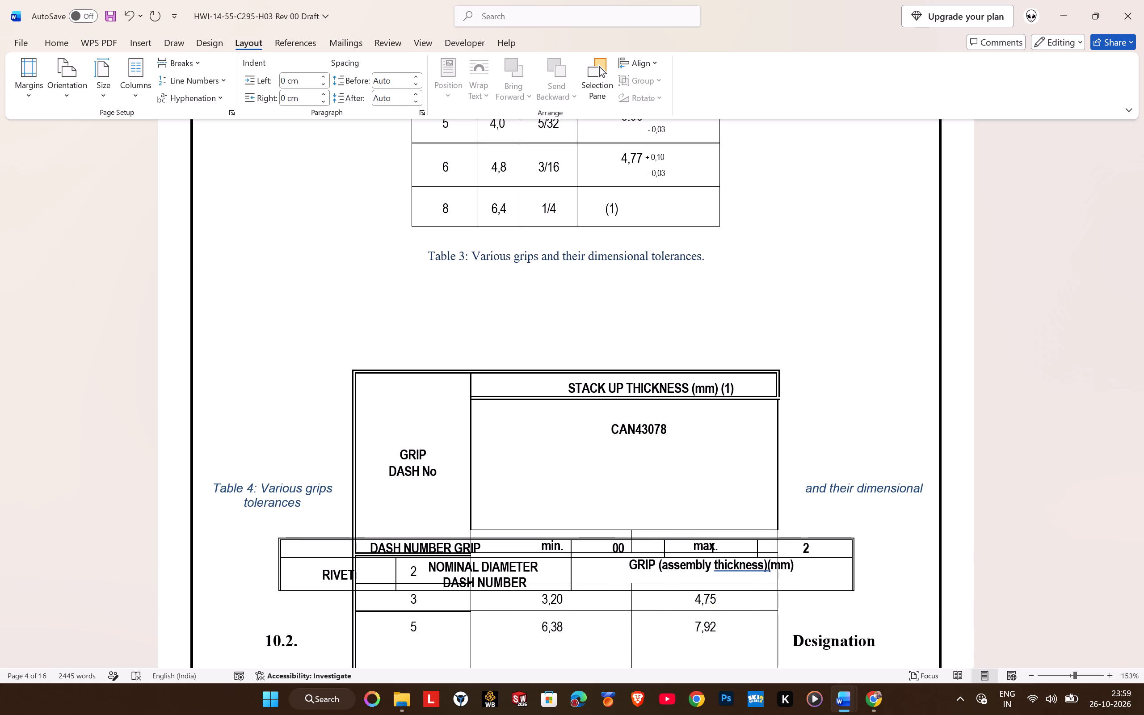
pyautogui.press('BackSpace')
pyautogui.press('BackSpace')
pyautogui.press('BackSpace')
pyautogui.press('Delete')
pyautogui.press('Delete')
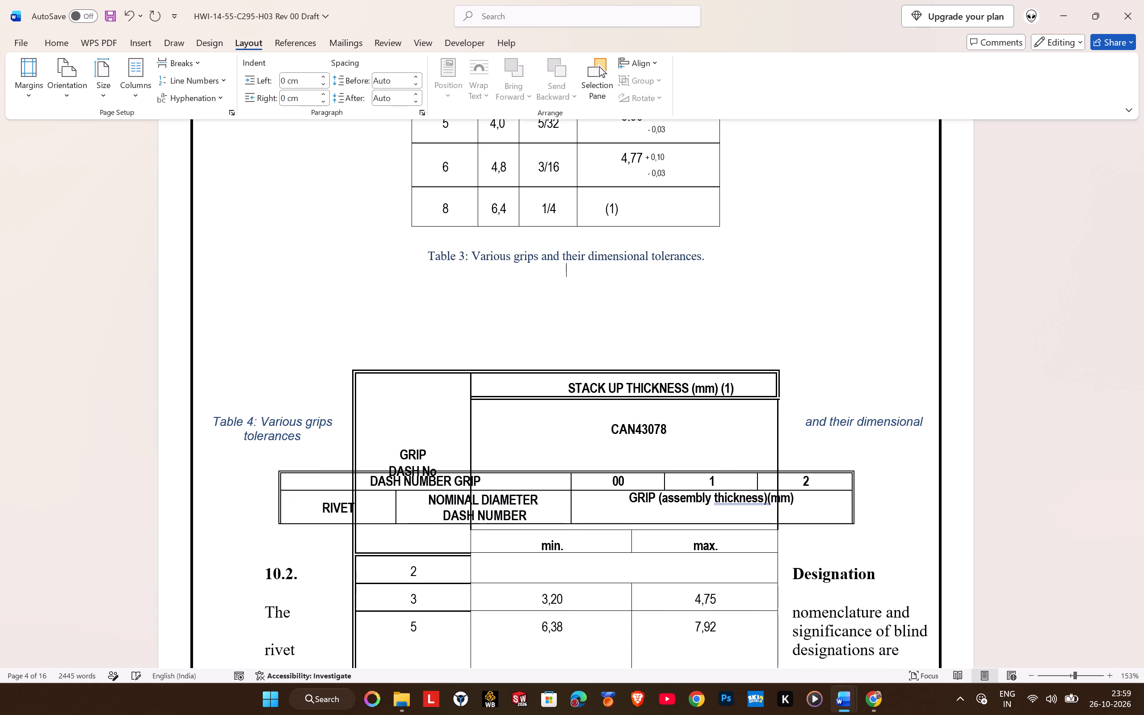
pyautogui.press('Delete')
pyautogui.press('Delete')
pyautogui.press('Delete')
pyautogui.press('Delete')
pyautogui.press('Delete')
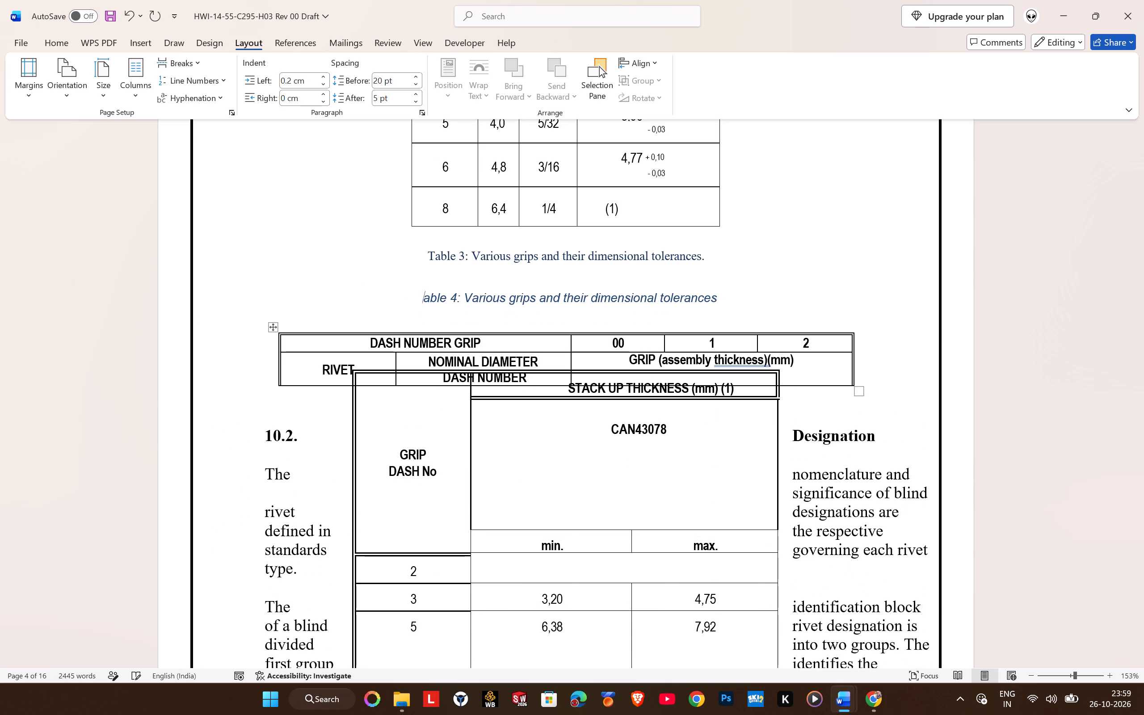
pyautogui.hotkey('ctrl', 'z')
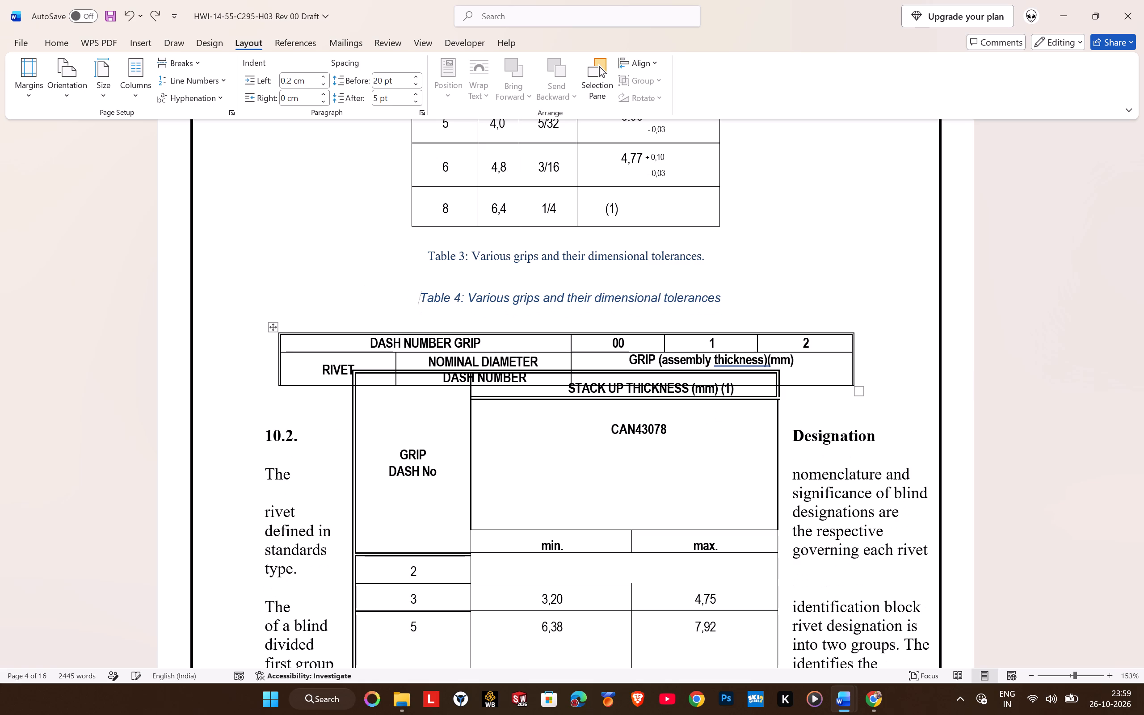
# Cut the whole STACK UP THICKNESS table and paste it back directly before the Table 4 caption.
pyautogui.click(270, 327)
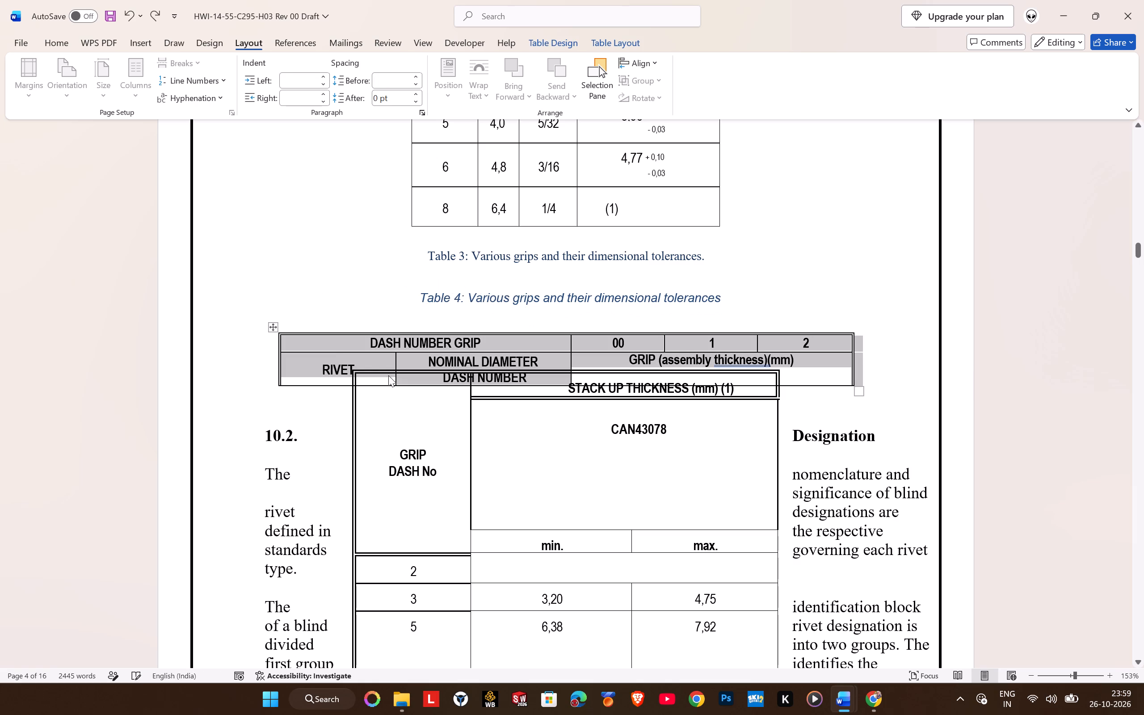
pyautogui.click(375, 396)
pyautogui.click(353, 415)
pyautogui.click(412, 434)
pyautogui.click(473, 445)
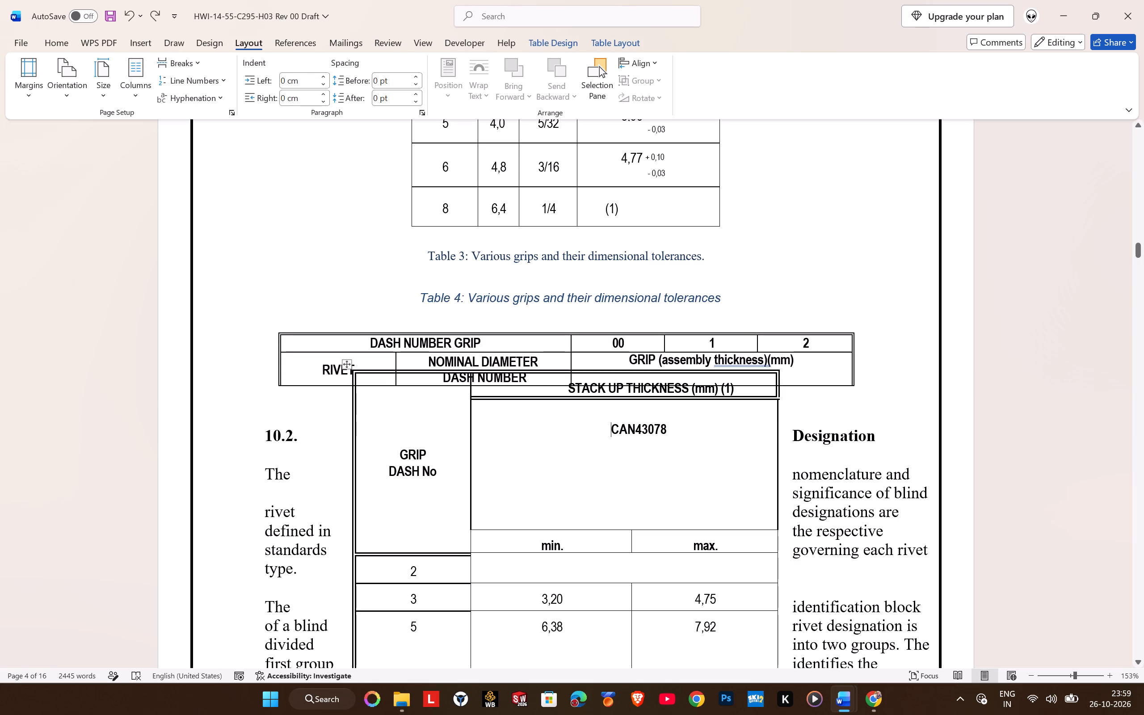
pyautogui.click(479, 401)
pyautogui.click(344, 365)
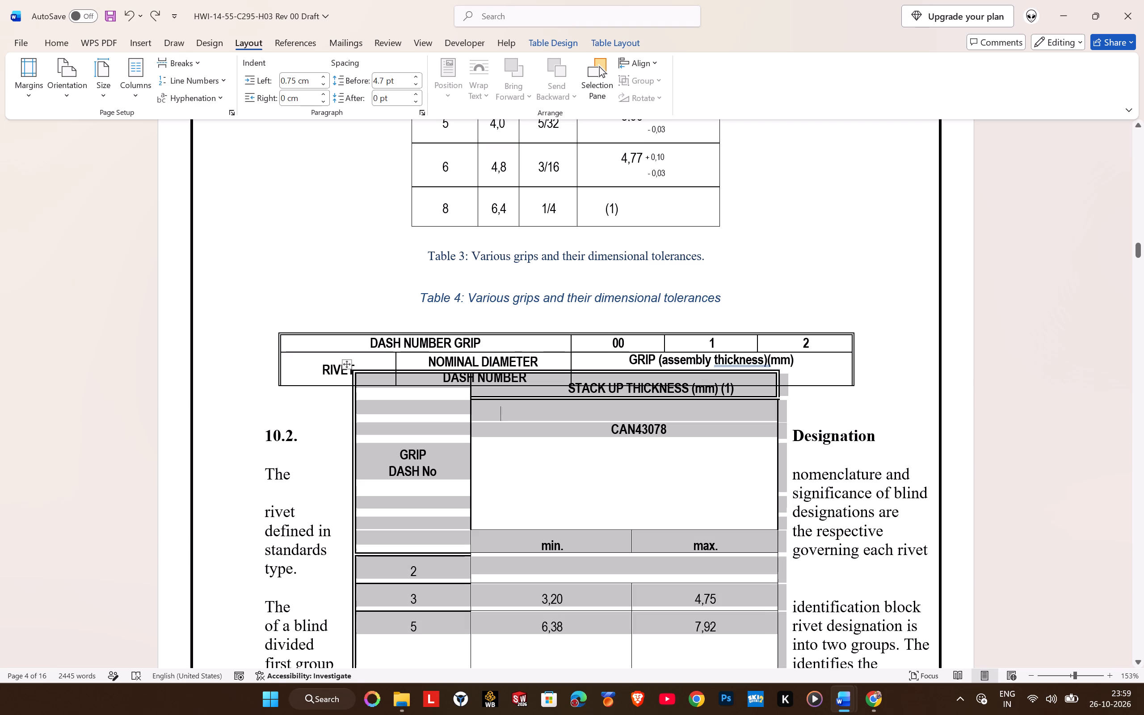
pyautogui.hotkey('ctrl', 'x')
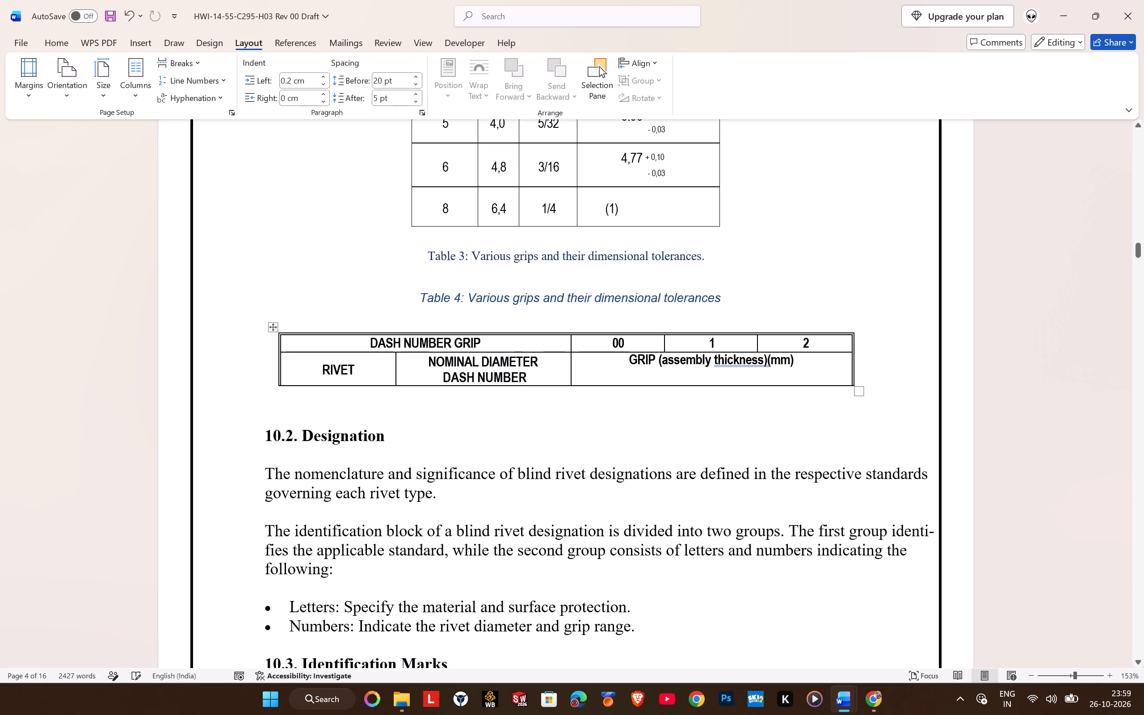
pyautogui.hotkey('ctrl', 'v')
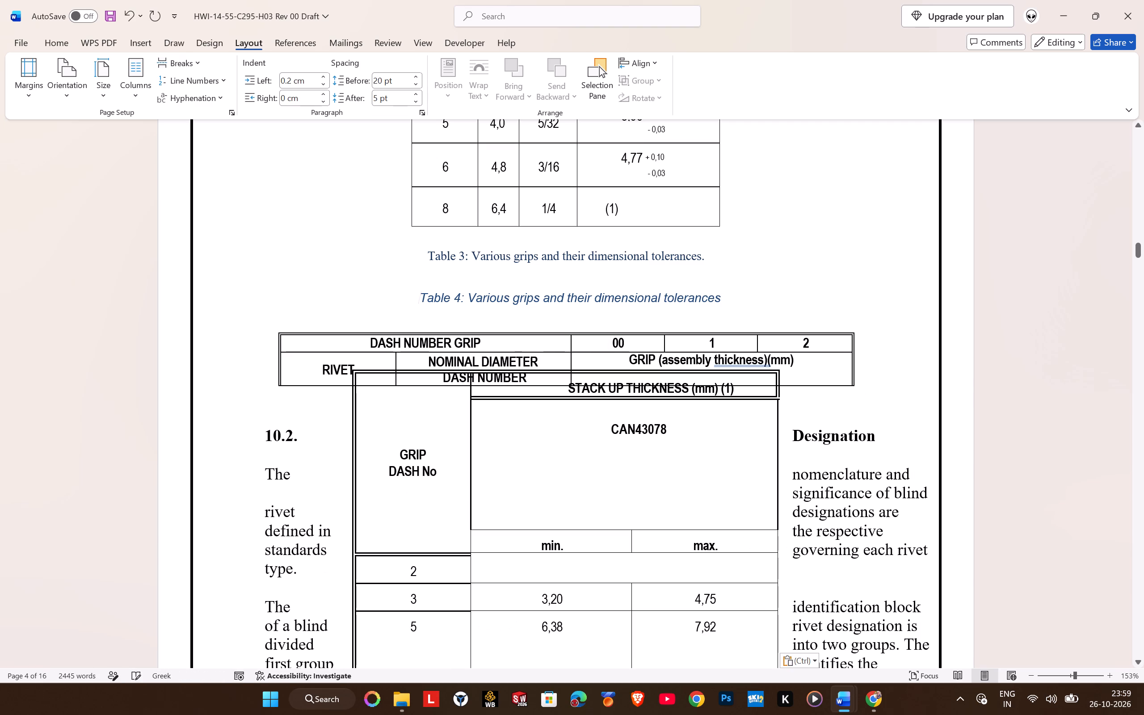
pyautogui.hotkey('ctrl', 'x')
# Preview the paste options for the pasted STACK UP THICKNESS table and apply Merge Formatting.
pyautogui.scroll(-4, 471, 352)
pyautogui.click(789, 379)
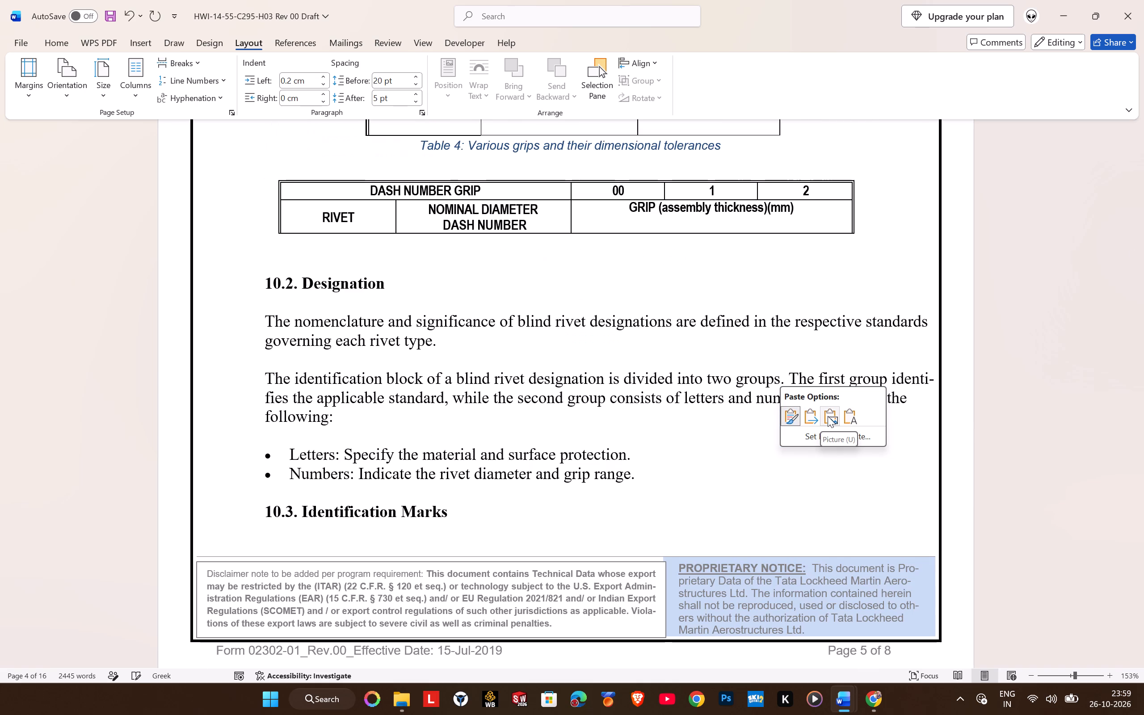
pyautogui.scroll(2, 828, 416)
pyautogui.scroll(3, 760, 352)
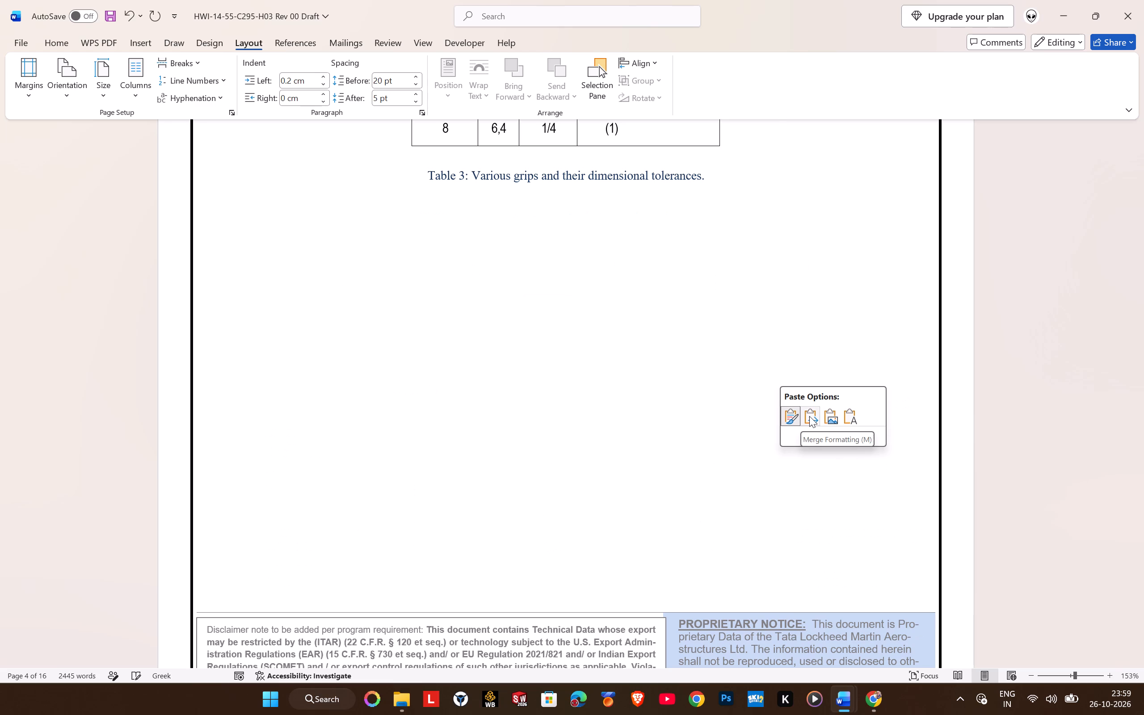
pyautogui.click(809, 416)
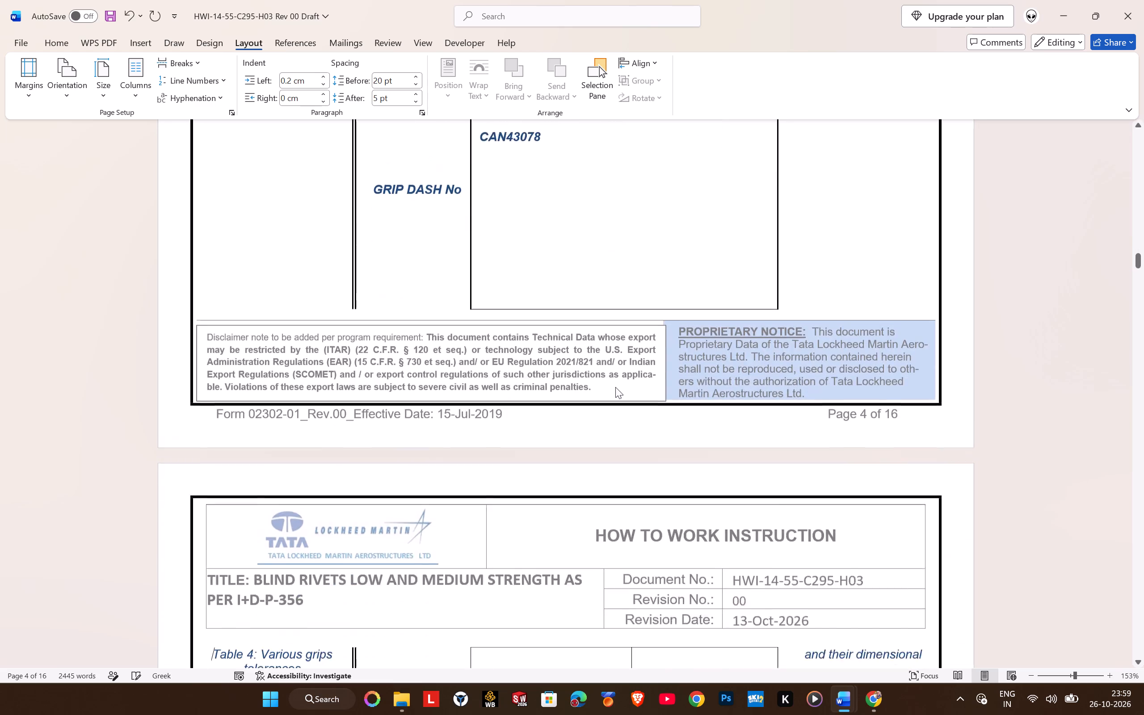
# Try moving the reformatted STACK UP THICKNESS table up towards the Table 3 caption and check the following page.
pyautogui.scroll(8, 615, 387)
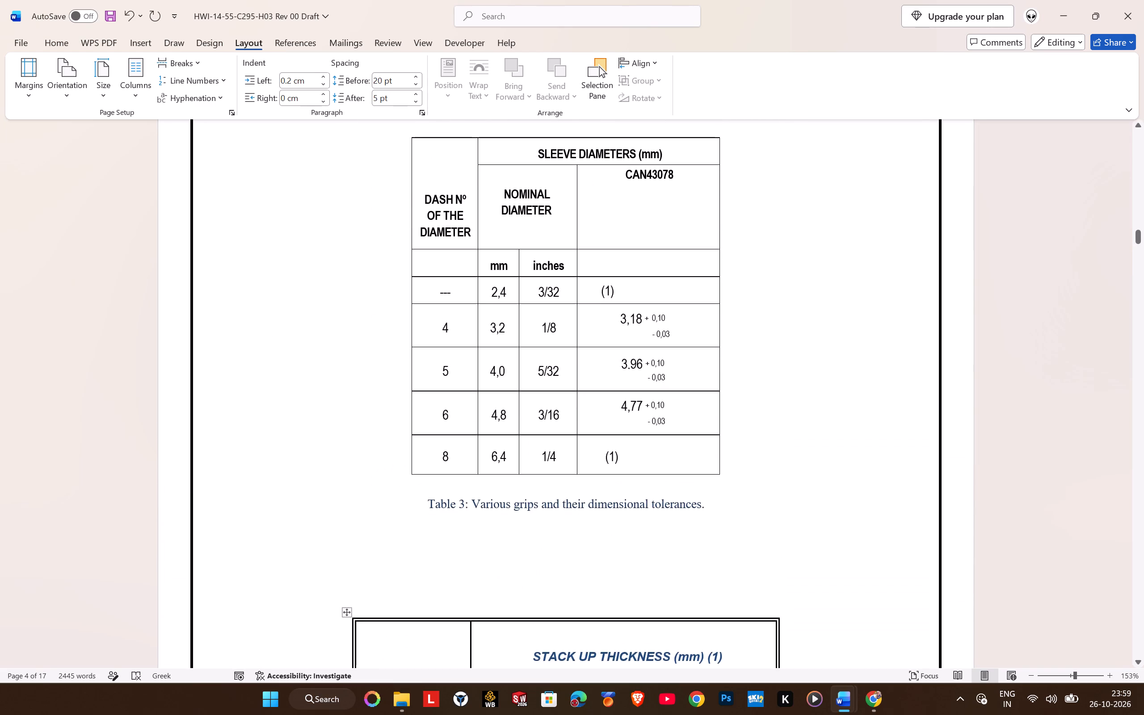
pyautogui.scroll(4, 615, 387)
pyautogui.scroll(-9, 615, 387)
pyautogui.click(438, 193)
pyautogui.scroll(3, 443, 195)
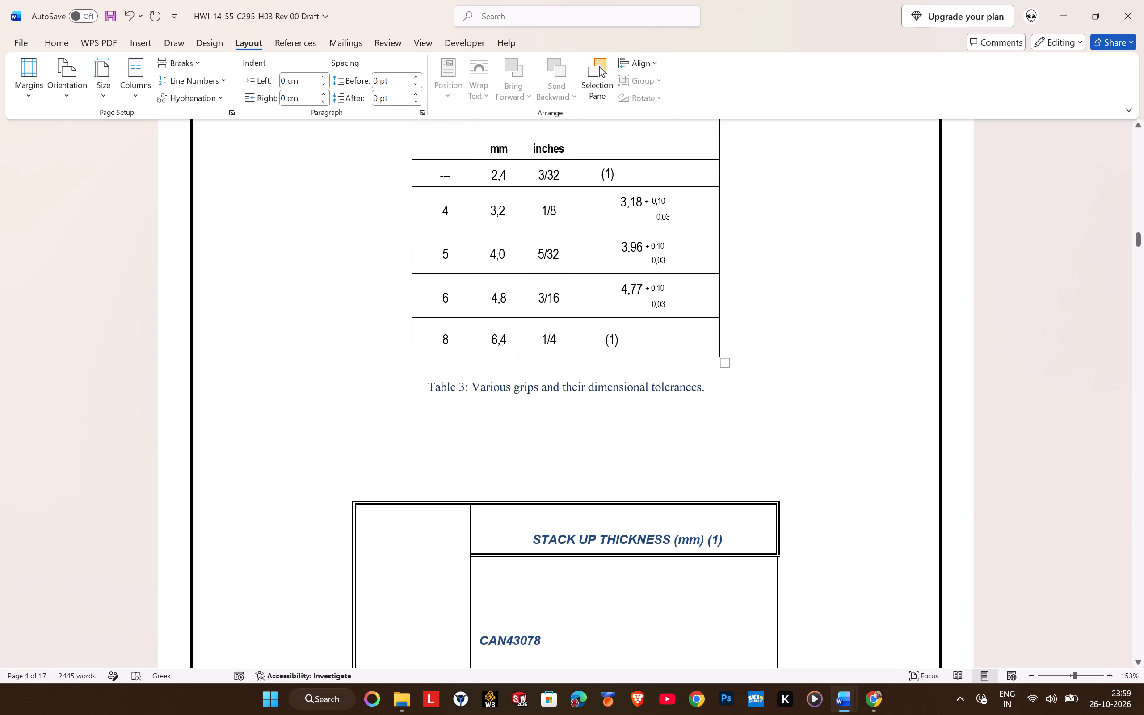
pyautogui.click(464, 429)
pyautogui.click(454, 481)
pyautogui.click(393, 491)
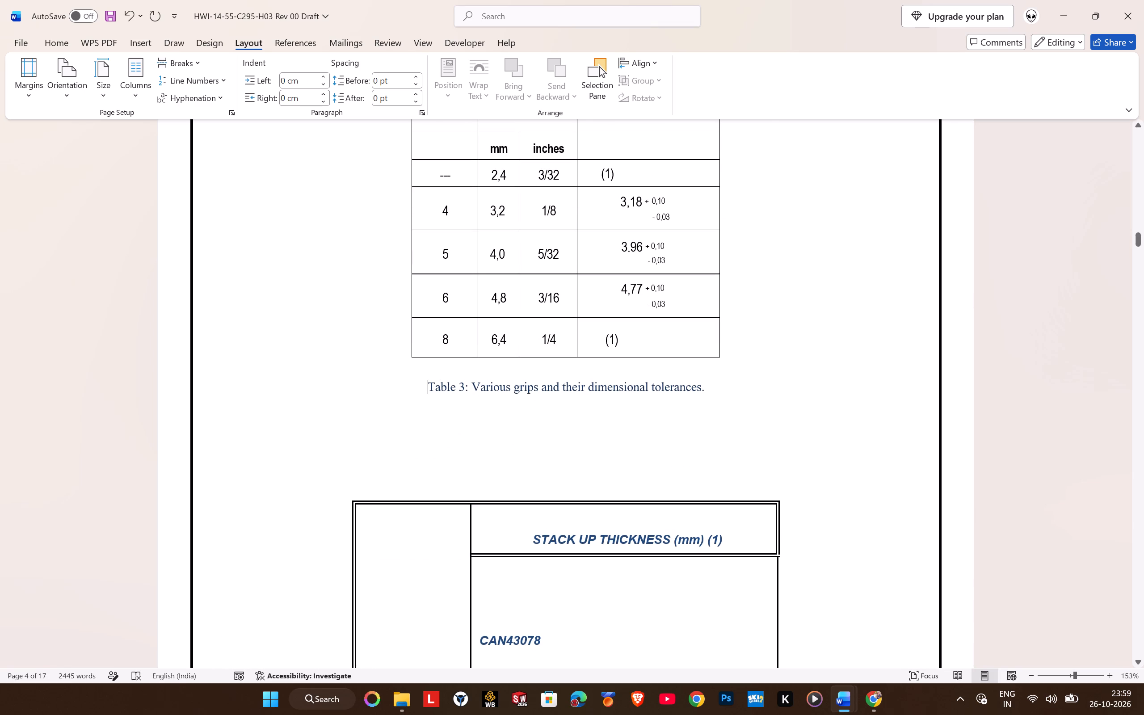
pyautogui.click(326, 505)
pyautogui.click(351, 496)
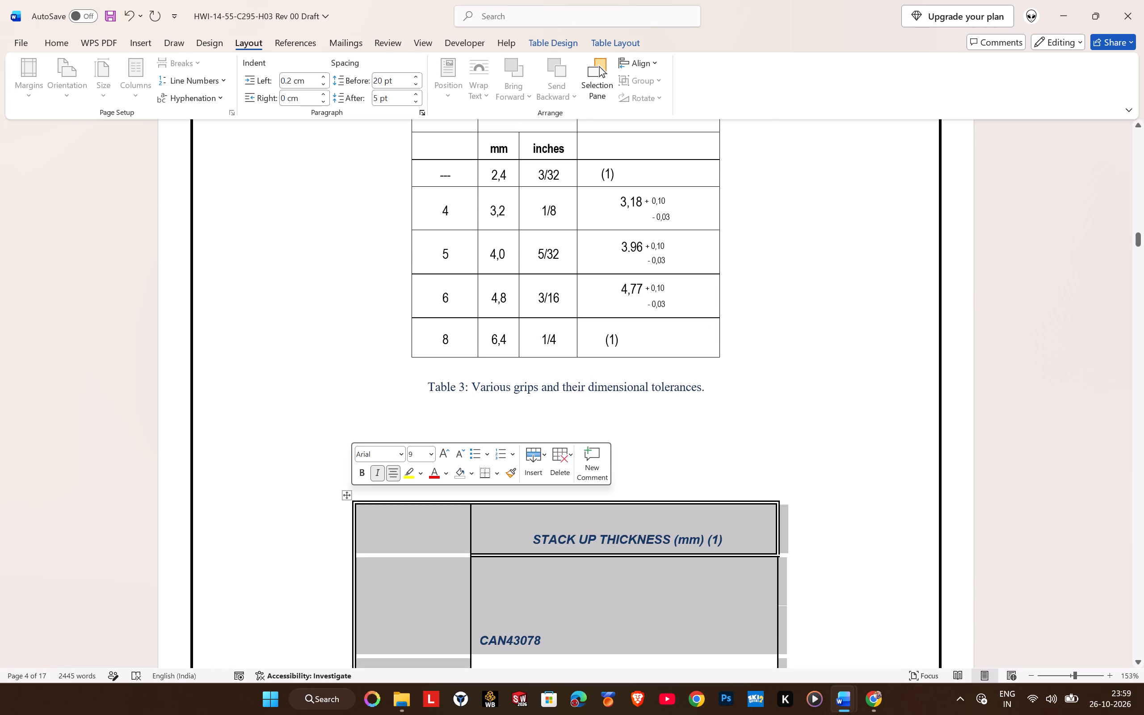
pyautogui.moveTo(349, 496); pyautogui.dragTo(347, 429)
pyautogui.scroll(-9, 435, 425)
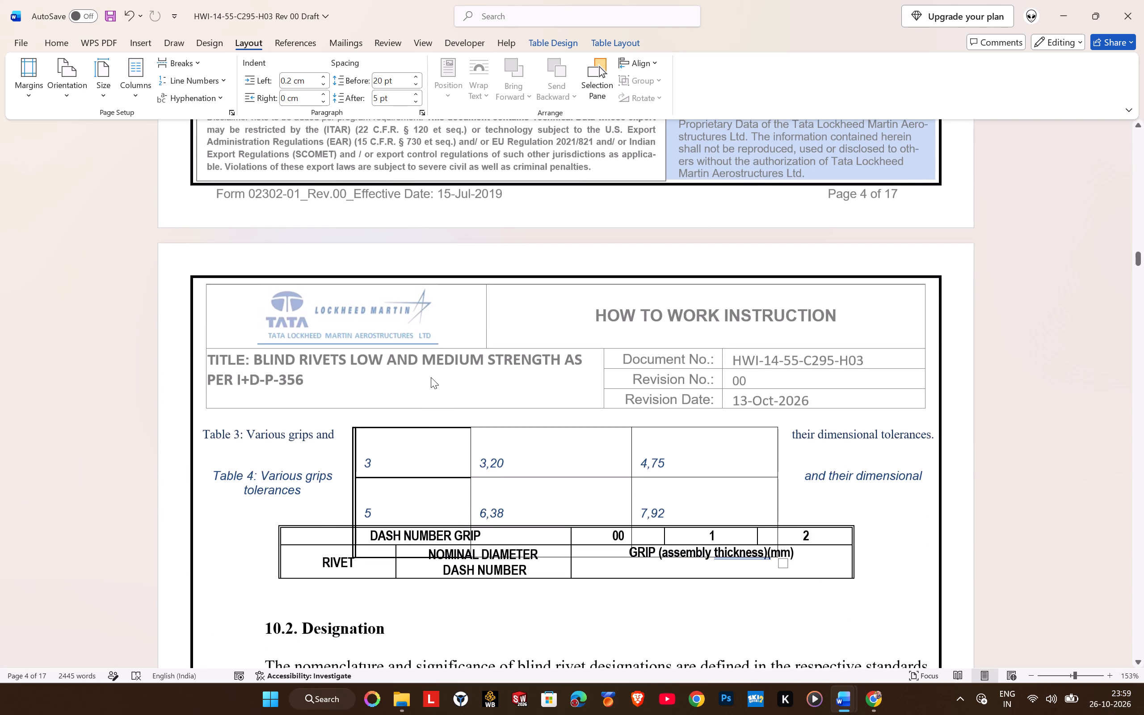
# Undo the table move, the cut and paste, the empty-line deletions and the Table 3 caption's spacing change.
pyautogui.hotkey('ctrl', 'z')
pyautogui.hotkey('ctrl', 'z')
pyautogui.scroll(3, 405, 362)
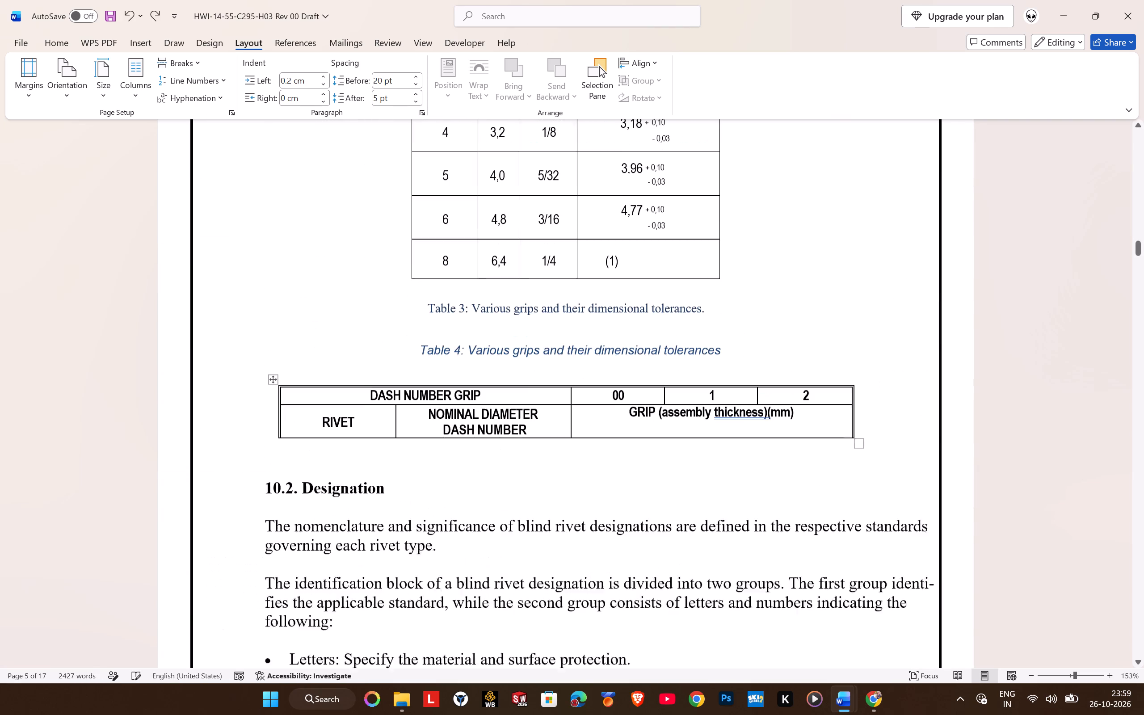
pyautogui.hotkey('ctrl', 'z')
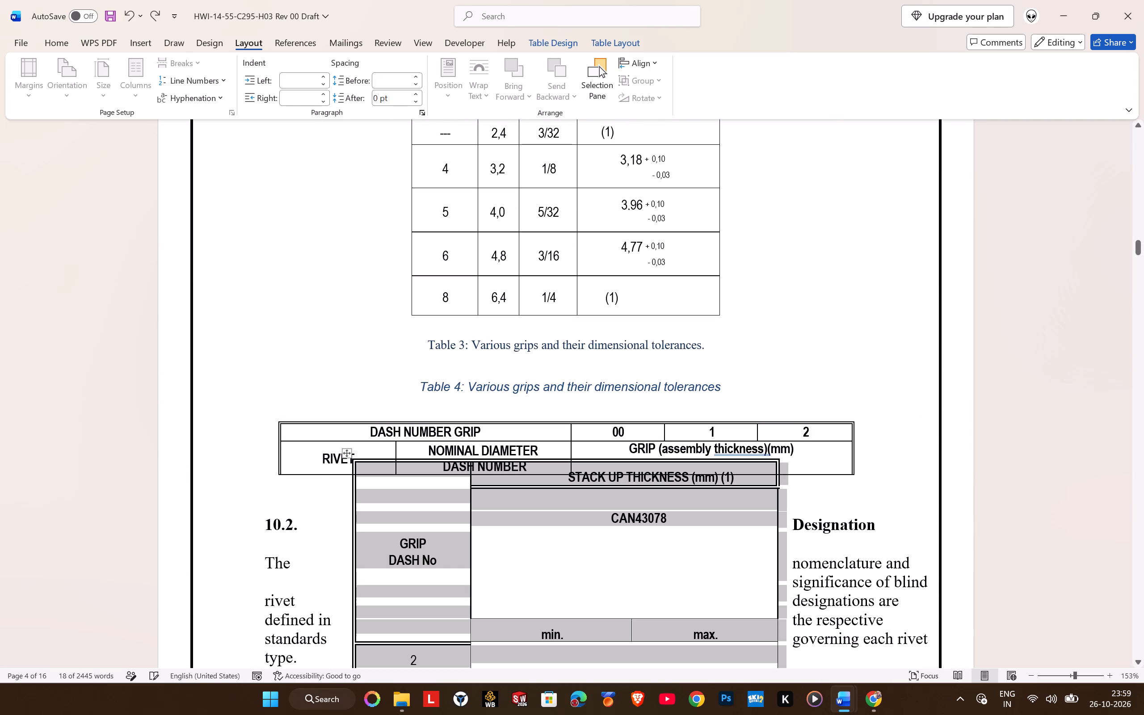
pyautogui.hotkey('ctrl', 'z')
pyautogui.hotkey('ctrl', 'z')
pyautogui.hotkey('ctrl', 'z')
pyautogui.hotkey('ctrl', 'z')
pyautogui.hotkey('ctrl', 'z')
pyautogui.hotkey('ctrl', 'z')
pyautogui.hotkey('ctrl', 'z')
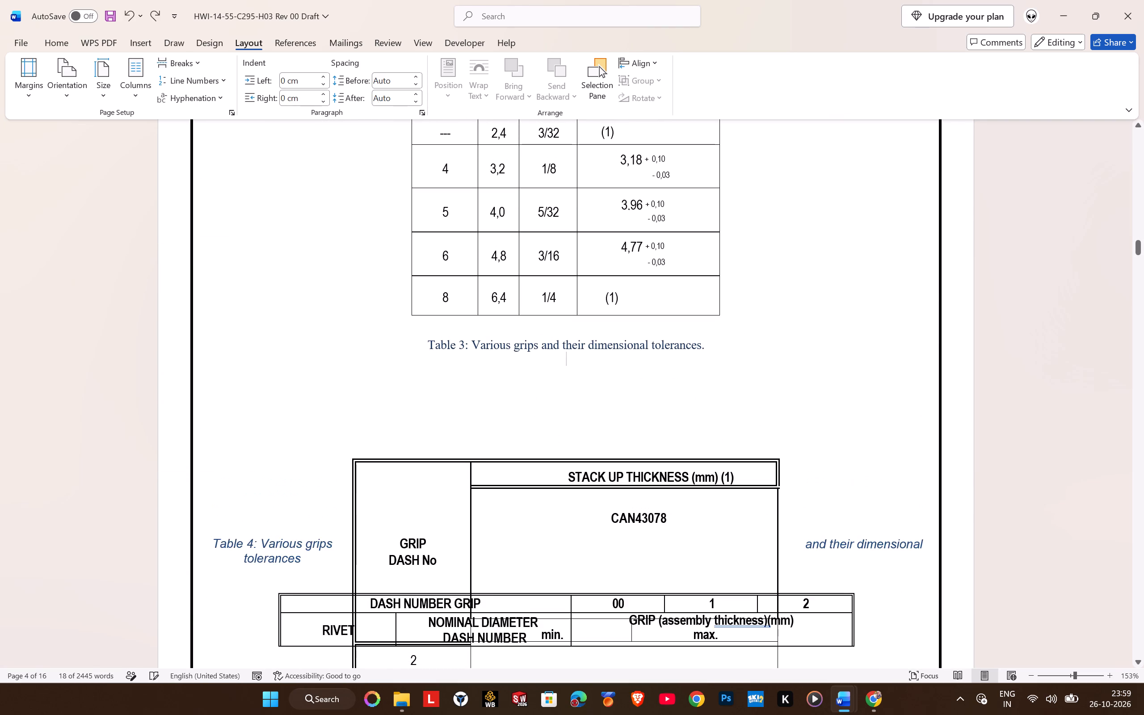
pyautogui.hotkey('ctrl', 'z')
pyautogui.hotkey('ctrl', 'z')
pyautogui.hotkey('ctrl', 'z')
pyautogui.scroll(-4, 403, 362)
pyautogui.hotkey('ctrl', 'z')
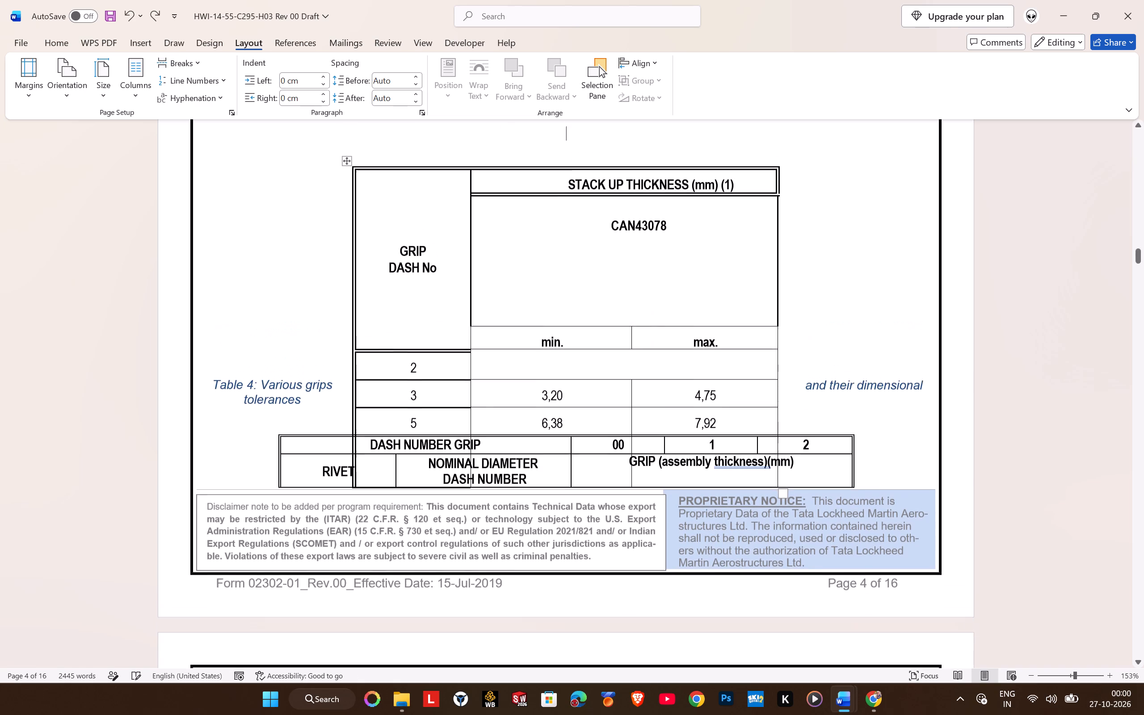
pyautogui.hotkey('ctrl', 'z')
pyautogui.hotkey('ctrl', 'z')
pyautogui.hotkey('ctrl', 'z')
# Move the STACK UP THICKNESS table up the page to the Table 3 caption.
pyautogui.scroll(-3, 403, 362)
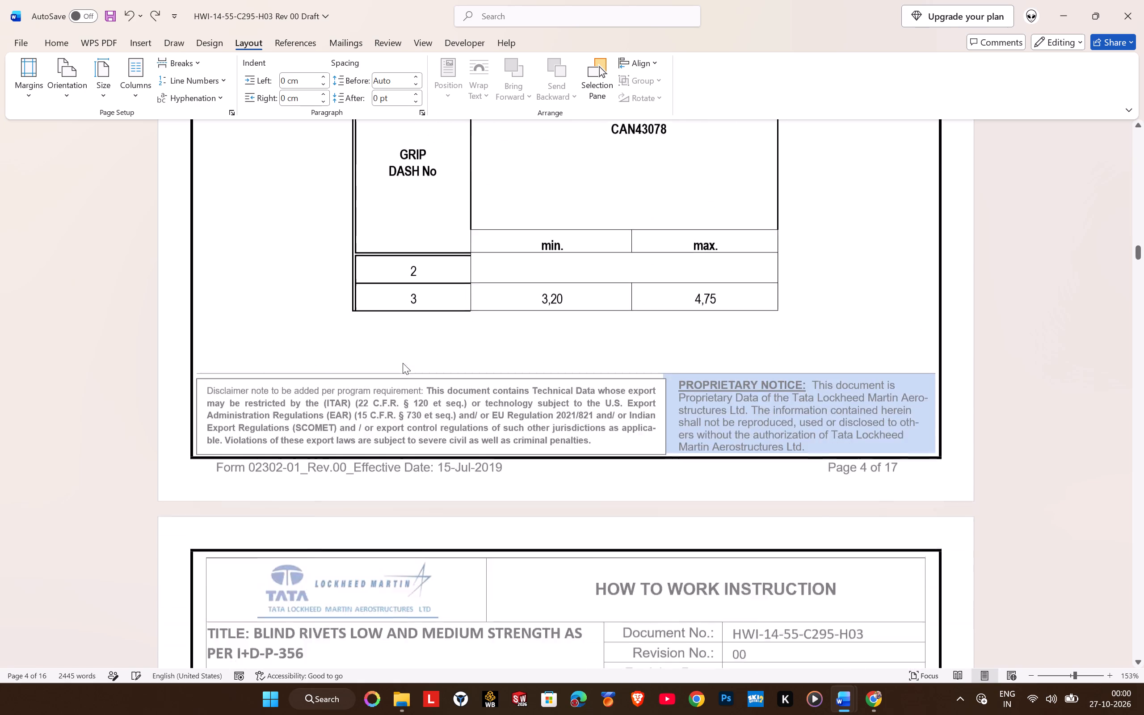
pyautogui.scroll(-3, 403, 363)
pyautogui.scroll(8, 403, 363)
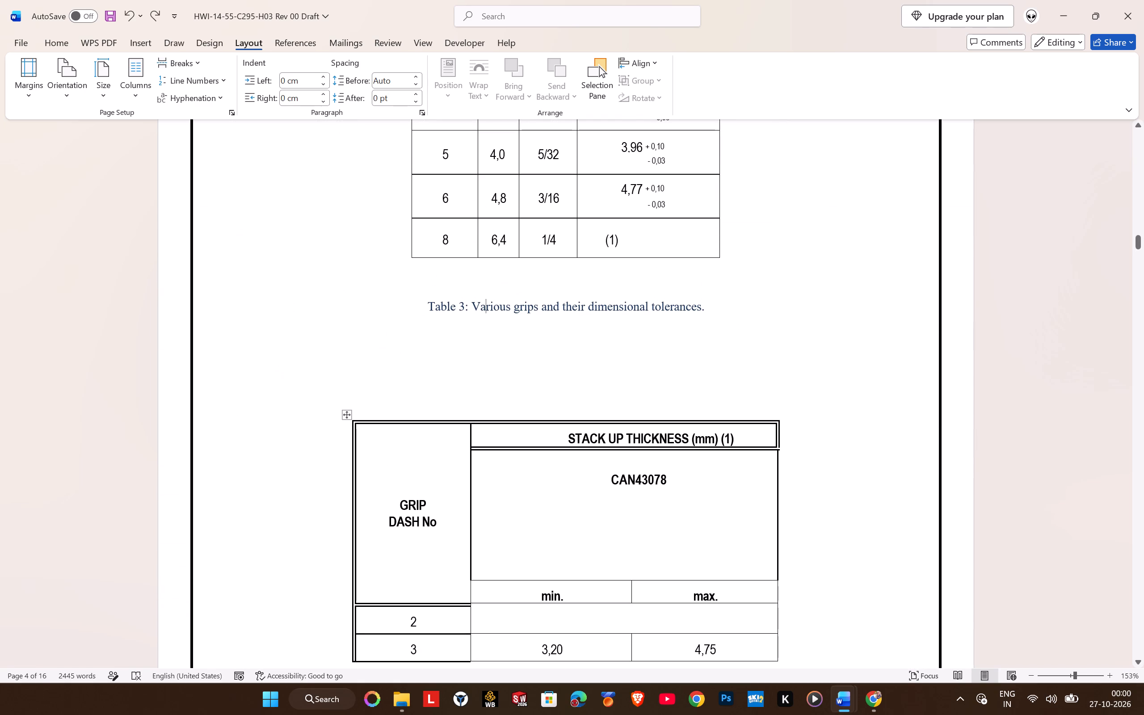
pyautogui.moveTo(347, 412); pyautogui.dragTo(350, 308)
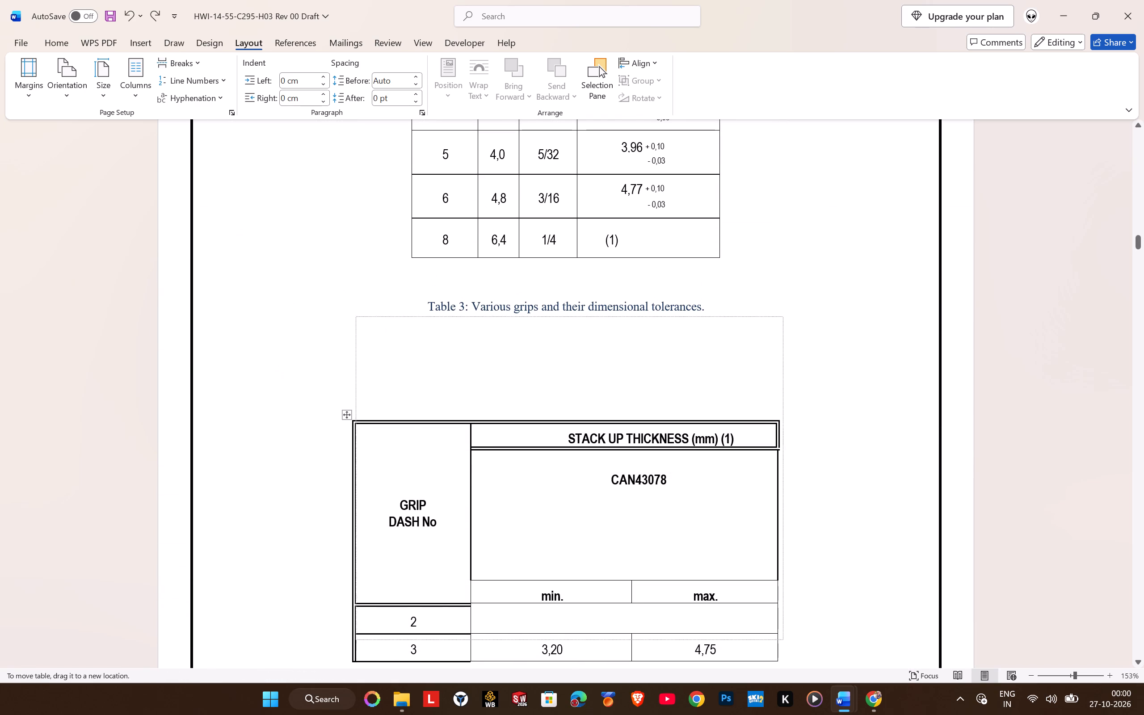
pyautogui.moveTo(350, 308); pyautogui.dragTo(345, 316)
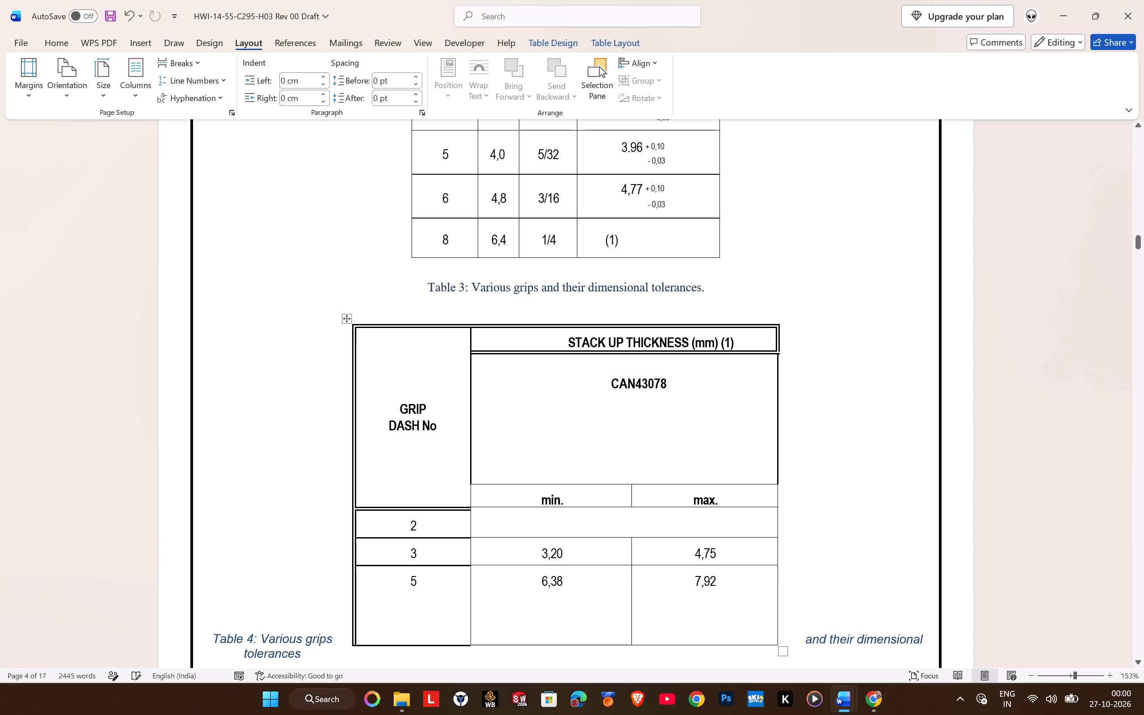
pyautogui.moveTo(344, 318); pyautogui.dragTo(344, 292)
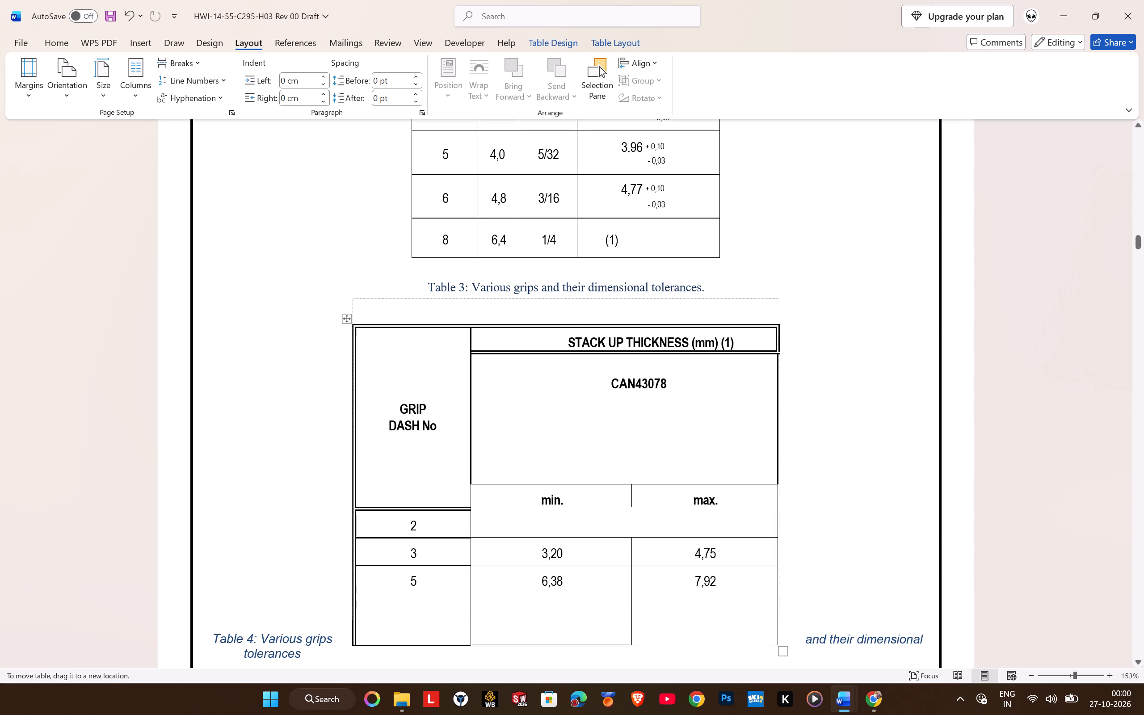
pyautogui.moveTo(344, 292); pyautogui.dragTo(342, 286)
pyautogui.moveTo(348, 287); pyautogui.dragTo(348, 299)
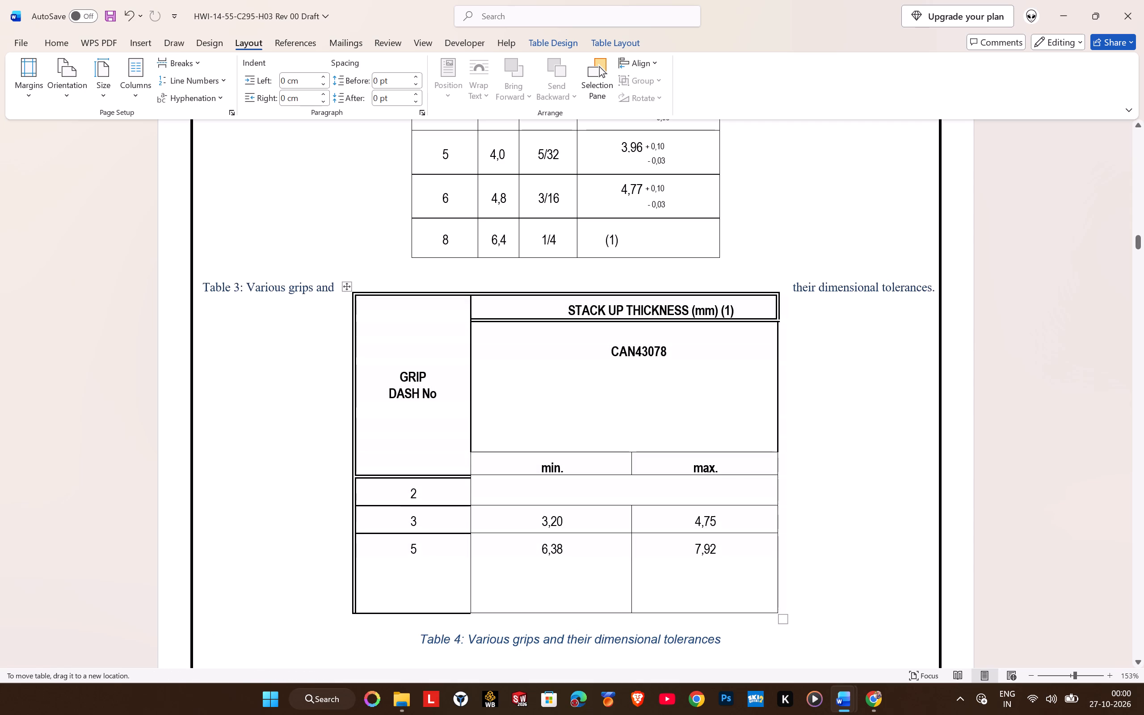
pyautogui.moveTo(348, 299); pyautogui.dragTo(348, 304)
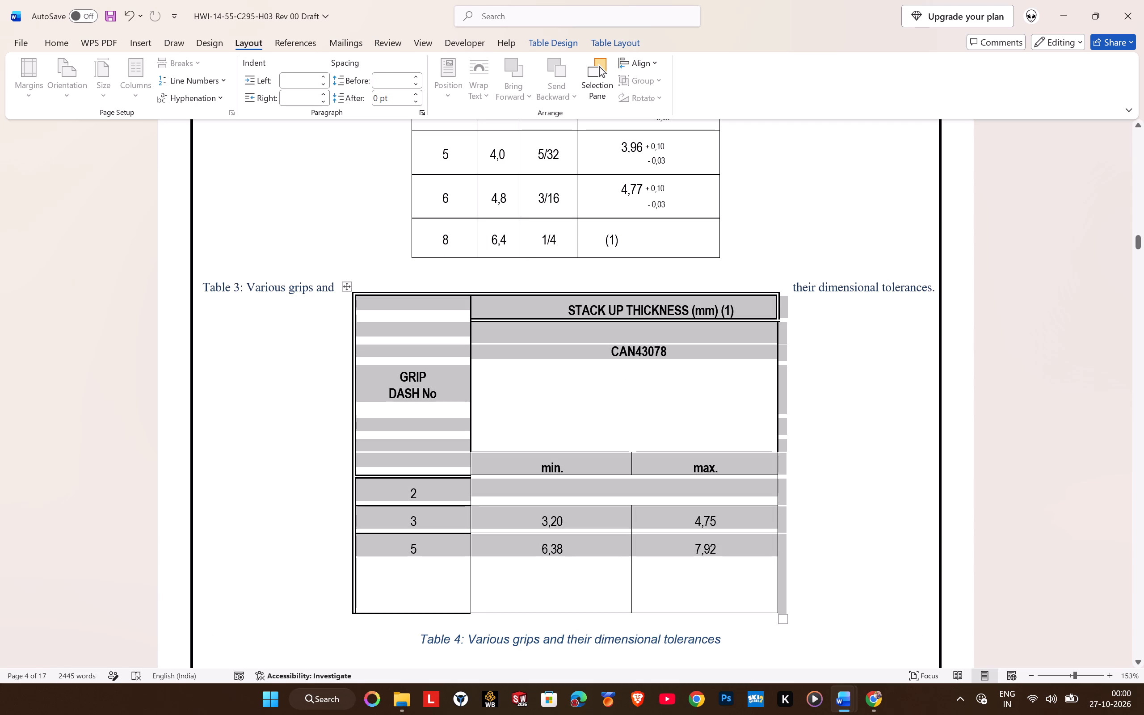
# Insert an empty line after the end of the Table 3 caption text.
pyautogui.click(194, 284)
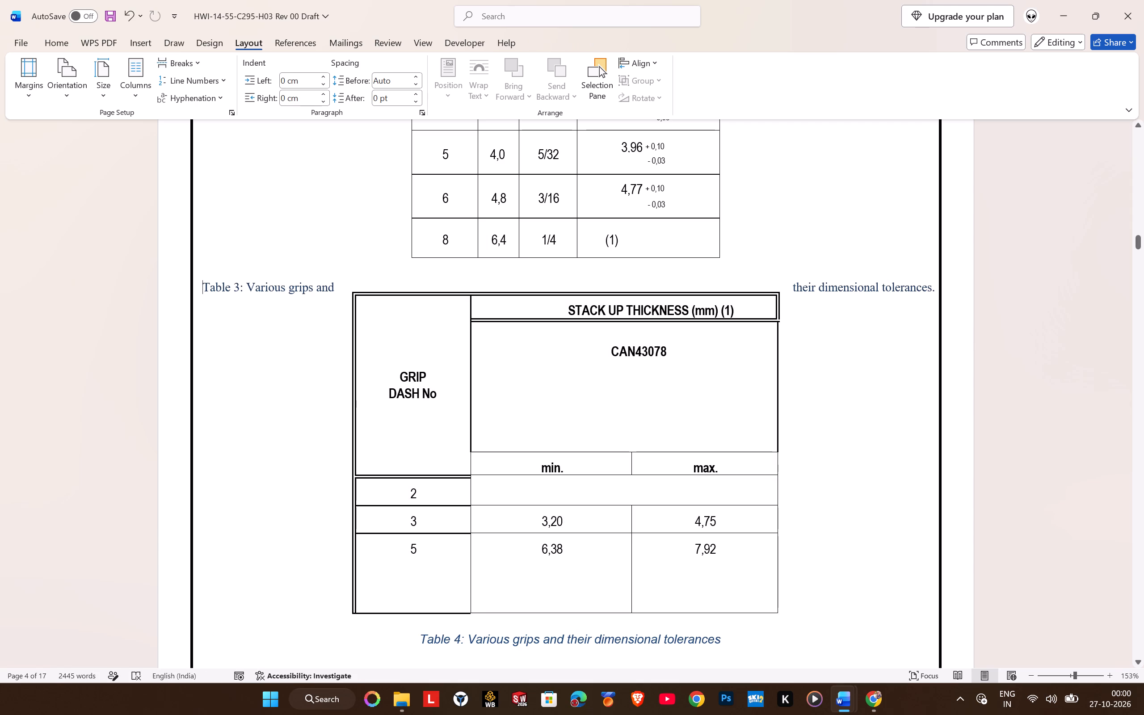
pyautogui.press('Left')
pyautogui.press('Right')
pyautogui.press('Right')
pyautogui.press('Right')
pyautogui.press('Right')
pyautogui.press('Right')
pyautogui.press('Right')
pyautogui.press('Right')
pyautogui.press('Right')
pyautogui.press('Right')
pyautogui.press('Right')
pyautogui.press('Right')
pyautogui.press('Right')
pyautogui.press('Right')
pyautogui.press('Right')
pyautogui.press('Right')
pyautogui.press('Right')
pyautogui.press('Right')
pyautogui.press('Right')
pyautogui.press('Right')
pyautogui.press('Right')
pyautogui.press('Right')
pyautogui.press('Right')
pyautogui.press('Right')
pyautogui.press('Right')
pyautogui.press('Right')
pyautogui.press('Return')
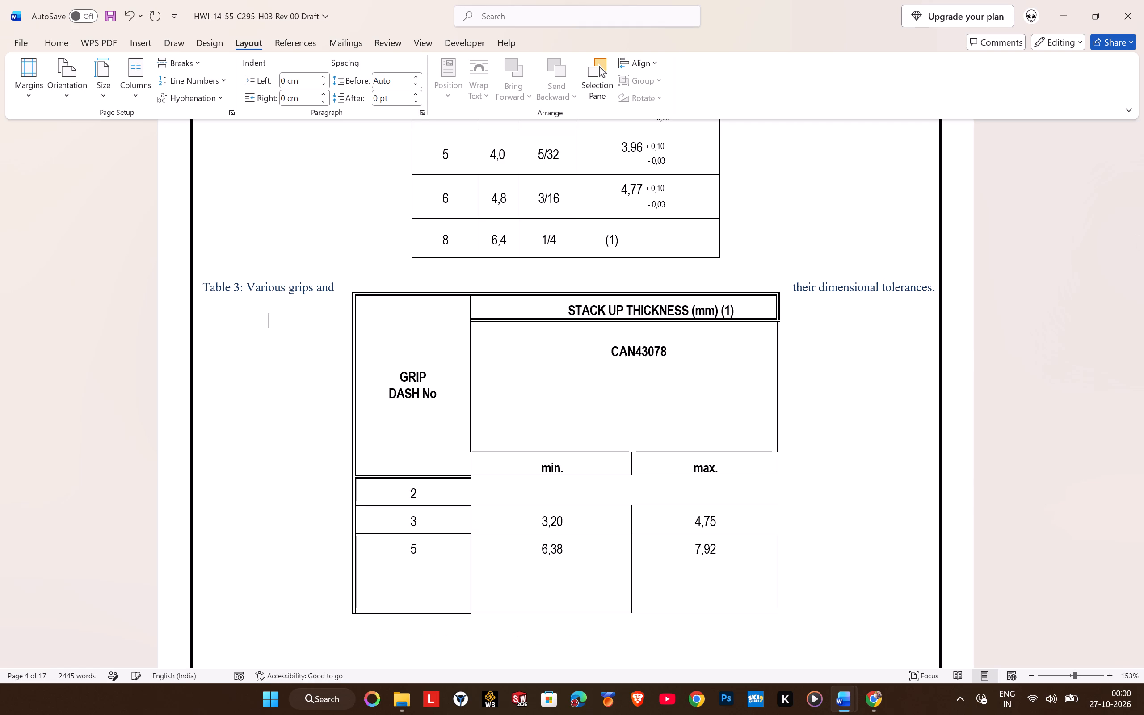
# Reposition the STACK UP THICKNESS table directly beneath the centred Table 3 caption, clear of its text, and check the page.
pyautogui.click(360, 301)
pyautogui.moveTo(345, 286); pyautogui.dragTo(341, 315)
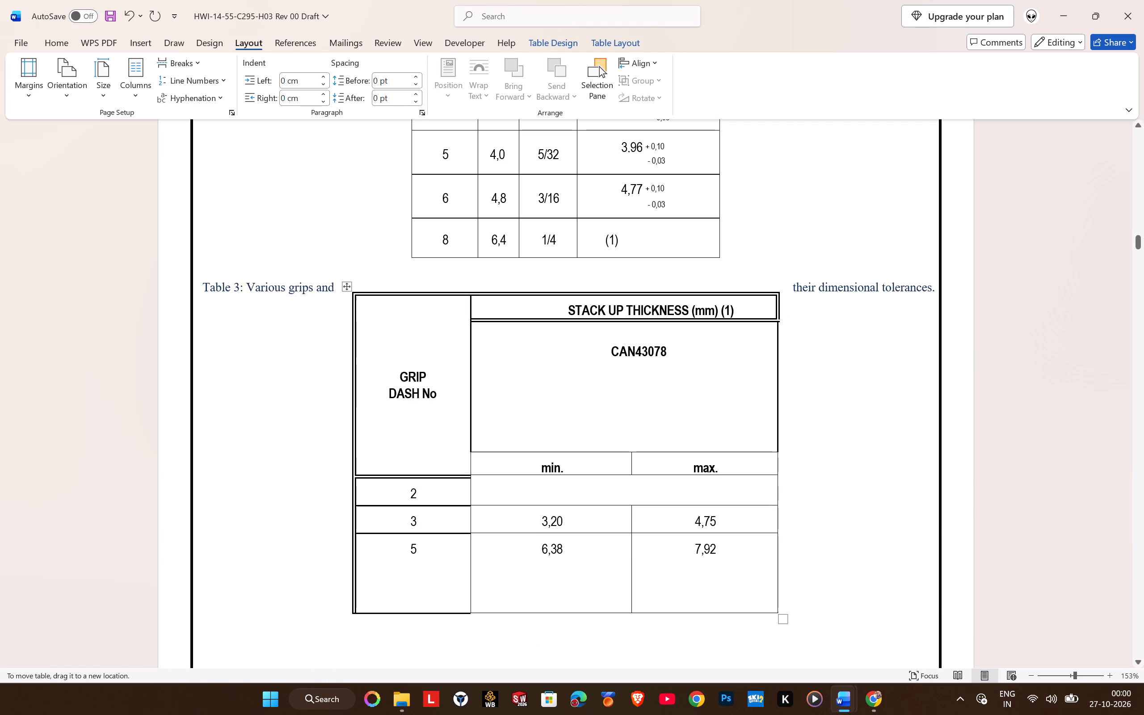
pyautogui.moveTo(341, 315); pyautogui.dragTo(341, 313)
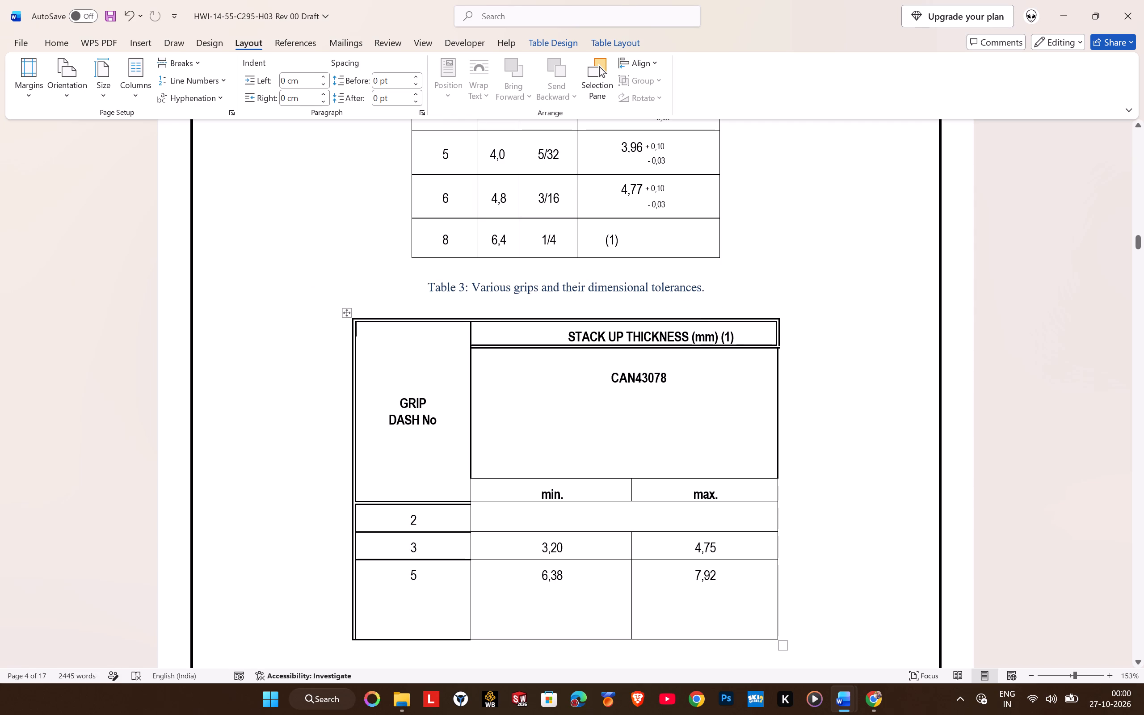
pyautogui.moveTo(345, 311); pyautogui.dragTo(349, 287)
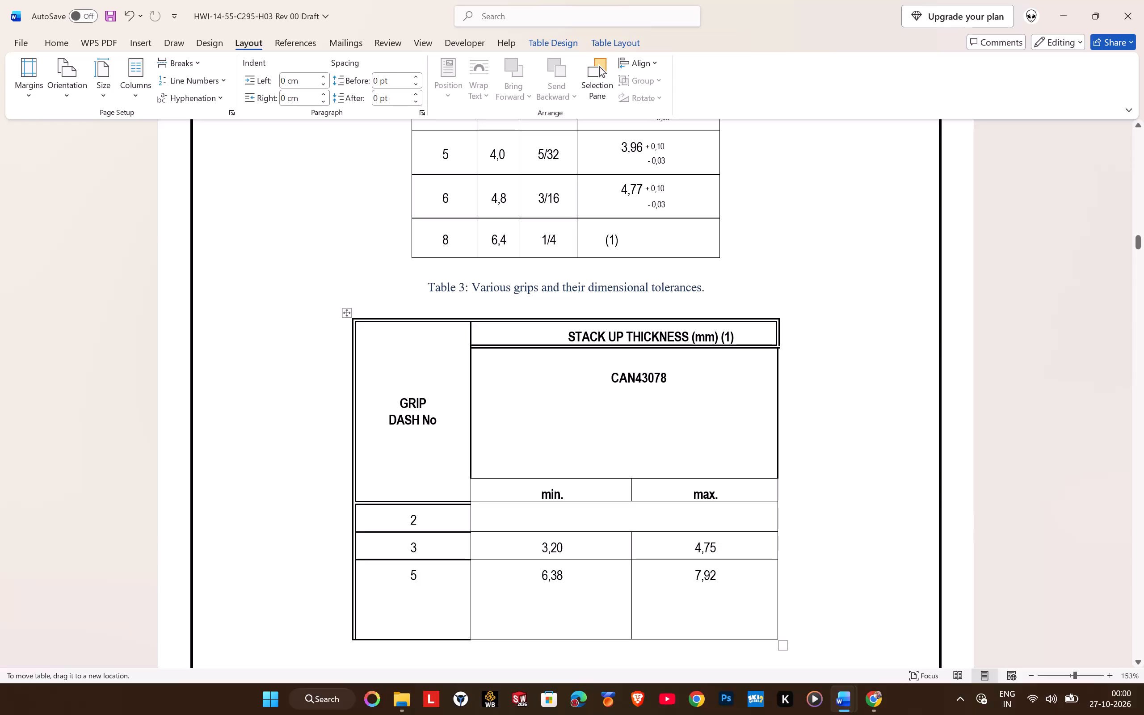
pyautogui.moveTo(349, 287); pyautogui.dragTo(347, 295)
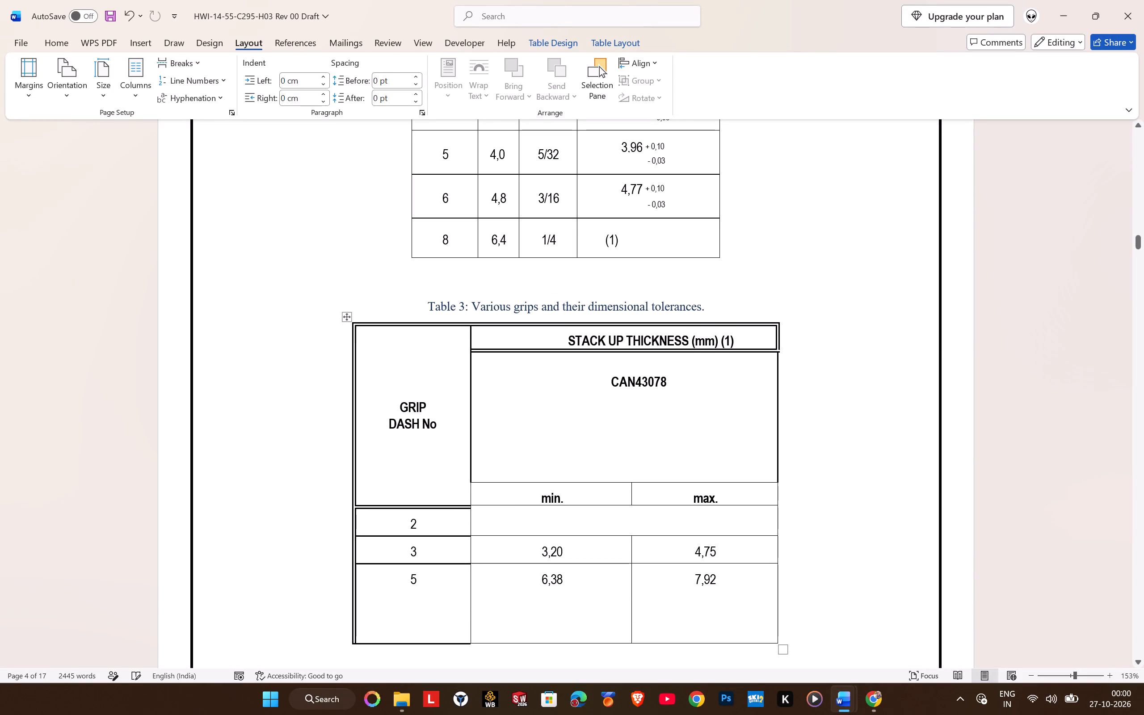
pyautogui.scroll(5, 453, 308)
pyautogui.scroll(-7, 453, 307)
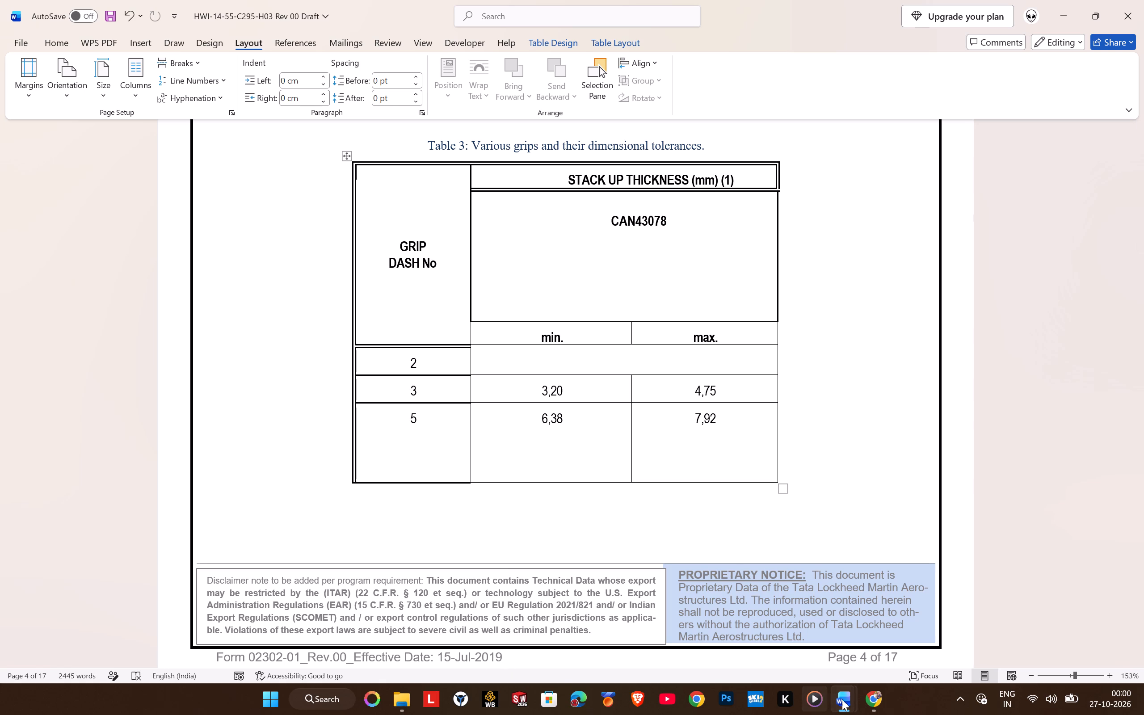
# Close the Blind Rivet Installation training assessment sheet document.
pyautogui.click(894, 621)
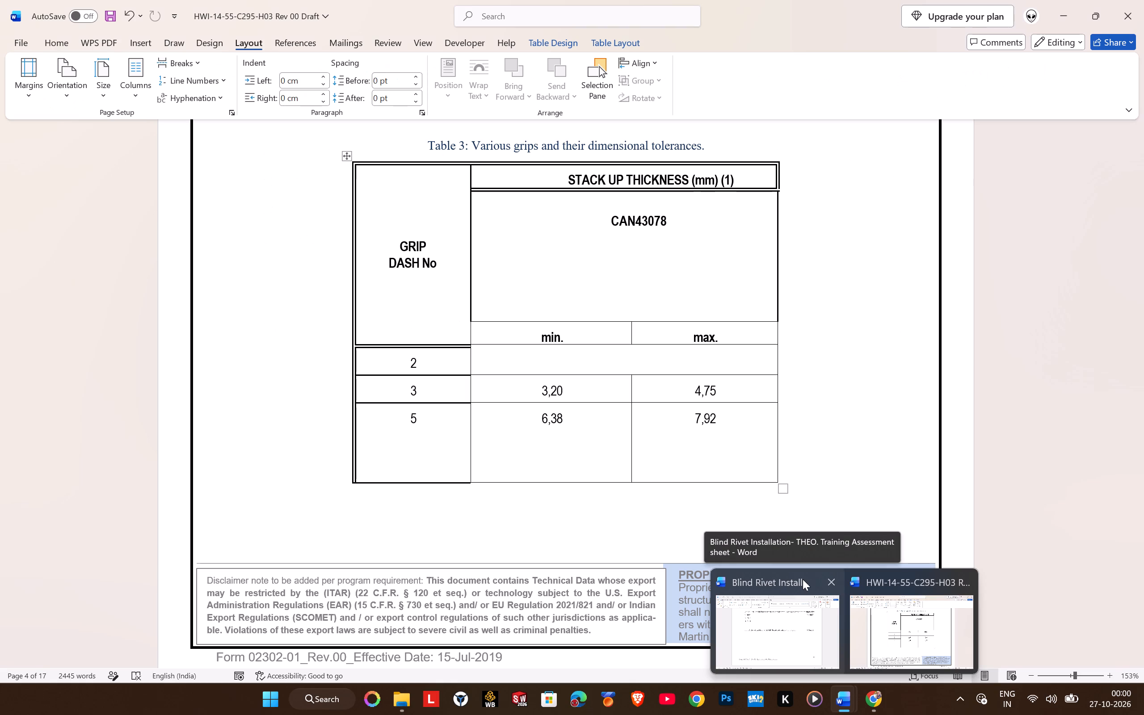
pyautogui.click(831, 580)
# Switch to File Explorer and open the I+D-P-356 (1) specification document.
pyautogui.click(402, 700)
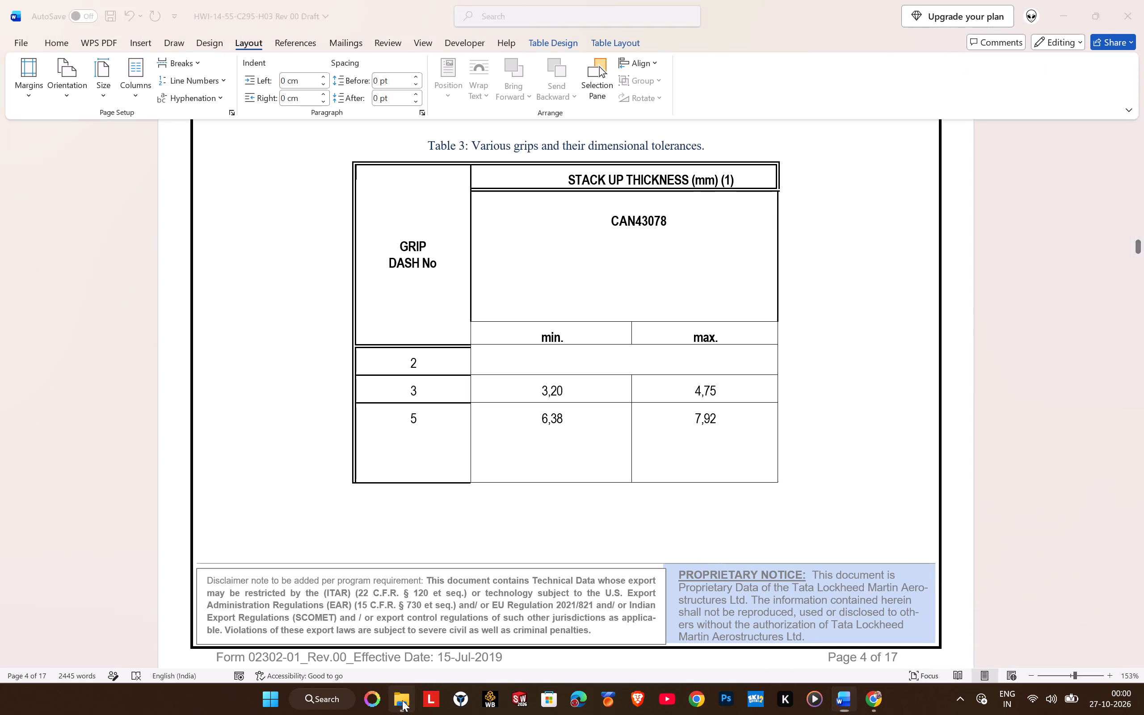
pyautogui.doubleClick(443, 147)
pyautogui.doubleClick(202, 137)
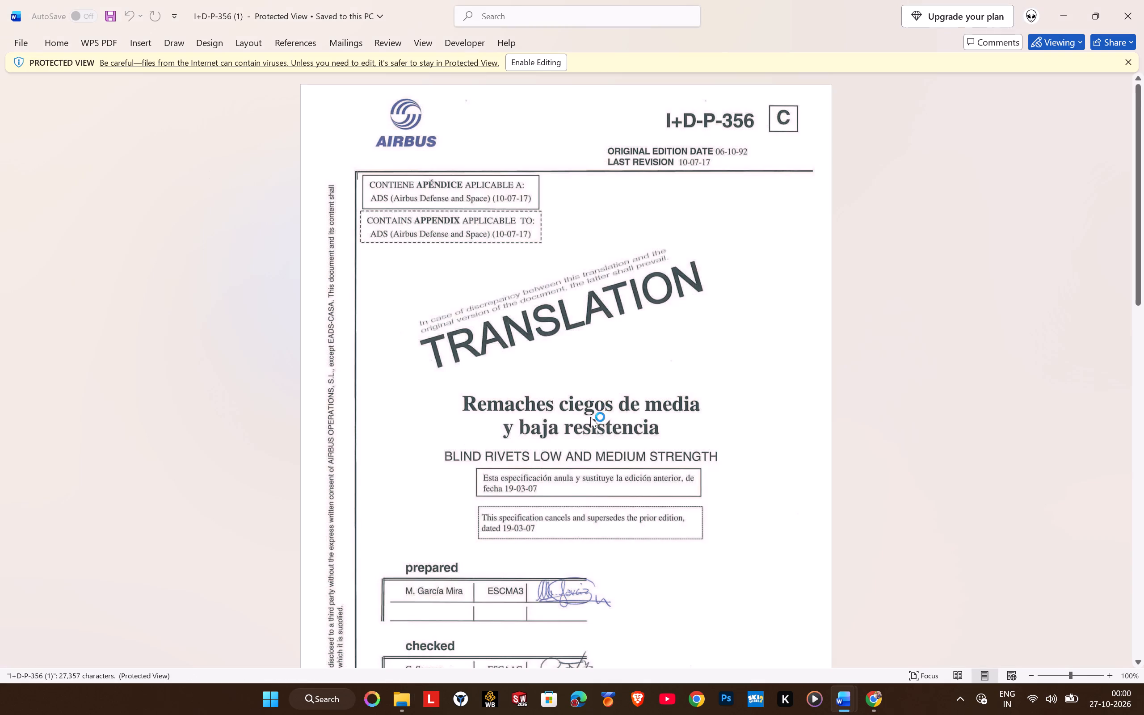
# Examine Tables 3 and 4 in the I+D-P-356 specification and compare Table 3 with the draft's STACK UP THICKNESS table.
pyautogui.scroll(-17, 590, 420)
pyautogui.middleClick(537, 311)
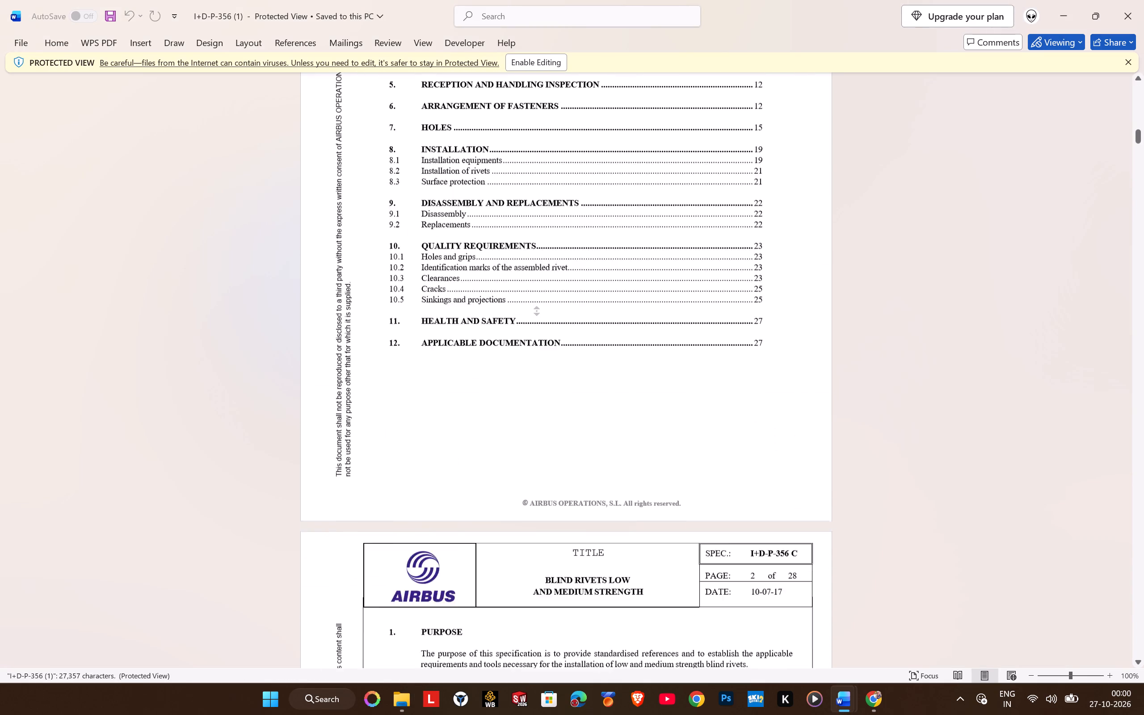
pyautogui.middleClick(468, 473)
pyautogui.scroll(-5, 468, 473)
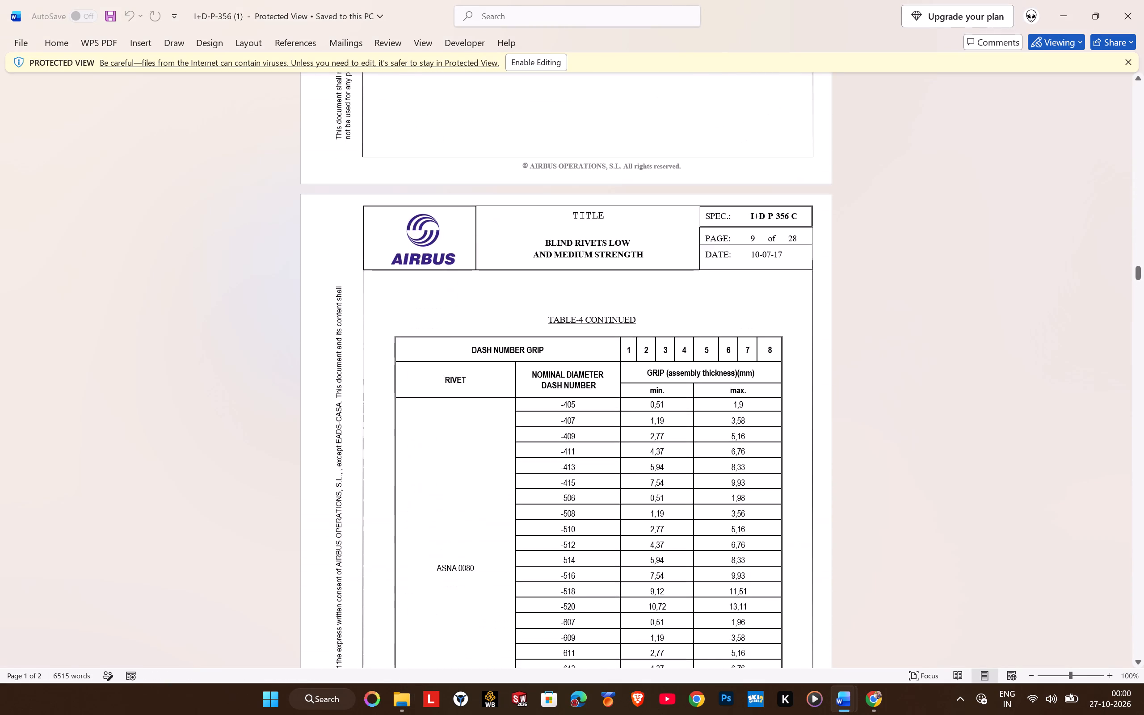
pyautogui.scroll(-9, 468, 473)
pyautogui.scroll(5, 469, 473)
pyautogui.scroll(16, 469, 470)
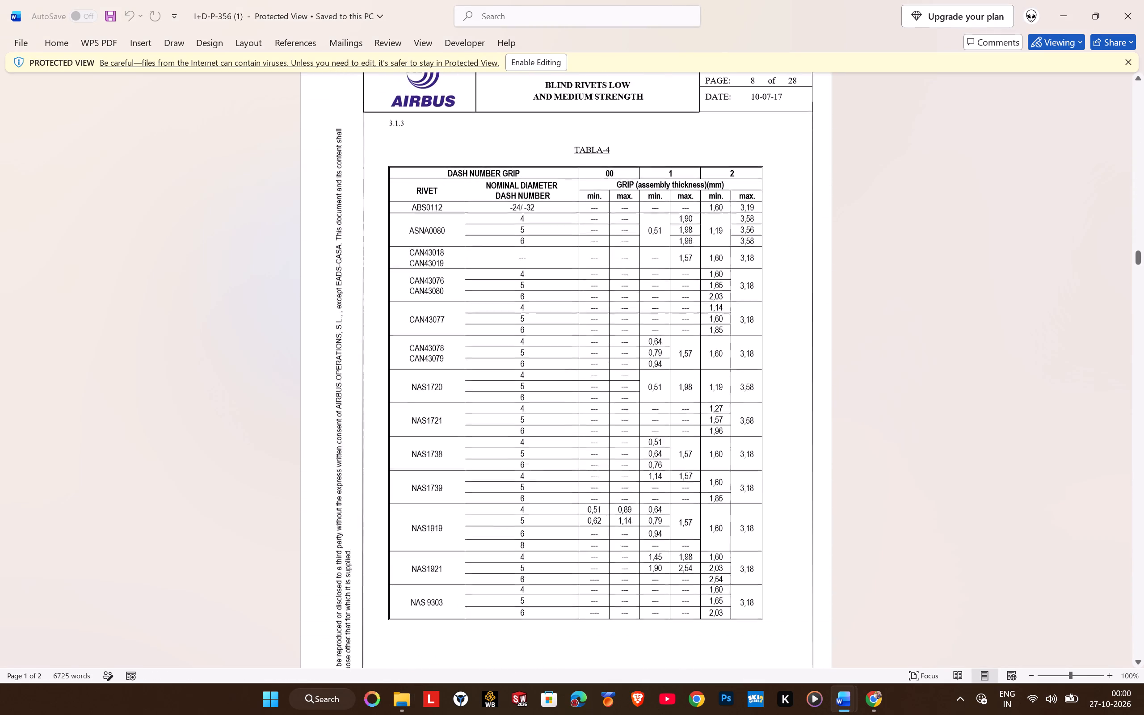
pyautogui.scroll(17, 465, 426)
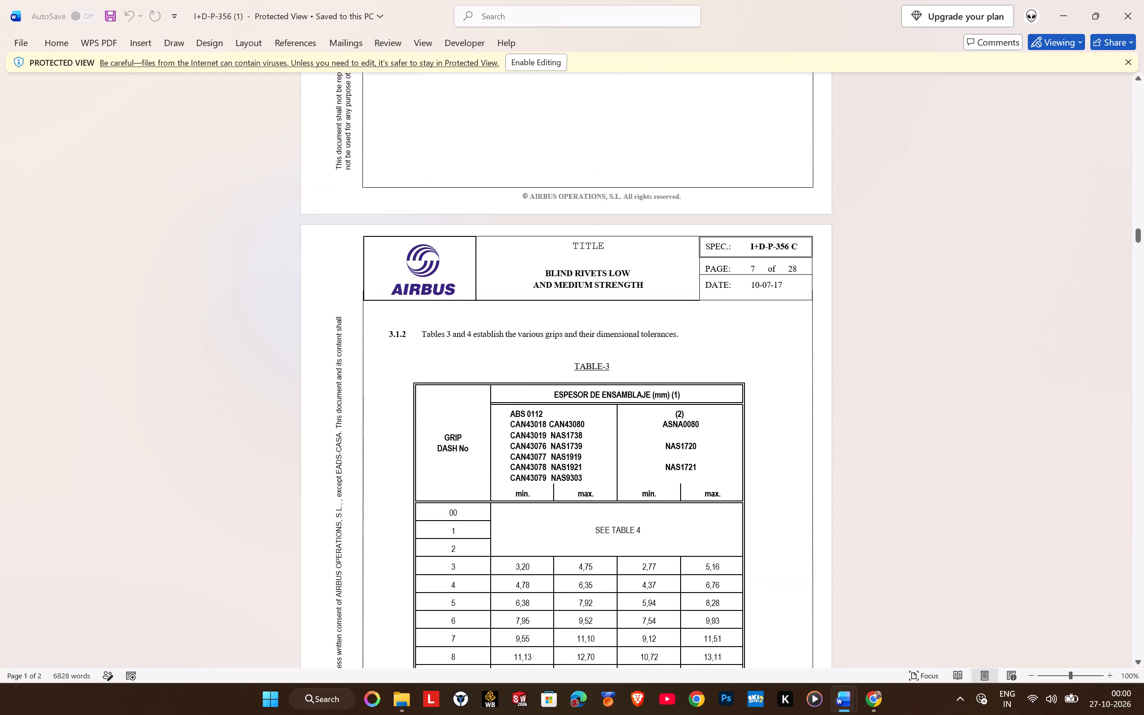
pyautogui.scroll(-4, 464, 412)
pyautogui.hotkey('alt', 'Tab')
pyautogui.hotkey('alt', 'Tab')
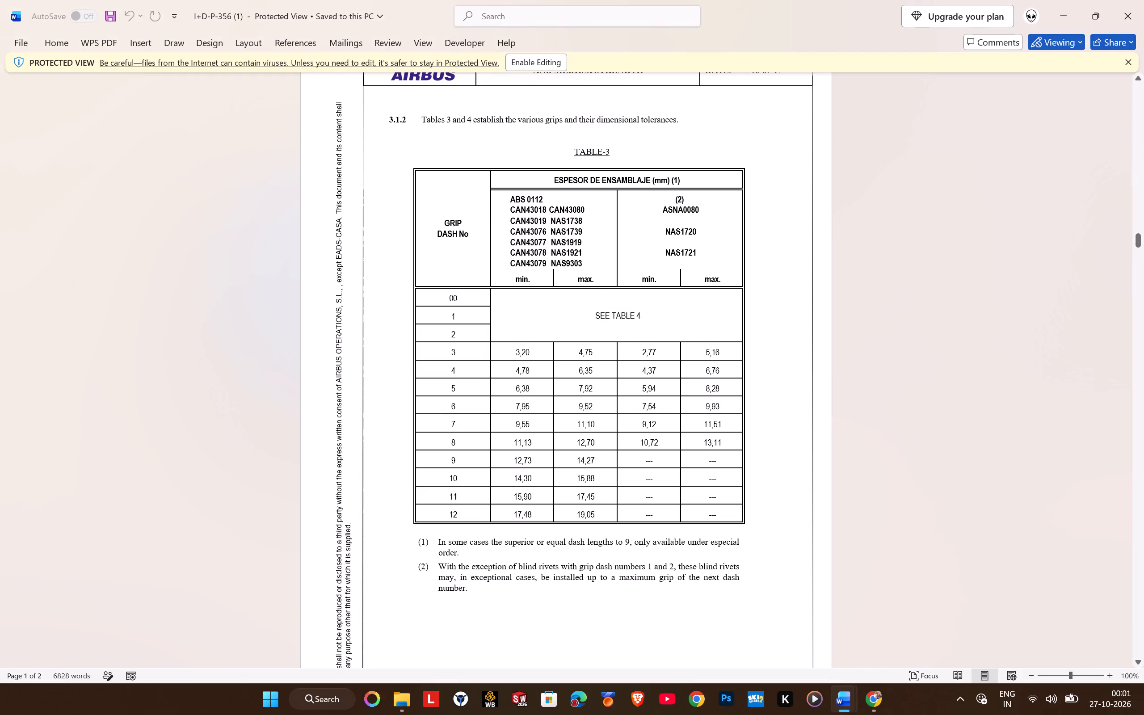
pyautogui.hotkey('alt', 'Tab')
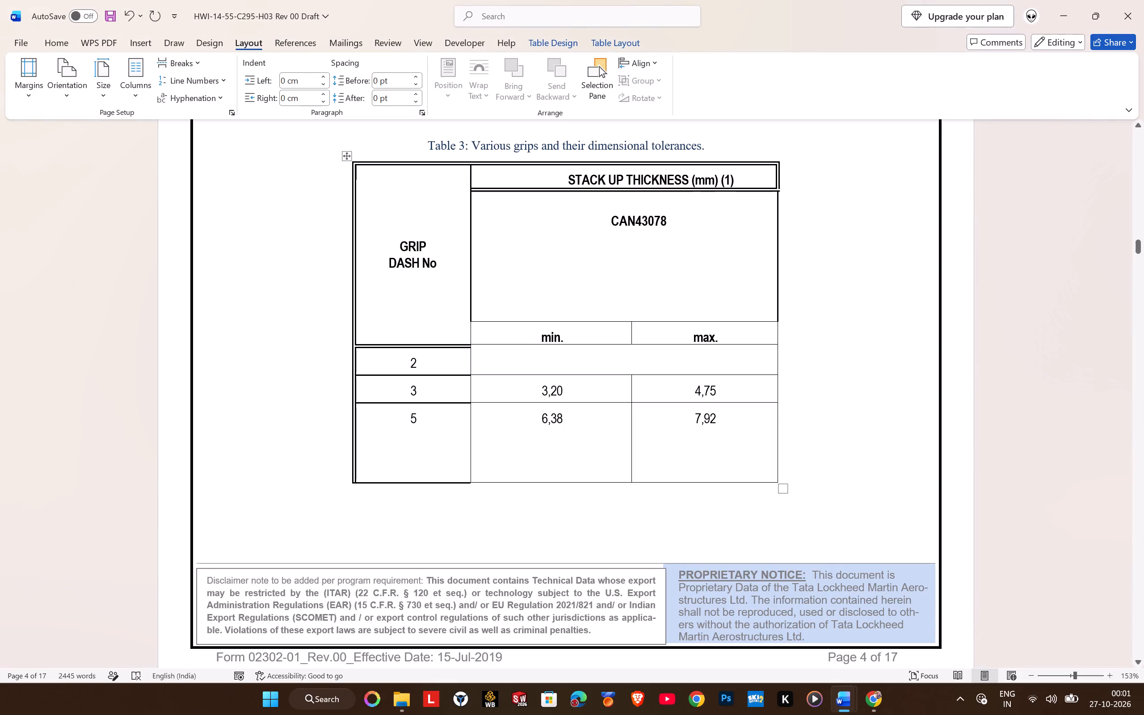
pyautogui.hotkey('alt', 'Tab')
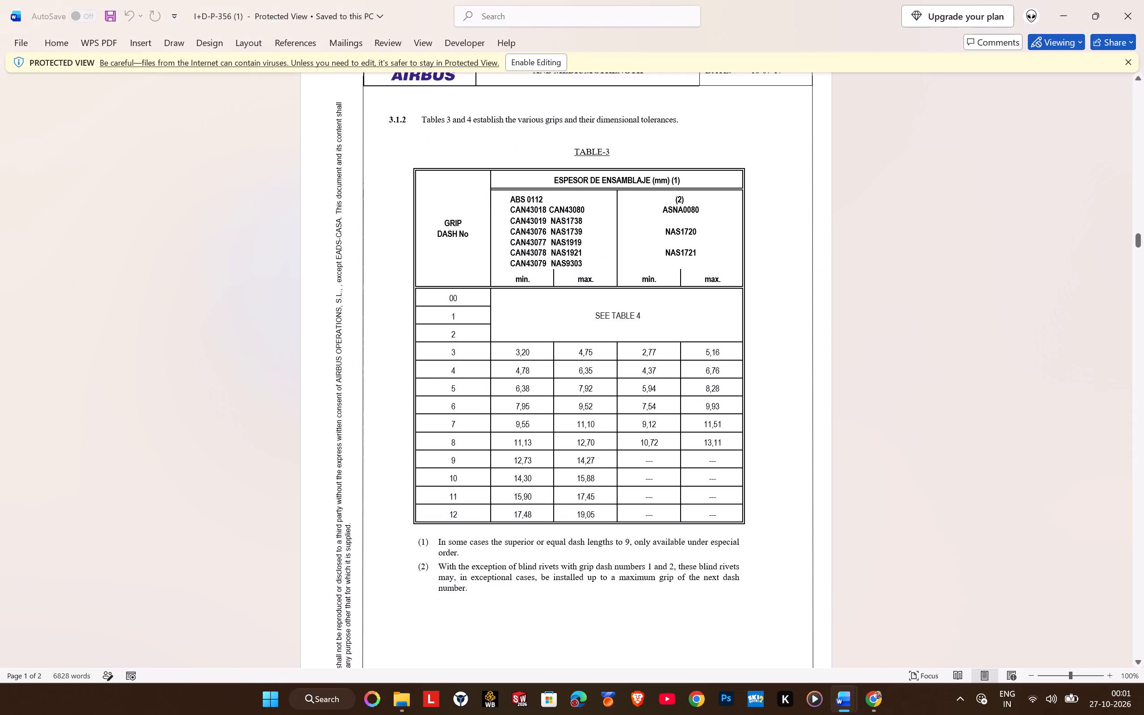
pyautogui.hotkey('alt', 'Tab')
# Examine the draft's Table 2 and Table 3 layout, including the paragraph spacing of the Table 2 caption.
pyautogui.scroll(-7, 438, 421)
pyautogui.scroll(6, 438, 421)
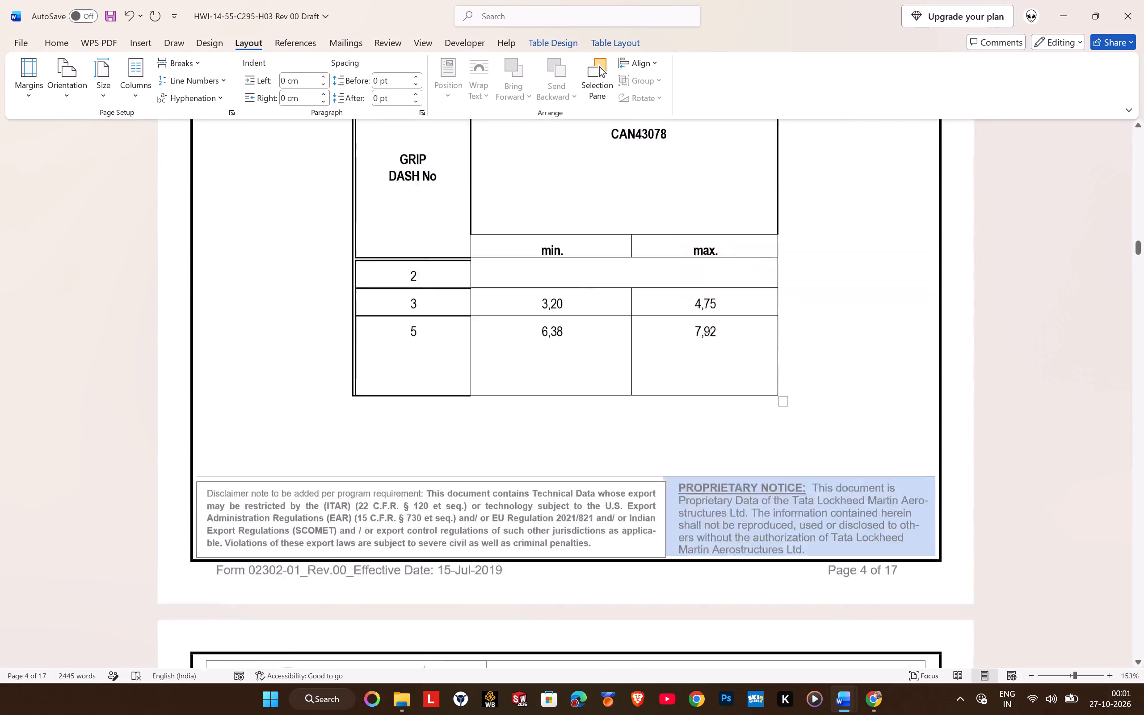
pyautogui.scroll(9, 438, 421)
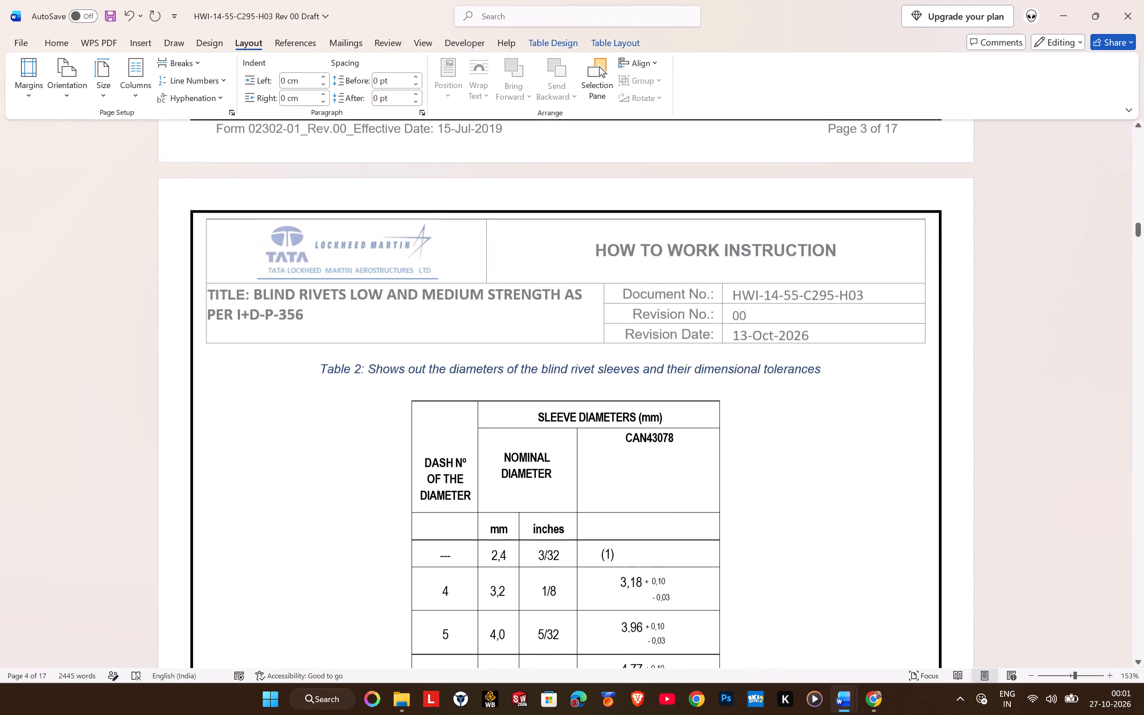
pyautogui.scroll(4, 465, 412)
pyautogui.scroll(-4, 464, 412)
pyautogui.click(479, 375)
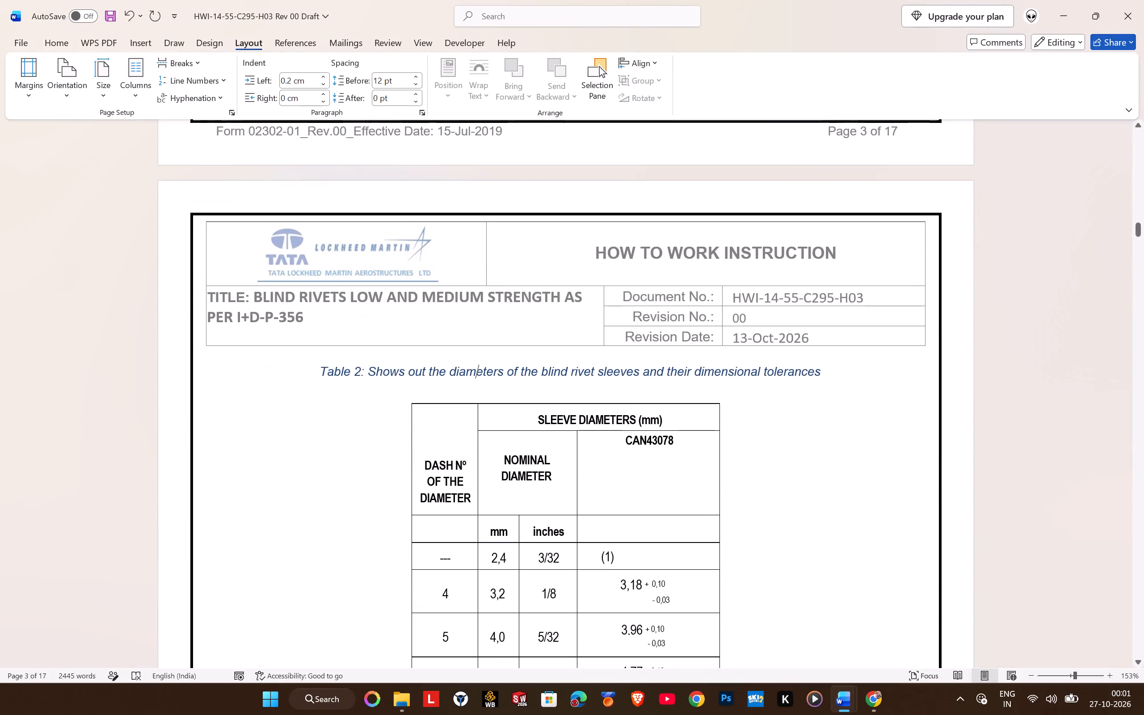
pyautogui.scroll(-2, 453, 417)
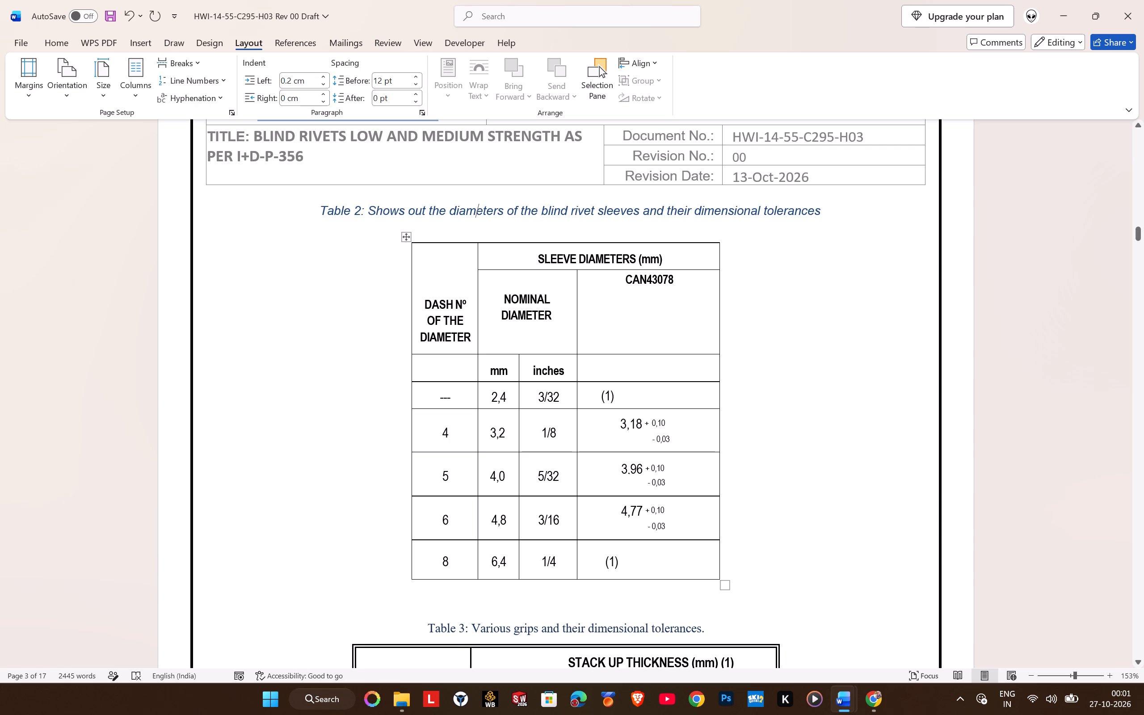
pyautogui.click(404, 237)
pyautogui.scroll(-5, 443, 371)
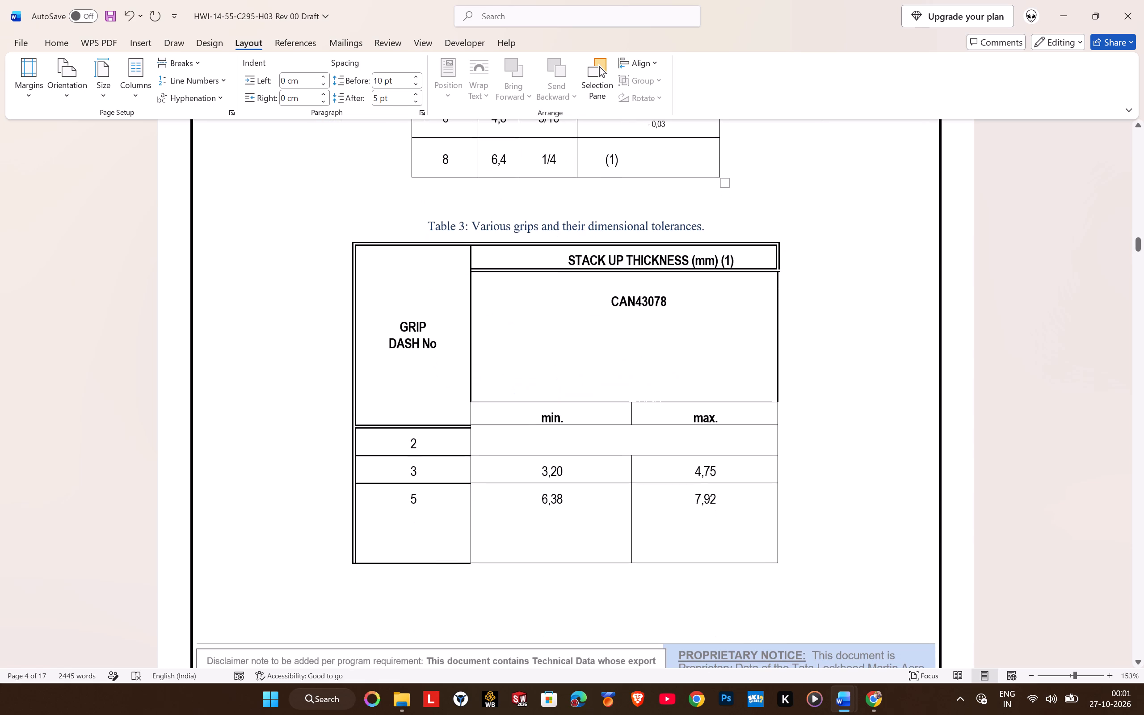
# Set the Table 3 caption's spacing before to 0 pt.
pyautogui.click(475, 231)
pyautogui.click(375, 77)
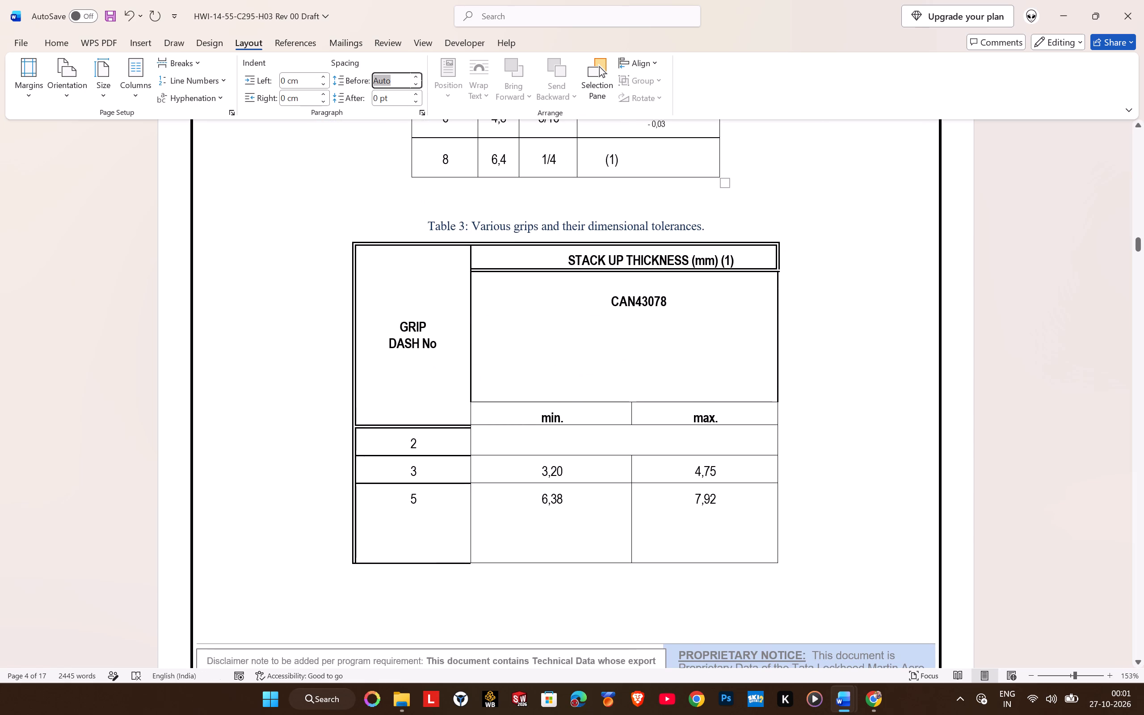
pyautogui.press('0')
pyautogui.press('Return')
# Insert an empty line before the Table 4 caption to push it and its table onto the following page.
pyautogui.scroll(-3, 497, 378)
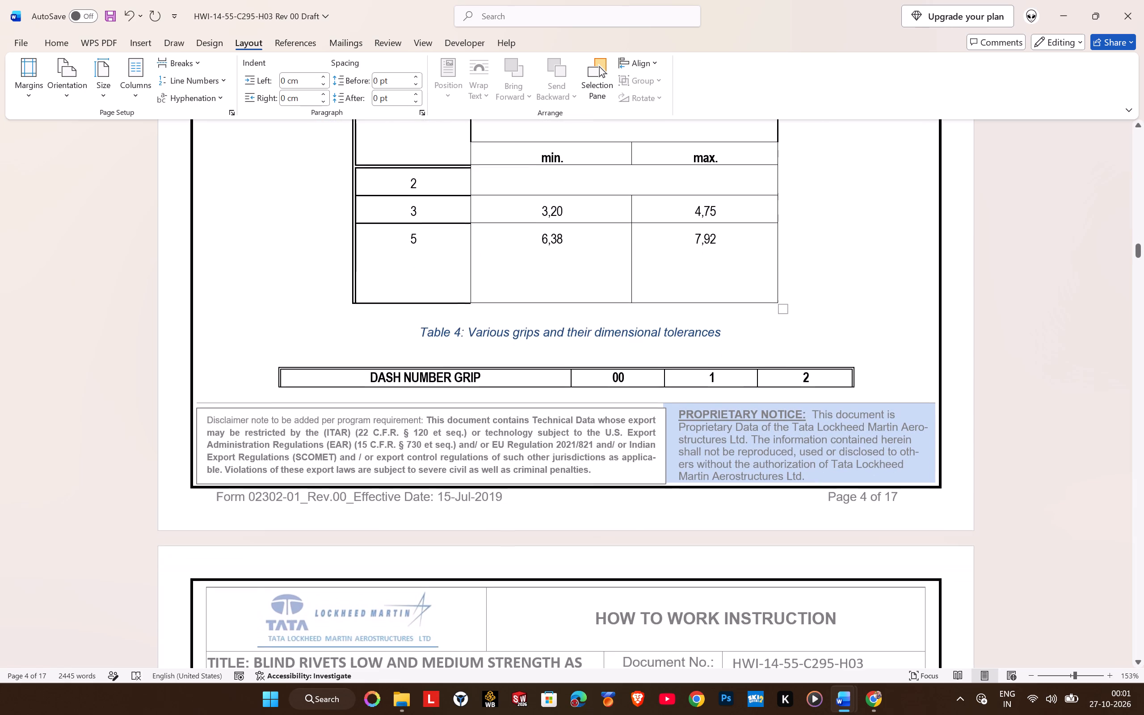
pyautogui.click(399, 328)
pyautogui.press('Return')
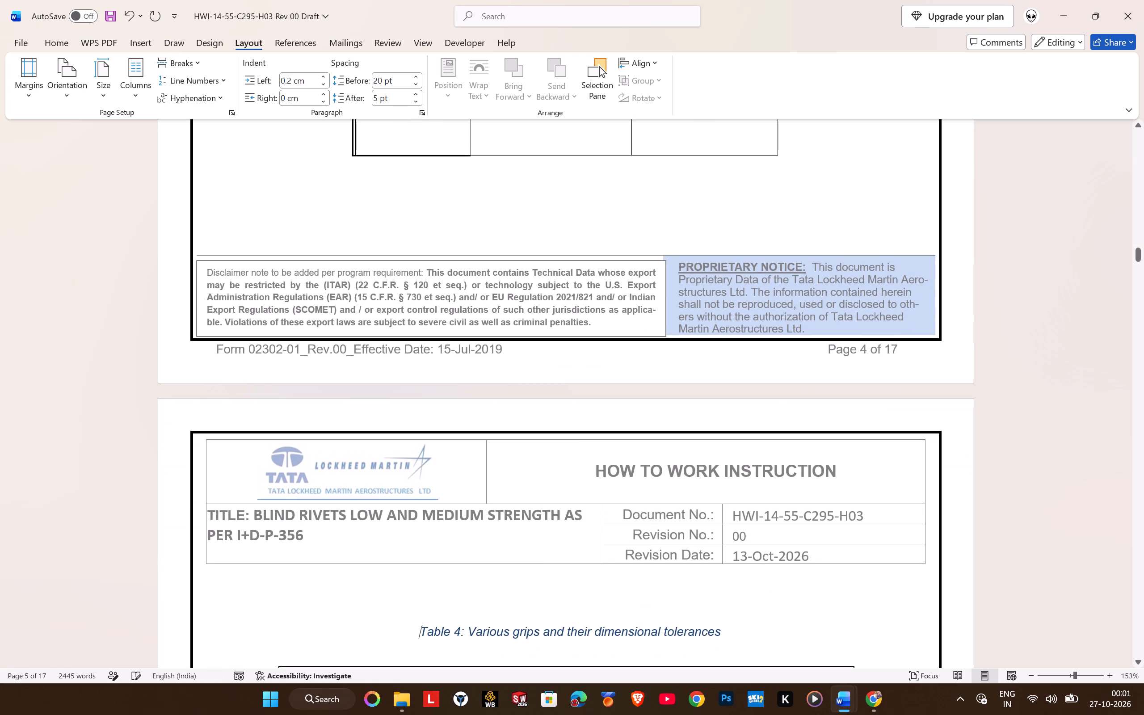
# Set the Table 4 caption's spacing before and spacing after to 0 pt.
pyautogui.scroll(-3, 404, 345)
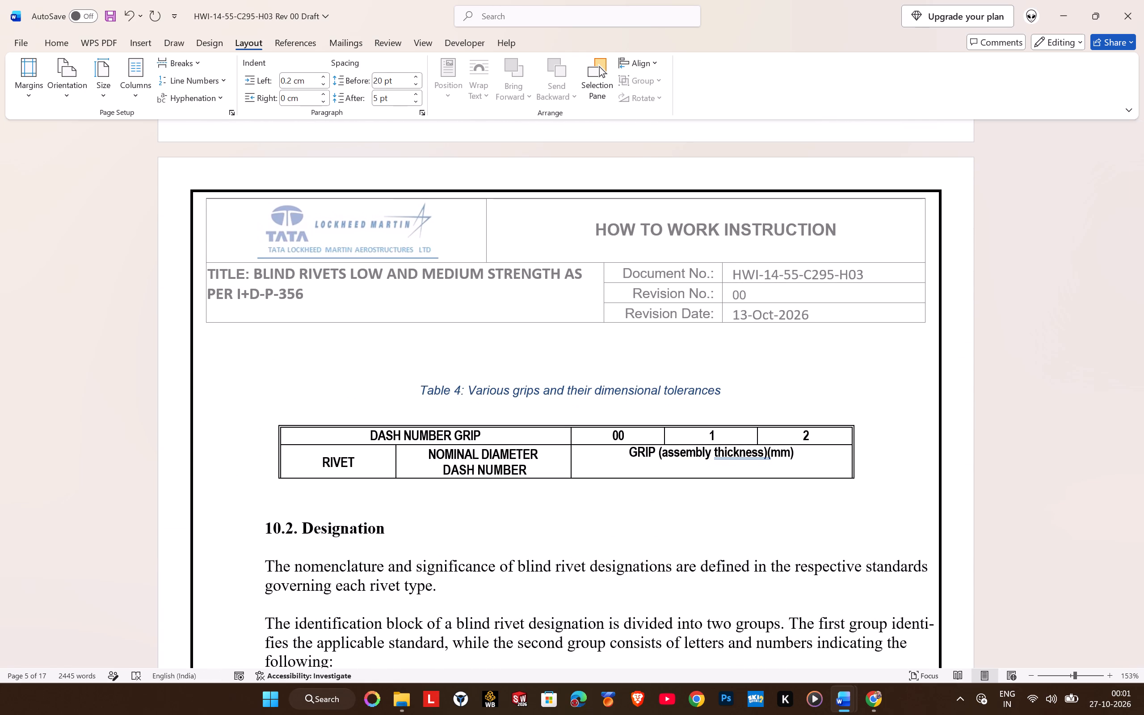
pyautogui.click(378, 83)
pyautogui.press('0')
pyautogui.press('Return')
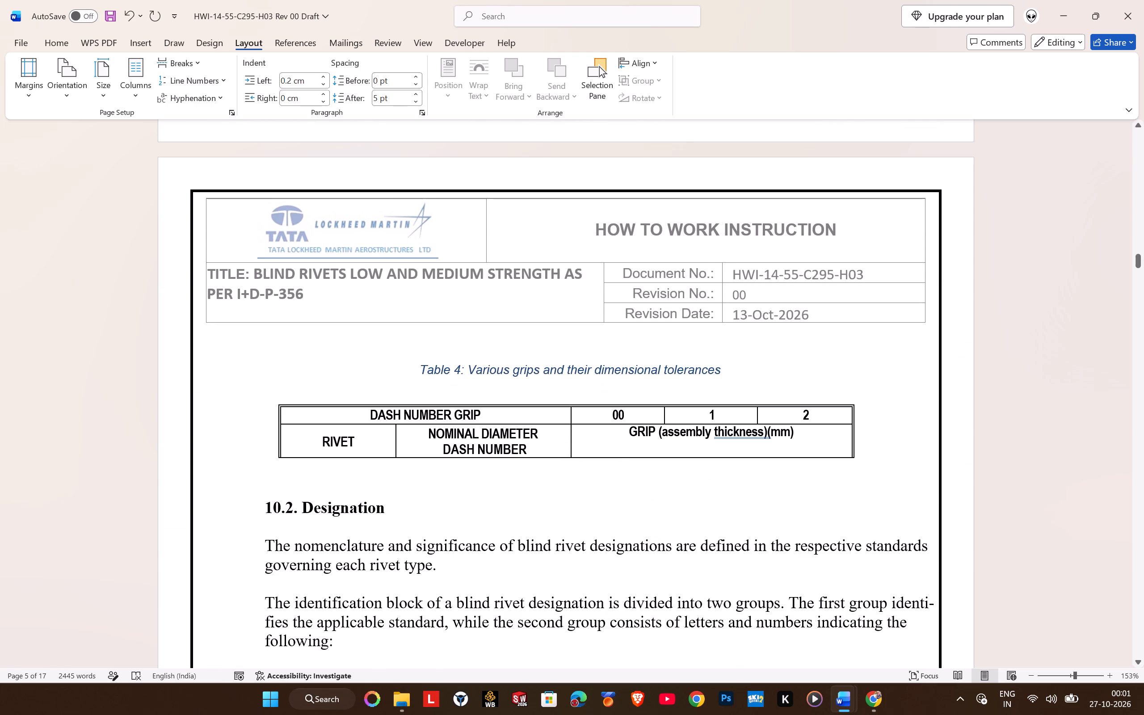
pyautogui.scroll(-1, 426, 355)
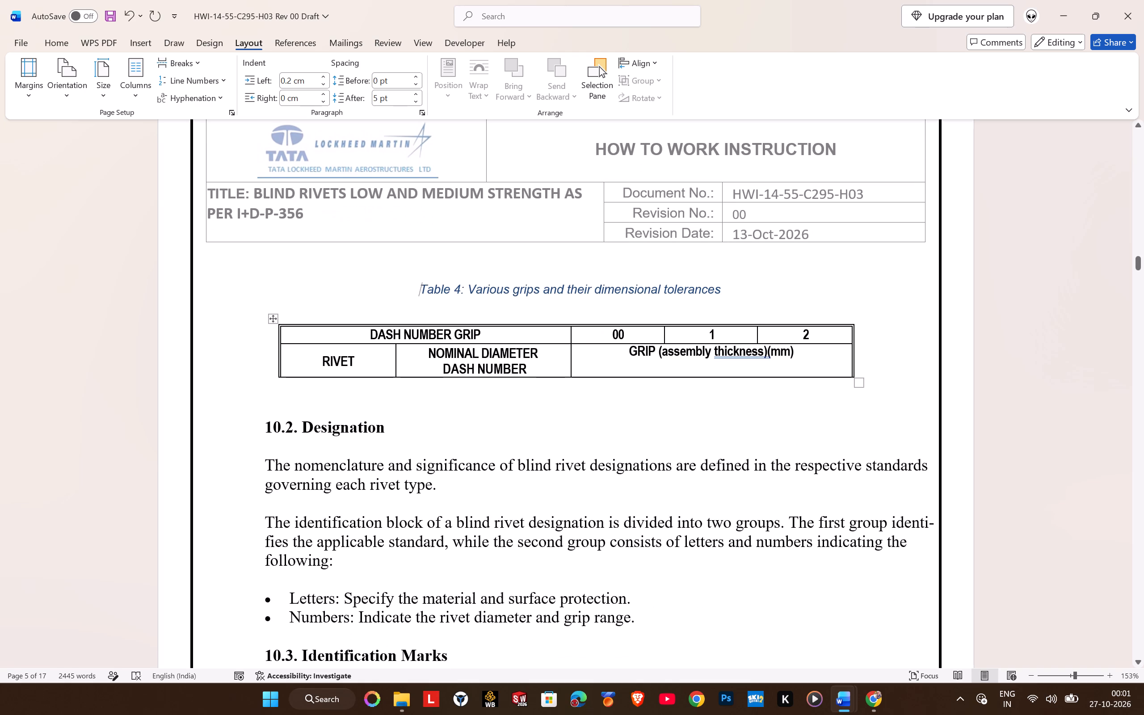
pyautogui.click(383, 97)
pyautogui.press('0')
pyautogui.press('Return')
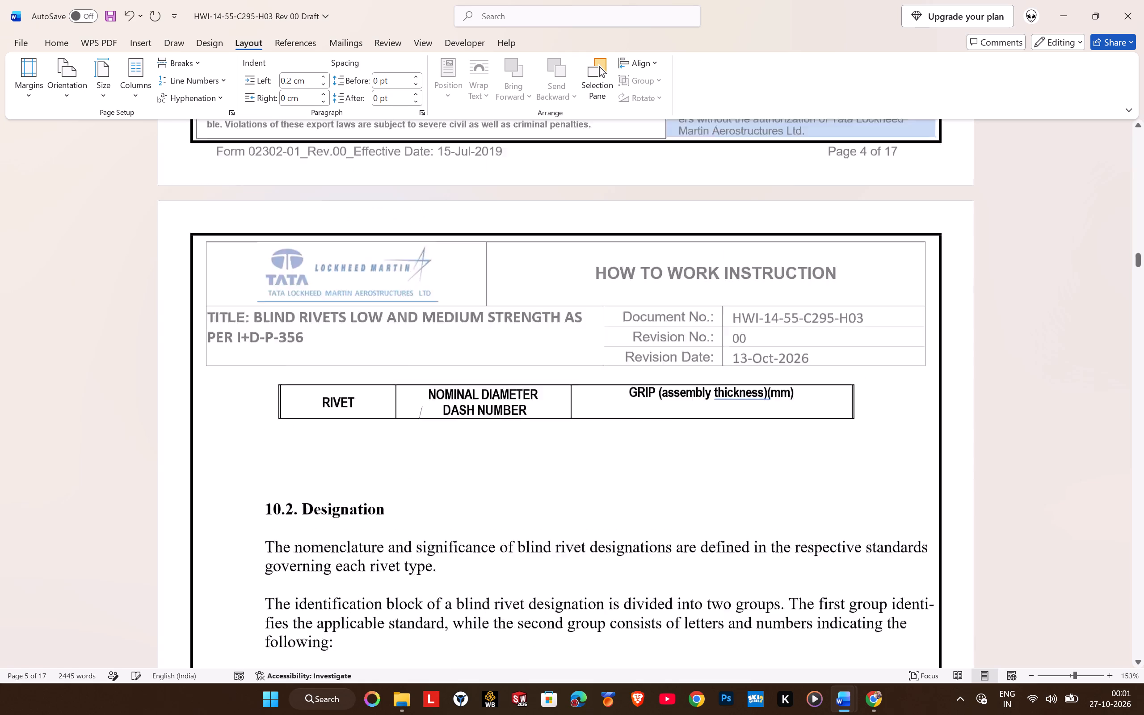
# Insert an empty line before the Table 4 caption to keep it and its table together on the following page.
pyautogui.scroll(3, 424, 244)
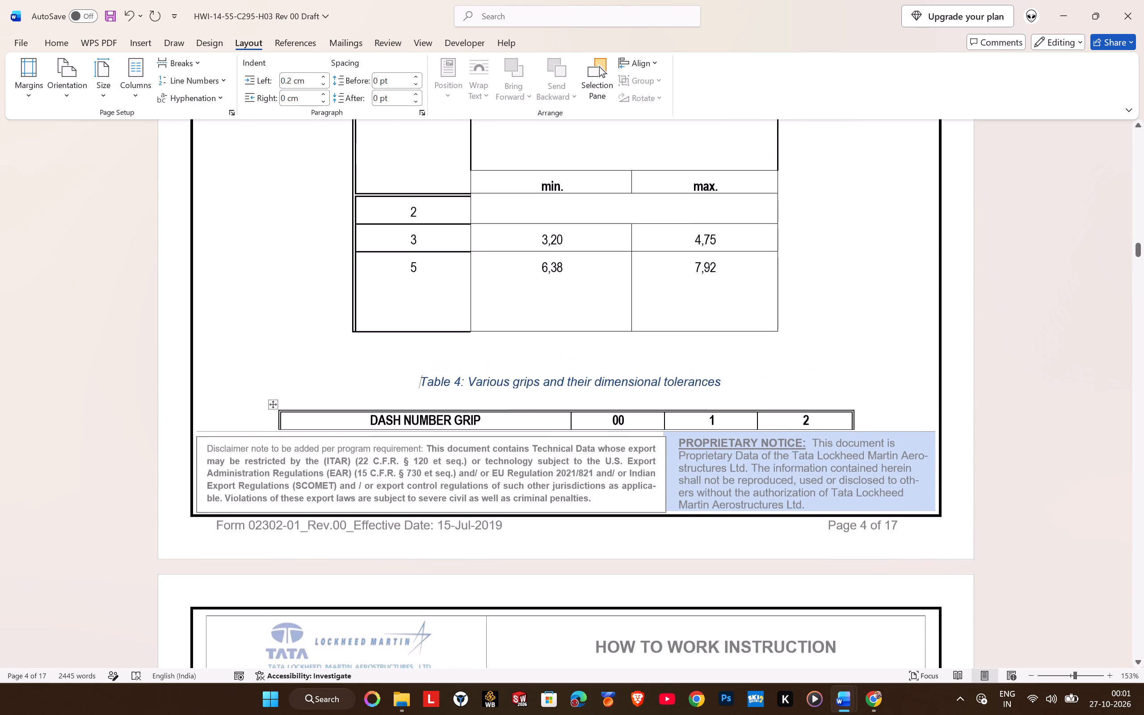
pyautogui.press('Return')
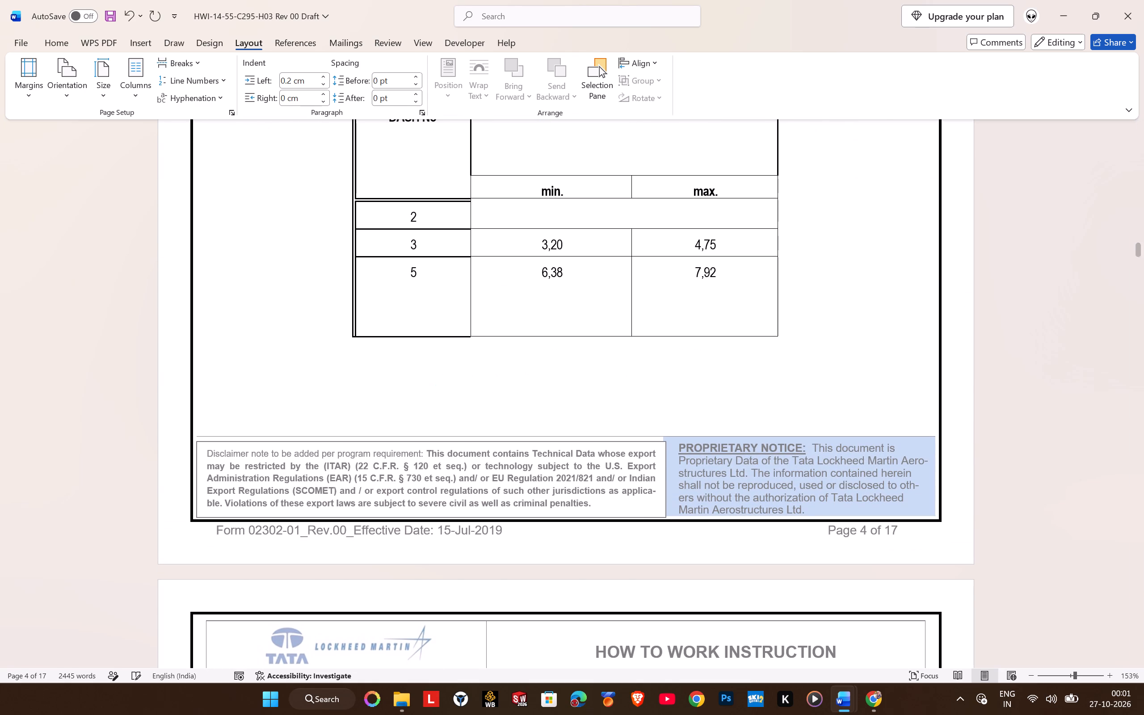
pyautogui.scroll(-3, 387, 360)
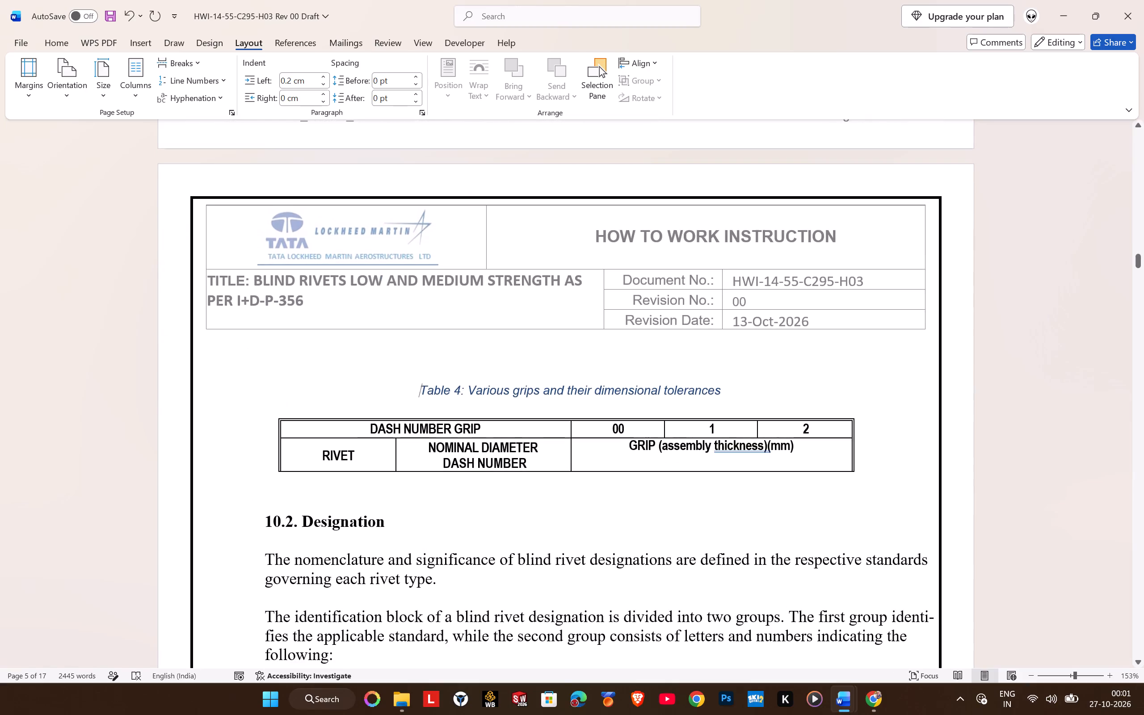
# Examine Table 4 in the I+D-P-356 specification and compare it with the draft's Tables 2 to 4.
pyautogui.scroll(-1, 459, 440)
pyautogui.hotkey('alt', 'Tab')
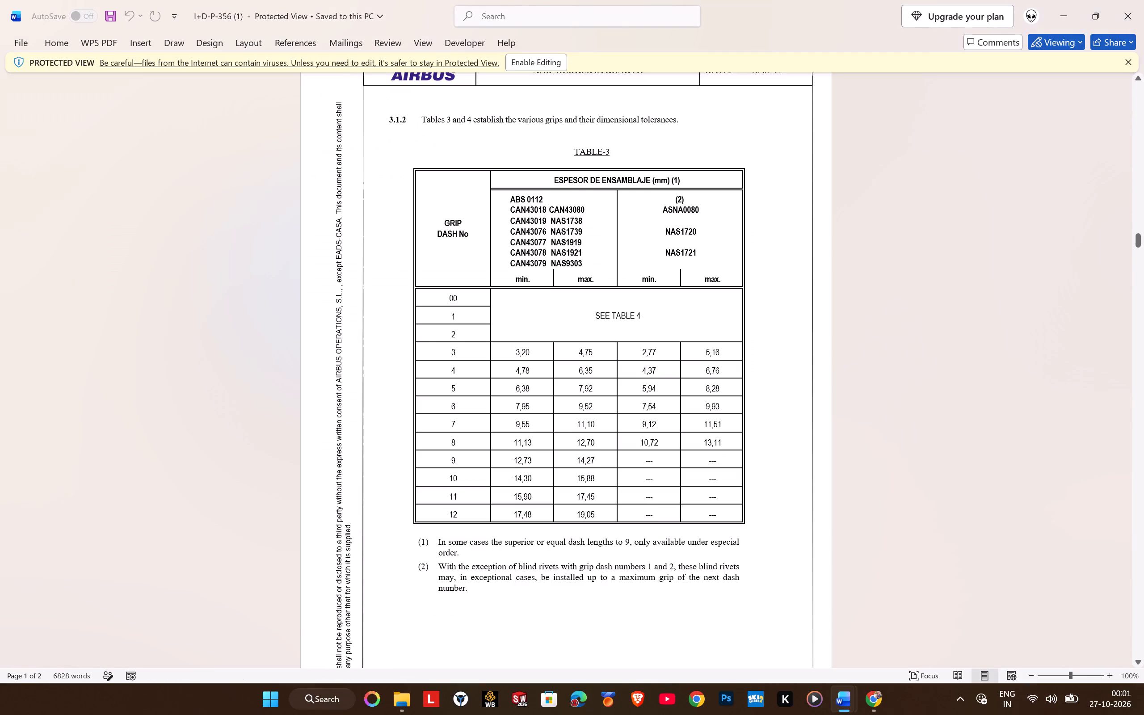
pyautogui.scroll(-12, 551, 373)
pyautogui.scroll(-2, 500, 374)
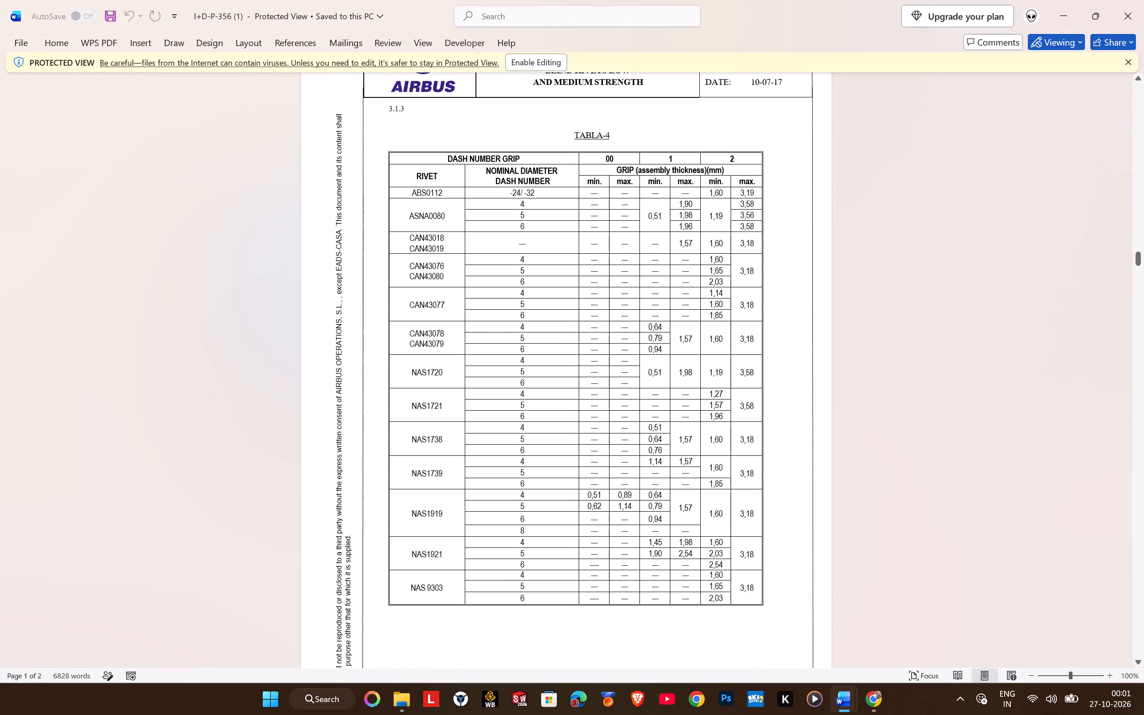
pyautogui.hotkey('alt', 'Tab')
pyautogui.scroll(13, 429, 301)
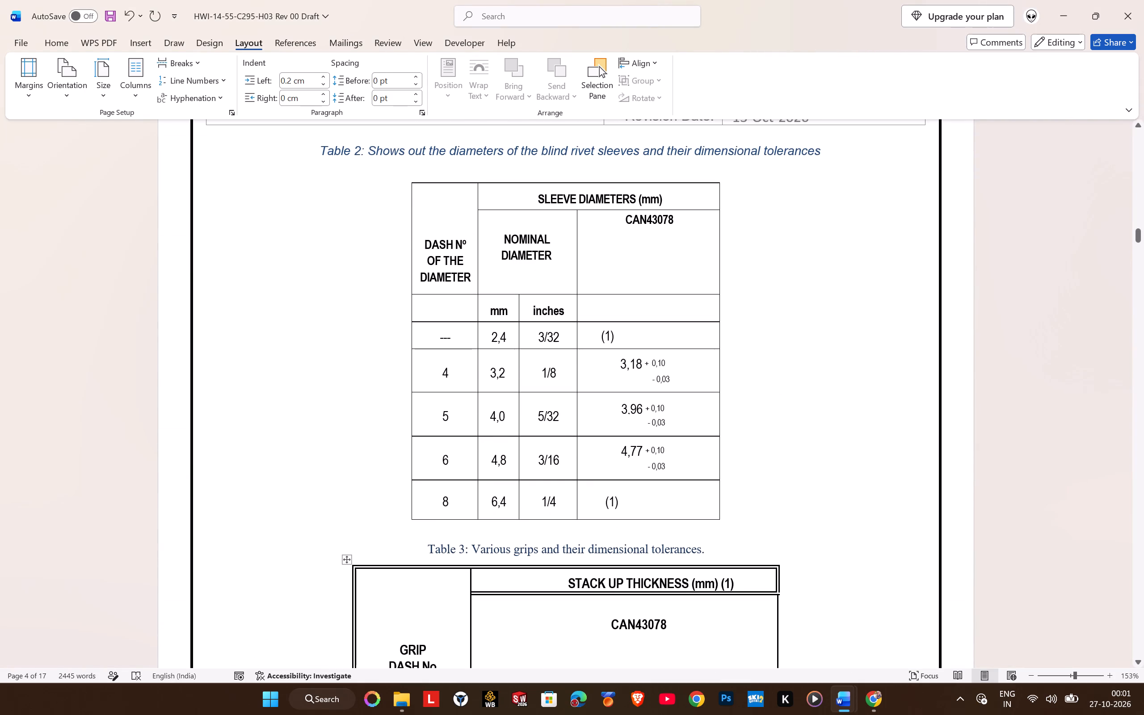
pyautogui.scroll(-14, 429, 301)
pyautogui.hotkey('alt', 'Tab')
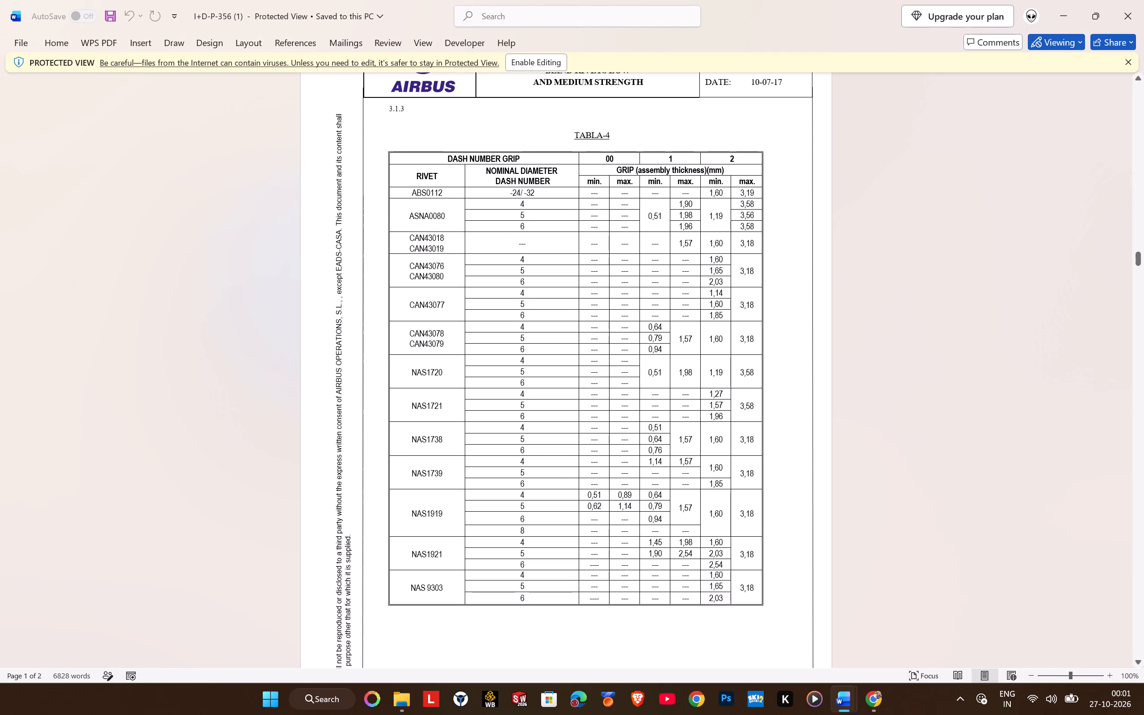
pyautogui.hotkey('alt', 'Tab')
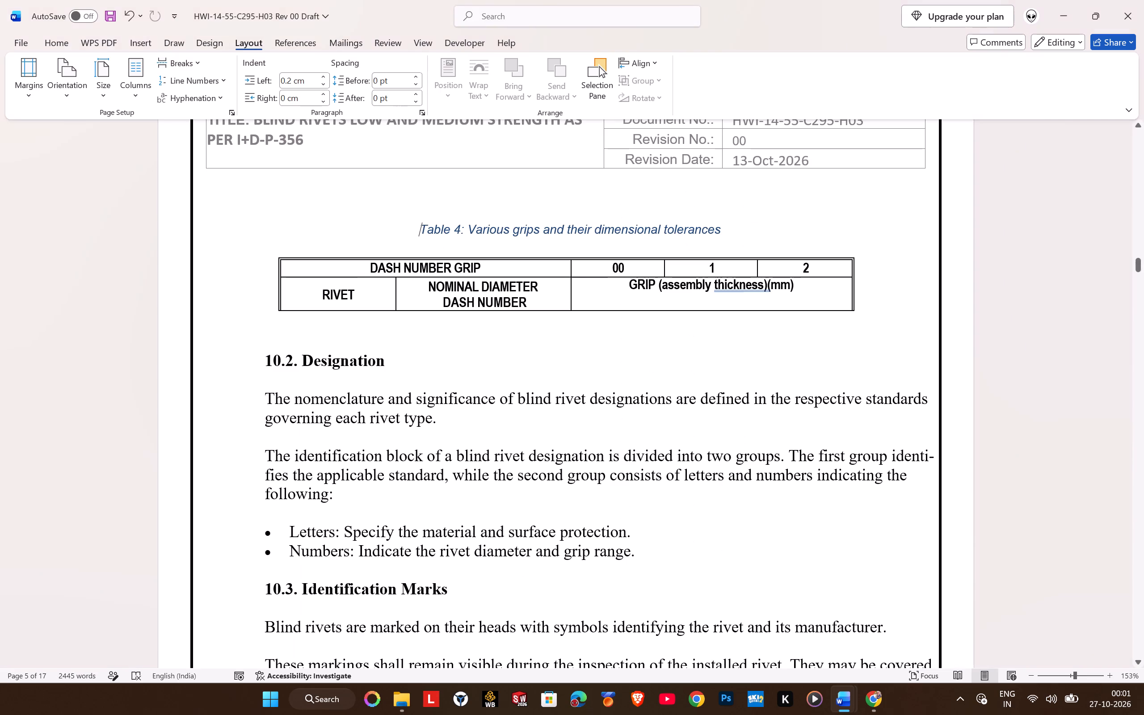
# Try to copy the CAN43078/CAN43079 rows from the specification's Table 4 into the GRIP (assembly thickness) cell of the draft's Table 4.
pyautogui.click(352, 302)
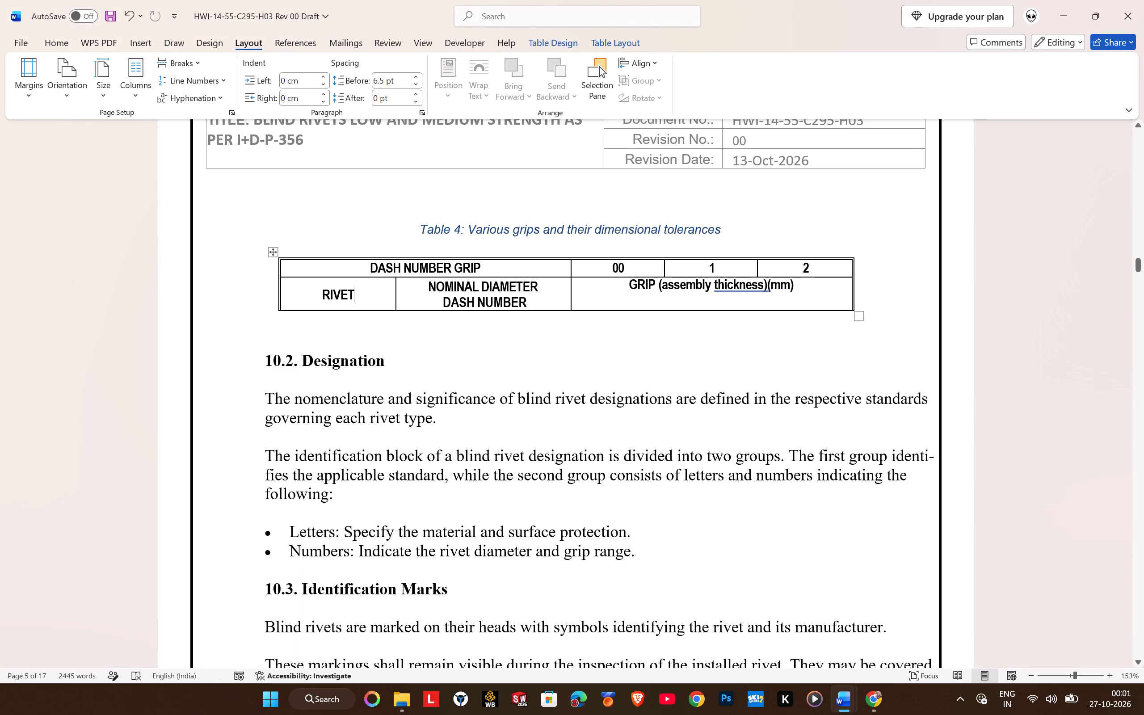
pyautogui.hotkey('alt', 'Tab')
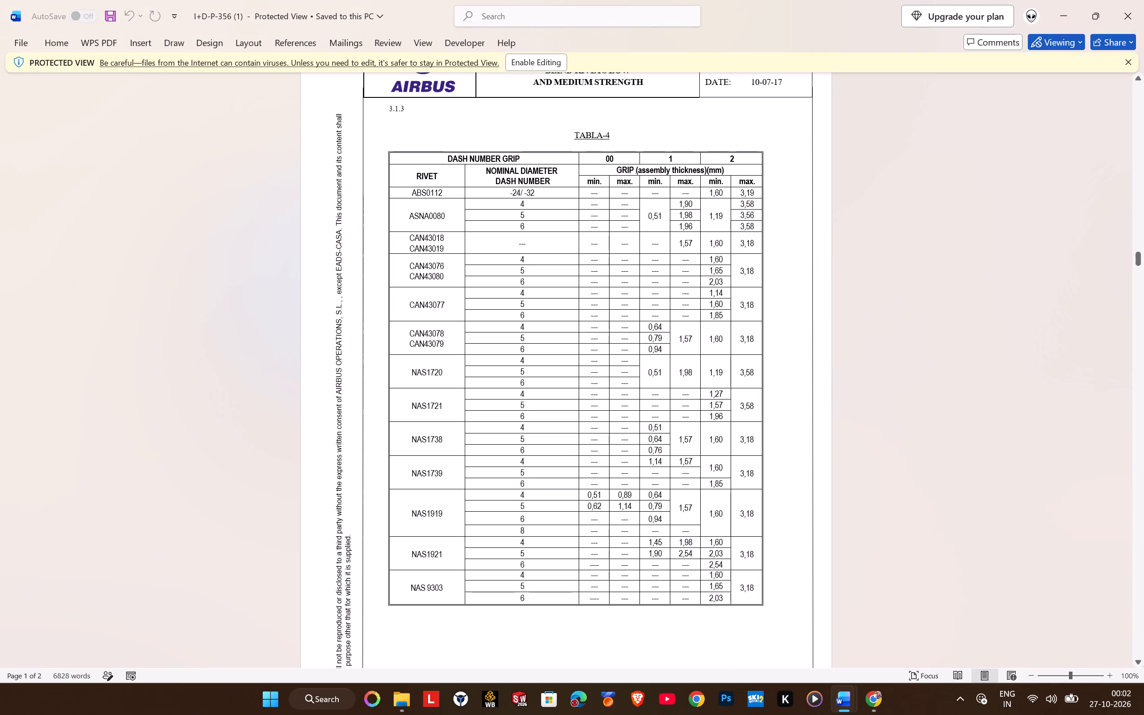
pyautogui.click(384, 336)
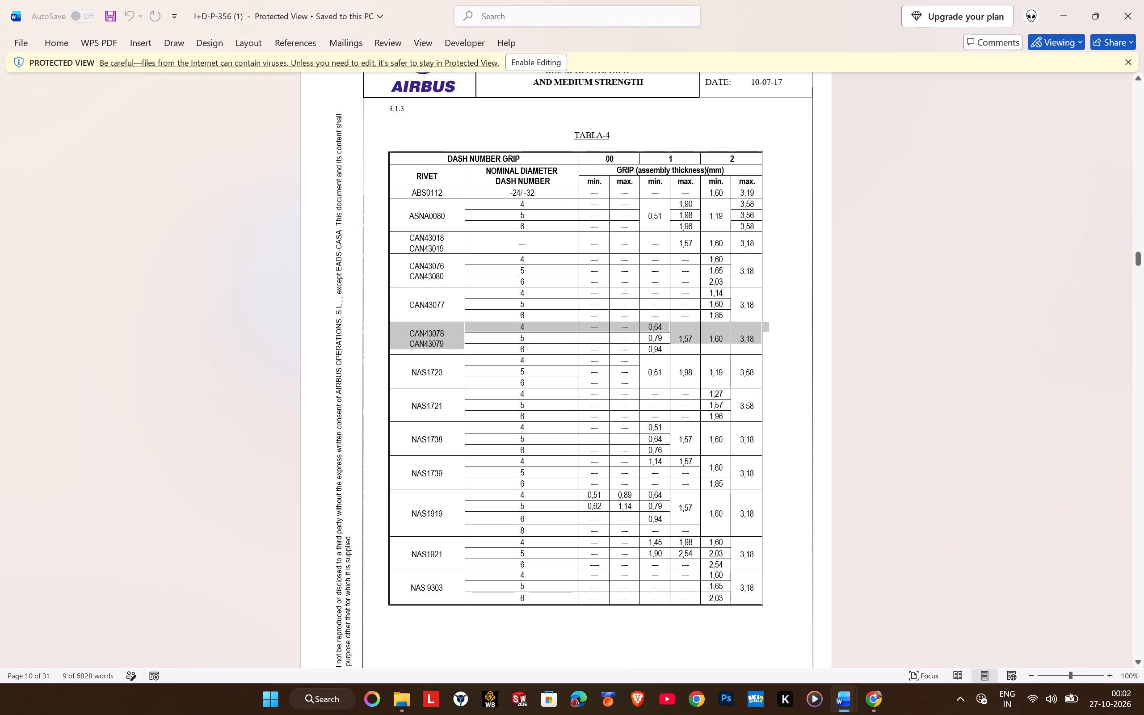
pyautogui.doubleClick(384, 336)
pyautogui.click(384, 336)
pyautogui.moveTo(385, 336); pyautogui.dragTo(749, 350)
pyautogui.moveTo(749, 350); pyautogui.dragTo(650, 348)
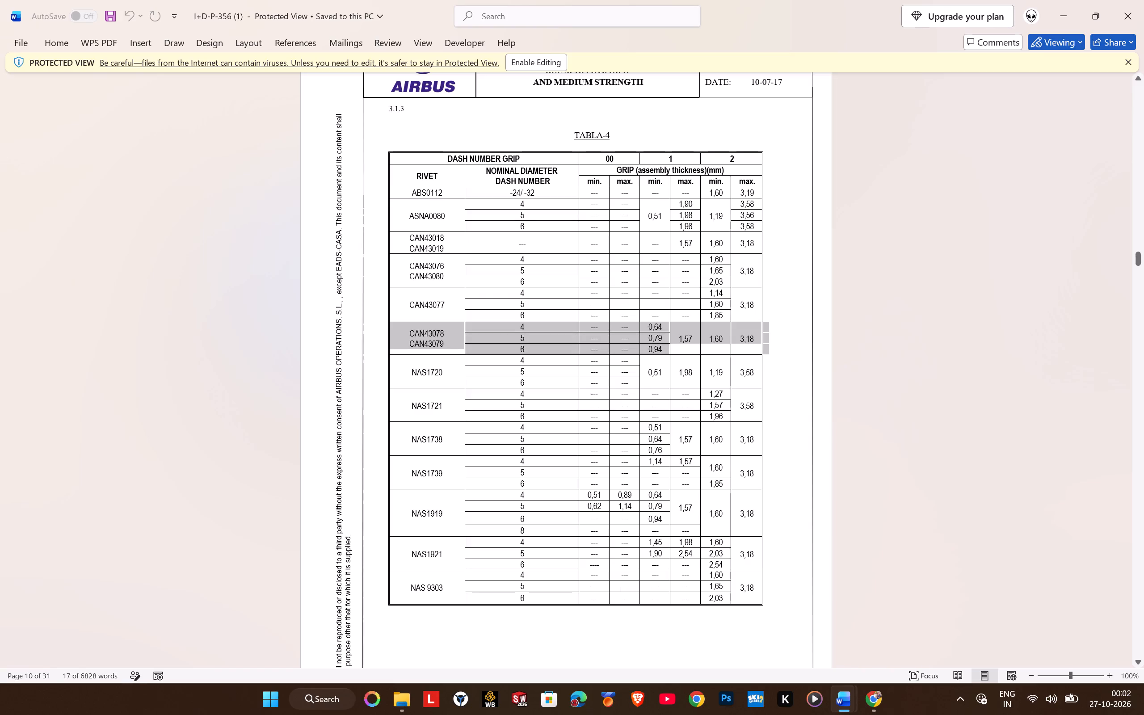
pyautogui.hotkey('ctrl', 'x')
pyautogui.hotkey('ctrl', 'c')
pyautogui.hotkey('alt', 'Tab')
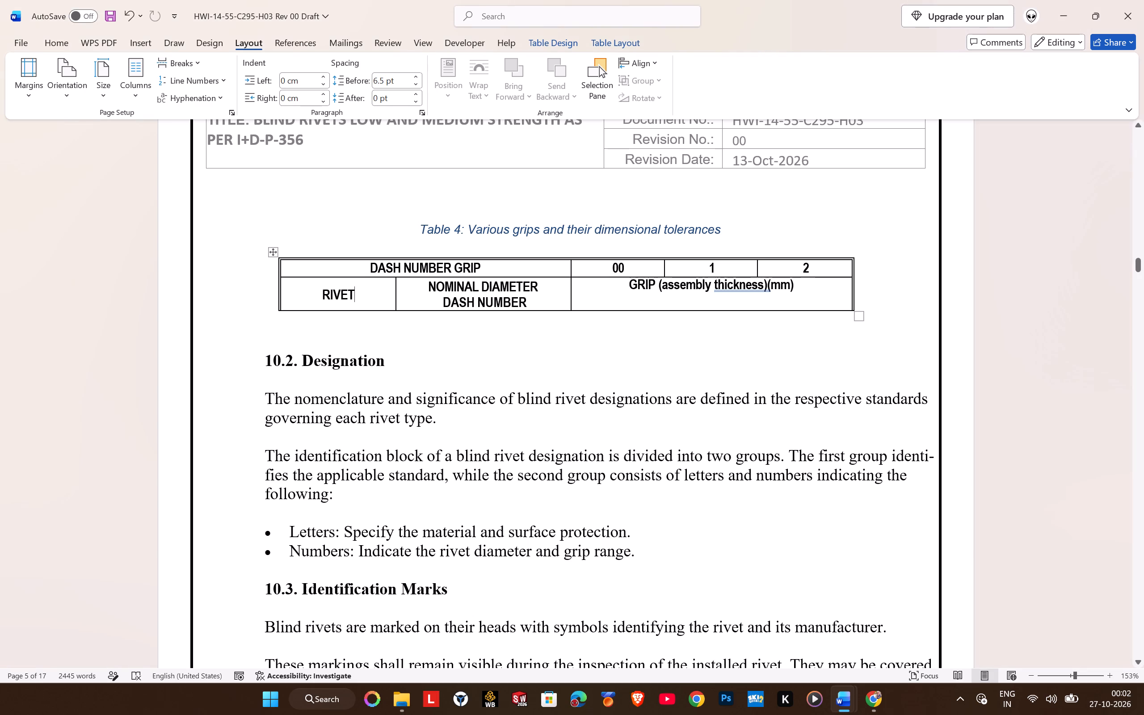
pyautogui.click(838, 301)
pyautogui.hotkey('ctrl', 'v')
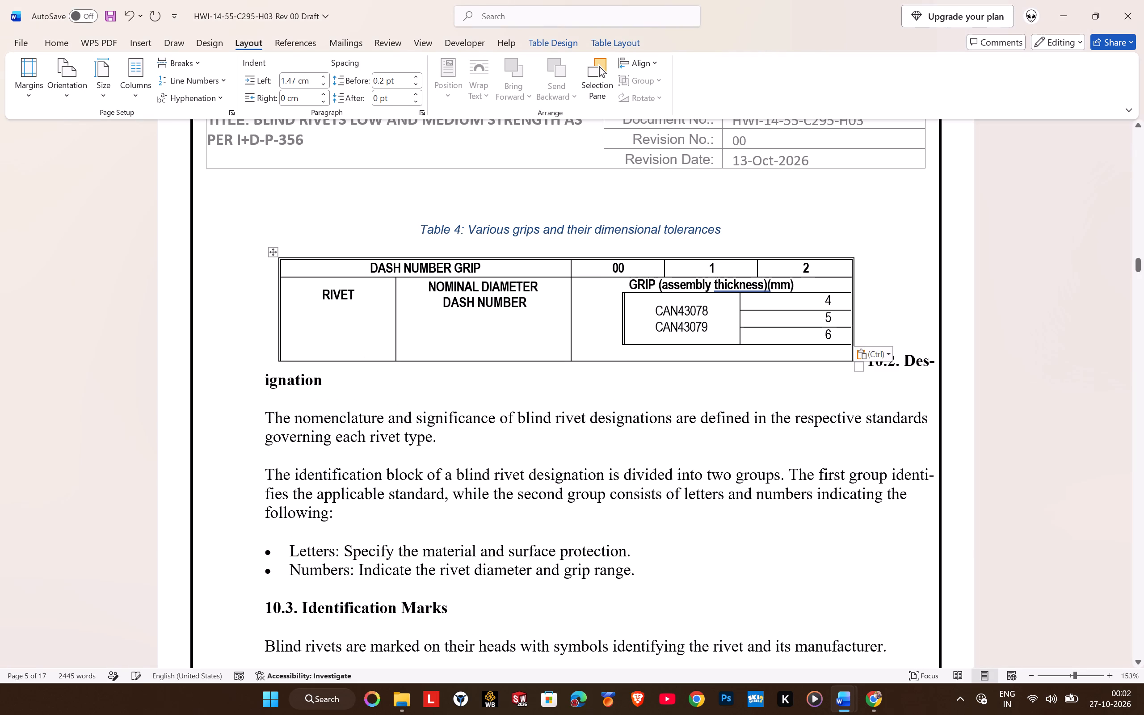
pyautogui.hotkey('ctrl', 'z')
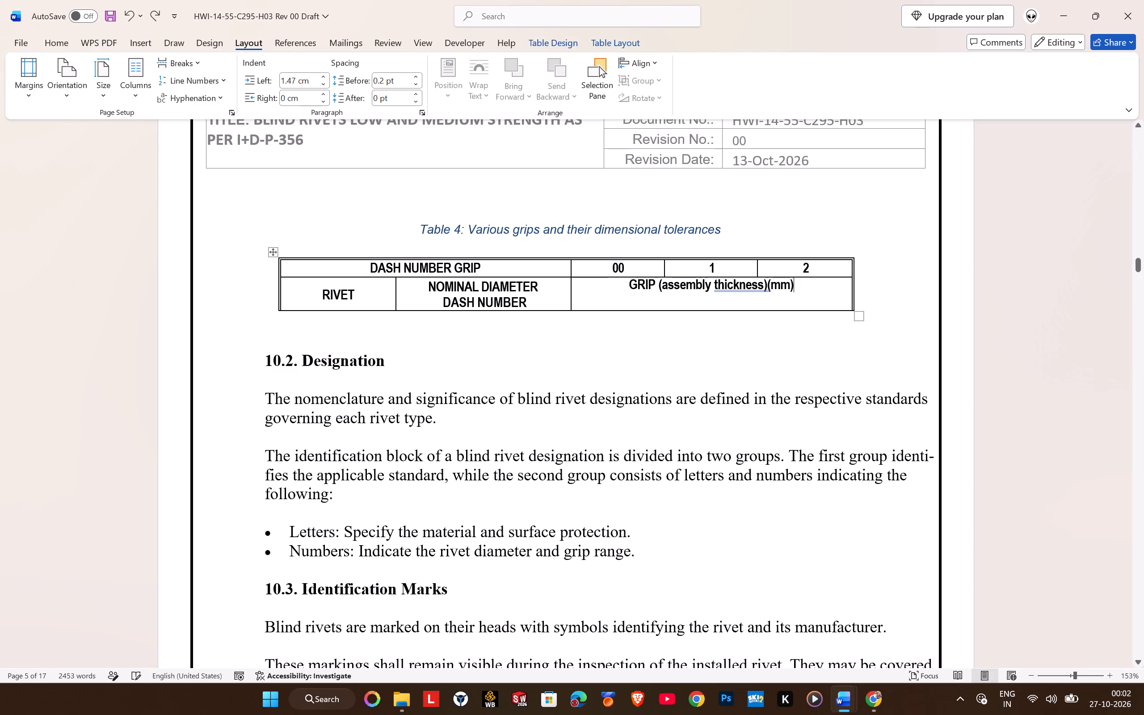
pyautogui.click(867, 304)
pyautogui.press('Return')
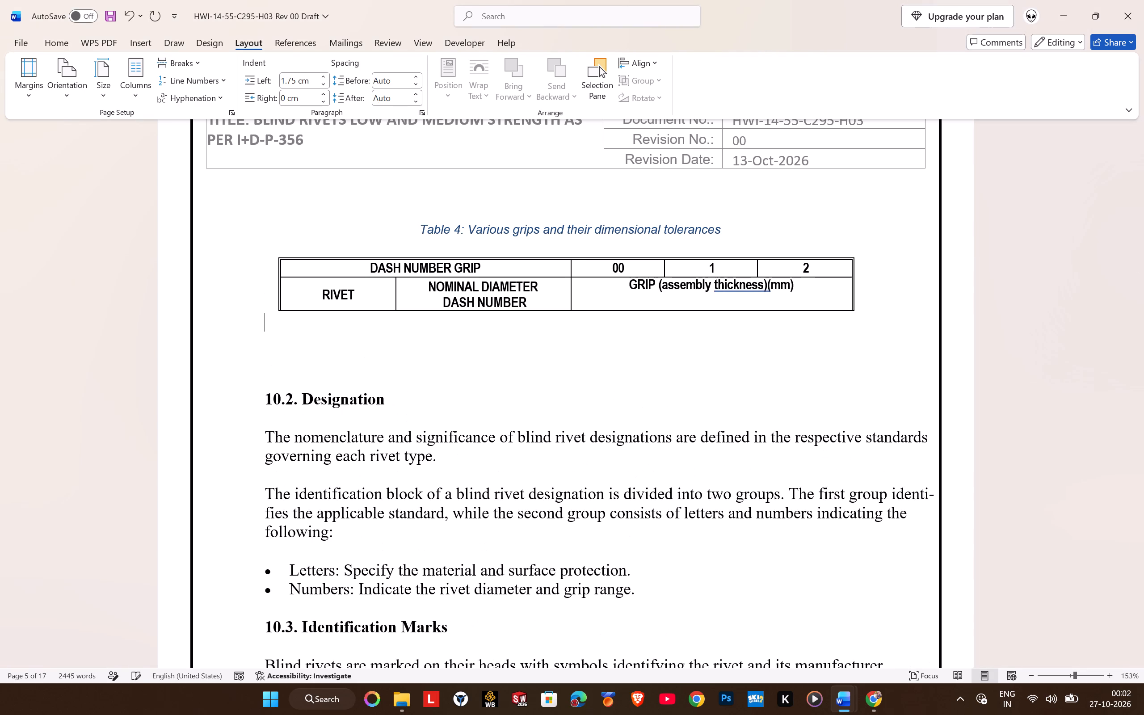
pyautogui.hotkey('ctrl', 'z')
# Add an empty row at the bottom of the draft's Table 4 and place the cursor in its RIVET column cell.
pyautogui.click(275, 308)
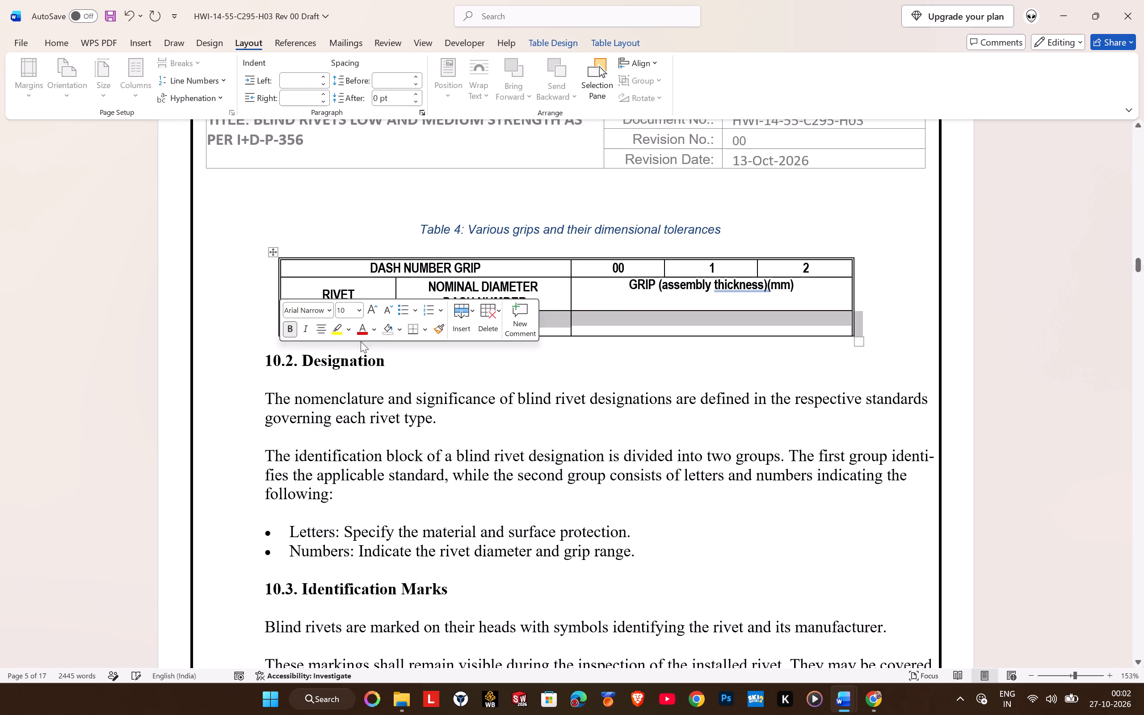
pyautogui.click(651, 318)
pyautogui.click(335, 331)
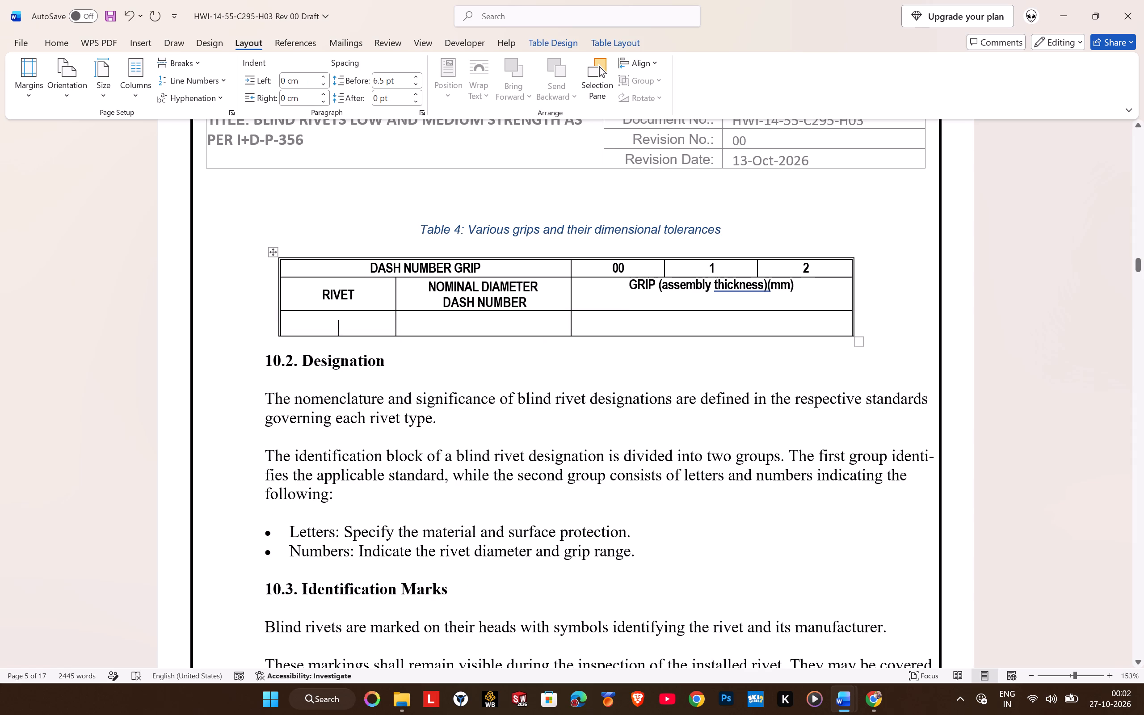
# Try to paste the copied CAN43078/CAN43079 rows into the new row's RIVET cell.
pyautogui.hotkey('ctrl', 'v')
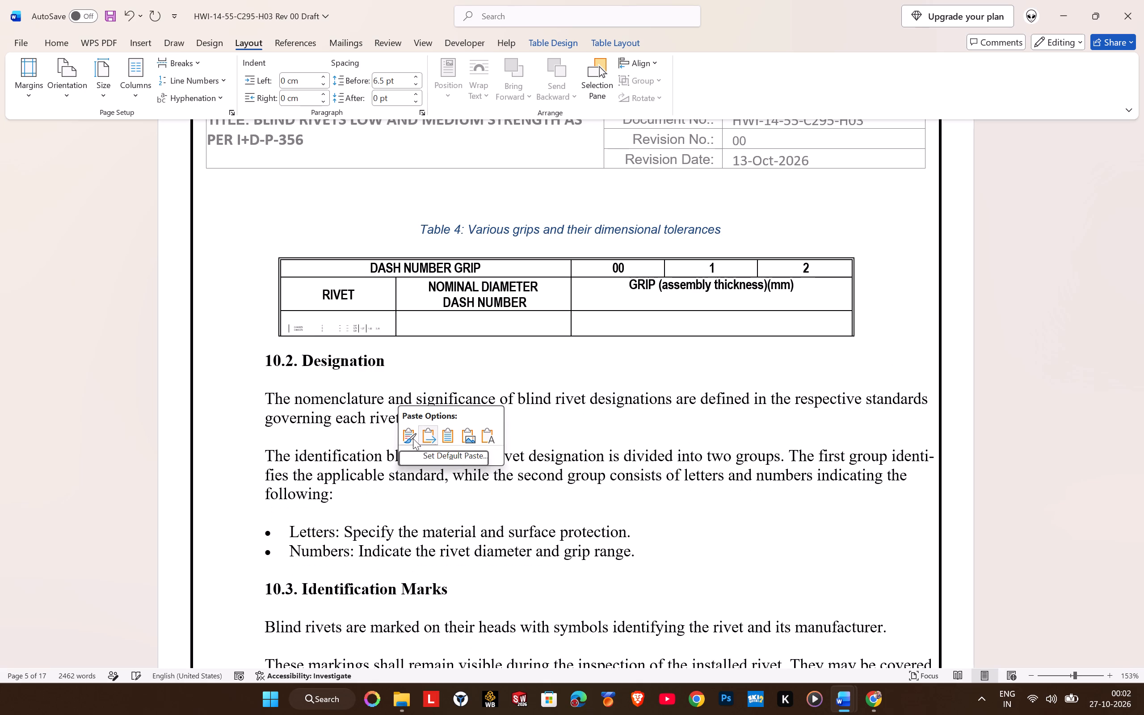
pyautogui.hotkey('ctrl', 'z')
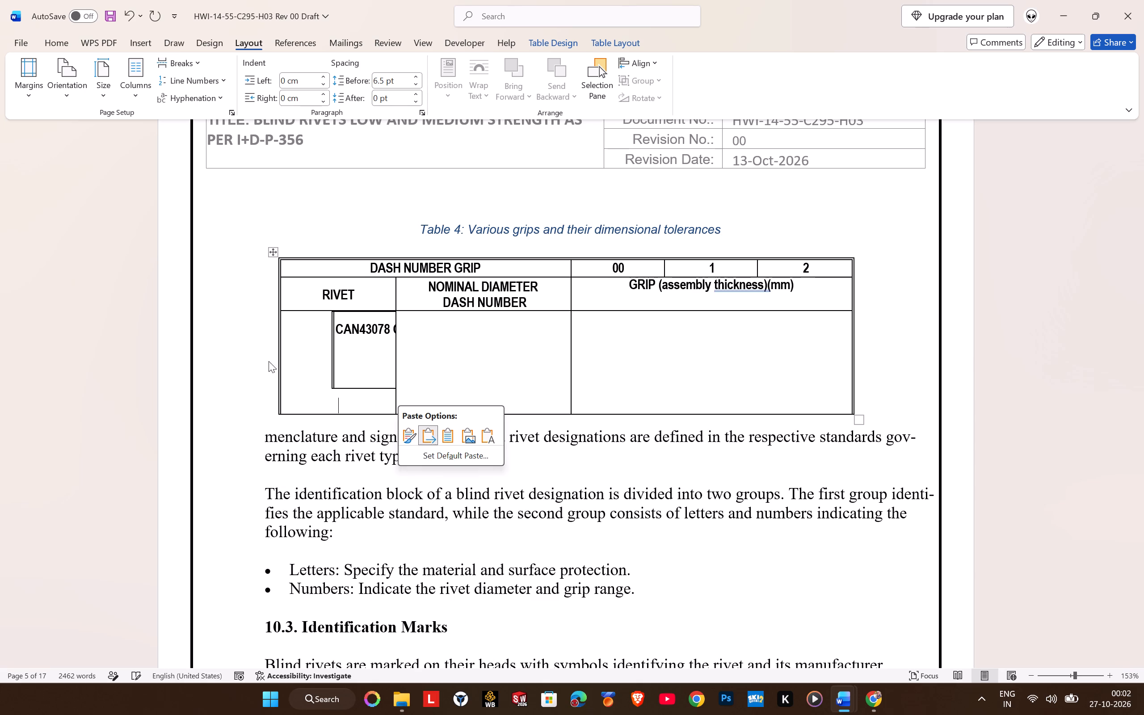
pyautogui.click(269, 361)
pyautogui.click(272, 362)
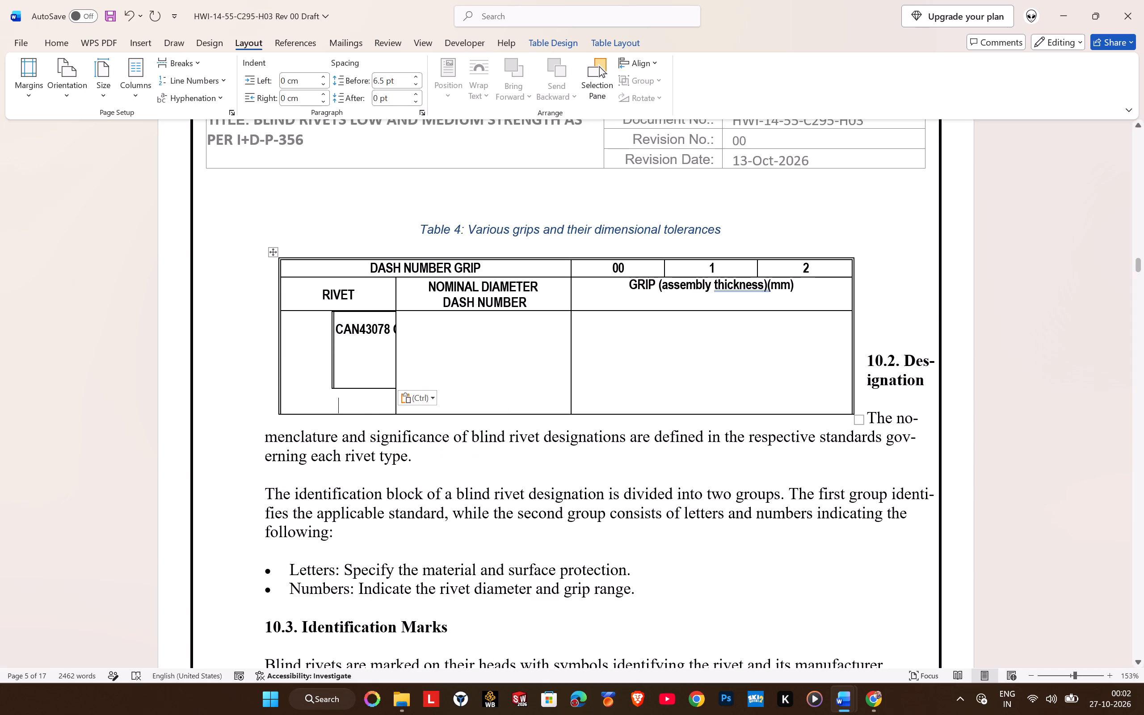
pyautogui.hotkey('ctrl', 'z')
# Enter CAN43078 in non-bold text in the RIVET column of Table 4's new bottom row.
pyautogui.hotkey('alt', 'Tab')
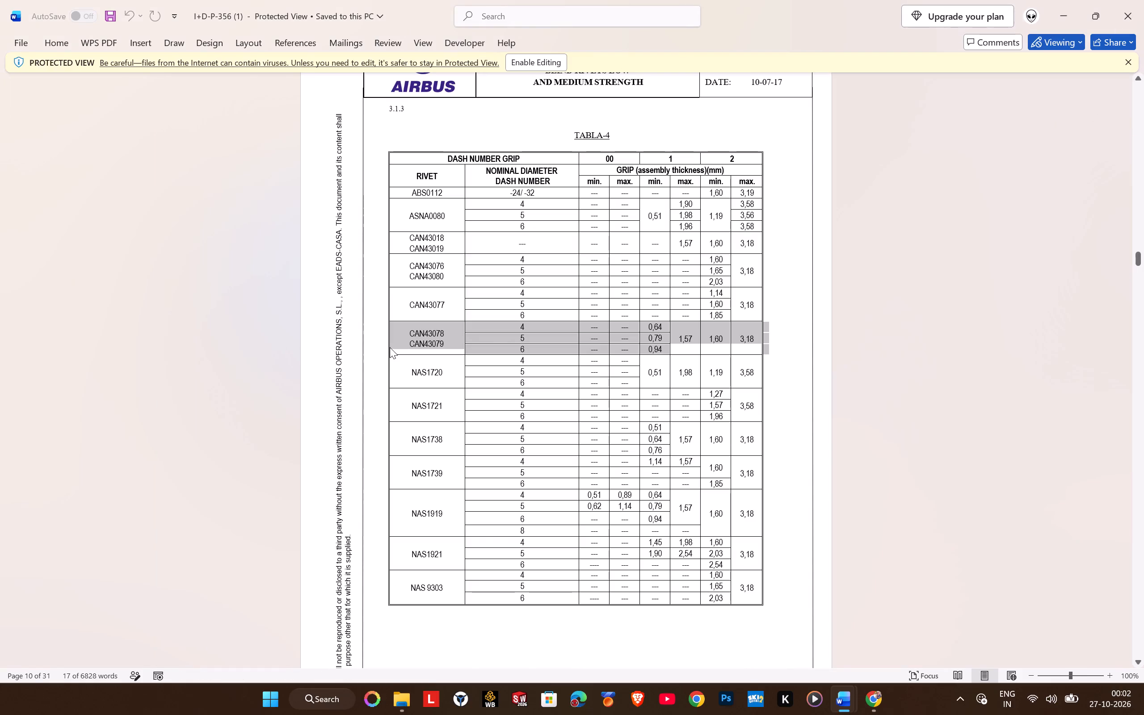
pyautogui.hotkey('alt', 'Tab')
pyautogui.write('CAN')
pyautogui.press('space')
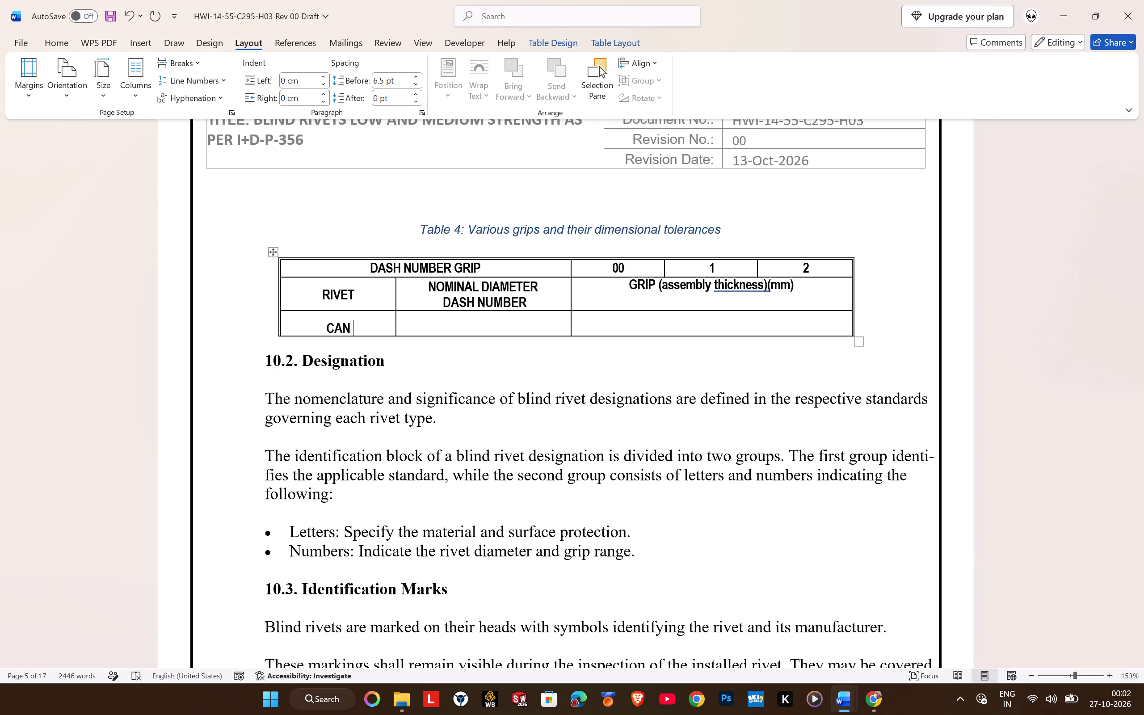
pyautogui.press('BackSpace')
pyautogui.write('43078')
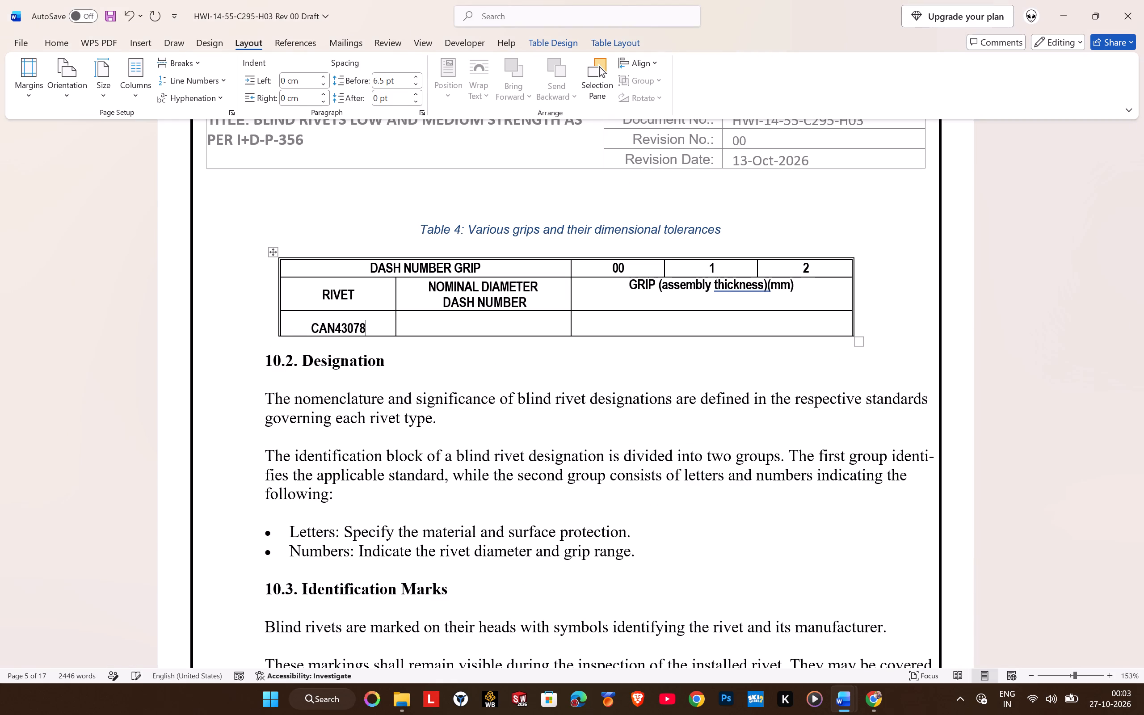
pyautogui.tripleClick(340, 333)
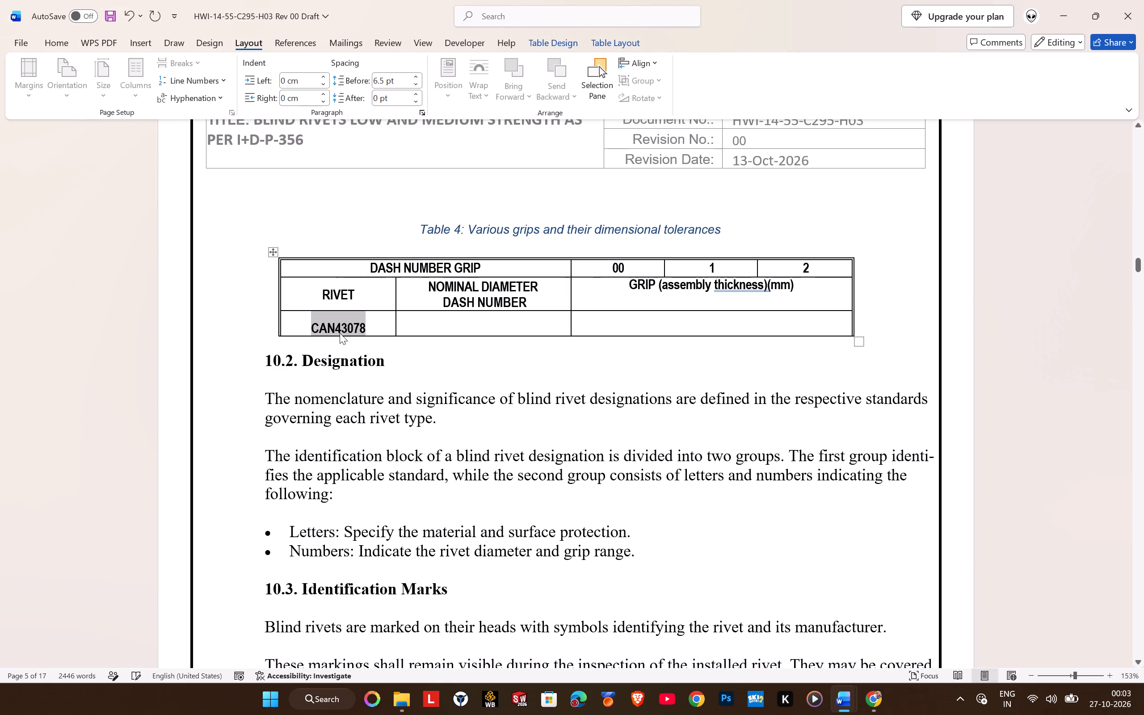
pyautogui.hotkey('ctrl', 'b')
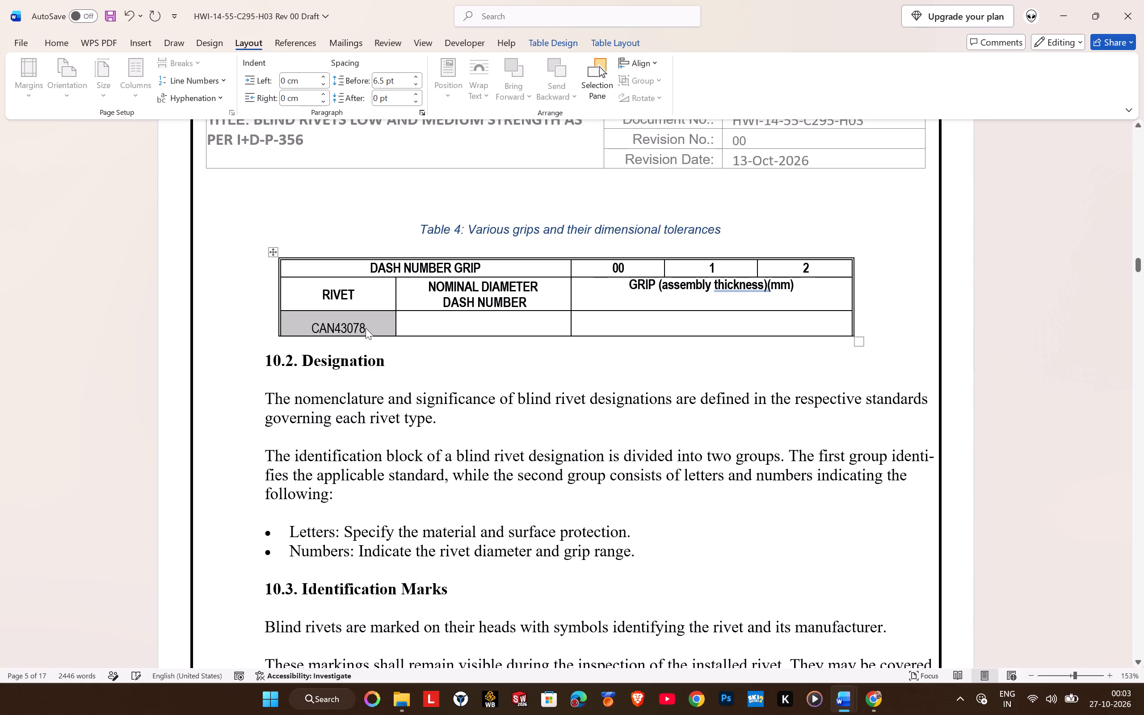
# Add two empty rows below the CAN43078 row in the draft's Table 4, checking the layout against I+D-P-356 Table 4.
pyautogui.click(471, 324)
pyautogui.hotkey('alt', 'Tab')
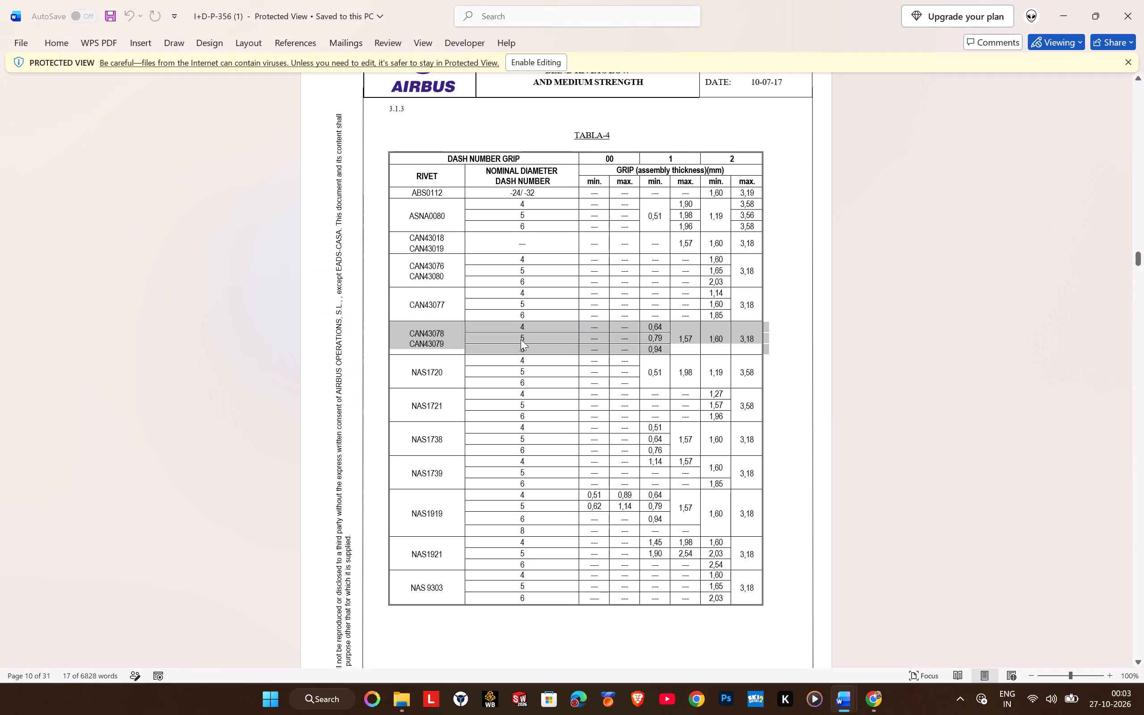
pyautogui.hotkey('alt', 'Tab')
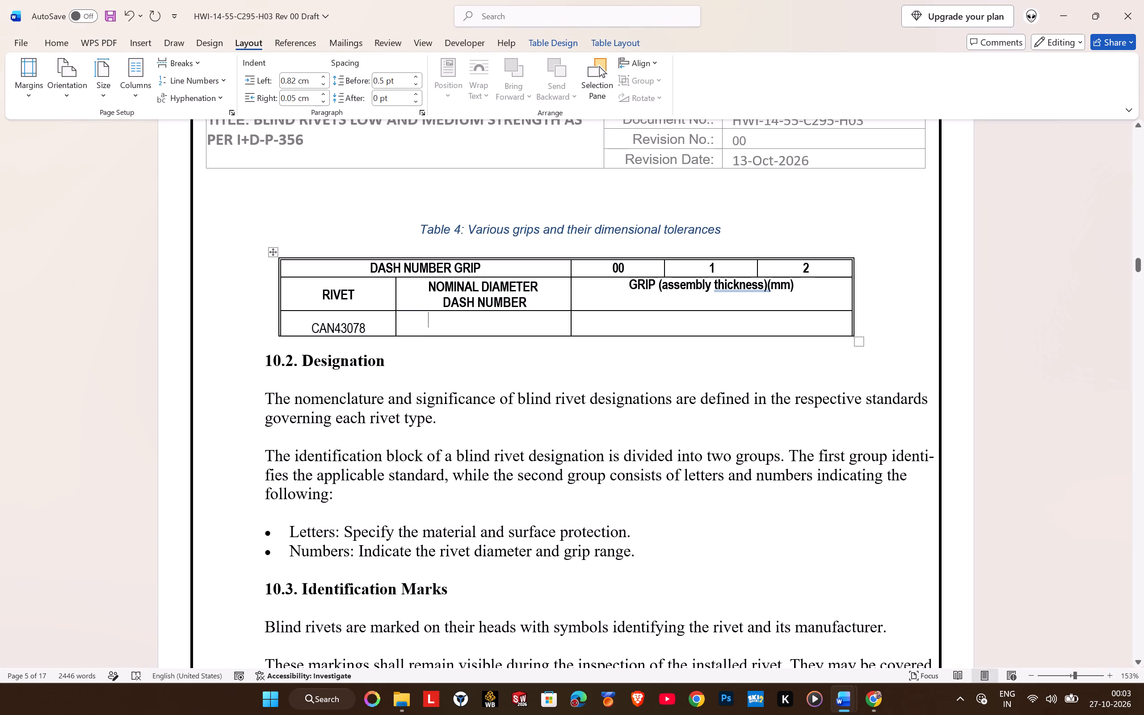
pyautogui.click(269, 338)
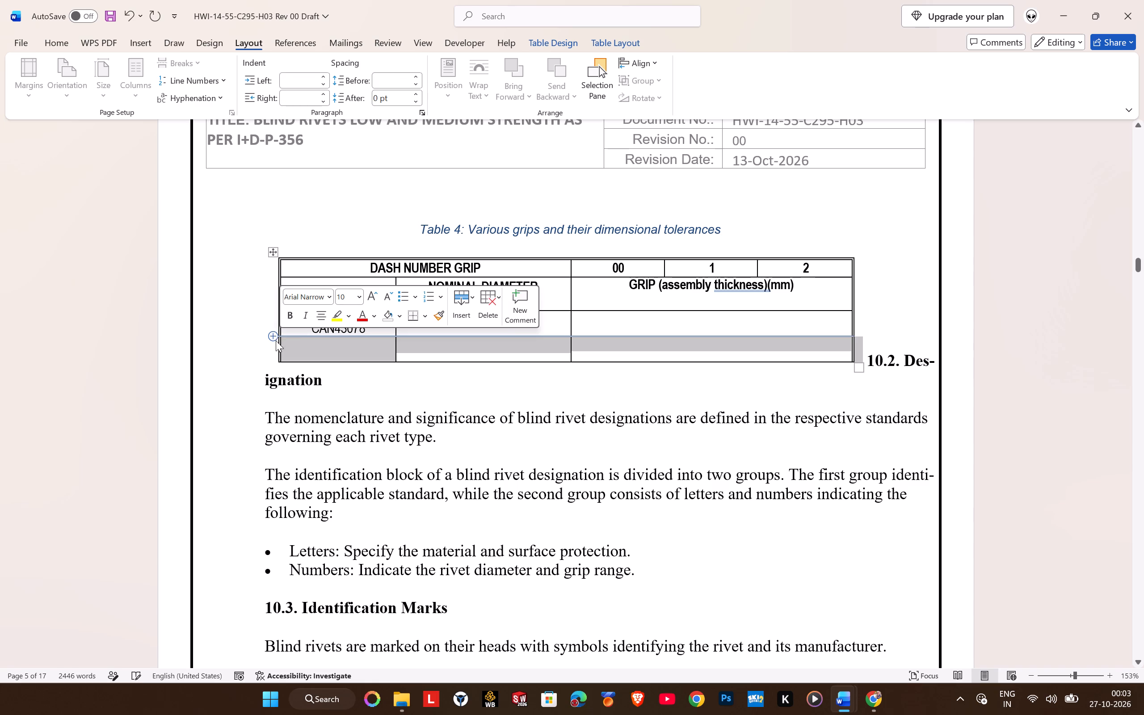
pyautogui.click(273, 339)
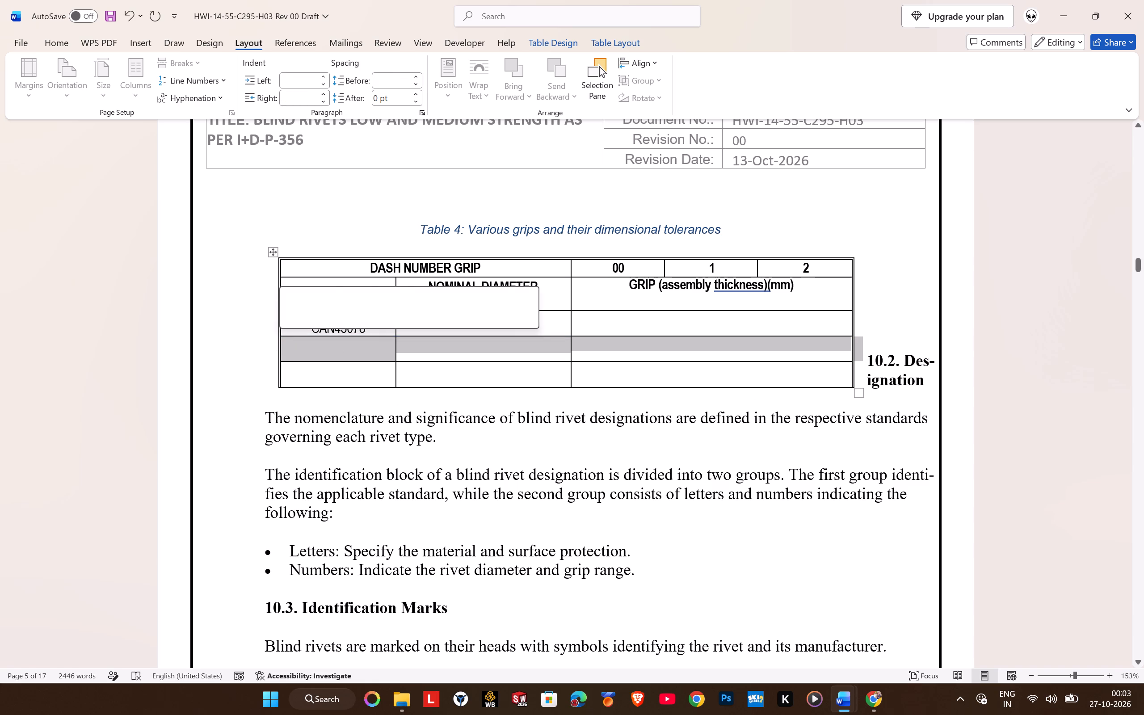
pyautogui.click(457, 333)
pyautogui.hotkey('alt', 'Tab')
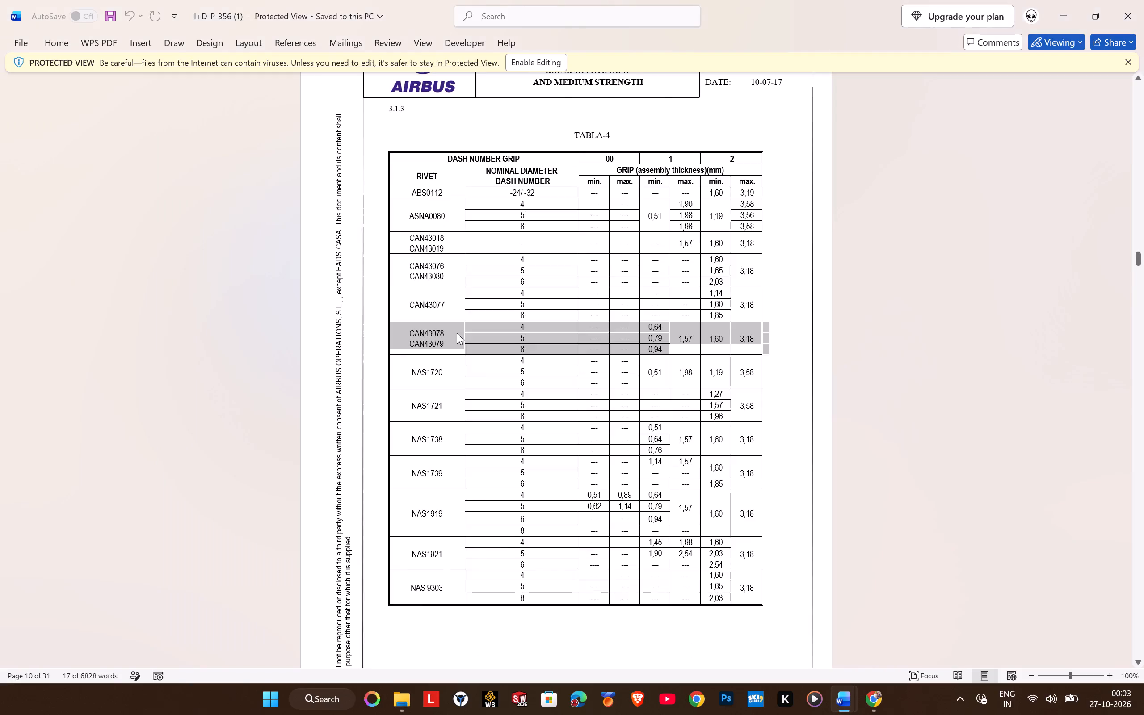
pyautogui.hotkey('alt', 'Tab')
# Remove the border between the CAN43078 cell and the empty RIVET cell directly below it.
pyautogui.click(357, 331)
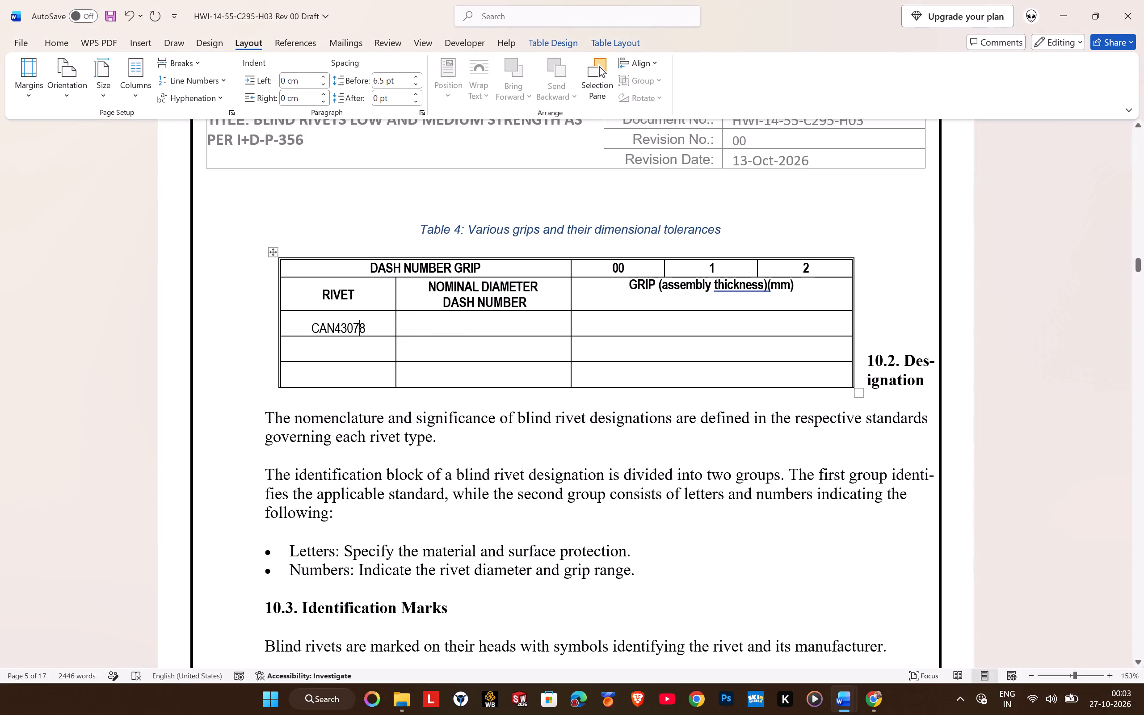
pyautogui.rightClick(370, 326)
pyautogui.click(516, 303)
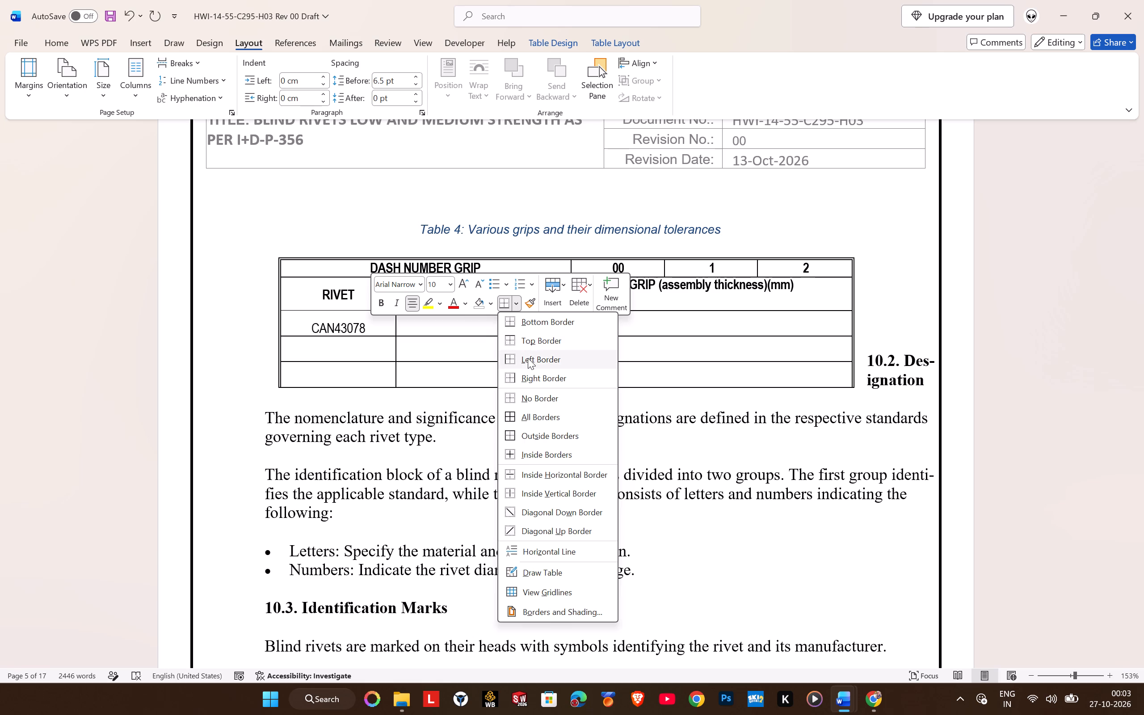
pyautogui.click(524, 323)
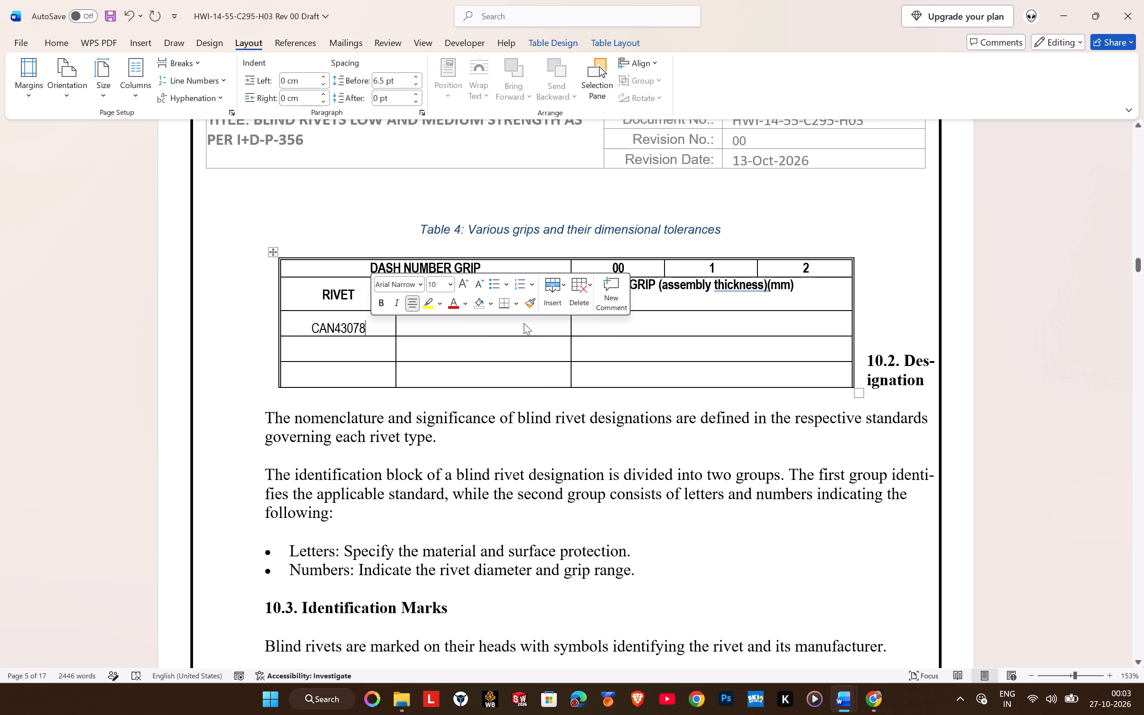
pyautogui.click(374, 350)
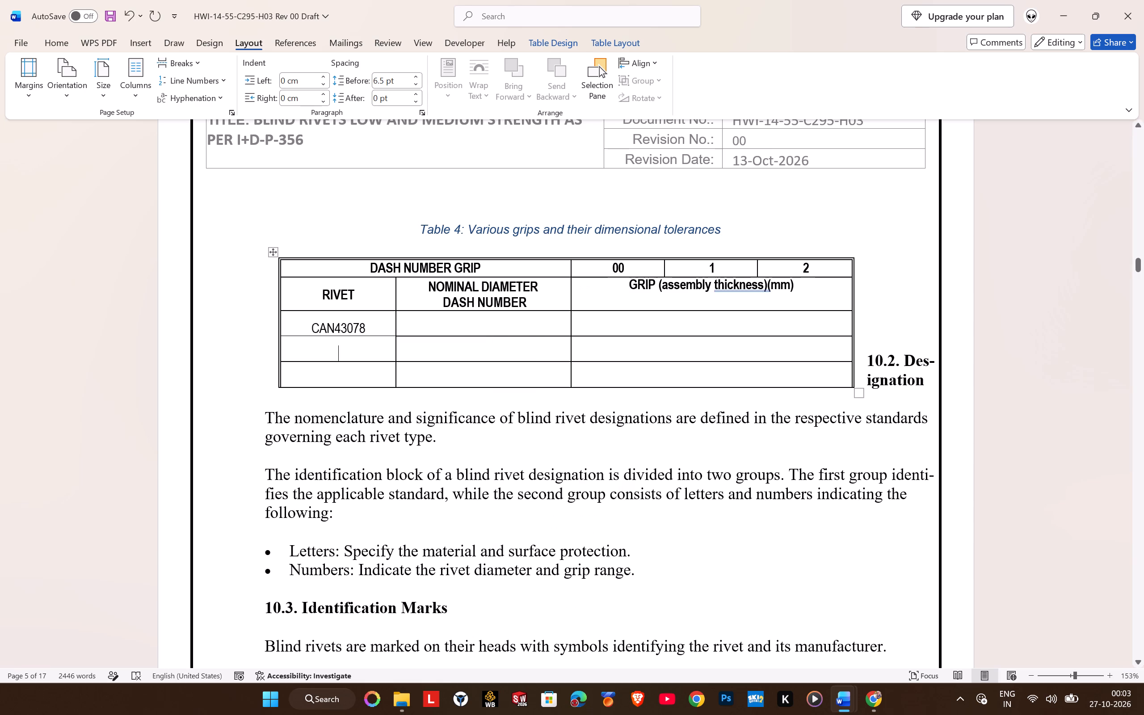
pyautogui.rightClick(372, 347)
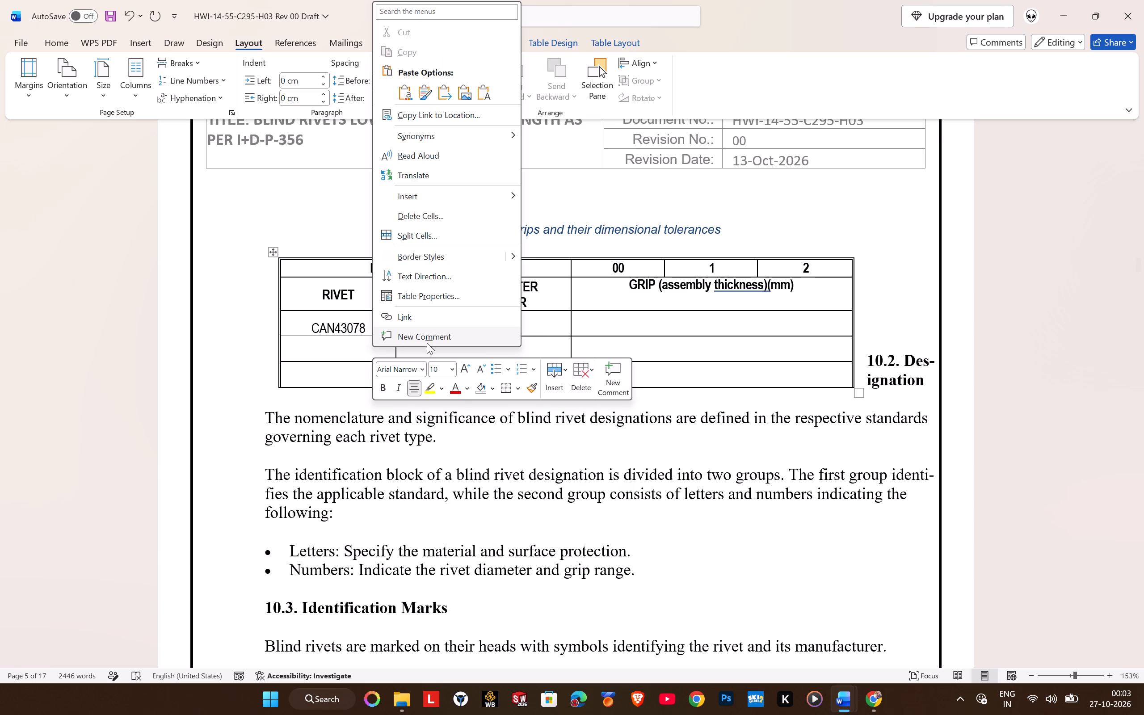
pyautogui.click(516, 386)
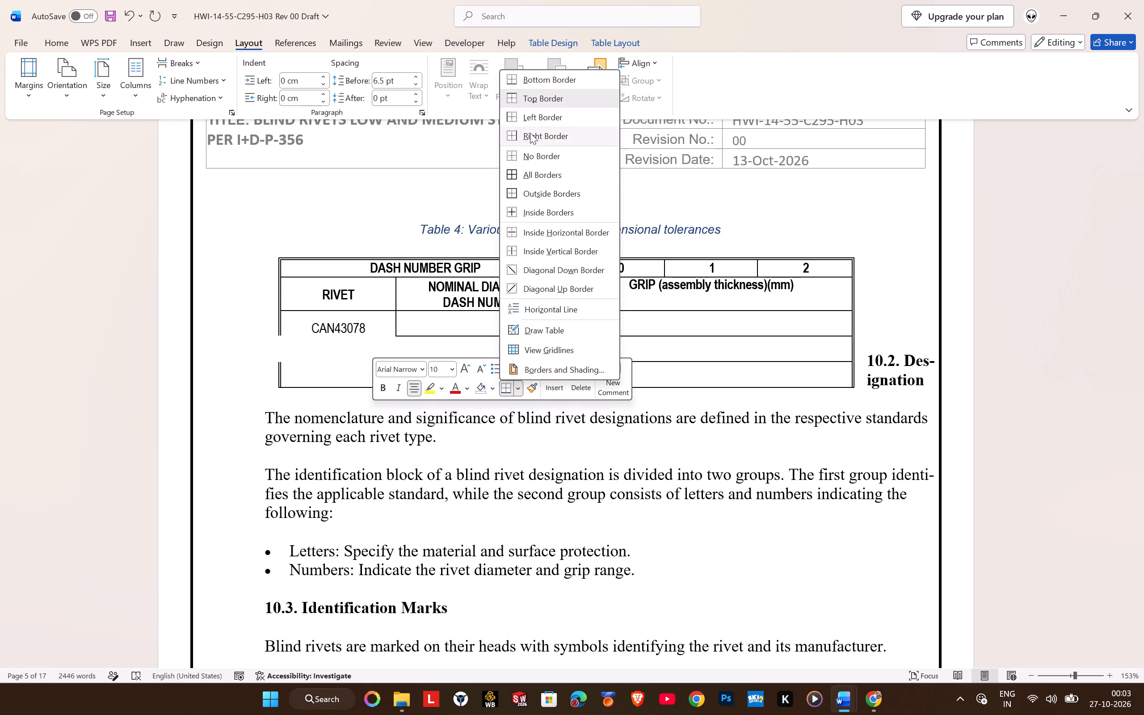
pyautogui.click(538, 102)
# Remove the border between the RIVET column cells of the two empty rows below CAN43078.
pyautogui.click(355, 365)
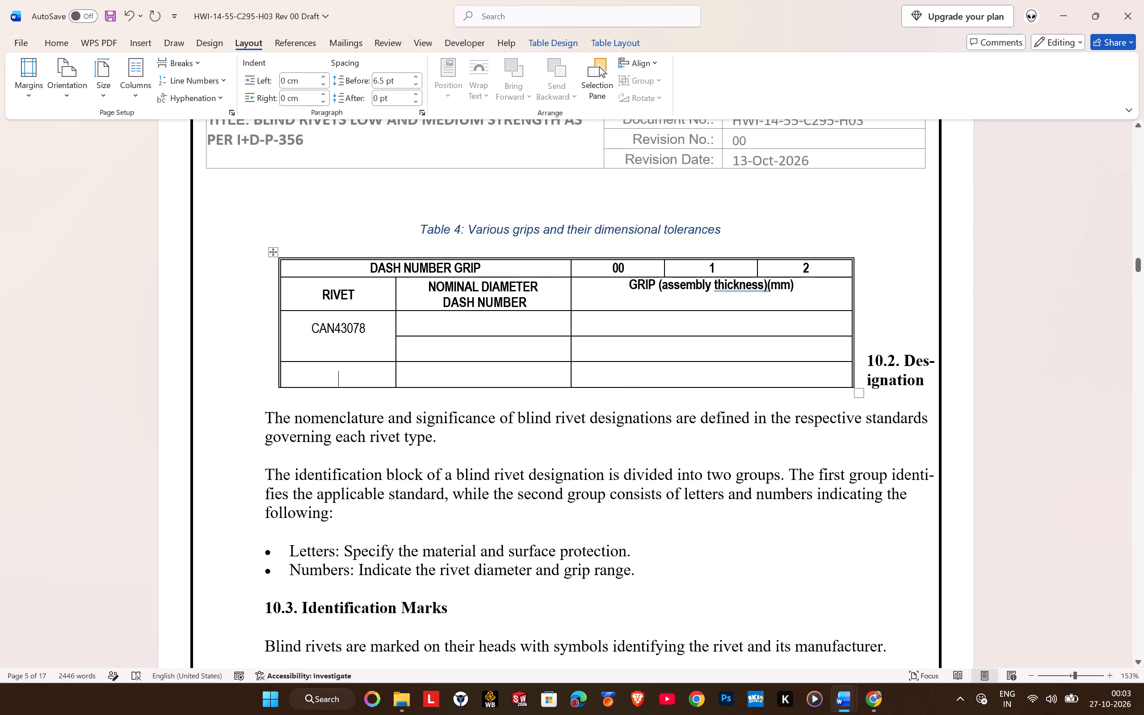
pyautogui.rightClick(368, 368)
pyautogui.rightClick(346, 349)
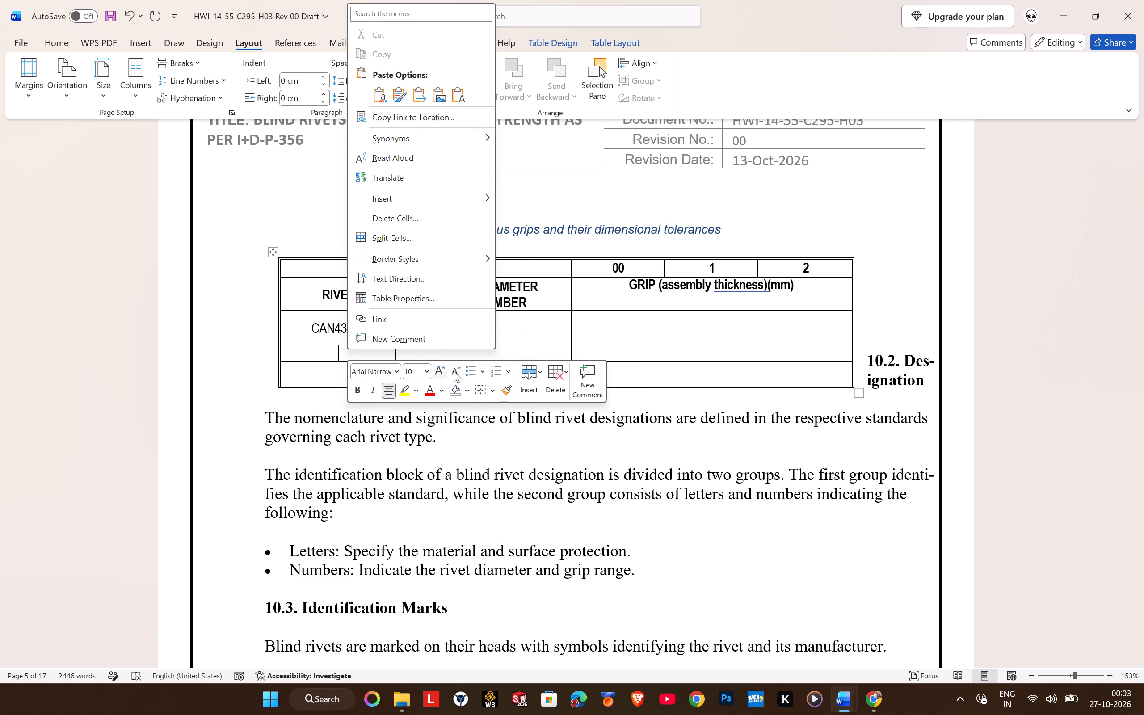
pyautogui.click(497, 391)
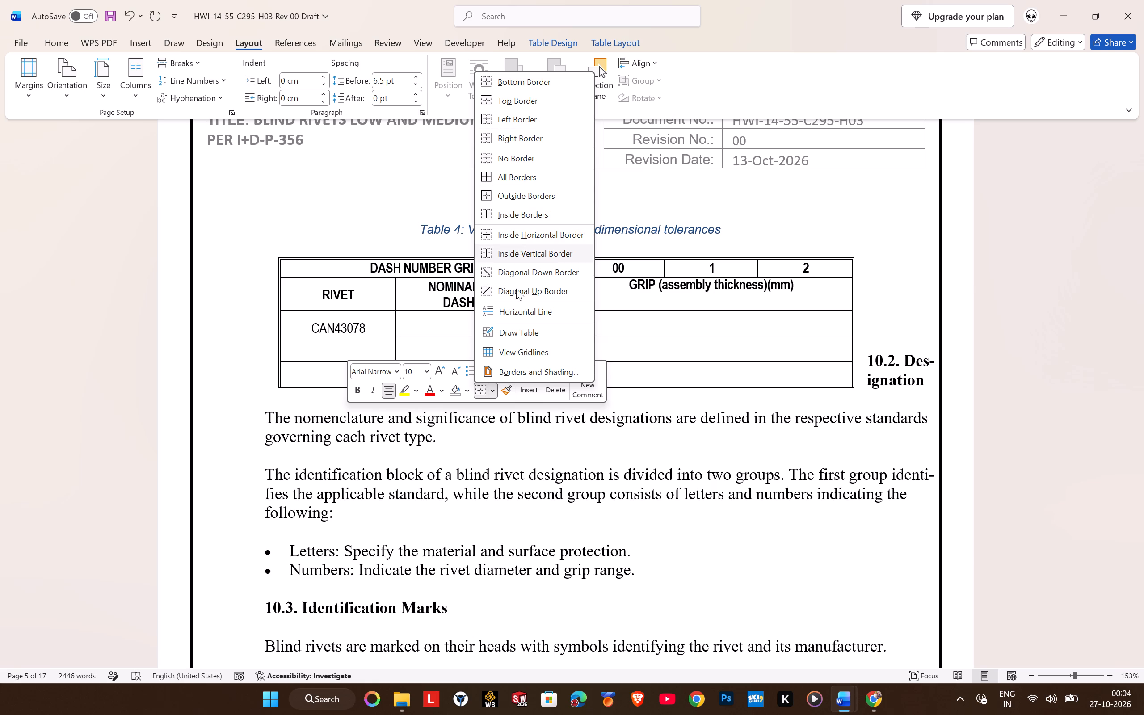
pyautogui.click(526, 84)
pyautogui.rightClick(346, 363)
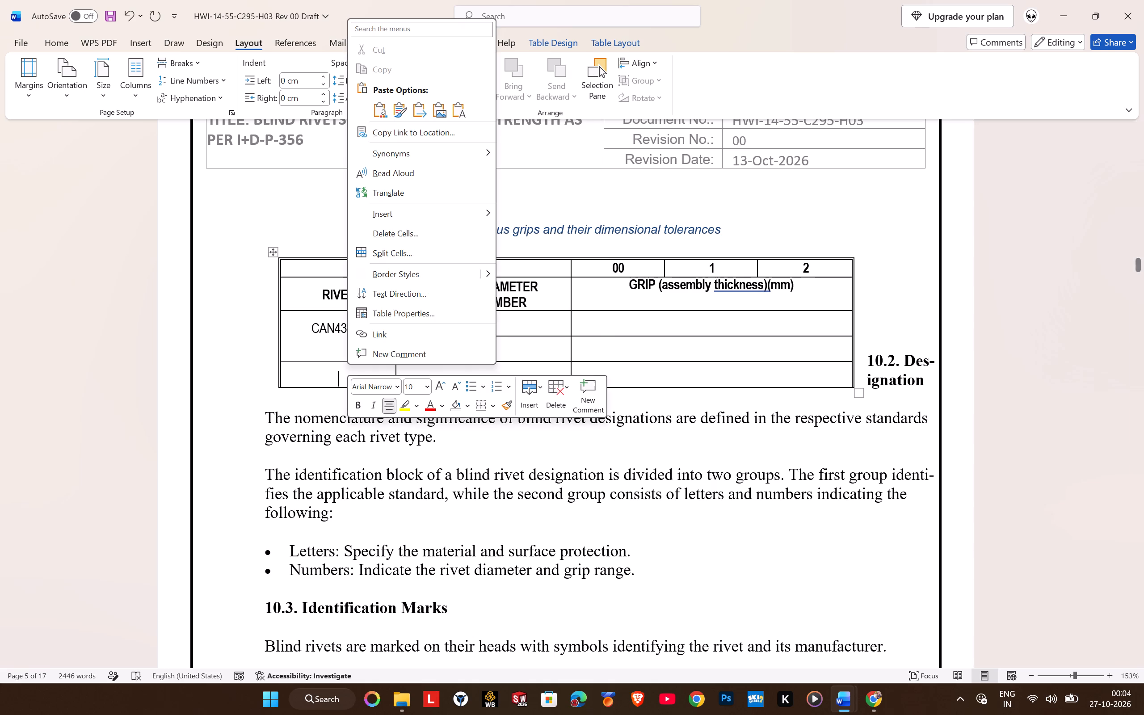
pyautogui.click(488, 409)
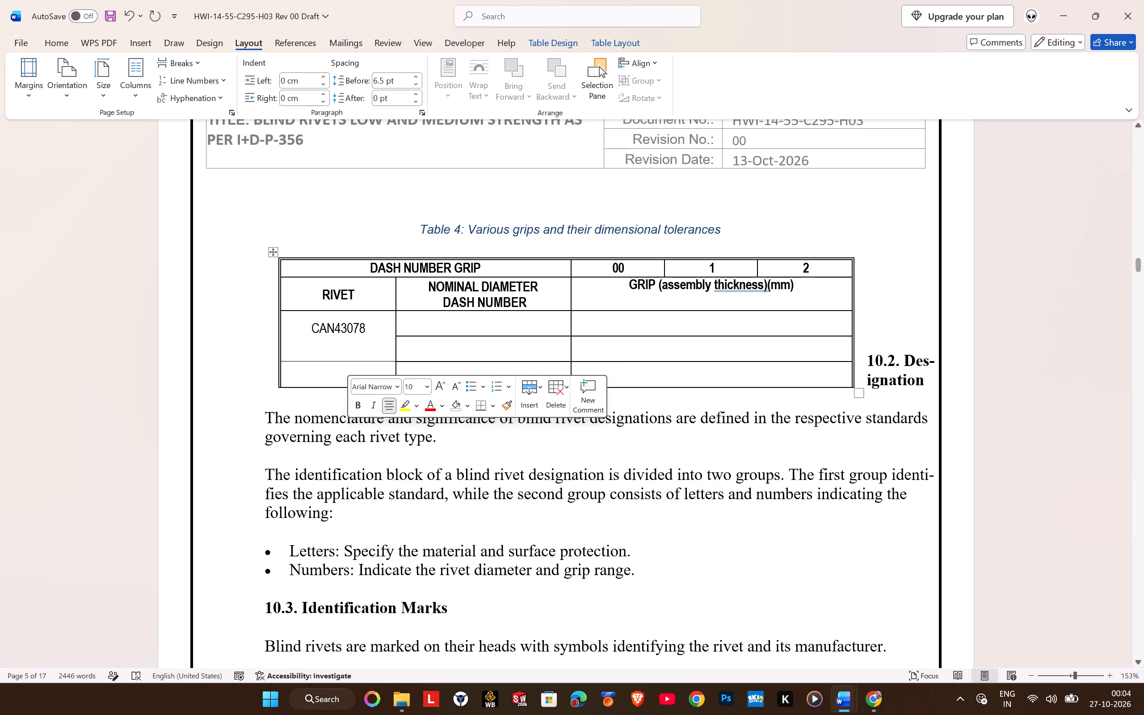
pyautogui.click(490, 409)
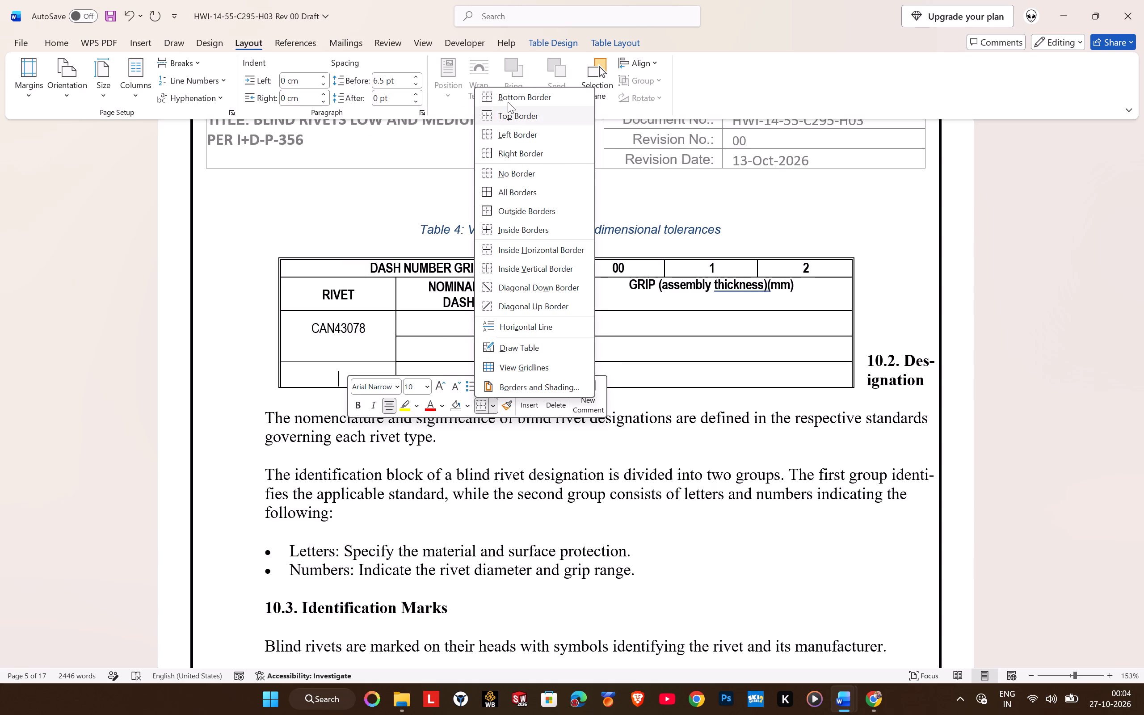
pyautogui.click(514, 121)
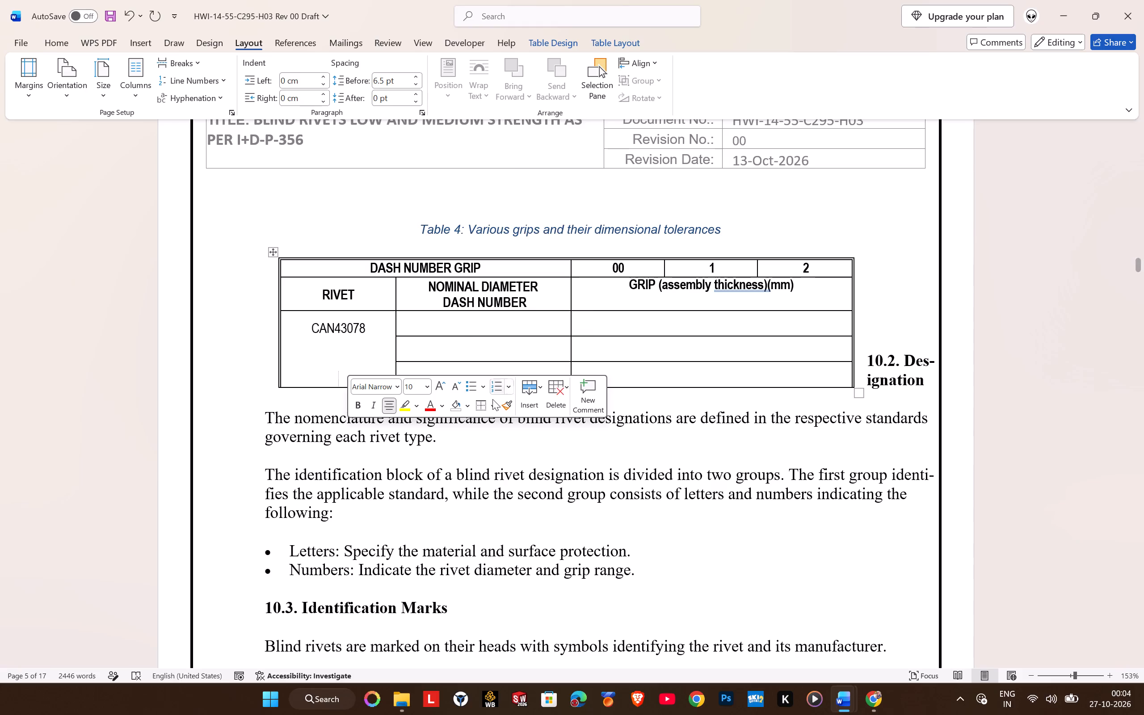
pyautogui.click(490, 404)
pyautogui.click(359, 337)
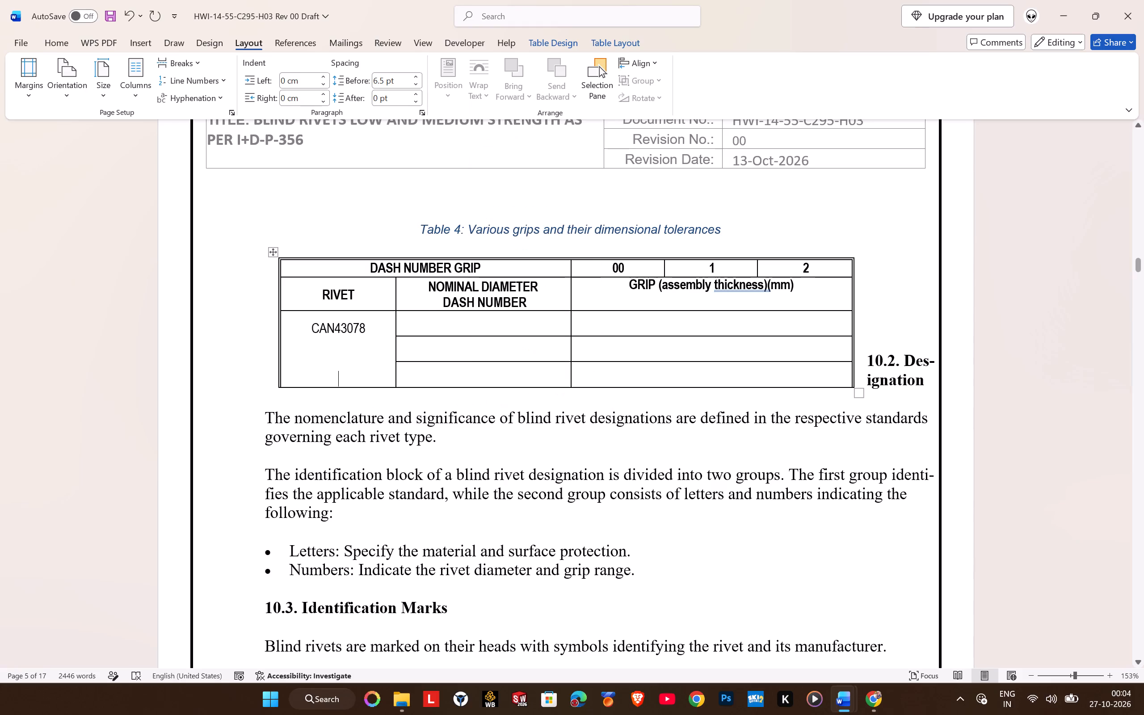
# Enter 4 in the CAN43078 row's NOMINAL DIAMETER DASH NUMBER cell, centred with a left indent of 0 cm, following the specification.
pyautogui.click(437, 325)
pyautogui.click(527, 328)
pyautogui.click(71, 48)
pyautogui.click(353, 87)
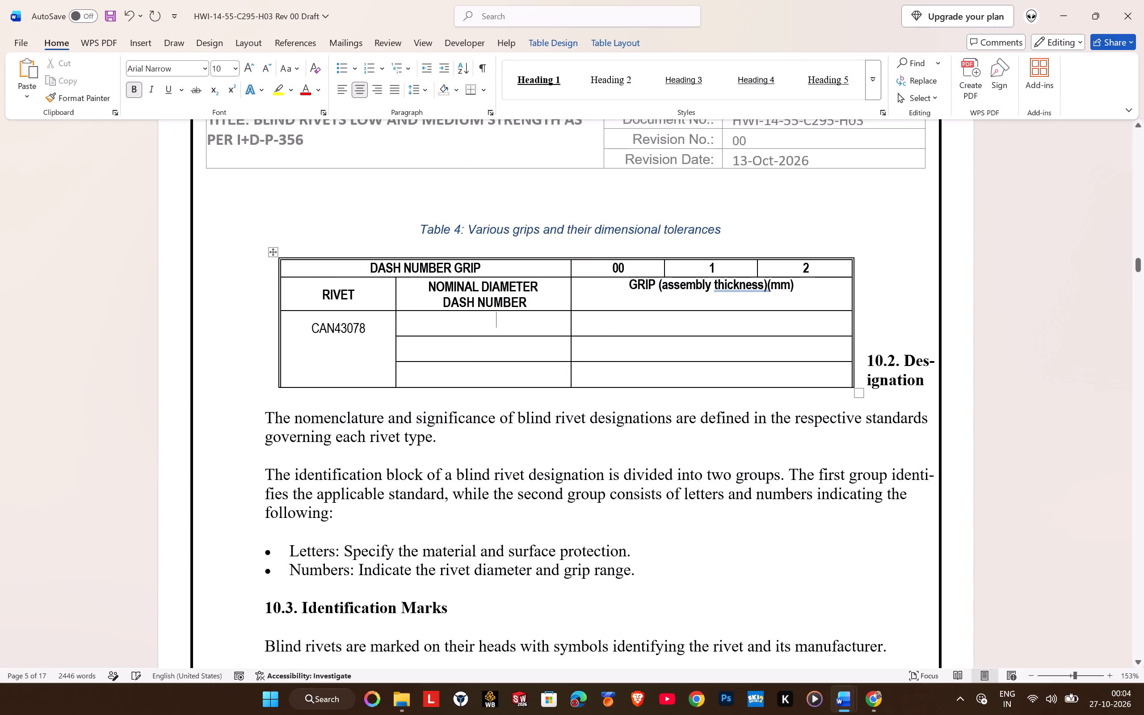
pyautogui.hotkey('alt', 'Tab')
pyautogui.hotkey('alt', 'Tab')
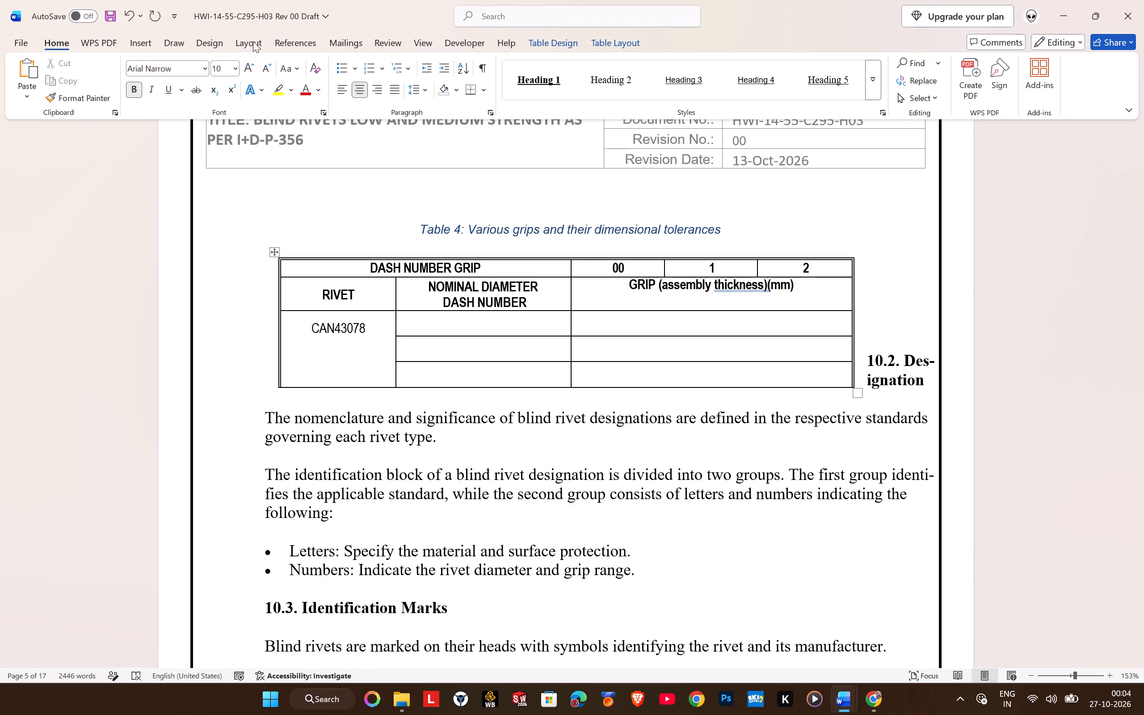
pyautogui.click(248, 42)
pyautogui.click(291, 81)
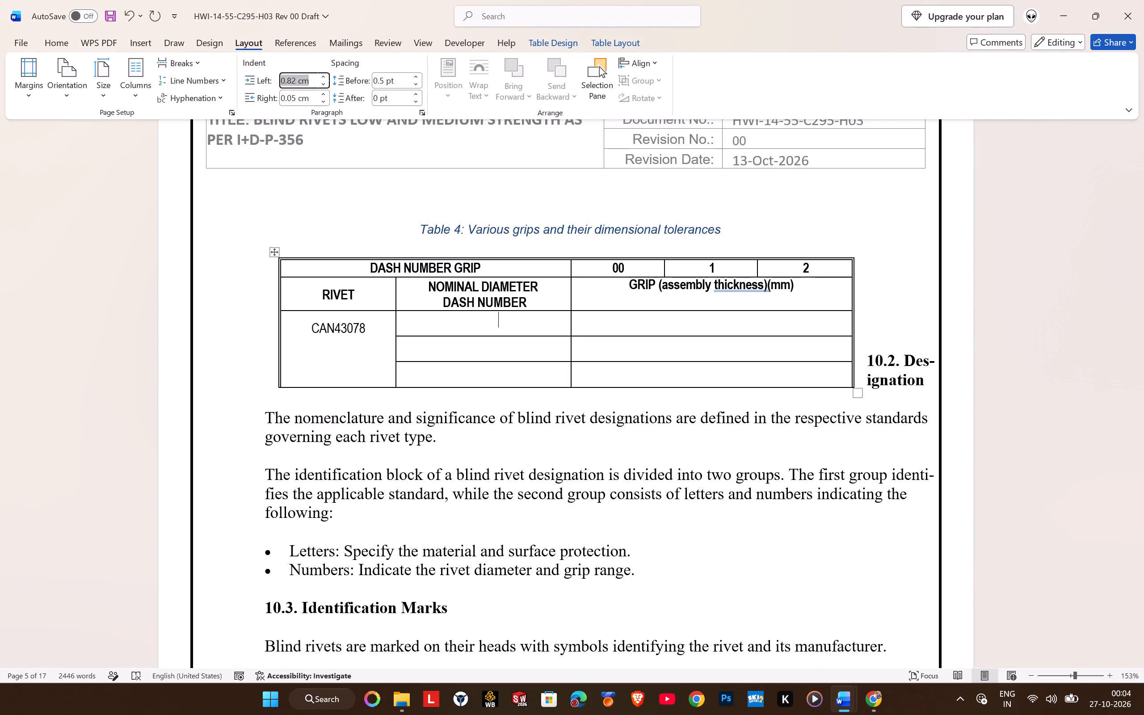
pyautogui.press('0')
pyautogui.press('Return')
pyautogui.hotkey('alt', 'Tab')
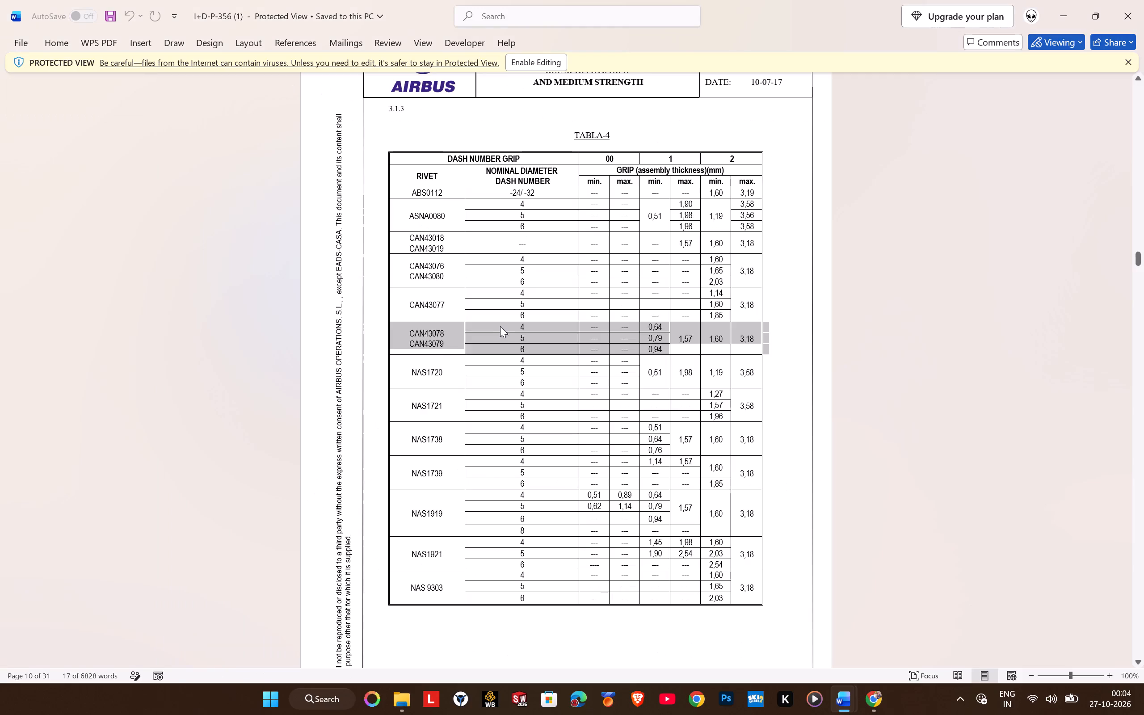
pyautogui.hotkey('alt', 'Tab')
pyautogui.press('4')
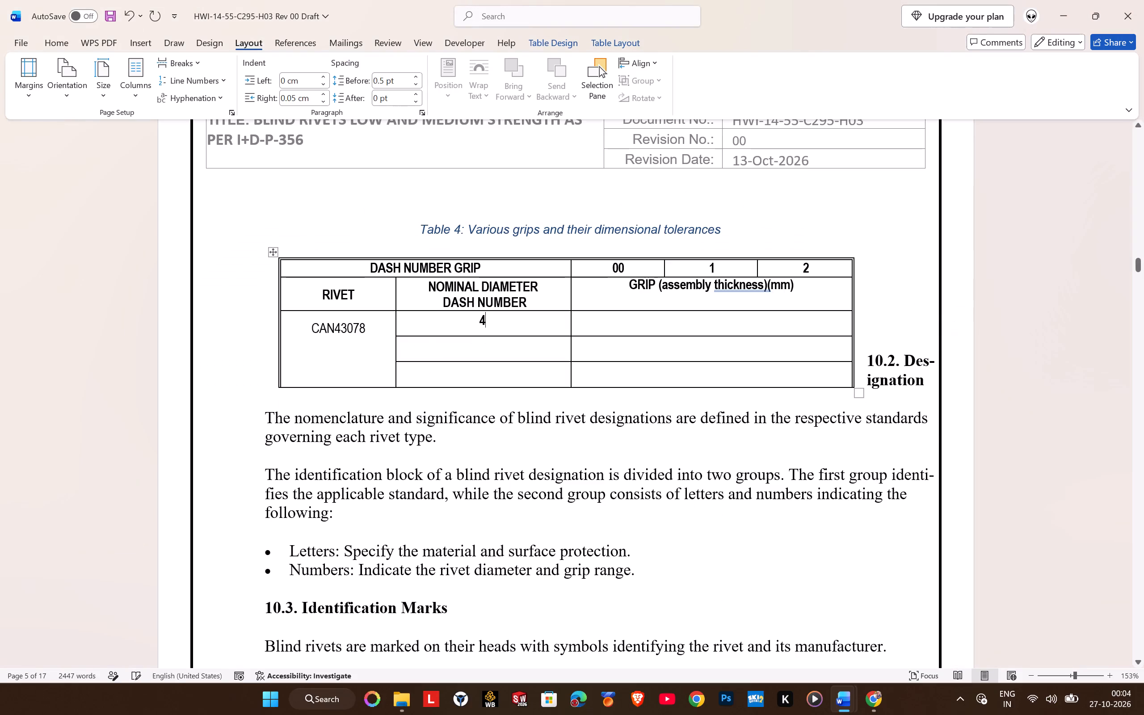
# Set the left indent to 0 in the NOMINAL DIAMETER DASH NUMBER cell of the row below 4.
pyautogui.click(479, 336)
pyautogui.click(479, 345)
pyautogui.click(299, 75)
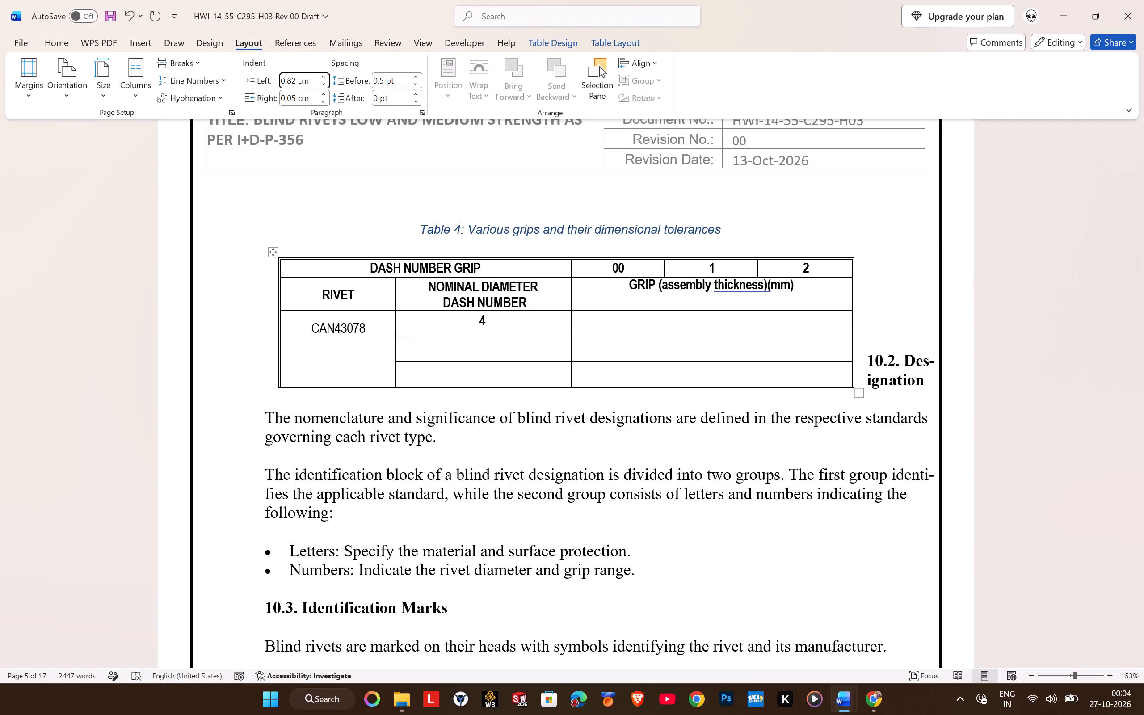
pyautogui.press('0')
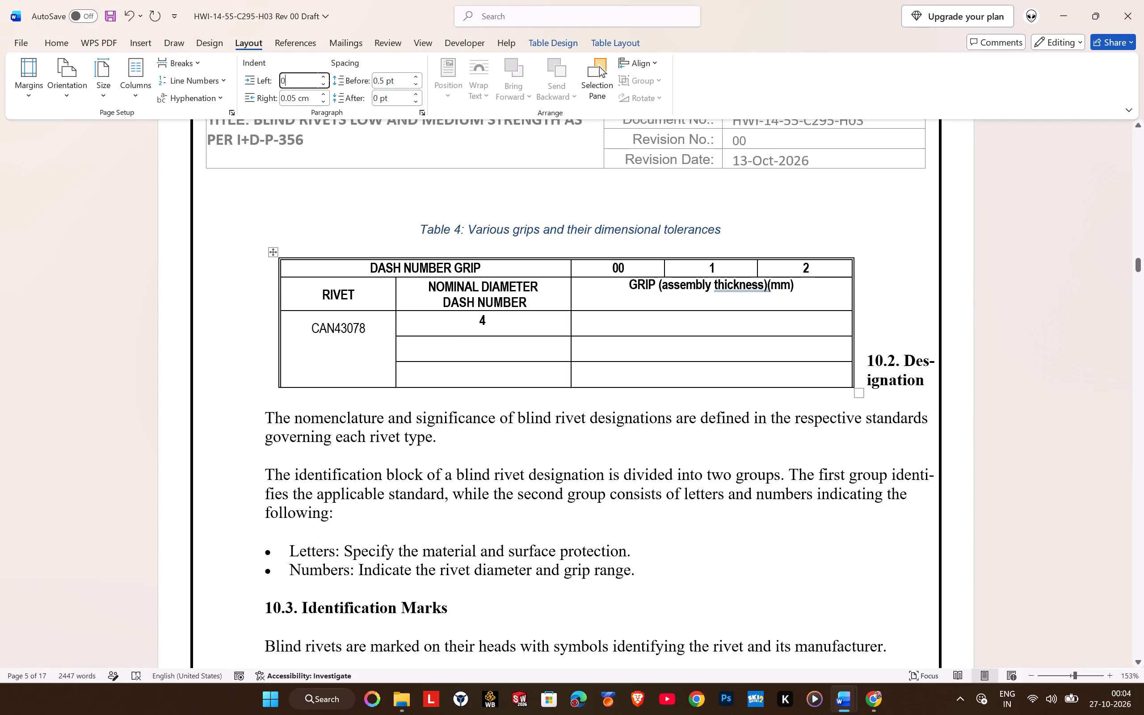
# Enter 6, centred, in the bottom row's NOMINAL DIAMETER DASH NUMBER cell.
pyautogui.click(475, 382)
pyautogui.click(309, 85)
pyautogui.press('0')
pyautogui.click(135, 43)
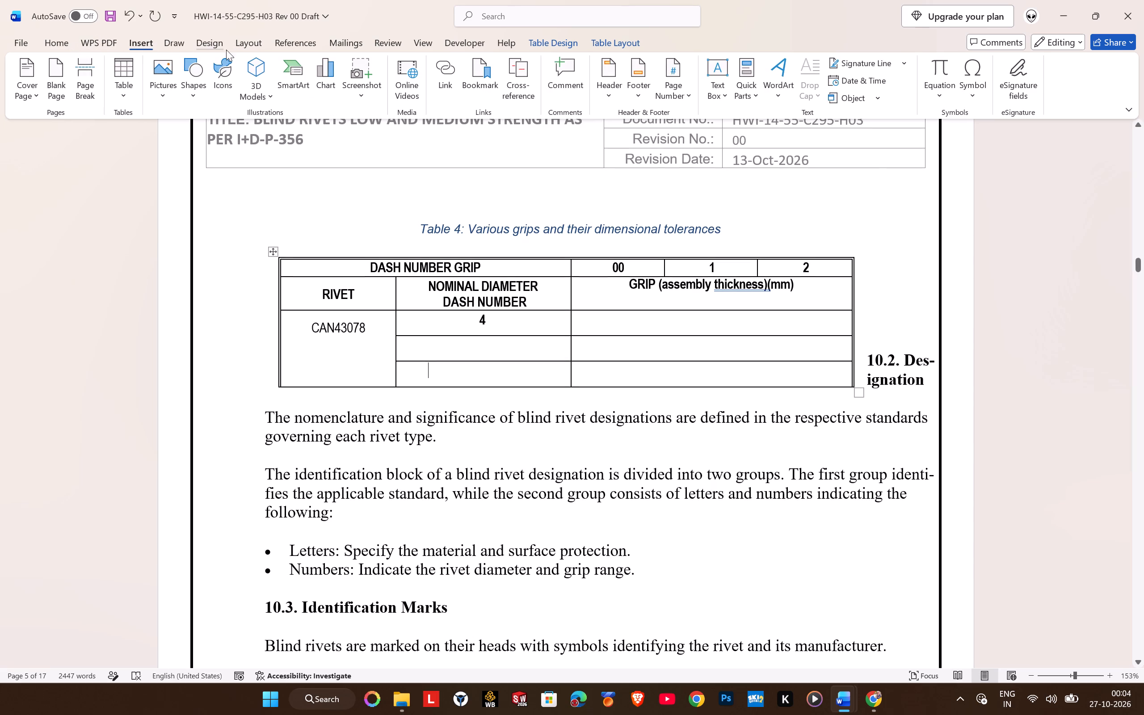
pyautogui.click(67, 43)
pyautogui.click(357, 94)
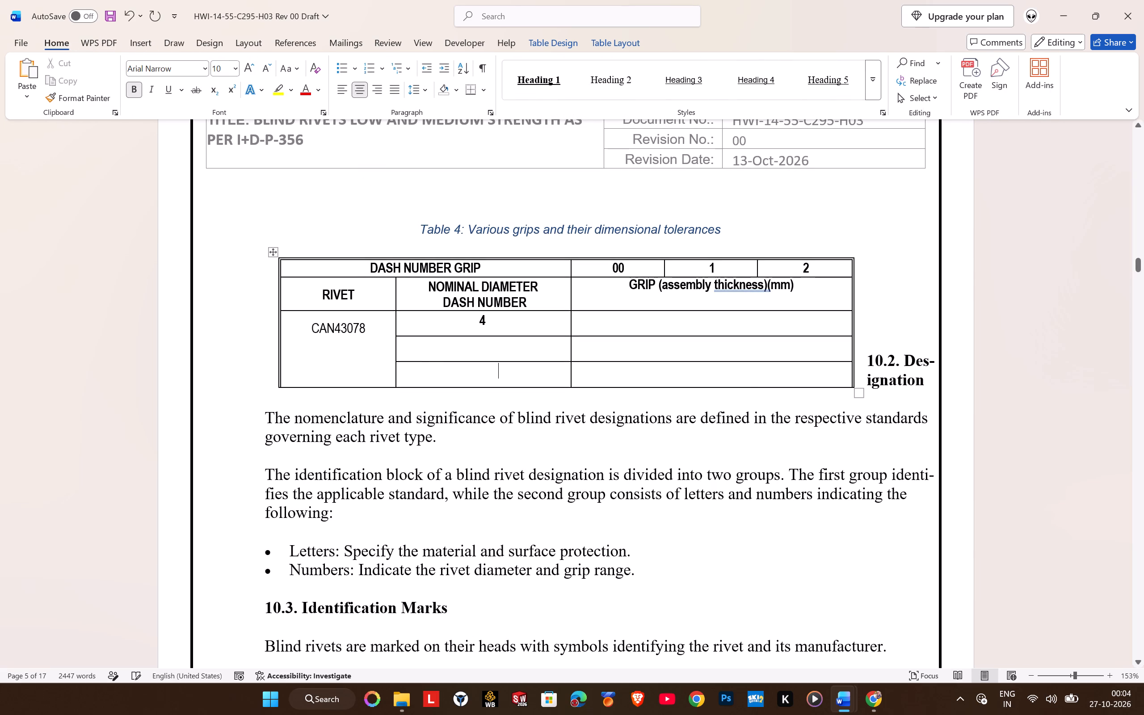
pyautogui.press('6')
# Enter 5, centred, in the NOMINAL DIAMETER DASH NUMBER cell between 4 and 6.
pyautogui.click(475, 349)
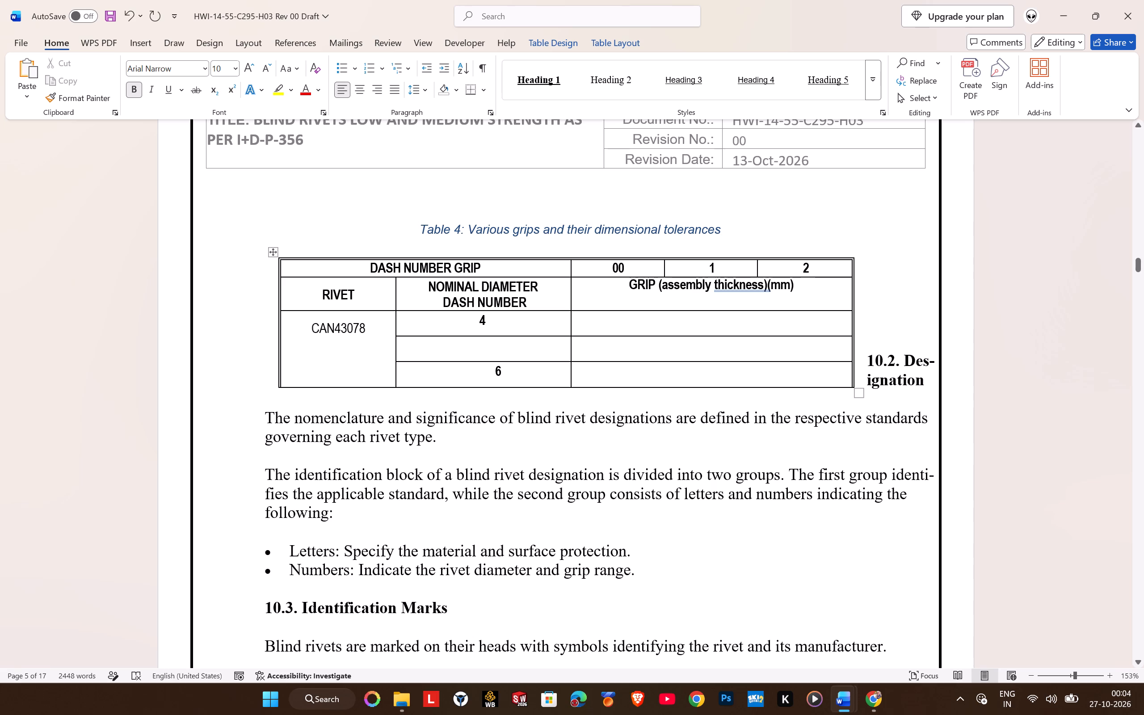
pyautogui.click(358, 95)
pyautogui.press('5')
# Set the left indent to 0 in the NOMINAL DIAMETER DASH NUMBER cell containing 6.
pyautogui.click(245, 38)
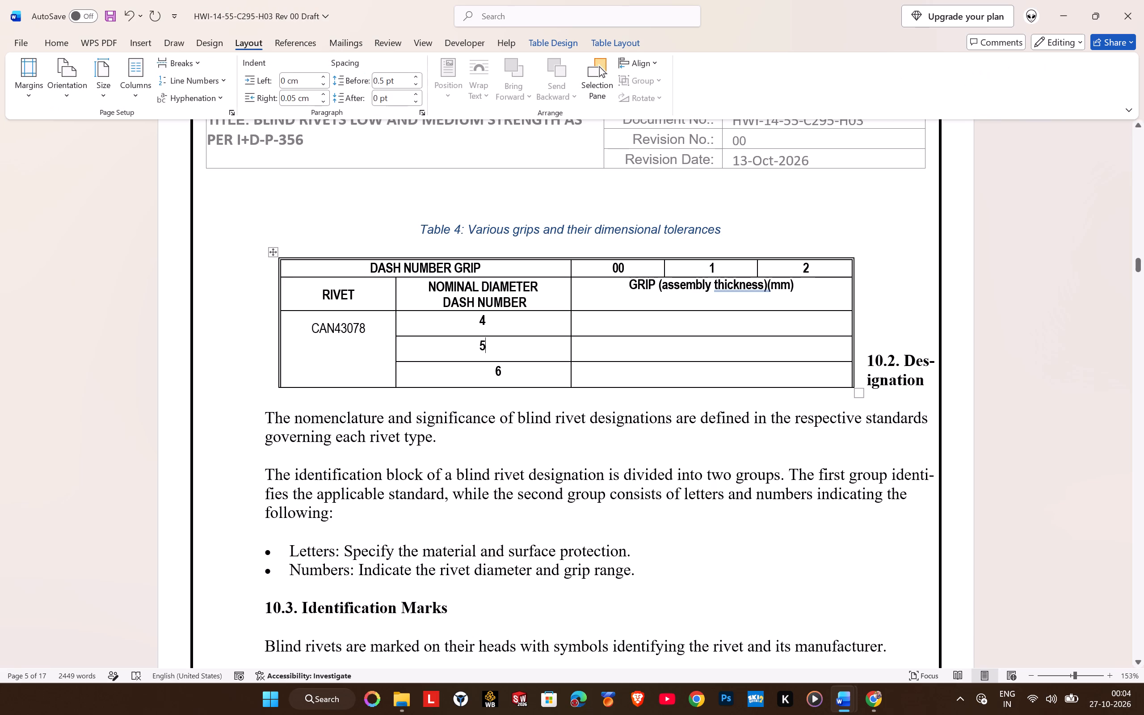
pyautogui.click(490, 365)
pyautogui.click(301, 79)
pyautogui.press('0')
pyautogui.click(517, 387)
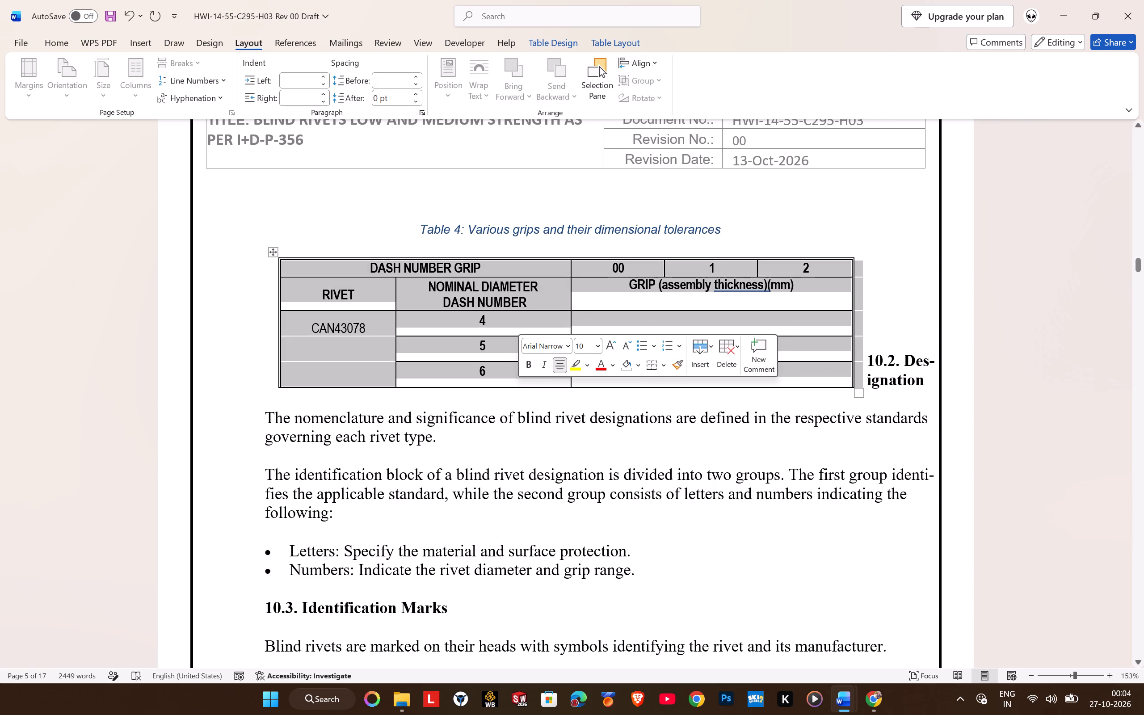
# Remove the bold formatting from the NOMINAL DIAMETER DASH NUMBER entries 4, 5 and 6.
pyautogui.click(651, 311)
pyautogui.click(651, 328)
pyautogui.moveTo(470, 321); pyautogui.dragTo(477, 363)
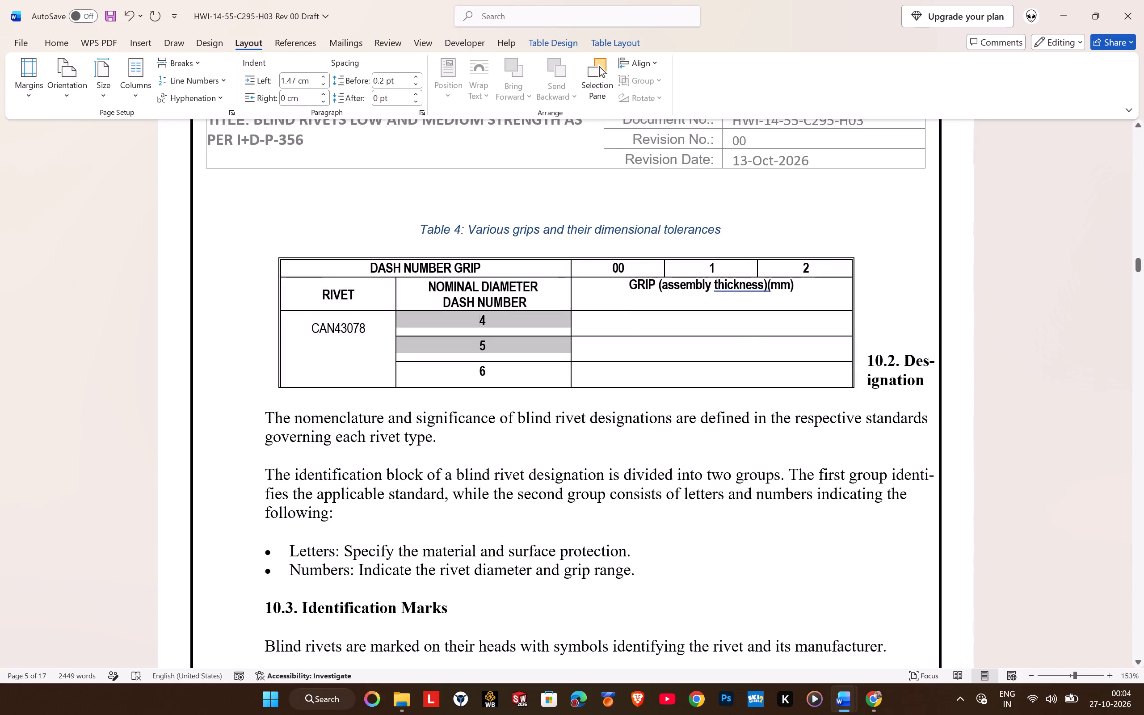
pyautogui.moveTo(477, 363); pyautogui.dragTo(481, 385)
pyautogui.hotkey('ctrl', 'b')
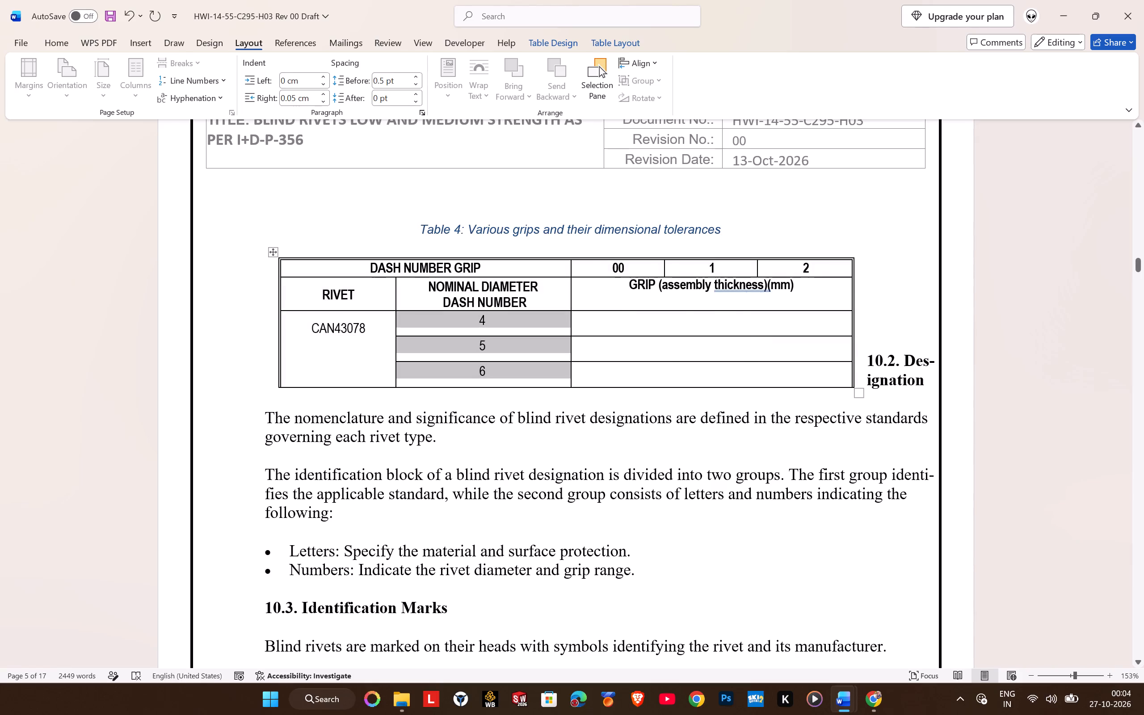
# Examine how the specification's TABLA-4 lays out the CAN43078 grip columns against the empty grip cells in Table 4.
pyautogui.click(650, 324)
pyautogui.hotkey('alt', 'Tab')
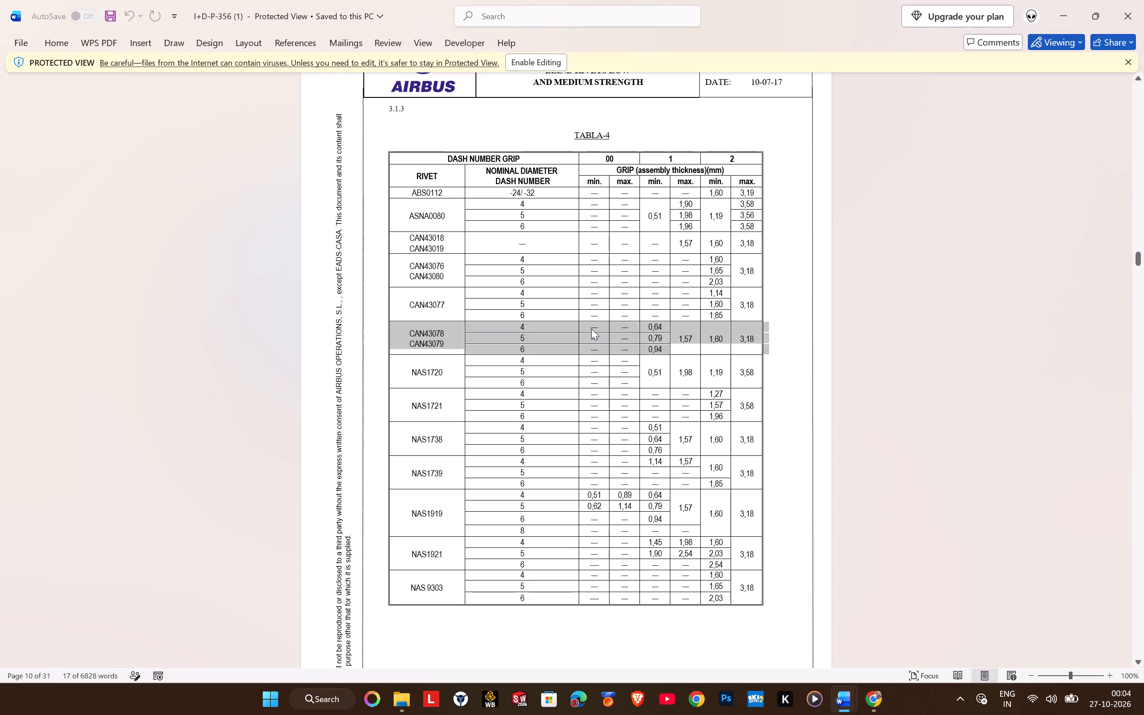
pyautogui.hotkey('alt', 'Tab')
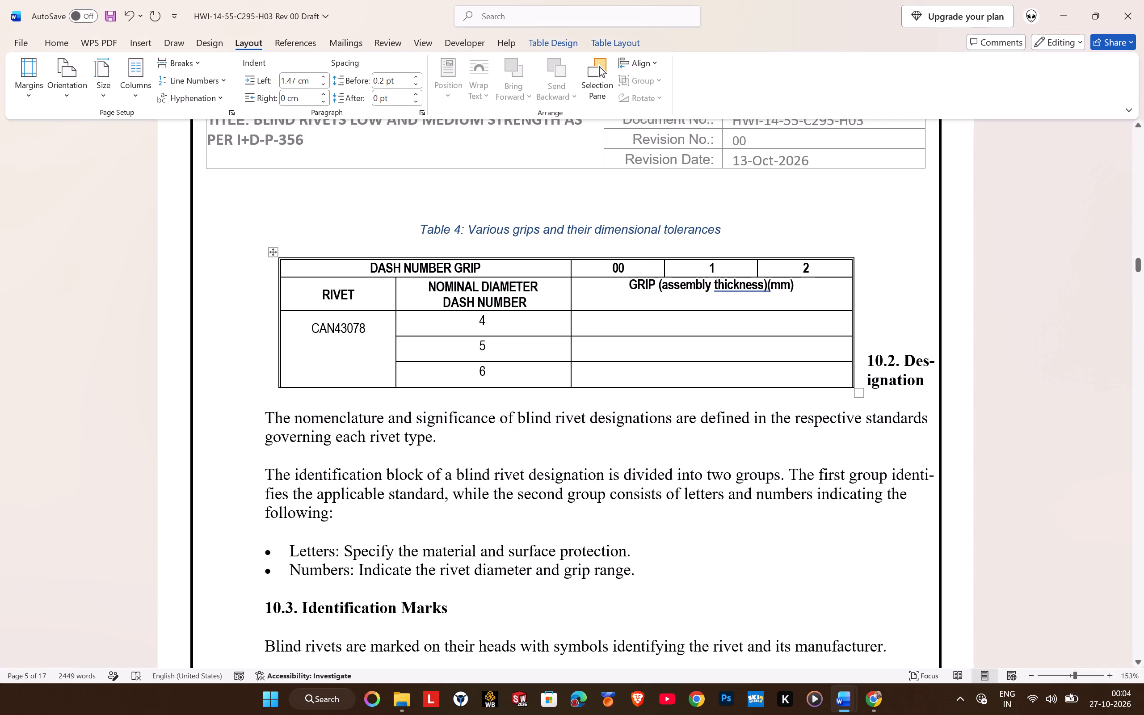
pyautogui.click(693, 330)
pyautogui.rightClick(652, 324)
pyautogui.click(646, 324)
pyautogui.click(645, 323)
pyautogui.doubleClick(619, 326)
pyautogui.doubleClick(624, 317)
pyautogui.click(620, 324)
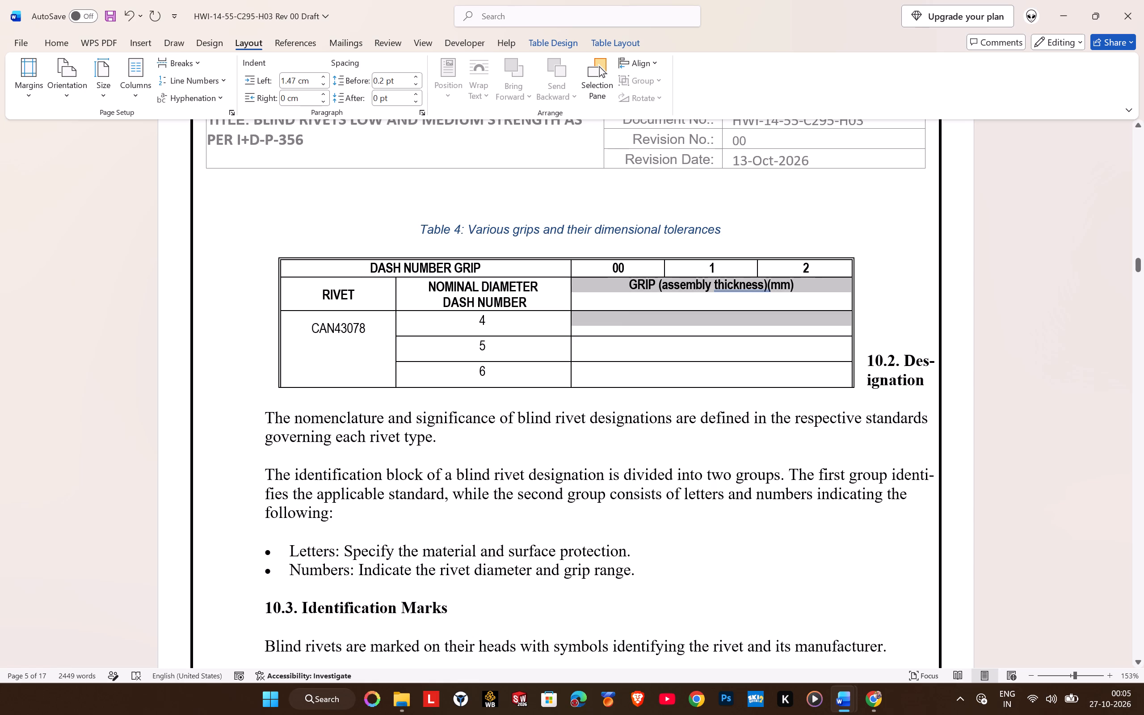
pyautogui.rightClick(623, 326)
pyautogui.click(621, 323)
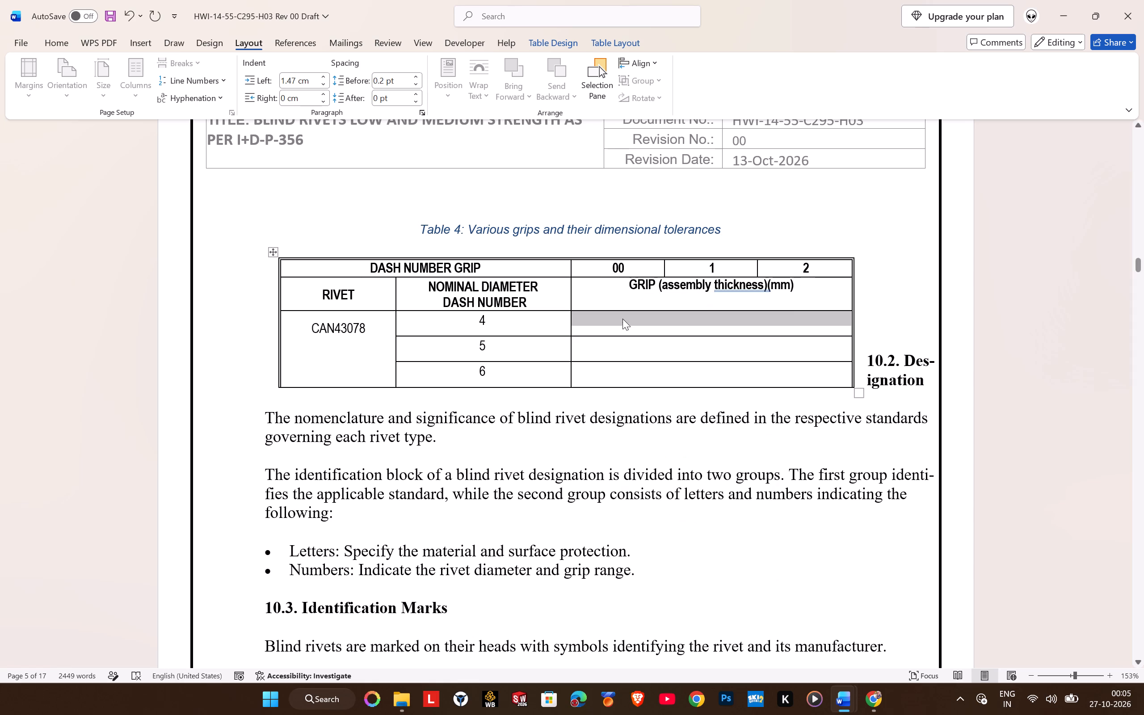
pyautogui.click(627, 315)
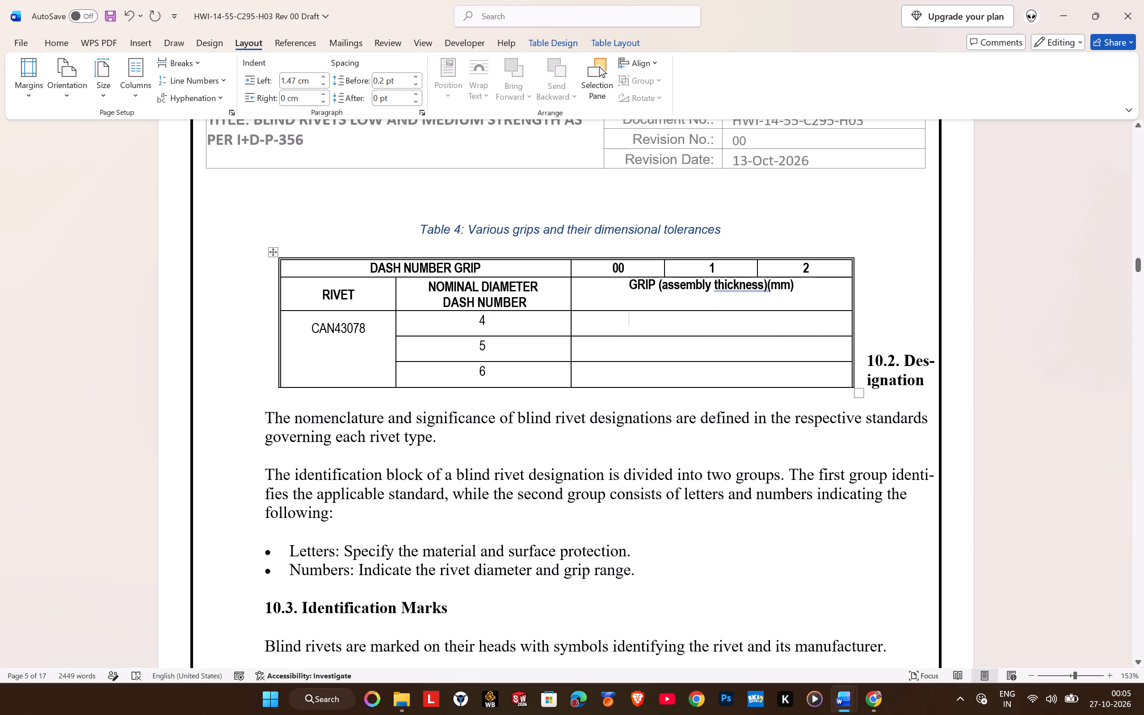
pyautogui.hotkey('alt', 'Tab')
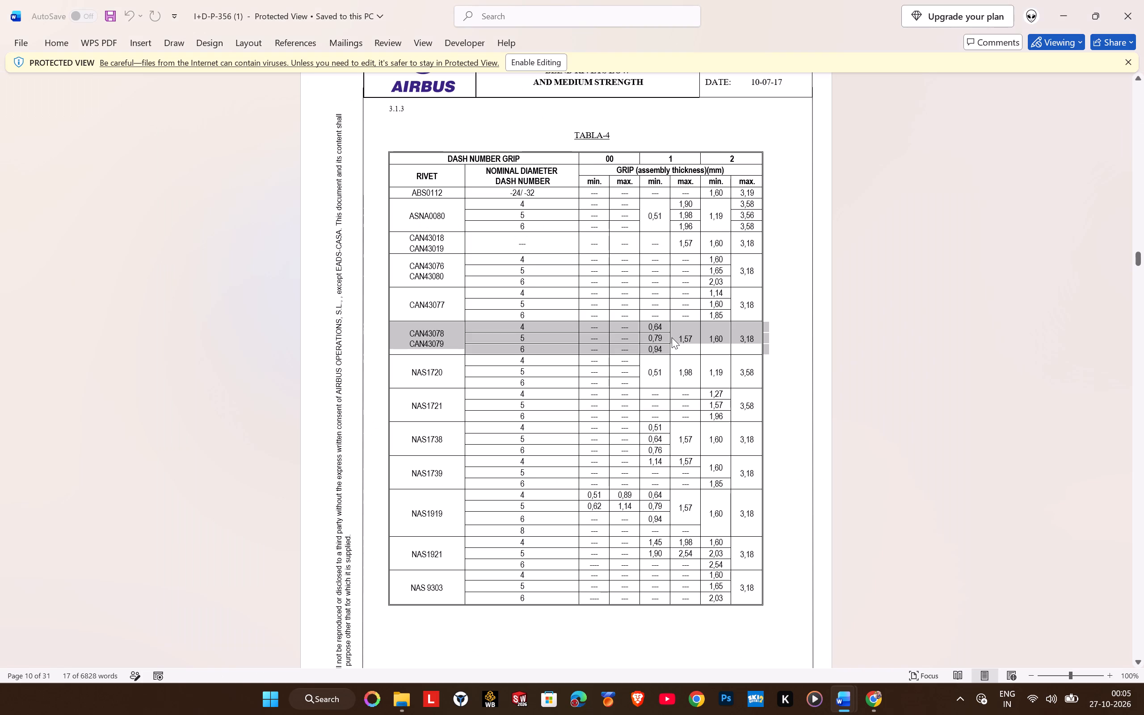
pyautogui.hotkey('alt', 'Tab')
pyautogui.hotkey('alt', 'Tab')
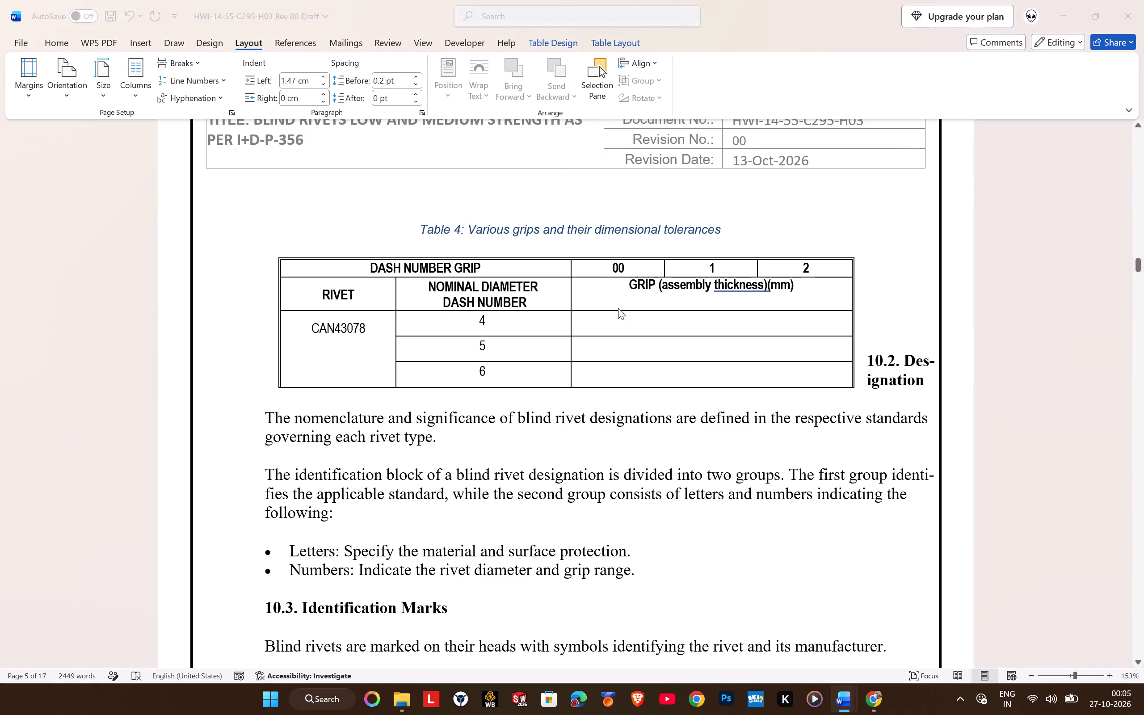
pyautogui.hotkey('alt', 'Tab')
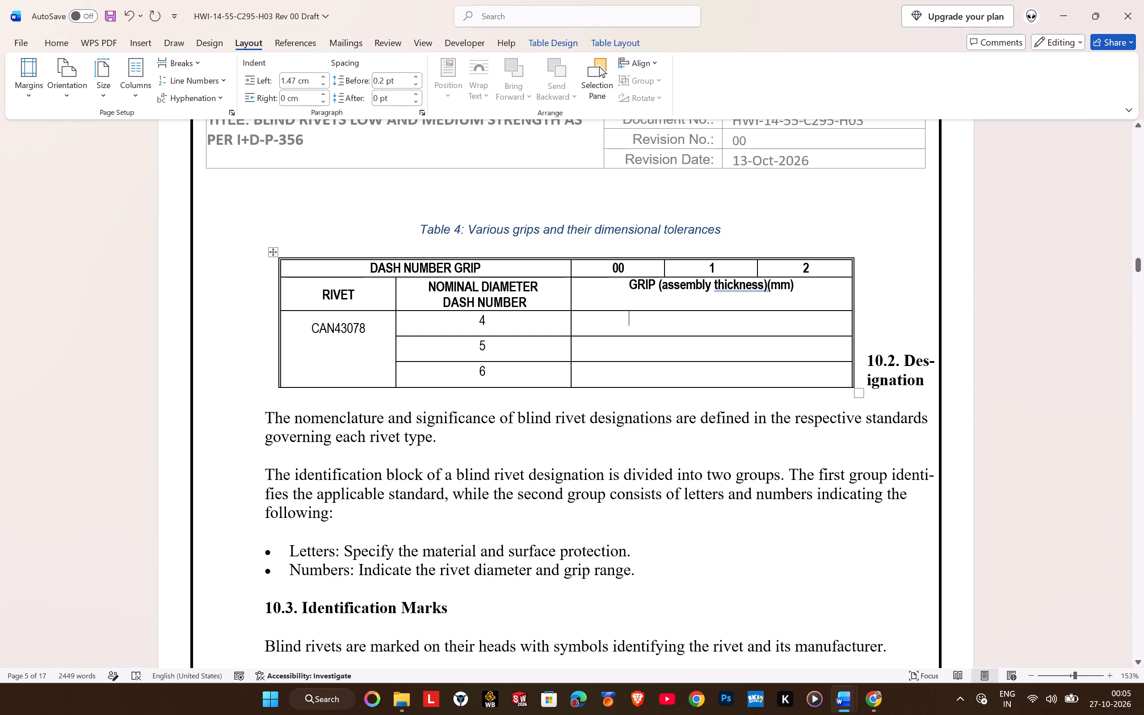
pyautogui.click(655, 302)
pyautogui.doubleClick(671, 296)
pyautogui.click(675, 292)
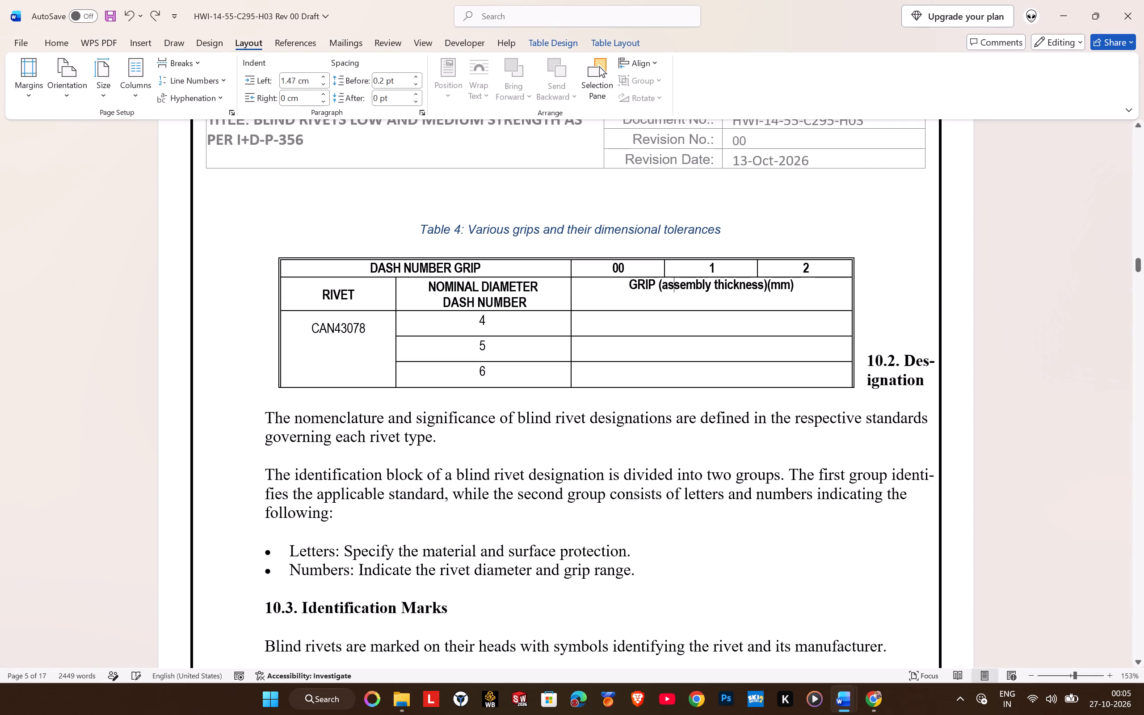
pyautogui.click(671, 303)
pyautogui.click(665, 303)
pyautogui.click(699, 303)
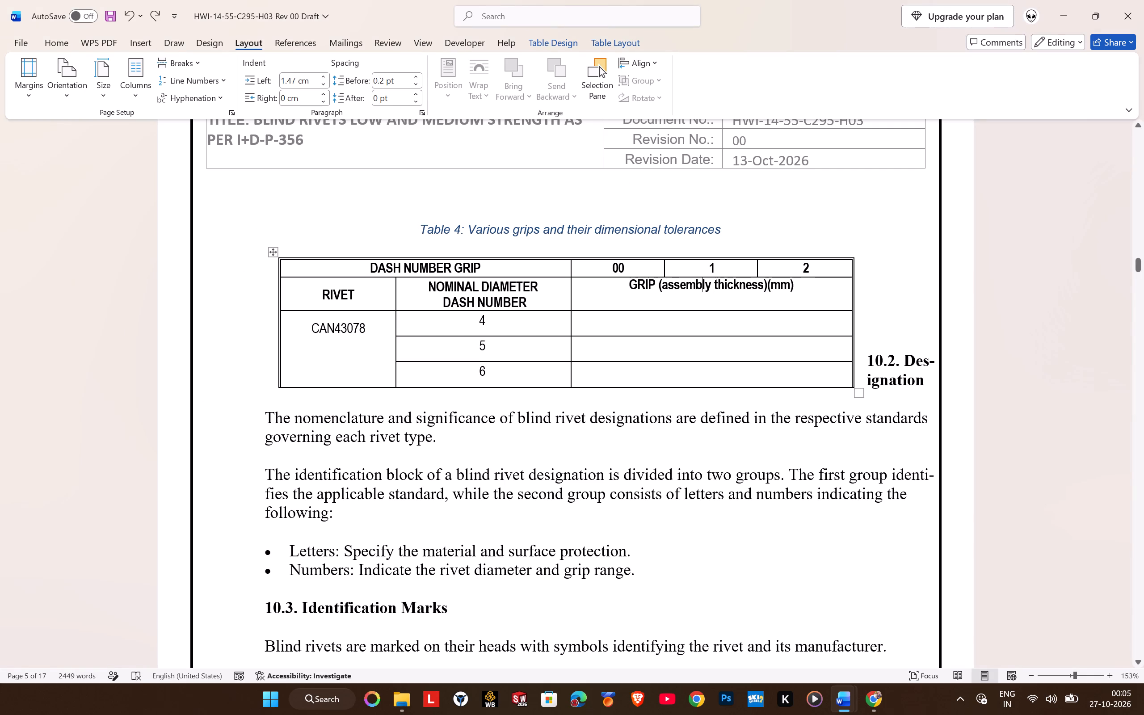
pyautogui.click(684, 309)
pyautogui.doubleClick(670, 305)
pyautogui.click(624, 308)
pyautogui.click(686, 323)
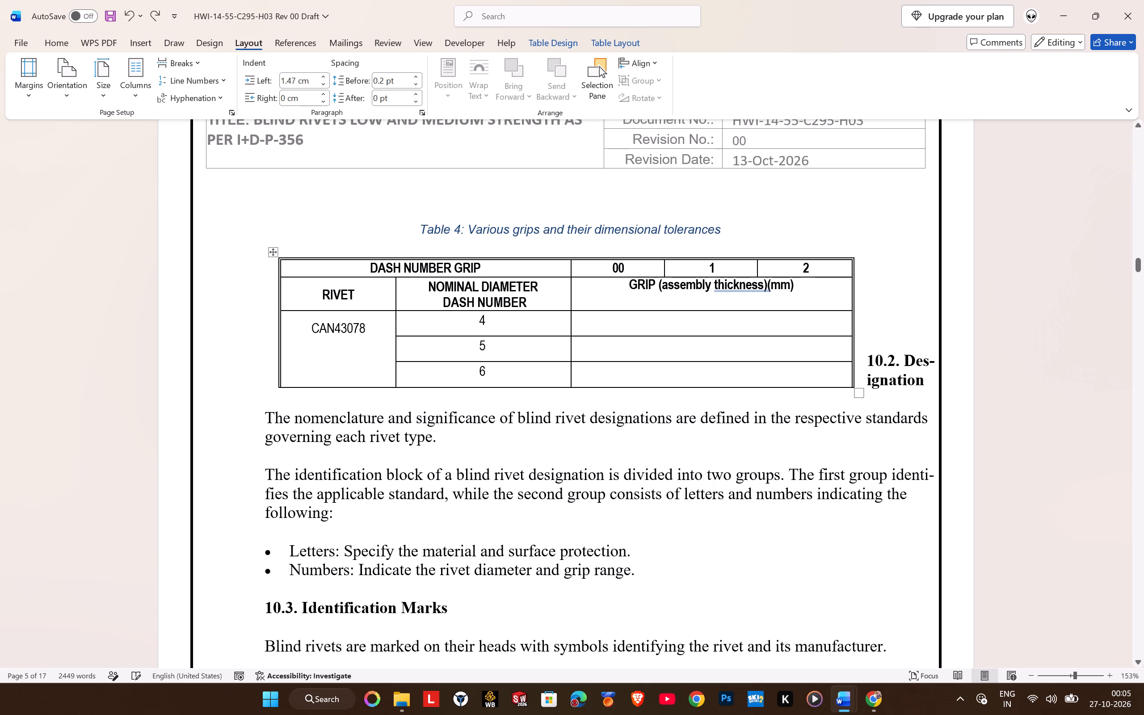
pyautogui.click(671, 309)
# Apply the All Borders option twice to Table 4's GRIP (assembly thickness)(mm) header cell.
pyautogui.rightClick(645, 297)
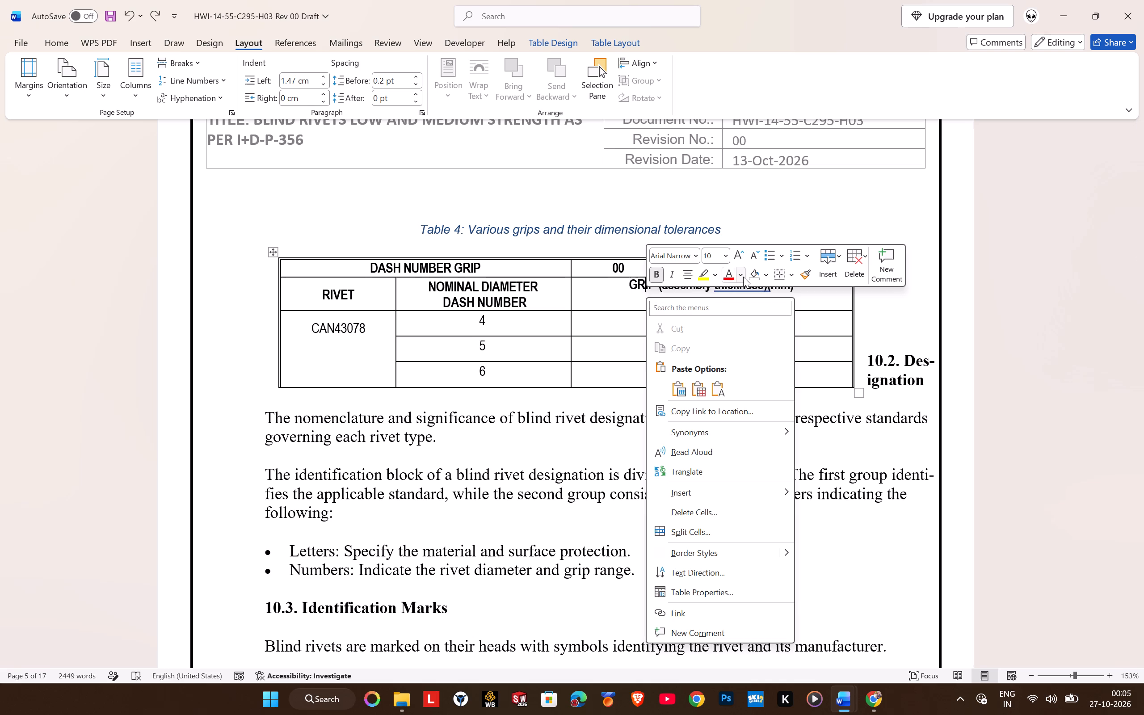
pyautogui.click(793, 278)
pyautogui.click(799, 387)
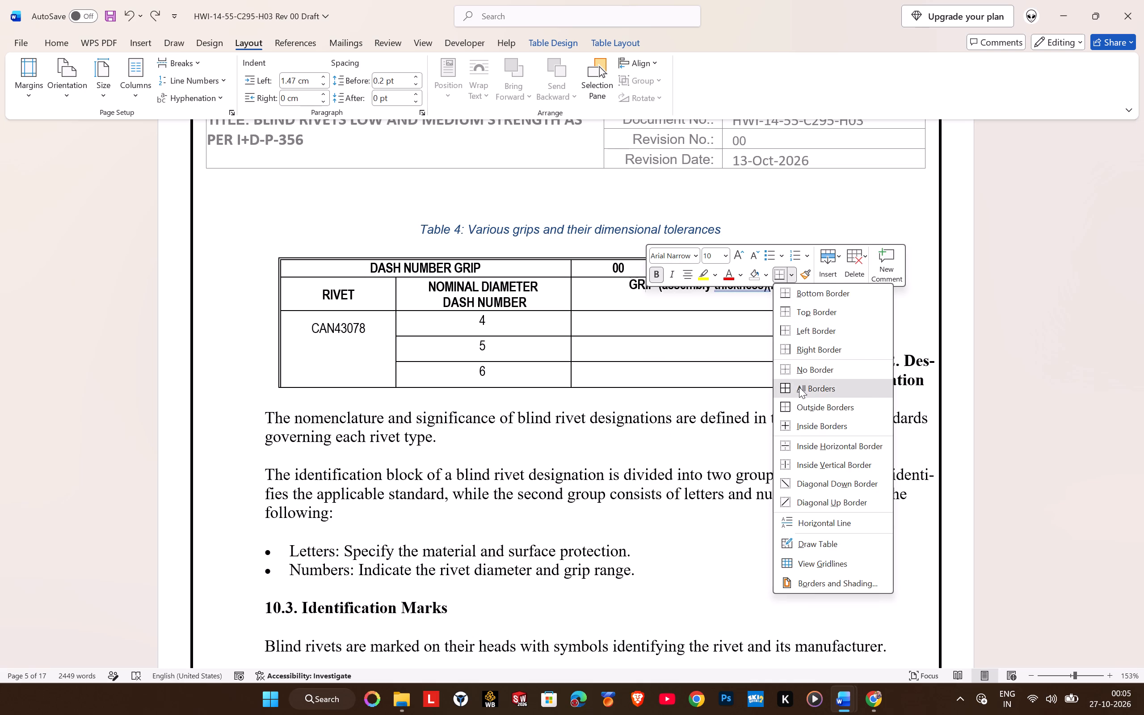
pyautogui.rightClick(679, 301)
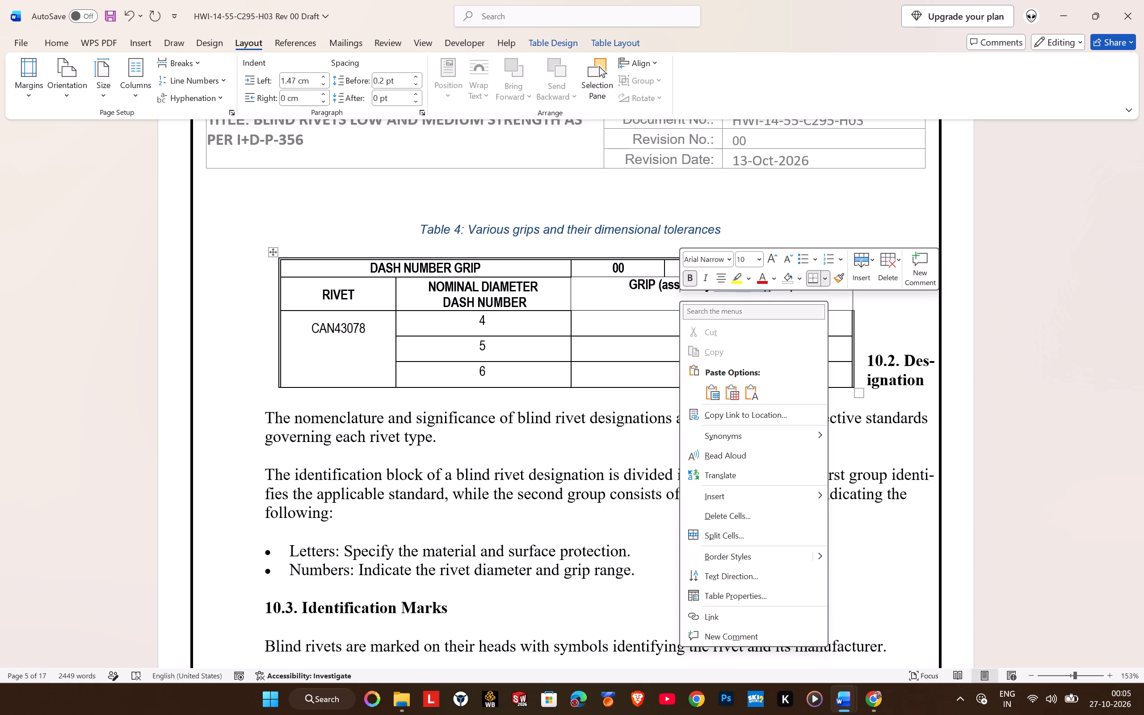
pyautogui.click(825, 279)
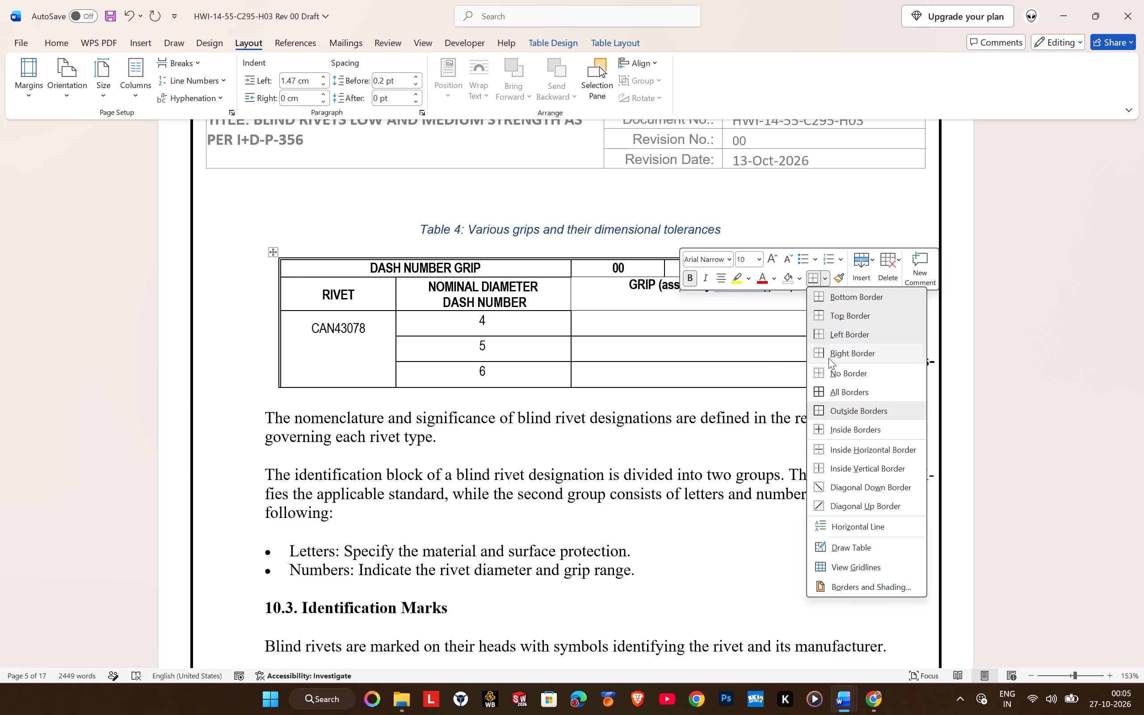
pyautogui.click(833, 392)
pyautogui.click(637, 303)
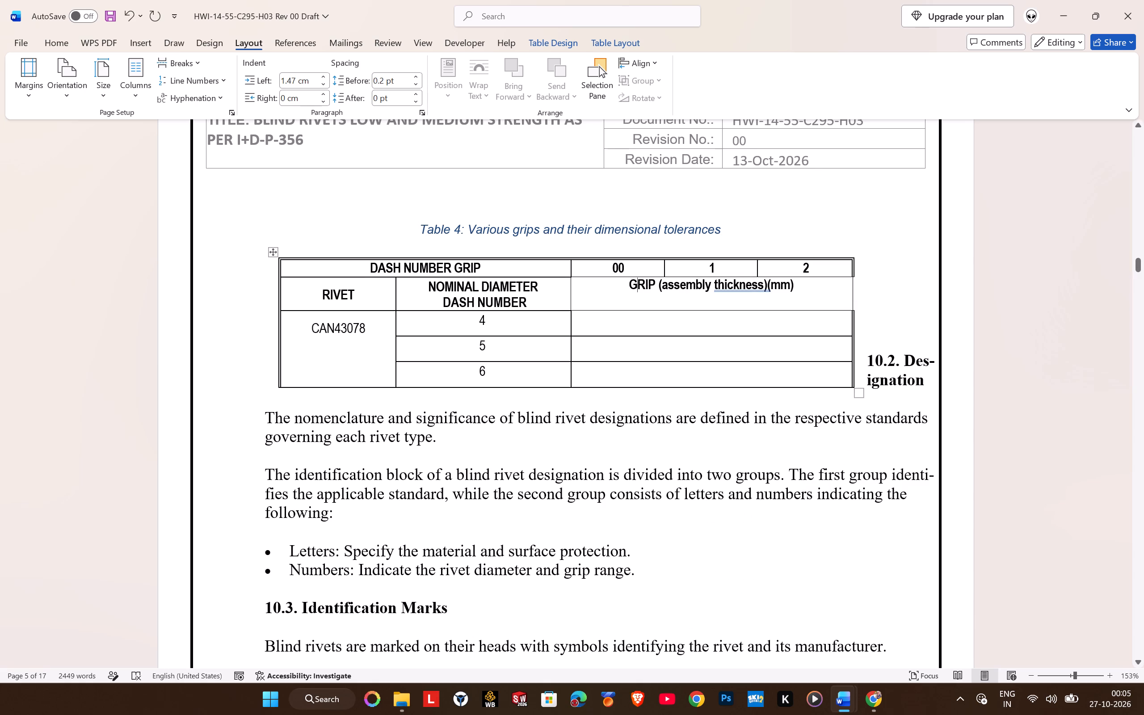
# Insert a space between "thickness)" and "(mm)" in Table 4's GRIP header.
pyautogui.rightClick(741, 290)
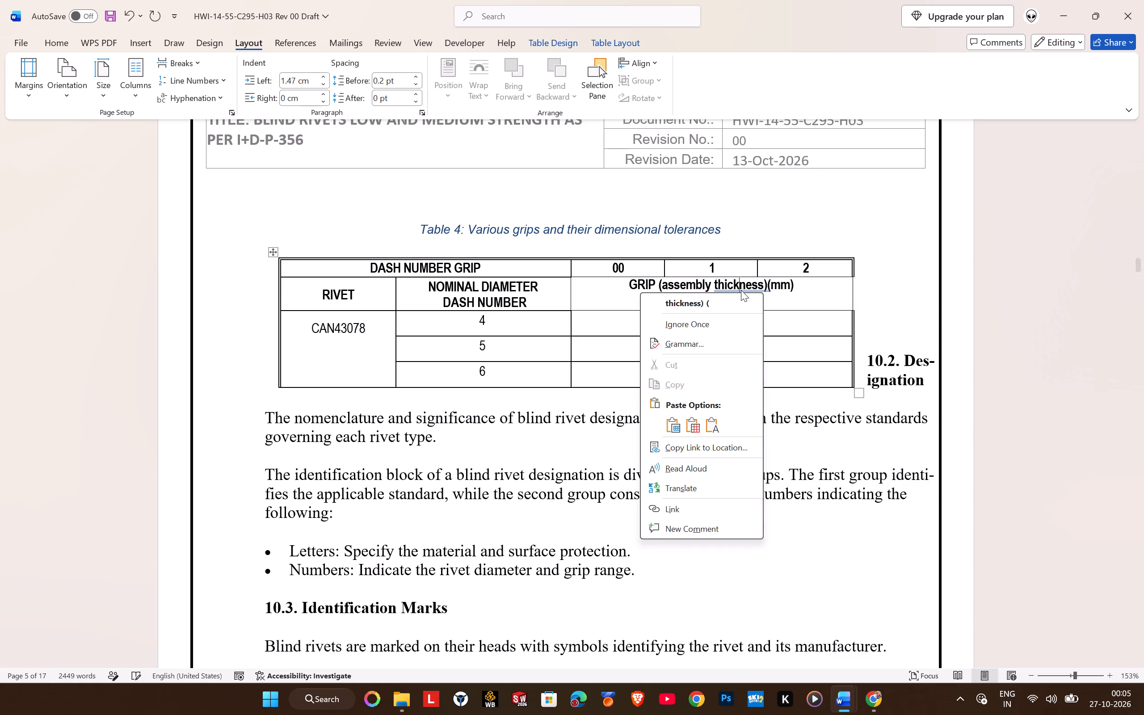
pyautogui.click(768, 282)
pyautogui.click(768, 282)
pyautogui.press('space')
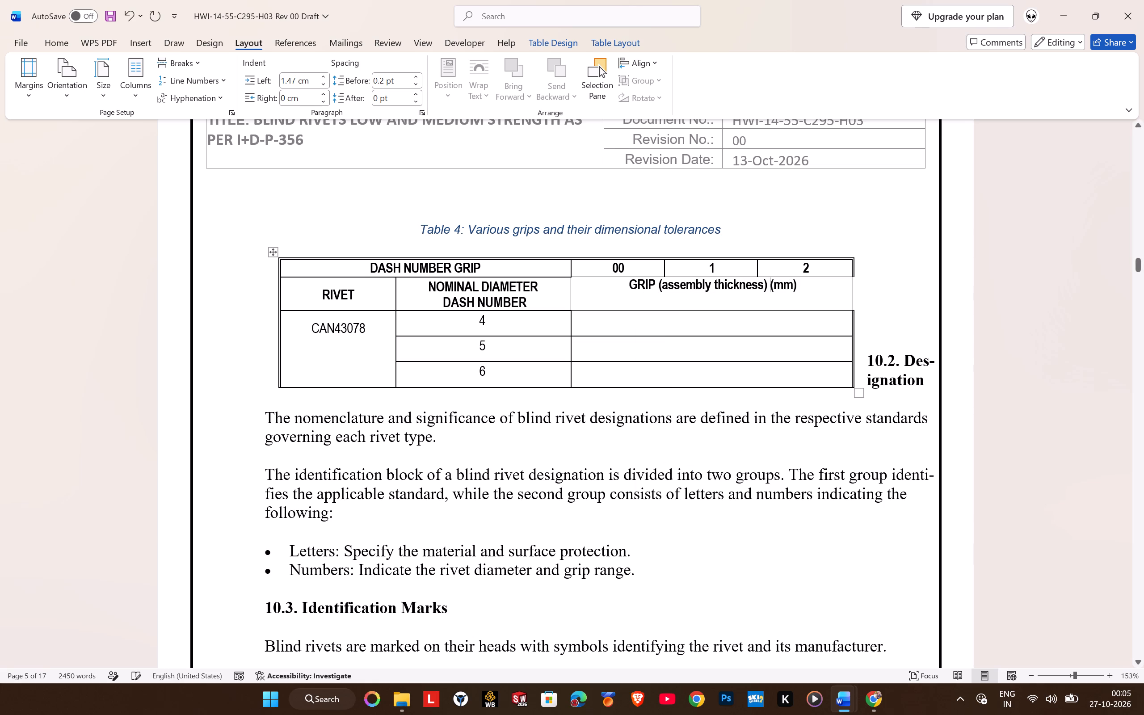
# Reapply the All Borders option to the GRIP (assembly thickness) (mm) header cell.
pyautogui.rightClick(740, 286)
pyautogui.click(890, 264)
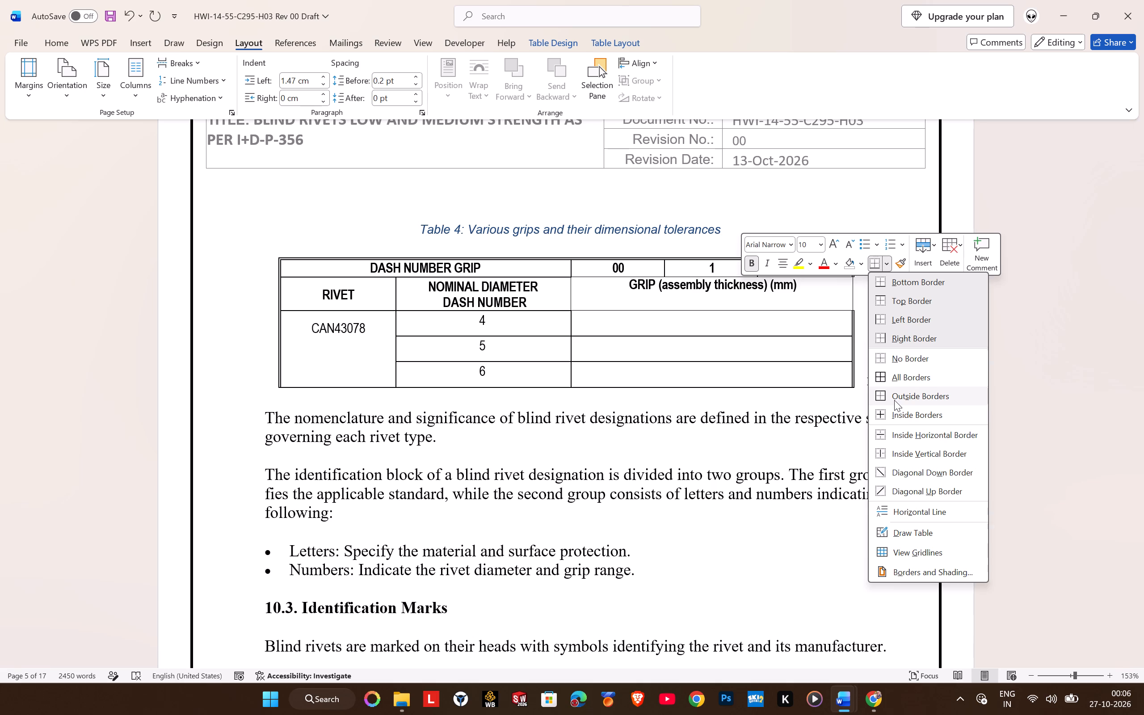
pyautogui.click(891, 373)
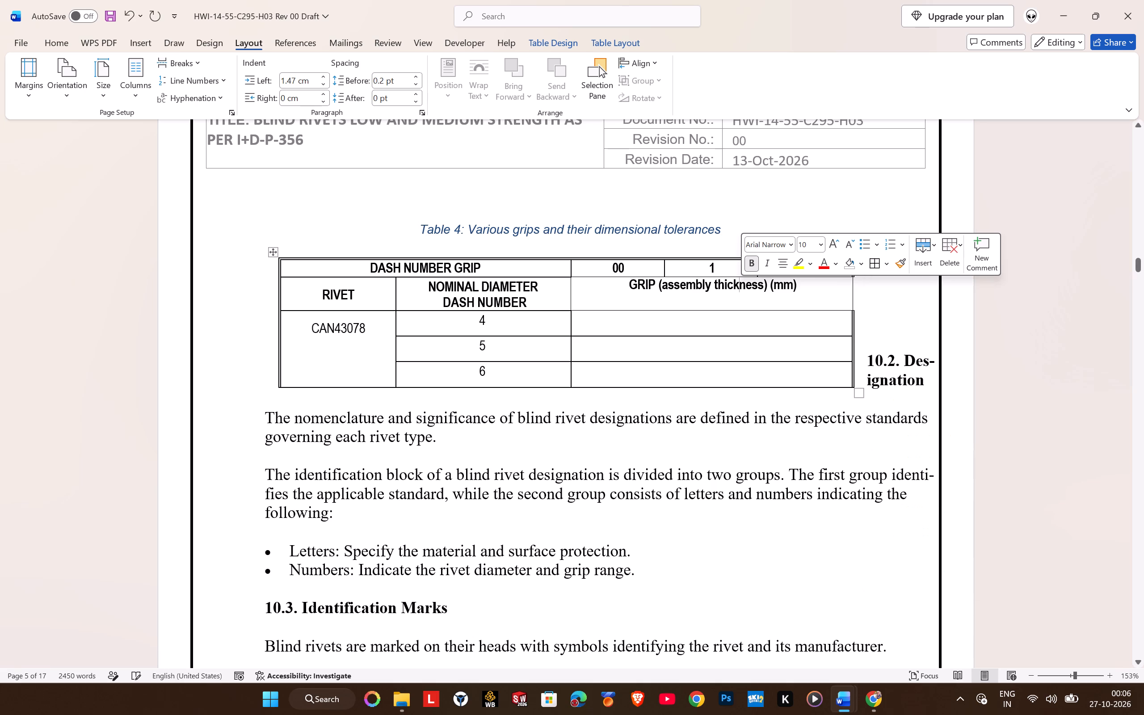
pyautogui.click(631, 297)
pyautogui.click(643, 338)
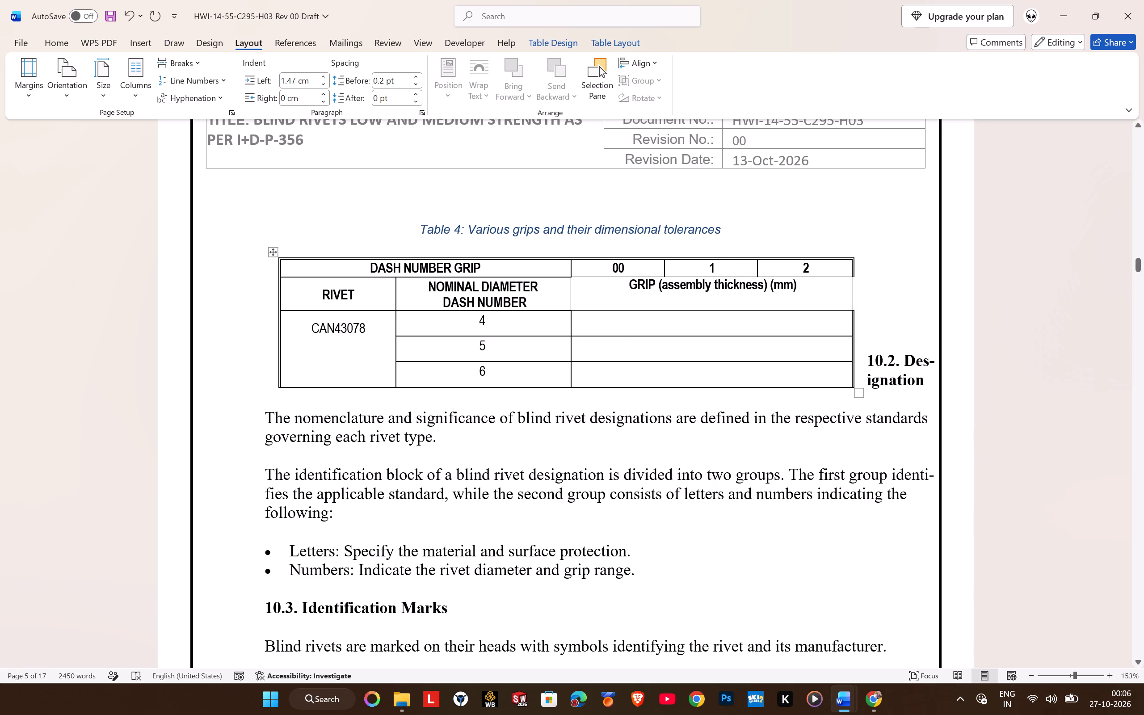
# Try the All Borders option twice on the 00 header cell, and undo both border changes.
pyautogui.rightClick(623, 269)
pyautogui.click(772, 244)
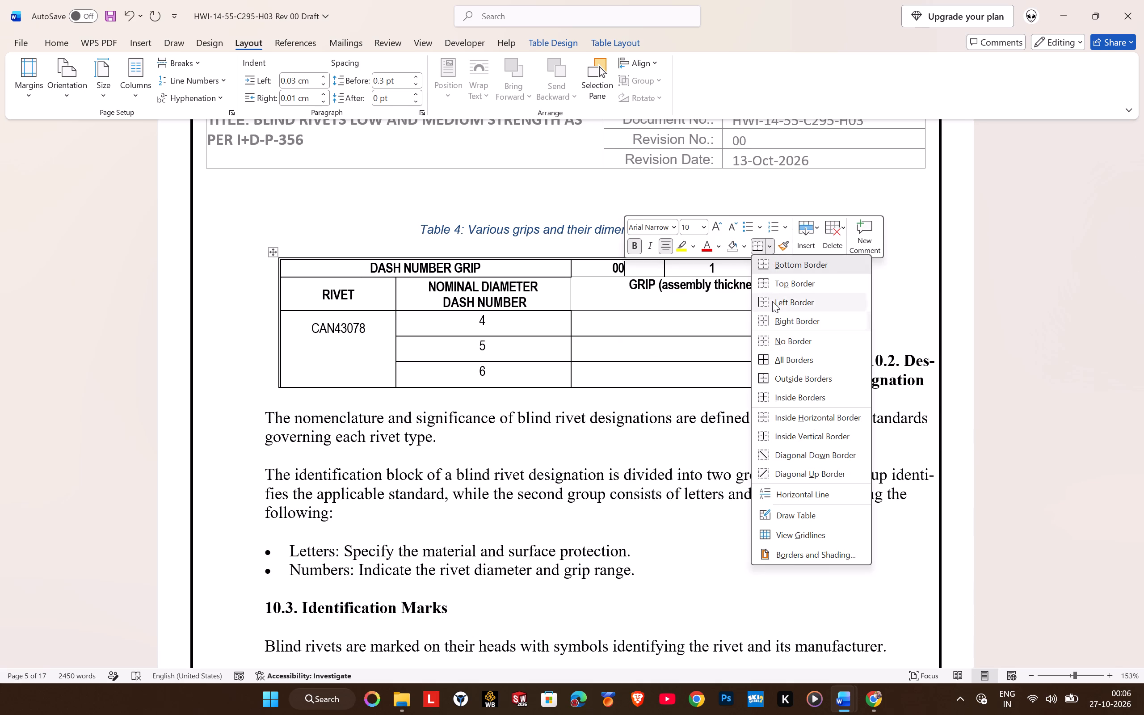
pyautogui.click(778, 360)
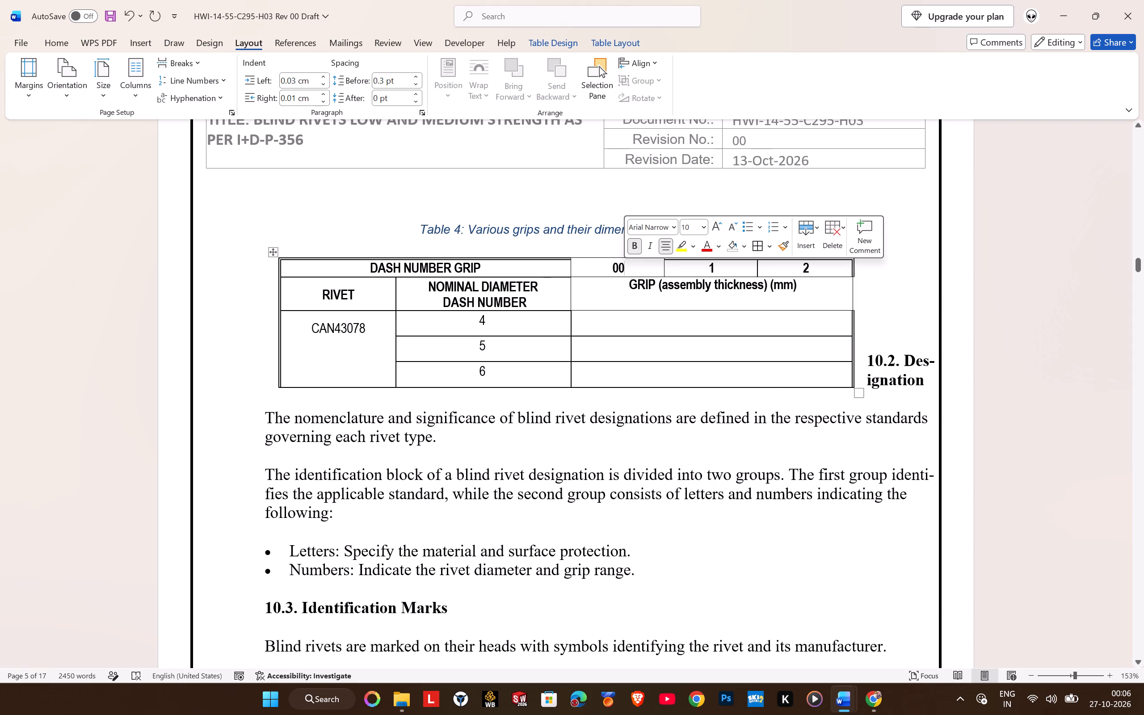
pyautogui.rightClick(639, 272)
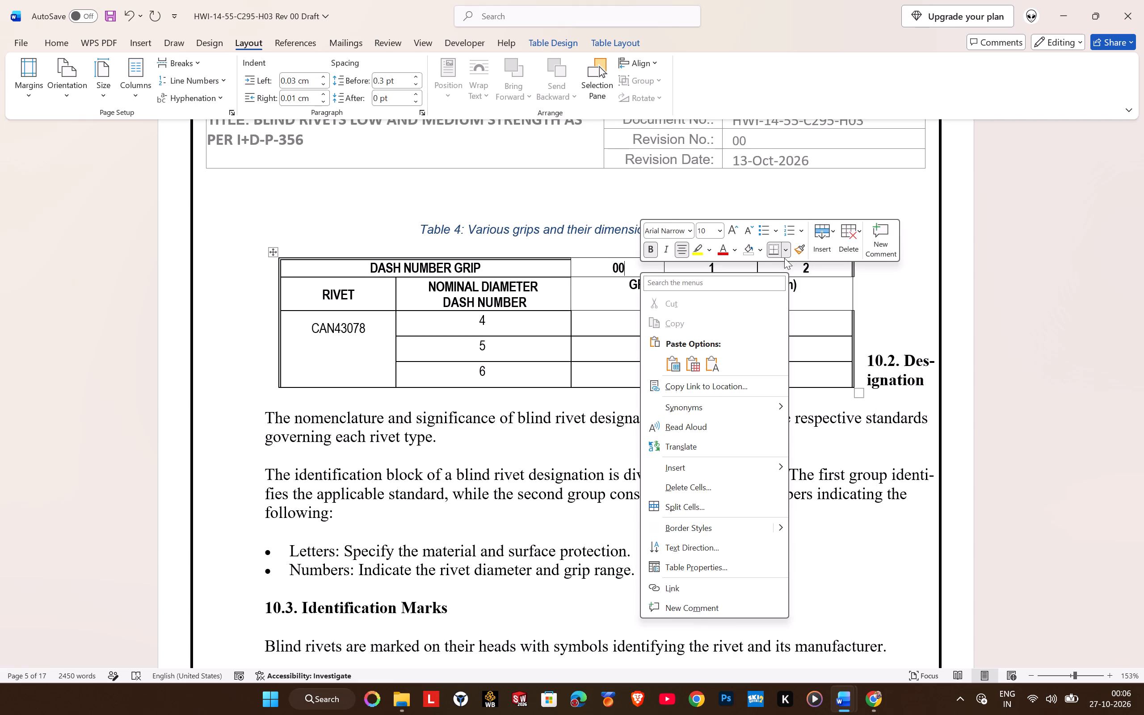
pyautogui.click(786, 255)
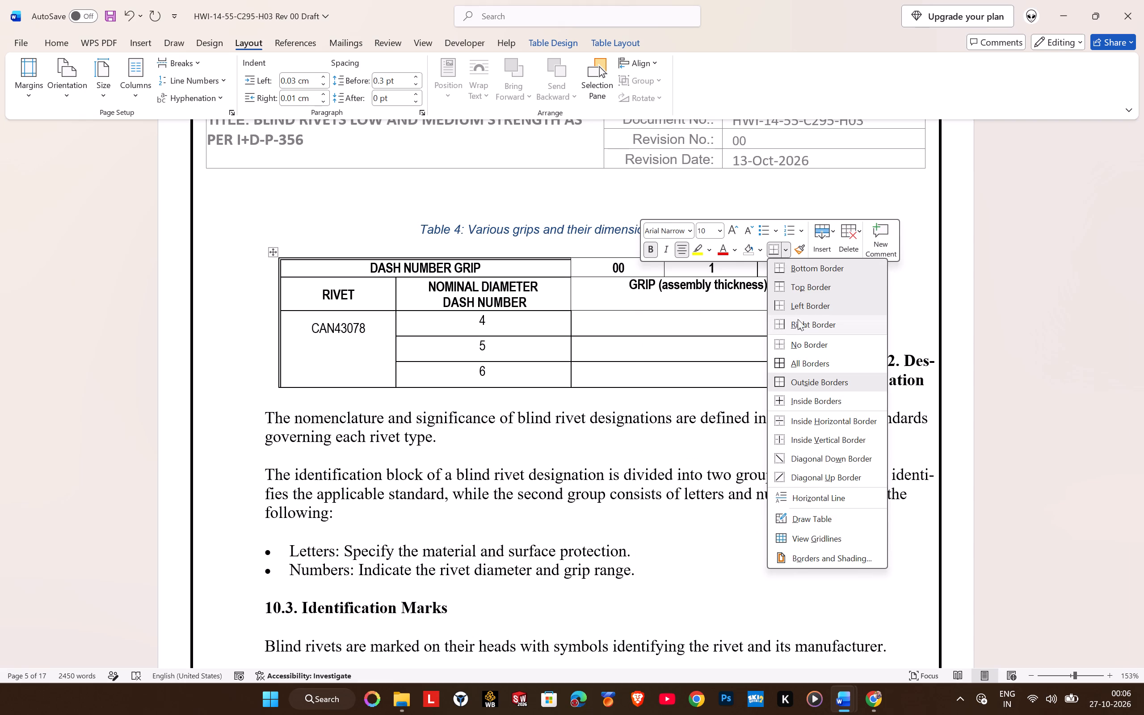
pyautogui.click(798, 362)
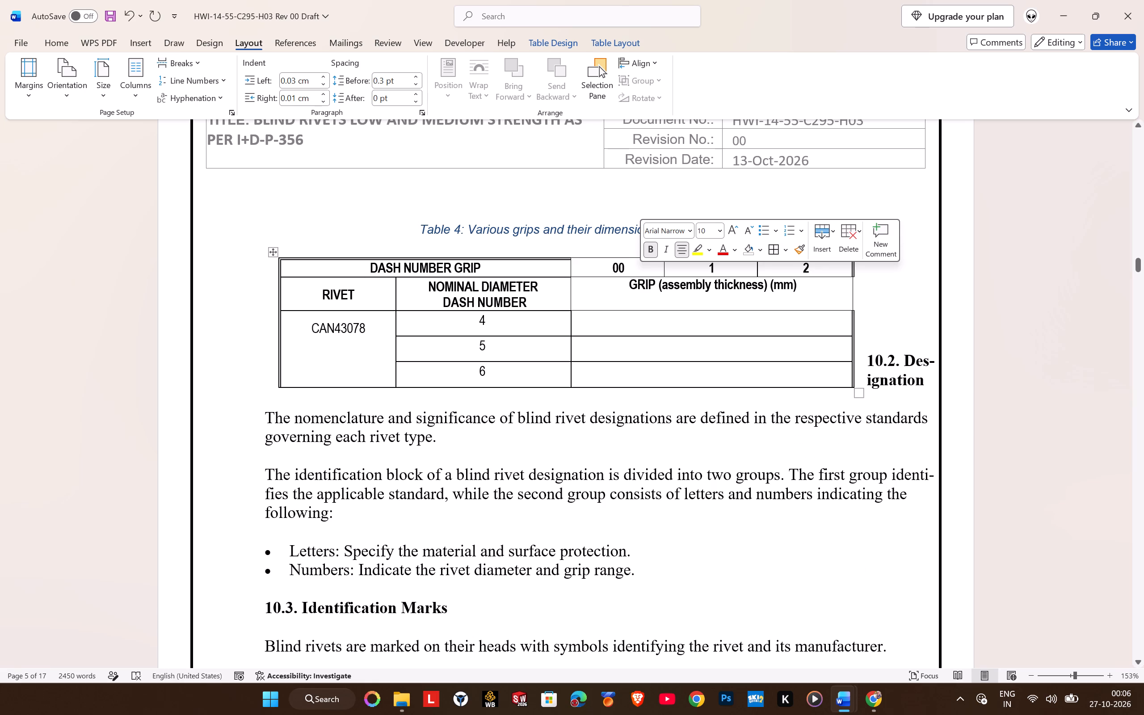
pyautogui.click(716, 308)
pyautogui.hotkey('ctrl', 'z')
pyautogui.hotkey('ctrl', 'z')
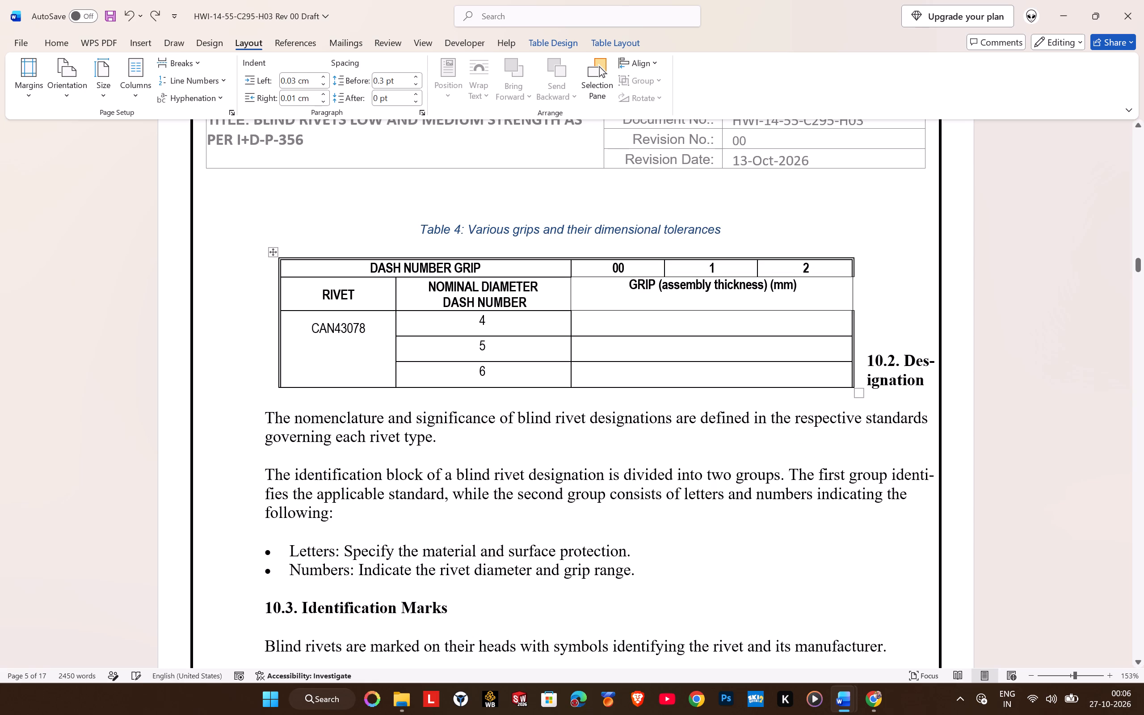
# Undo the recent border changes and the space insertion in Table 4's GRIP header cell.
pyautogui.hotkey('ctrl', 'z')
pyautogui.hotkey('ctrl', 'z')
pyautogui.hotkey('ctrl', 'z')
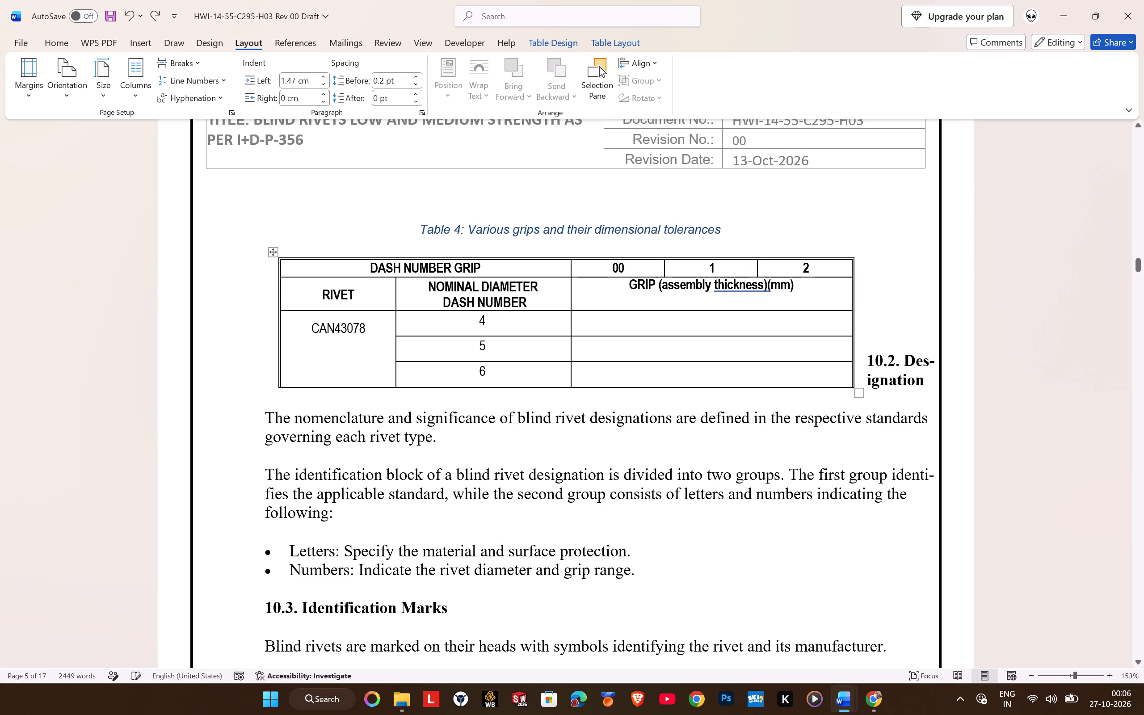
# Insert a space between "thickness)" and "(mm)" in Table 4's GRIP header.
pyautogui.click(766, 284)
pyautogui.press('space')
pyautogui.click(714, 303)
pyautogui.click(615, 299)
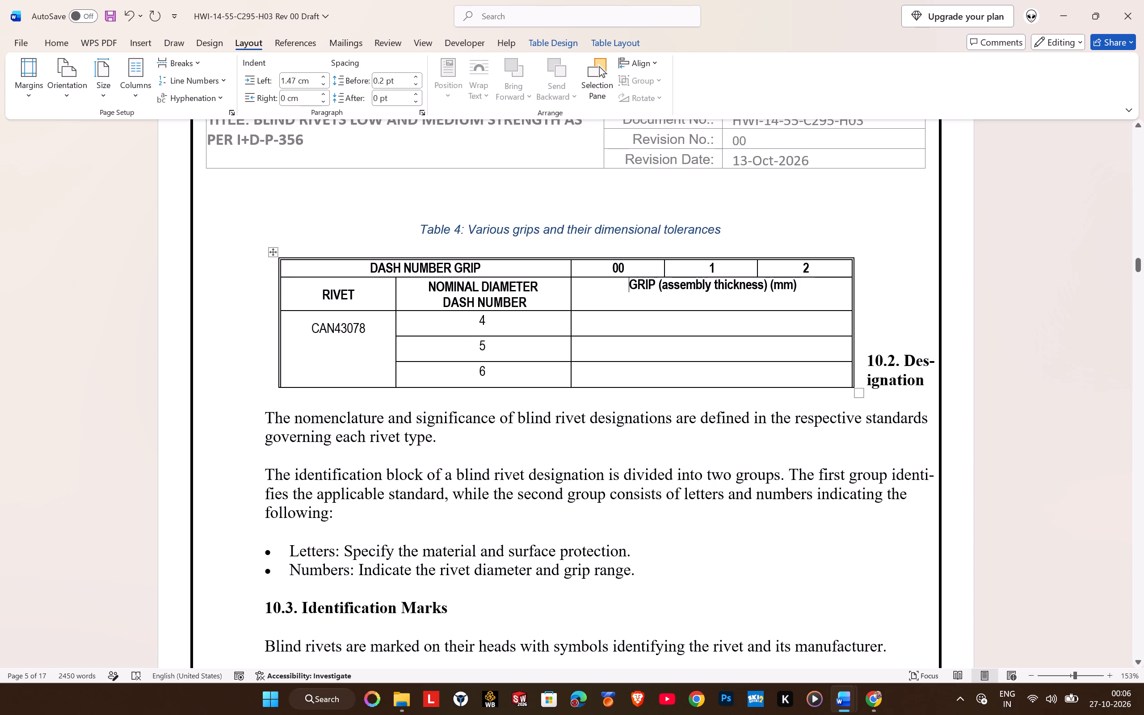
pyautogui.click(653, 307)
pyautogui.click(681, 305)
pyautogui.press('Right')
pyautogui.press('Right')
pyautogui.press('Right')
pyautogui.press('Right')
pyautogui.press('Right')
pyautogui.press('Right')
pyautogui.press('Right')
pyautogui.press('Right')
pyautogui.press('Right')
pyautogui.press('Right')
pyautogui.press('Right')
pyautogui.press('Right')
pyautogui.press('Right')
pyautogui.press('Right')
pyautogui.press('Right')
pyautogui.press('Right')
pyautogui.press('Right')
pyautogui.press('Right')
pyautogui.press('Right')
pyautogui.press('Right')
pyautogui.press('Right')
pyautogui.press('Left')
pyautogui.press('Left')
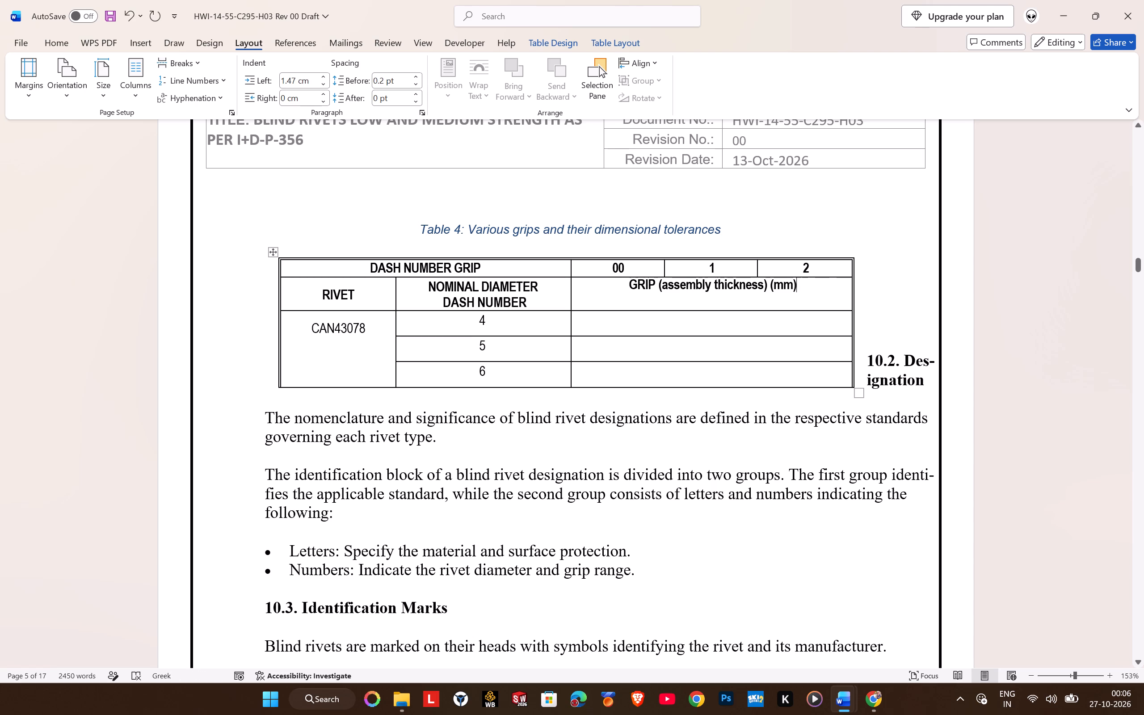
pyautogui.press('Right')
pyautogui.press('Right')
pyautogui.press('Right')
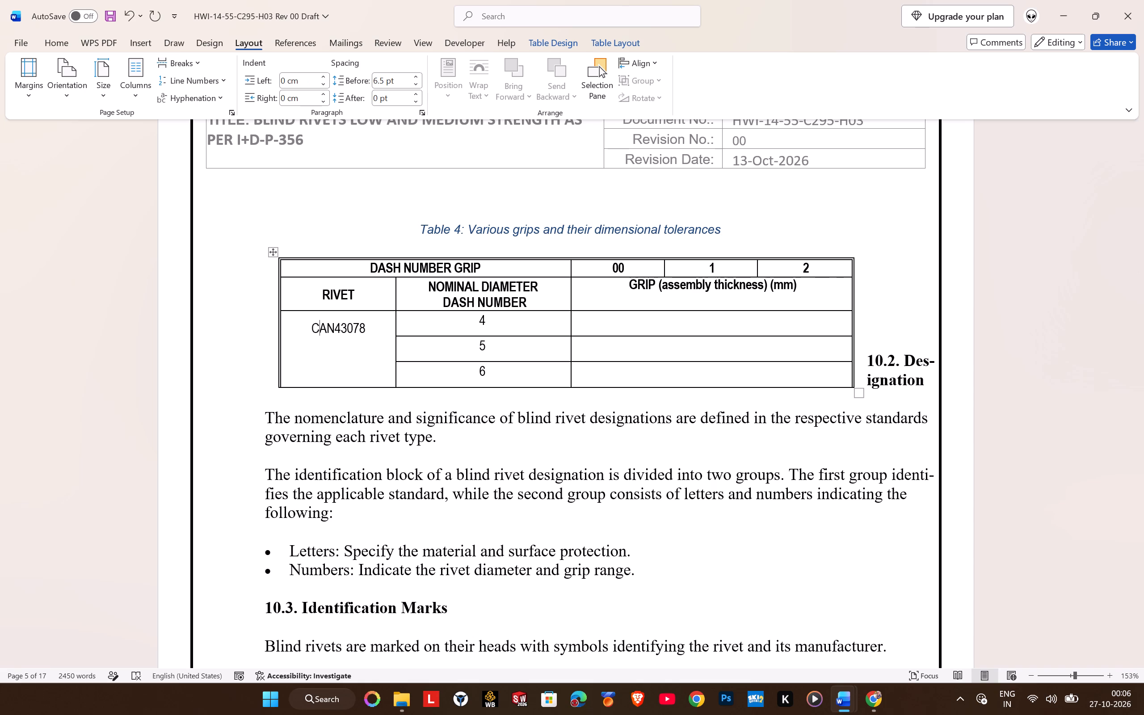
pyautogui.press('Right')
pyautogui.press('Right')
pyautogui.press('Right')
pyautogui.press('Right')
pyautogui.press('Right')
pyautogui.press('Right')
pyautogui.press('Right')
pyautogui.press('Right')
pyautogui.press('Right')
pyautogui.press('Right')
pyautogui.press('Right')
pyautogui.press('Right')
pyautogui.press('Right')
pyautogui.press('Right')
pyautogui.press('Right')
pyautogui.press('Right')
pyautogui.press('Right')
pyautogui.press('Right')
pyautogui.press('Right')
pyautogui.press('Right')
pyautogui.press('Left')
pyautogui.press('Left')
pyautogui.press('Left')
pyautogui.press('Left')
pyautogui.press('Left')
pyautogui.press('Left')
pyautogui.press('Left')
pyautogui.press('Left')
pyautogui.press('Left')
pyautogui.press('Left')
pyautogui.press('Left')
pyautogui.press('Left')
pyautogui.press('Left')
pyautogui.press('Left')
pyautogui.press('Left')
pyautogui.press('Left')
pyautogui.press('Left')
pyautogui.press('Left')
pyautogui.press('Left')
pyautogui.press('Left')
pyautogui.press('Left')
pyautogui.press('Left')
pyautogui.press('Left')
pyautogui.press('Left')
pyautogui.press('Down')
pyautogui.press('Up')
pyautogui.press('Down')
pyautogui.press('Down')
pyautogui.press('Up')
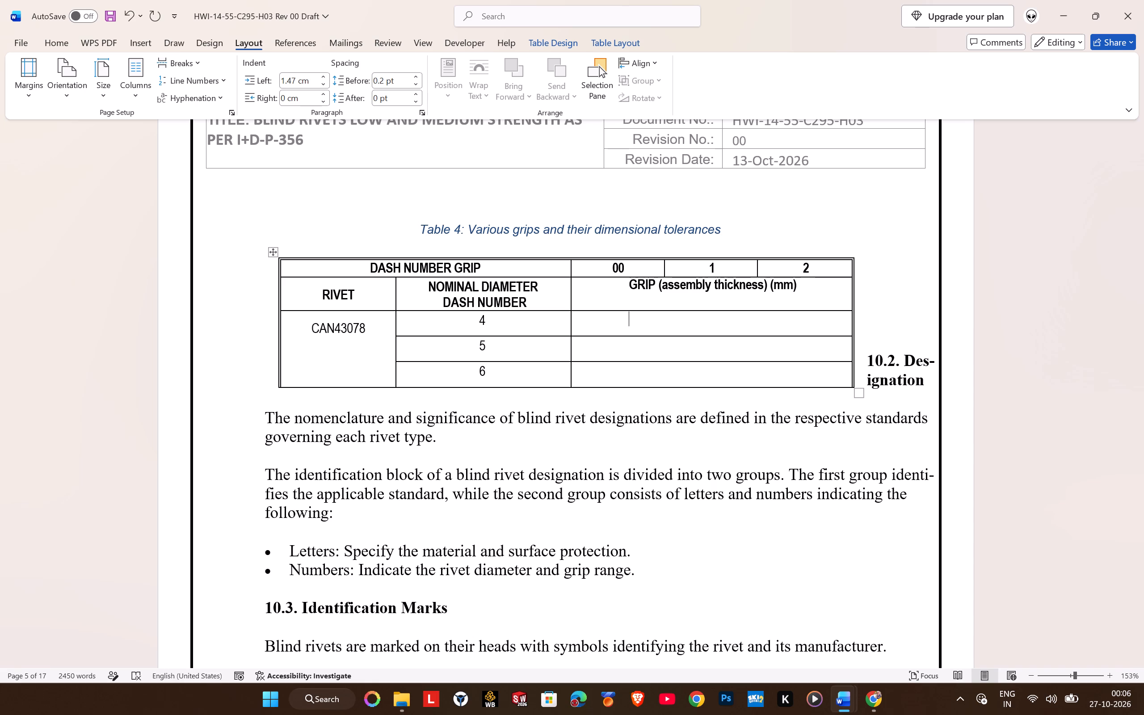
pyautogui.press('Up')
# Check TABLA-4's header layout in I+D-P-356 and insert a blank row above the CAN43078 rows in the draft's Table 4.
pyautogui.hotkey('alt', 'Tab')
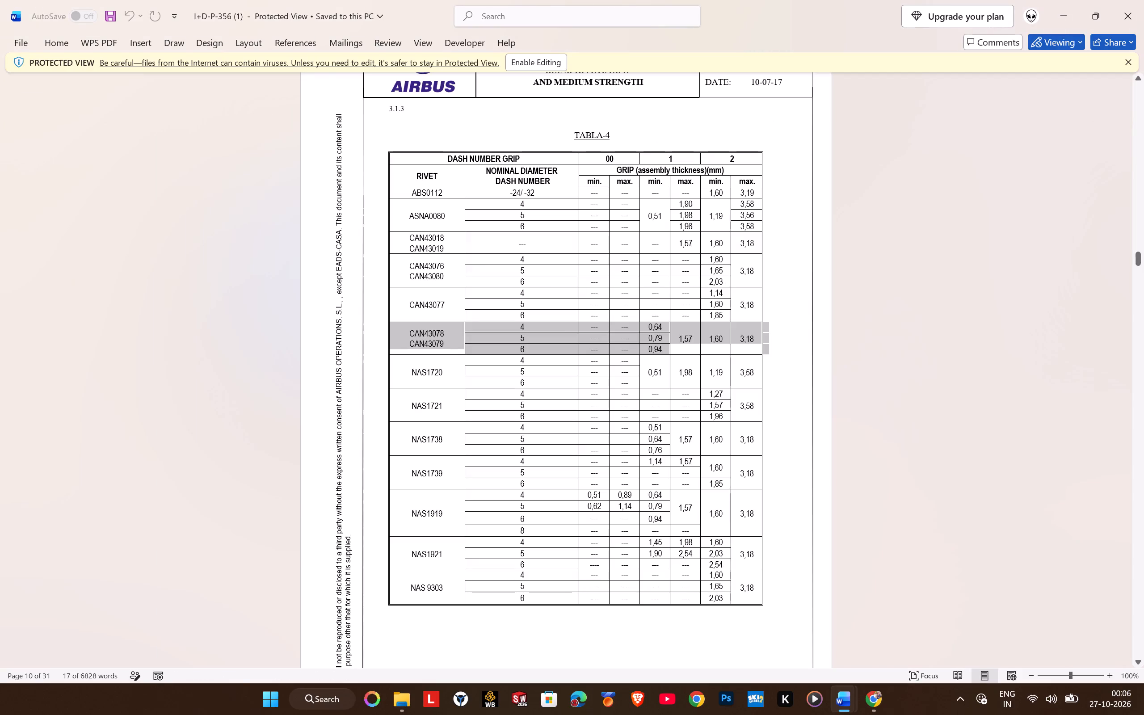
pyautogui.hotkey('alt', 'Tab')
pyautogui.click(463, 293)
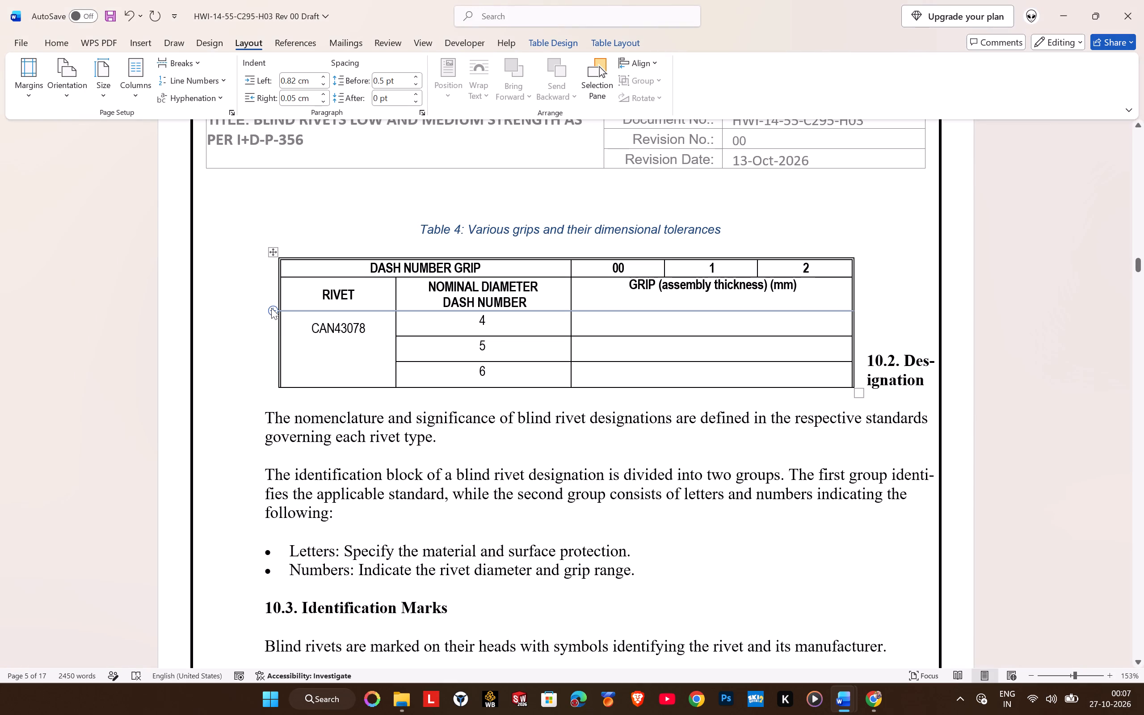
pyautogui.click(271, 308)
pyautogui.click(355, 283)
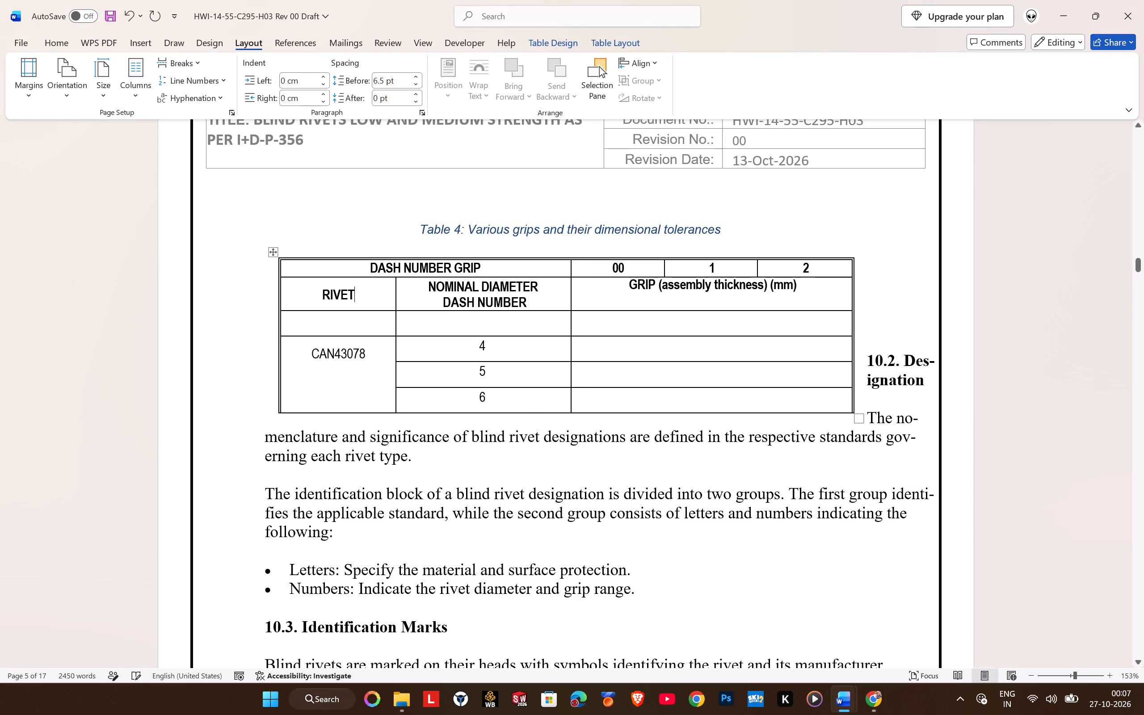
# Move the DASH NUMBER text from the NOMINAL DIAMETER header cell into the blank cell directly below it.
pyautogui.moveTo(444, 301); pyautogui.dragTo(522, 302)
pyautogui.hotkey('ctrl', 'x')
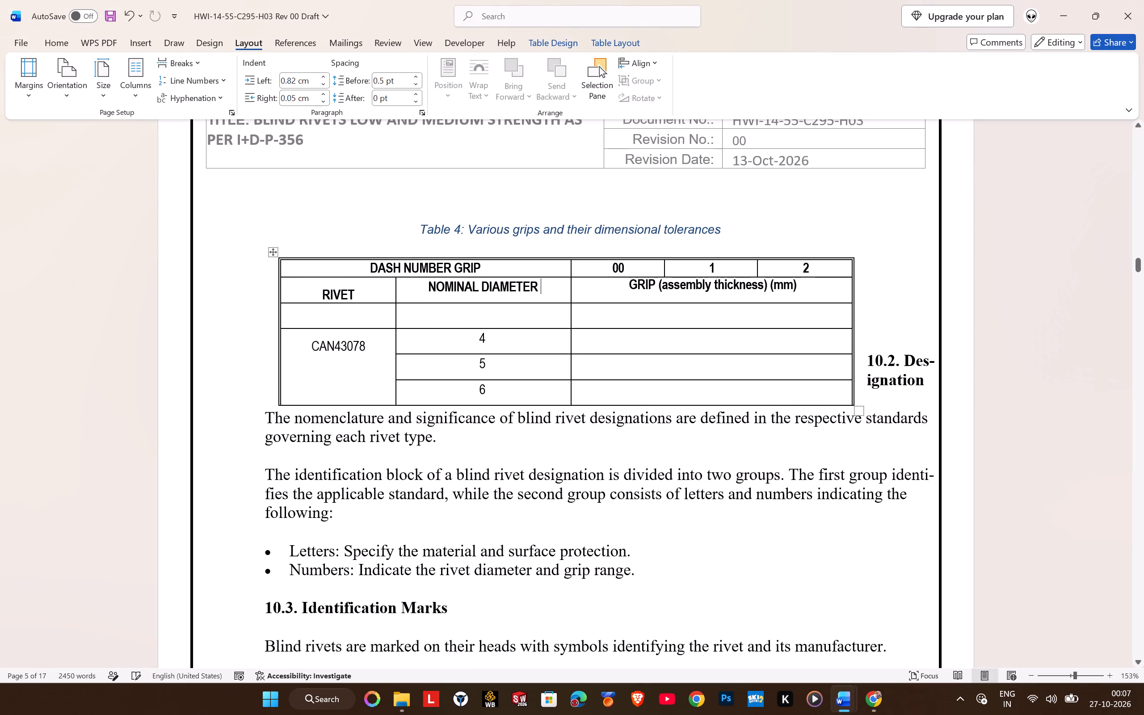
pyautogui.click(484, 311)
pyautogui.hotkey('ctrl', 'v')
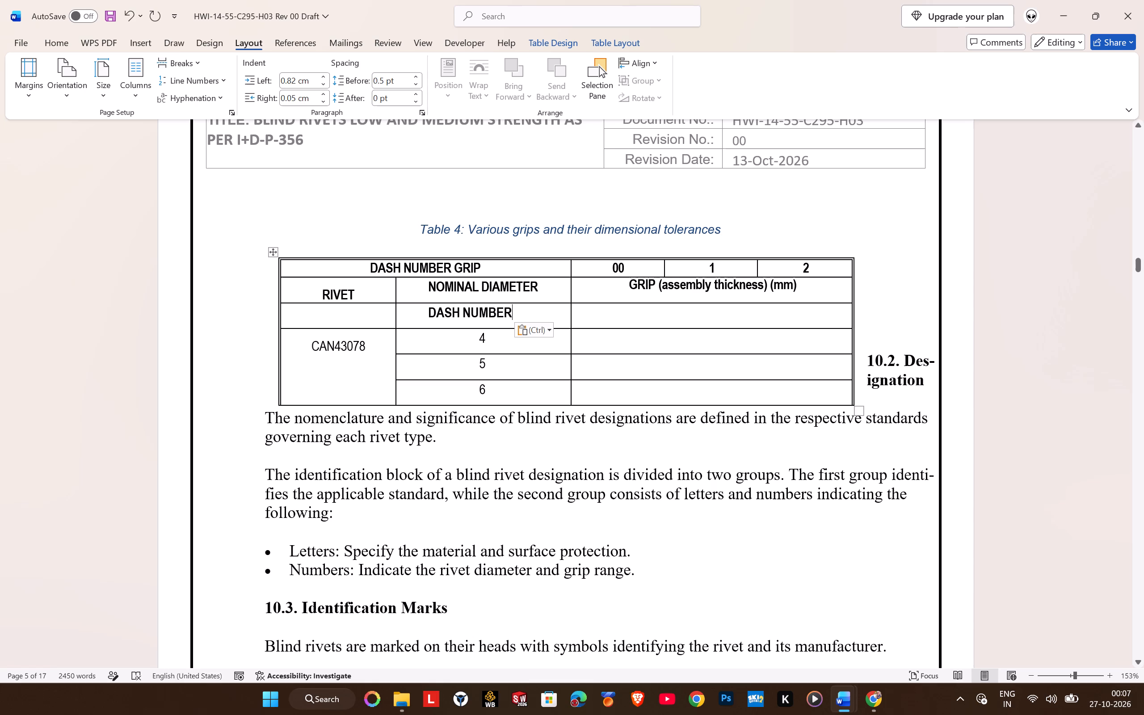
# Center the NOMINAL DIAMETER and DASH NUMBER header texts and set the left indent of both to 0.
pyautogui.click(286, 84)
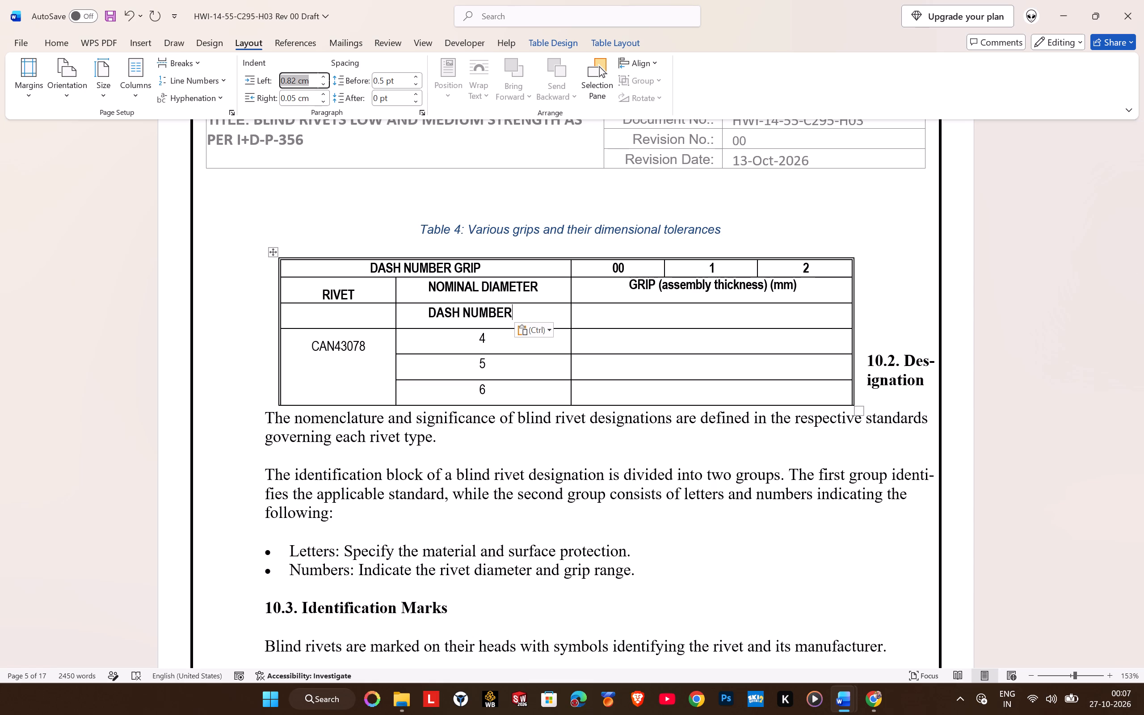
pyautogui.press('0')
pyautogui.click(49, 48)
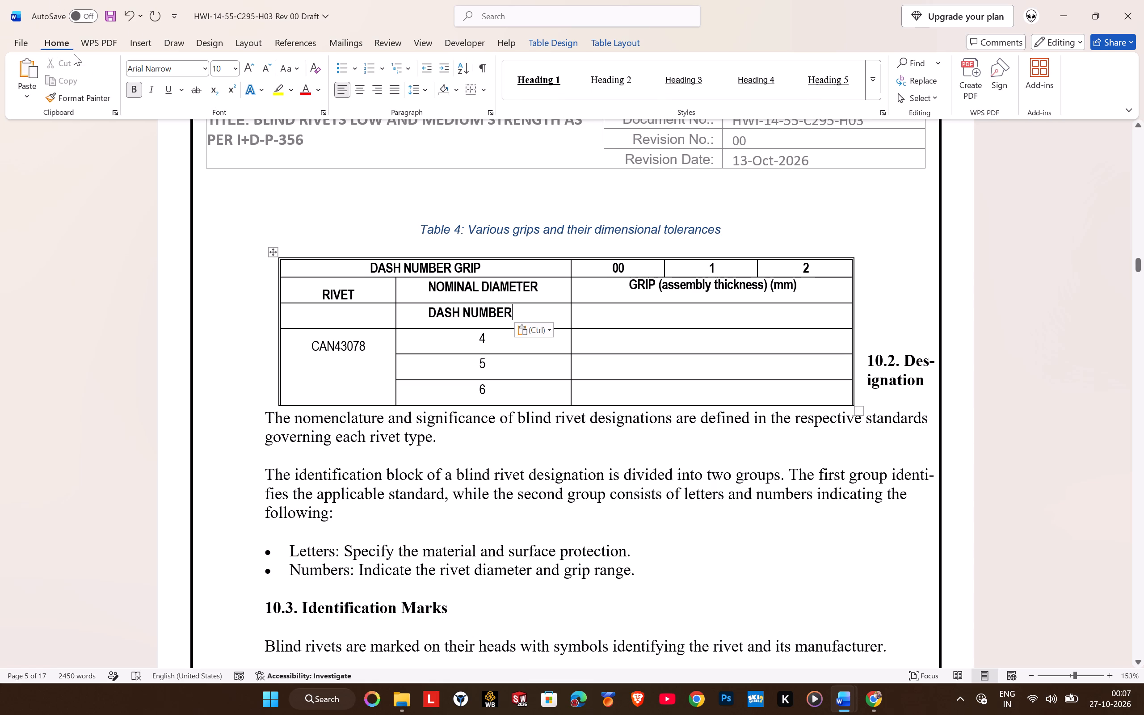
pyautogui.click(360, 95)
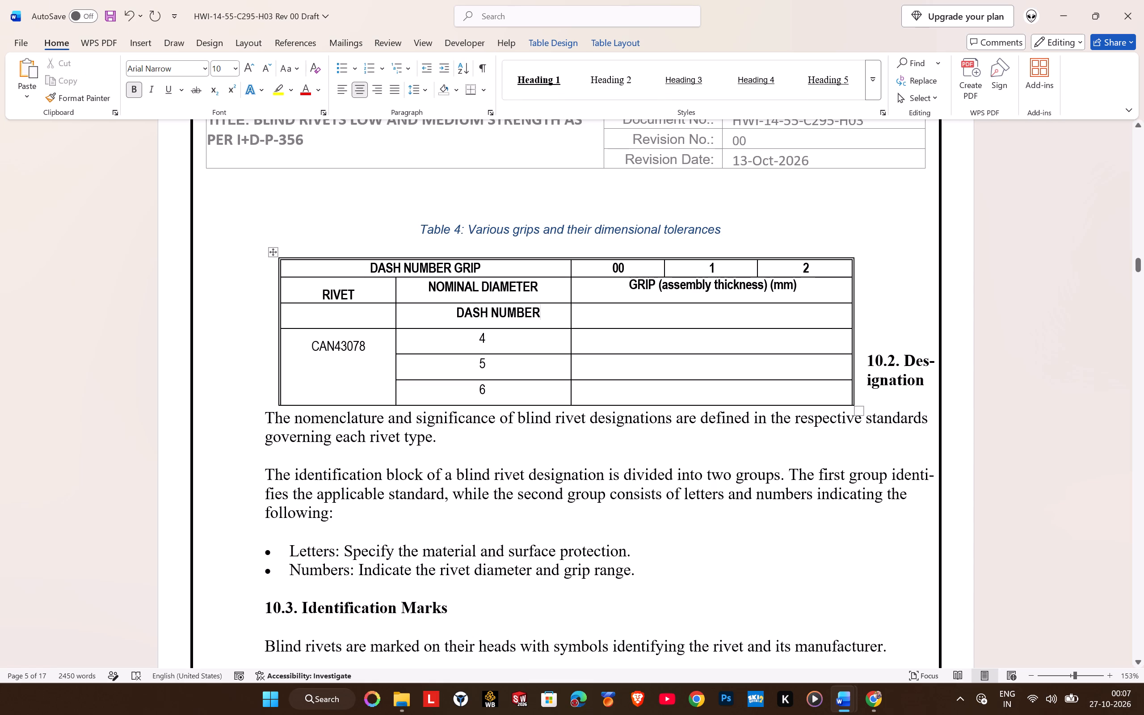
pyautogui.click(427, 279)
pyautogui.click(355, 85)
pyautogui.click(235, 42)
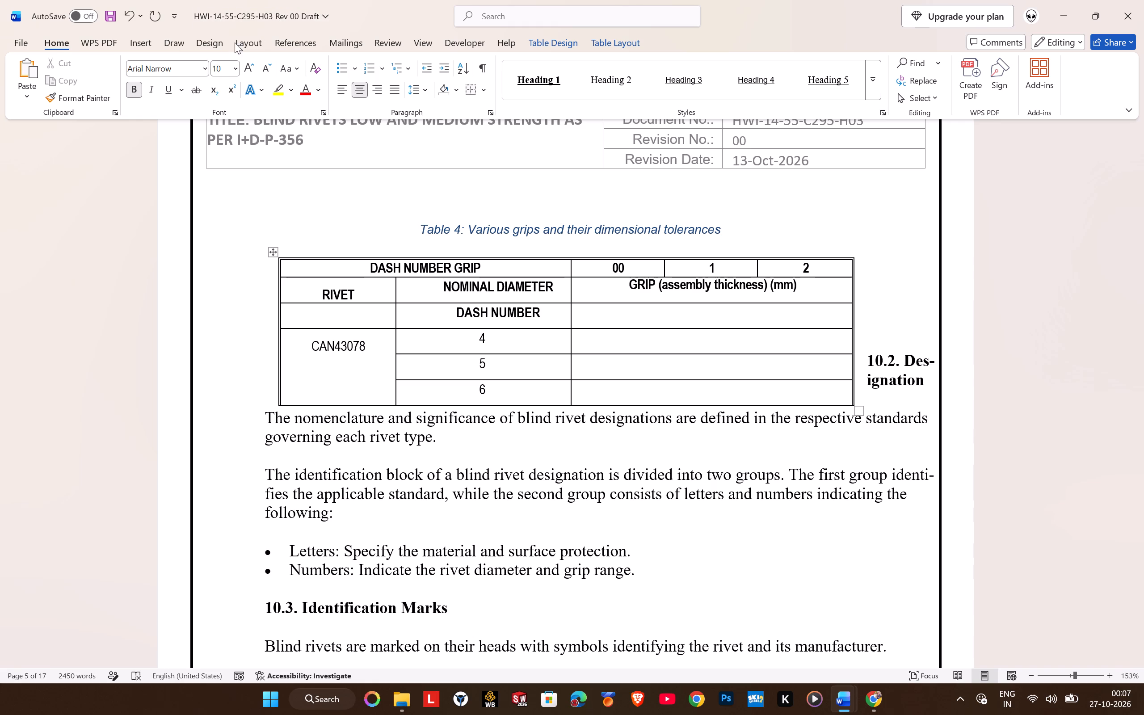
pyautogui.click(294, 80)
pyautogui.press('0')
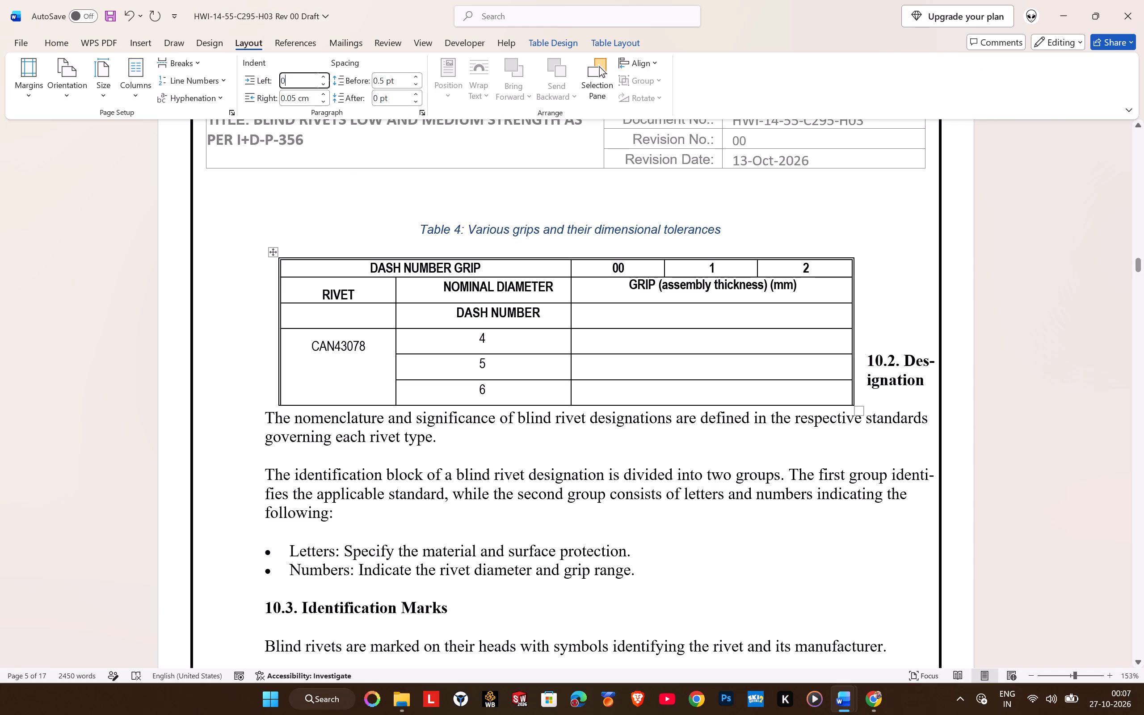
pyautogui.click(454, 316)
pyautogui.click(302, 80)
pyautogui.press('0')
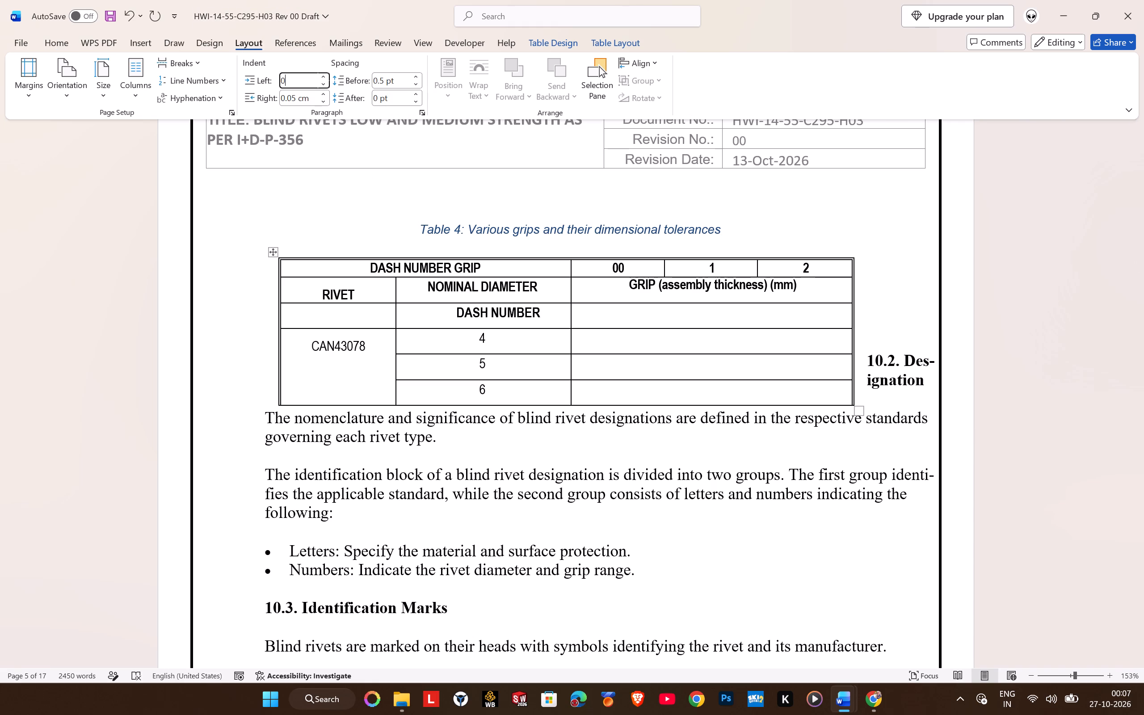
pyautogui.click(433, 307)
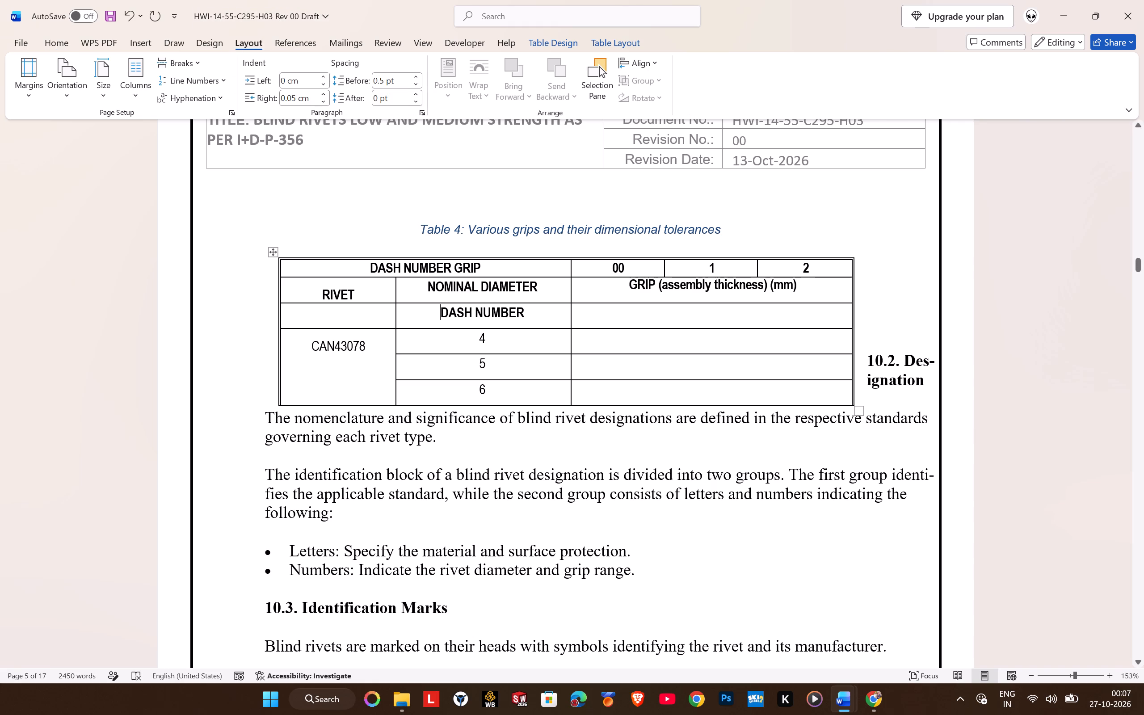
# Remove the border between Table 4's NOMINAL DIAMETER and DASH NUMBER header cells.
pyautogui.rightClick(484, 291)
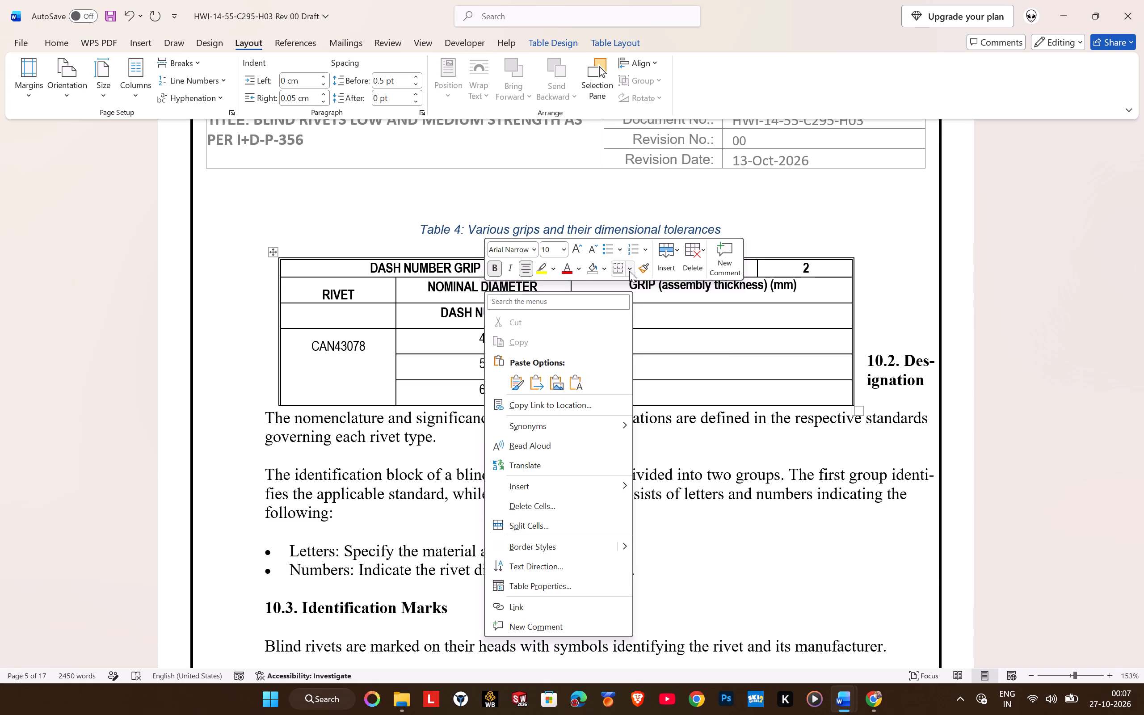
pyautogui.click(629, 271)
pyautogui.click(630, 286)
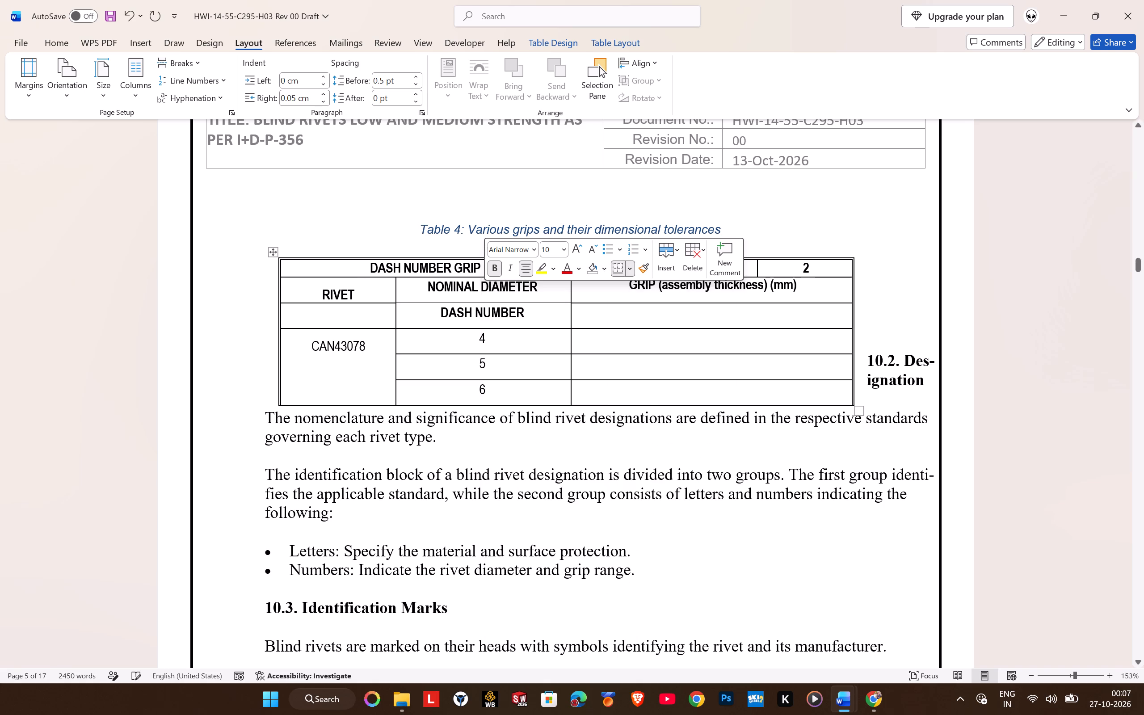
pyautogui.rightClick(500, 304)
pyautogui.click(642, 284)
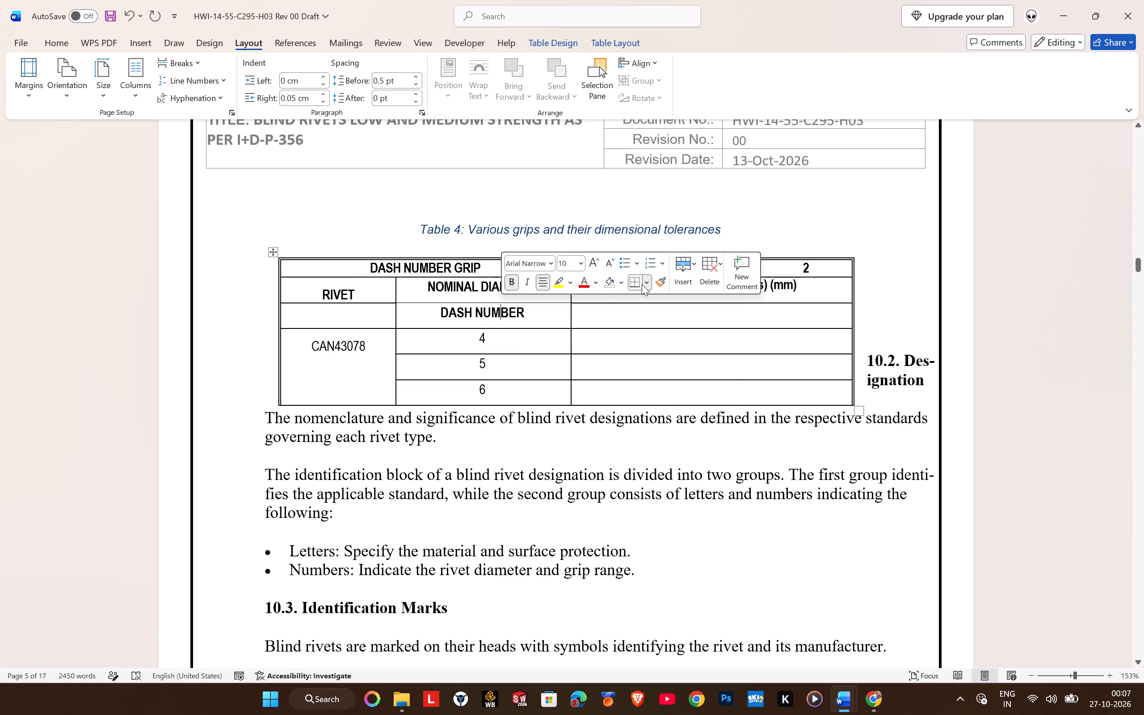
pyautogui.click(645, 284)
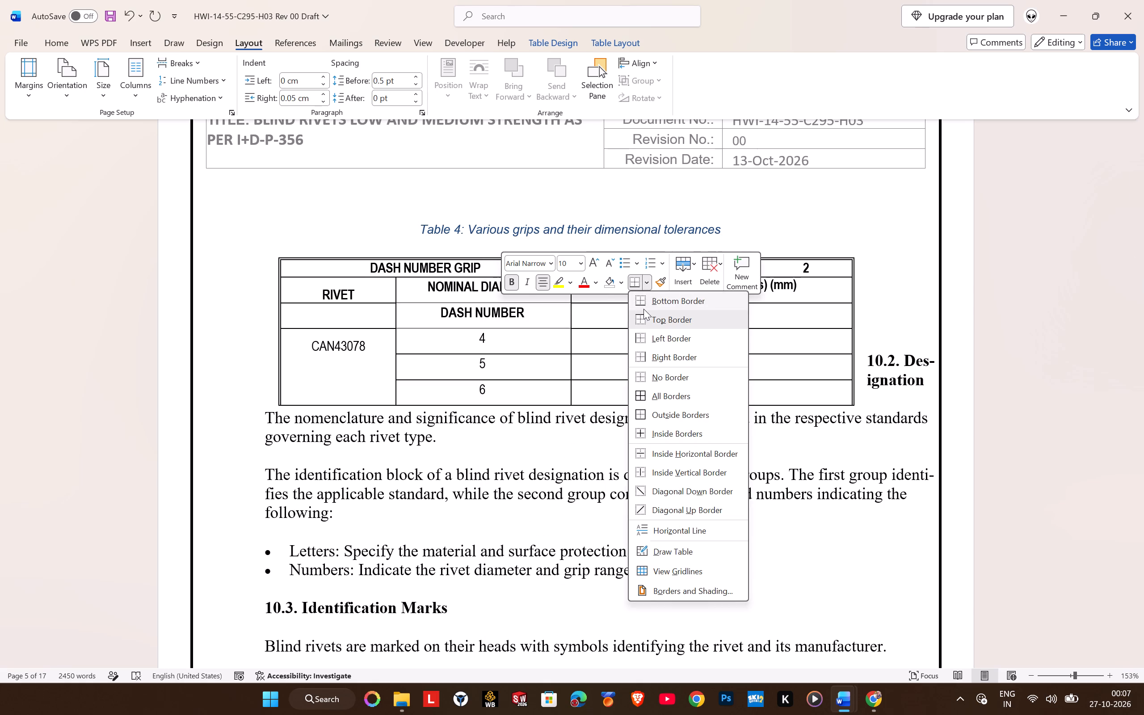
pyautogui.click(644, 315)
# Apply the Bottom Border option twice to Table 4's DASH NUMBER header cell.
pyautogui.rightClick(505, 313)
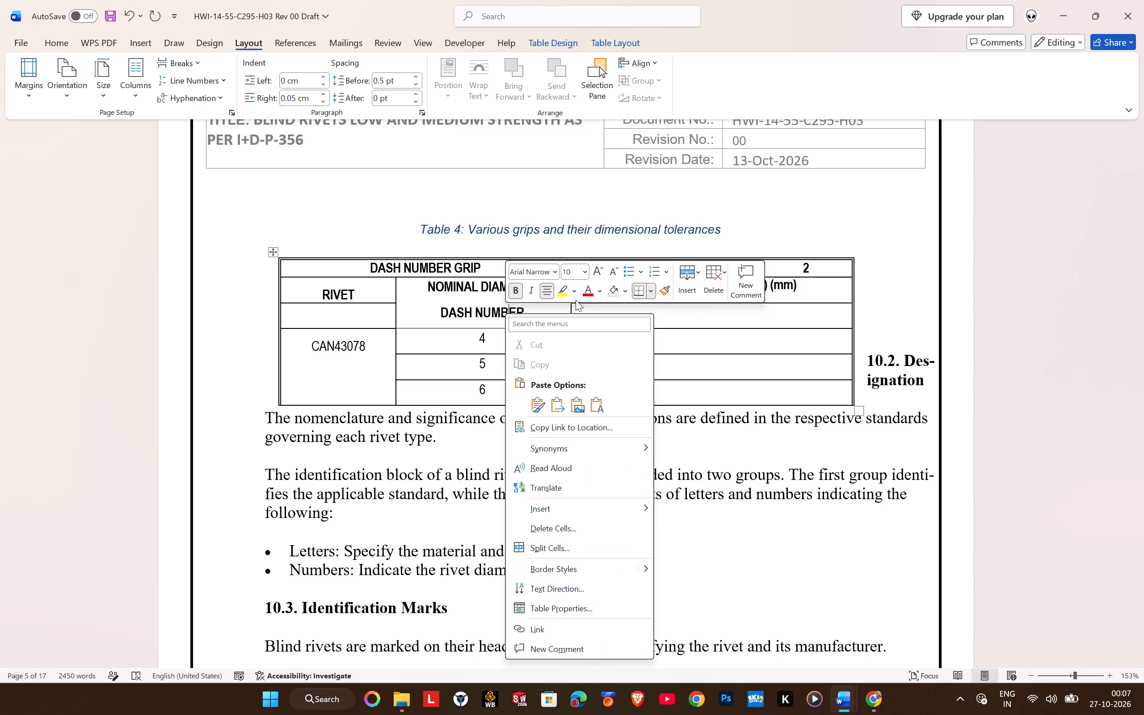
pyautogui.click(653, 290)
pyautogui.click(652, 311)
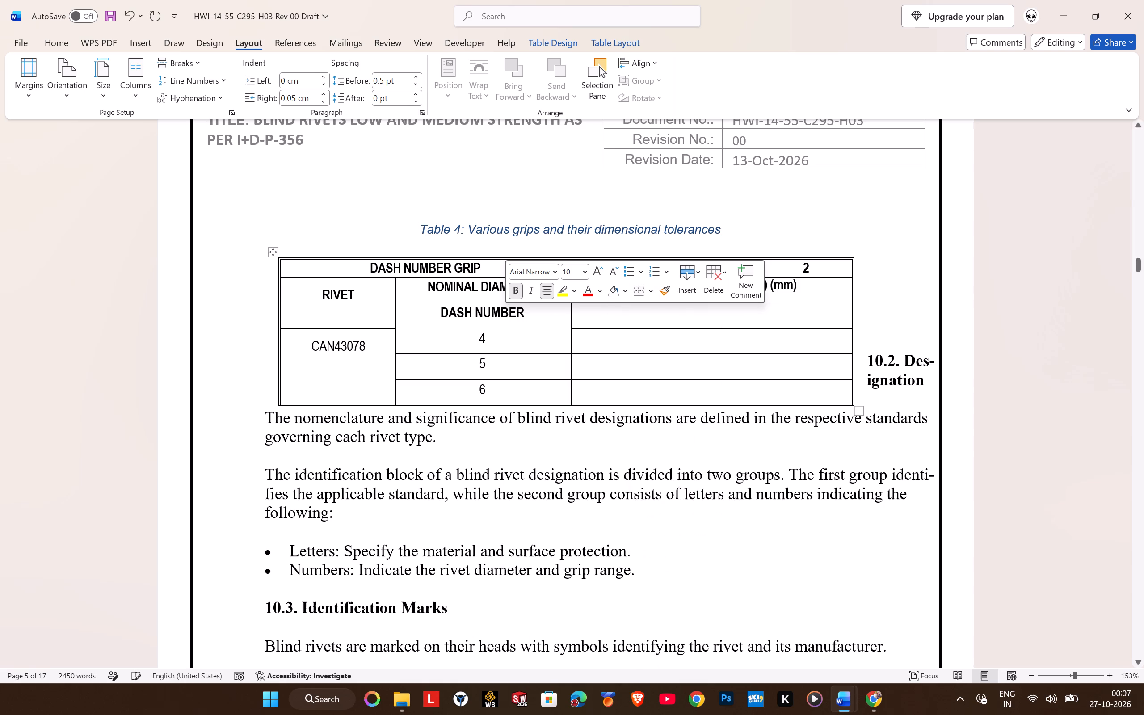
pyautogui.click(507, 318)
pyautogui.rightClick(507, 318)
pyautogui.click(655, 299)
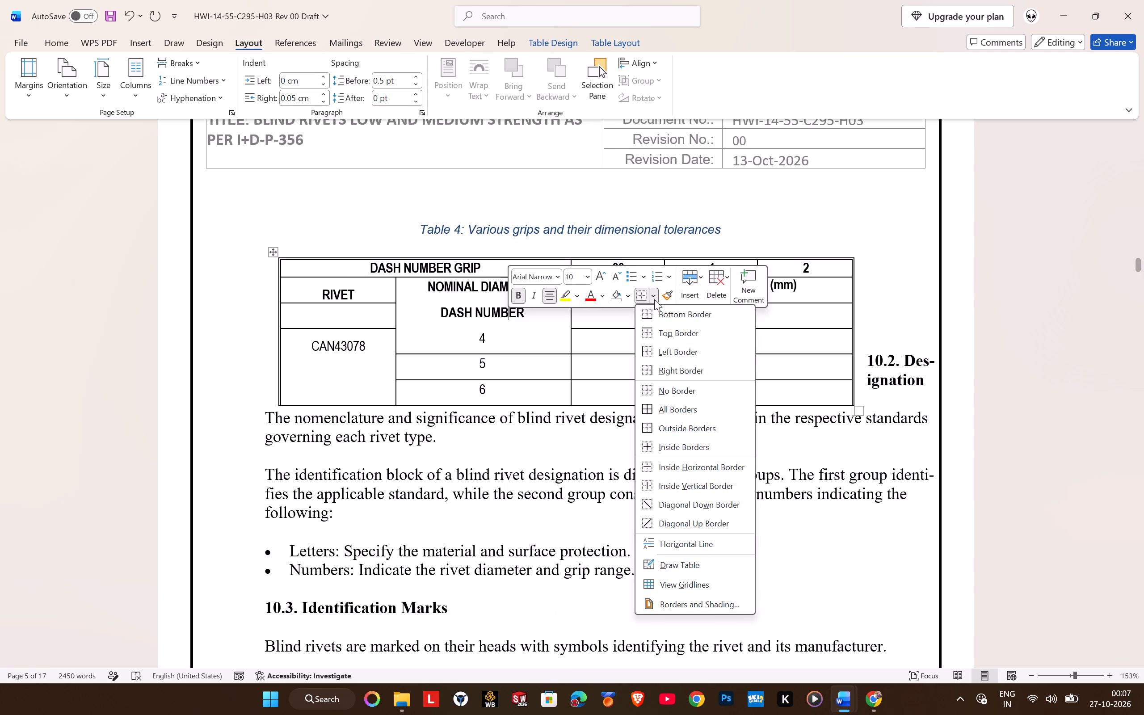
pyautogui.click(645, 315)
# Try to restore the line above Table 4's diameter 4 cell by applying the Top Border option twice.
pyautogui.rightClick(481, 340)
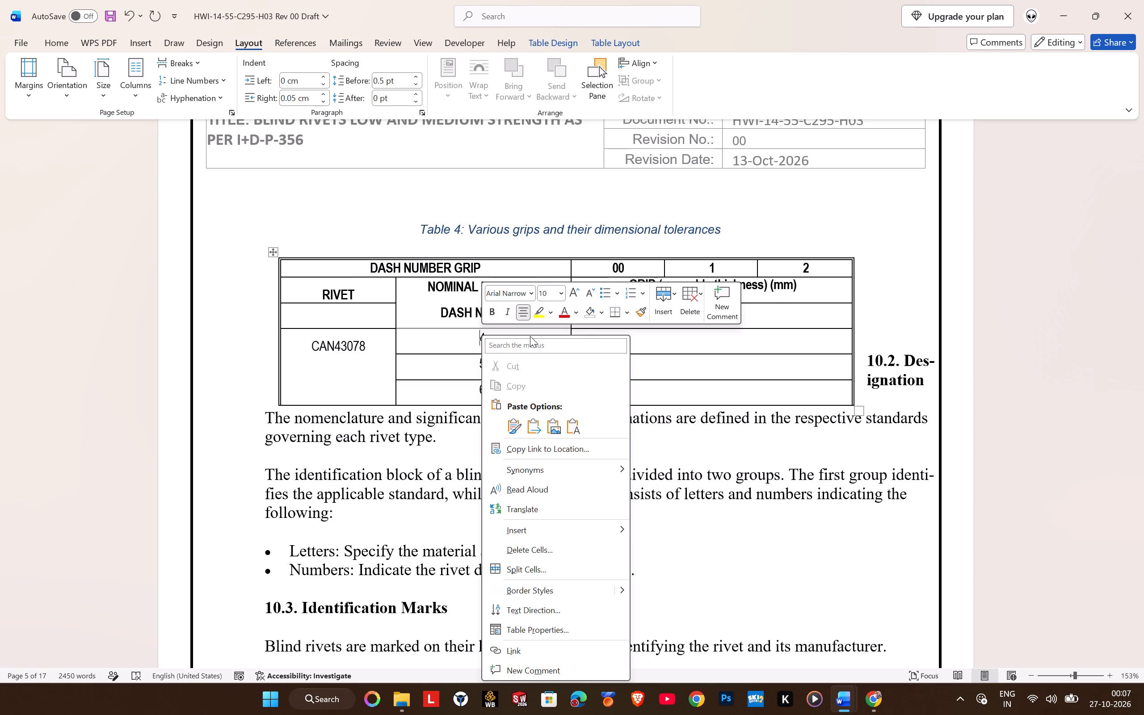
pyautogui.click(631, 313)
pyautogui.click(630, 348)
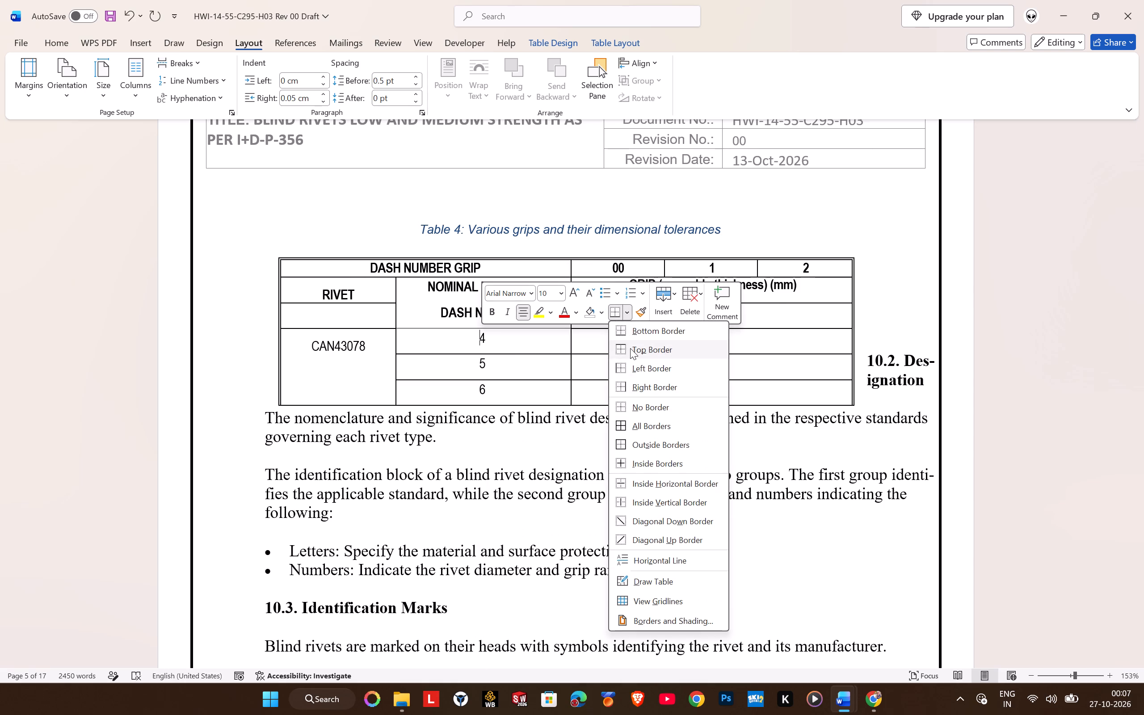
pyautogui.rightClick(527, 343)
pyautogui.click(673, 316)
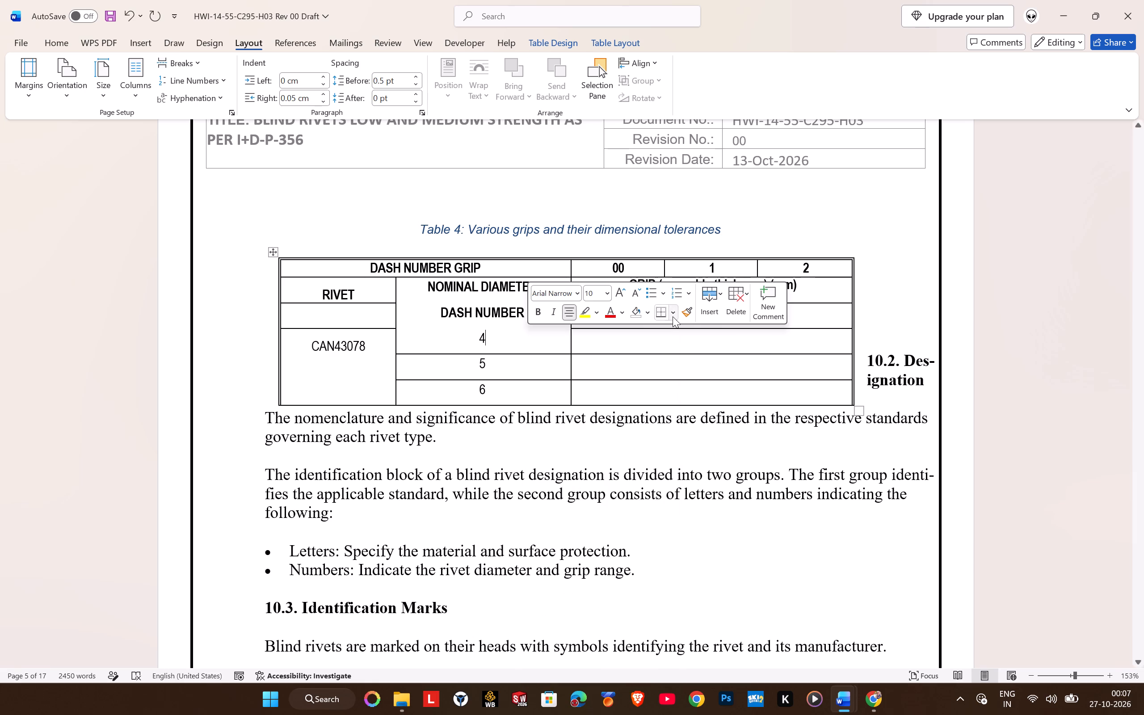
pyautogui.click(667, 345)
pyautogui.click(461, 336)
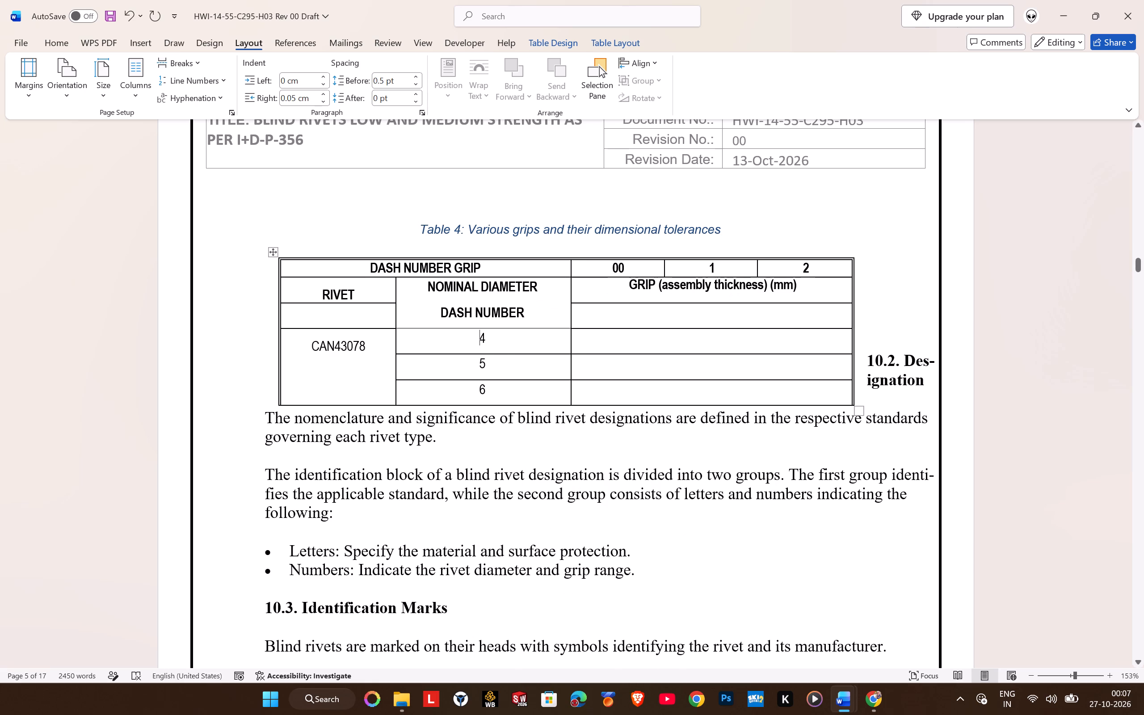
# Undo the recent border changes around Table 4's DASH NUMBER header cell and the diameter 4 cell.
pyautogui.hotkey('ctrl', 'z')
pyautogui.hotkey('ctrl', 'z')
pyautogui.hotkey('ctrl', 'z')
pyautogui.hotkey('ctrl', 'z')
pyautogui.hotkey('ctrl', 'z')
pyautogui.hotkey('ctrl', 'z')
# Remove the top border of Table 4's DASH NUMBER header cell, merging it visually with NOMINAL DIAMETER.
pyautogui.rightClick(509, 311)
pyautogui.click(660, 290)
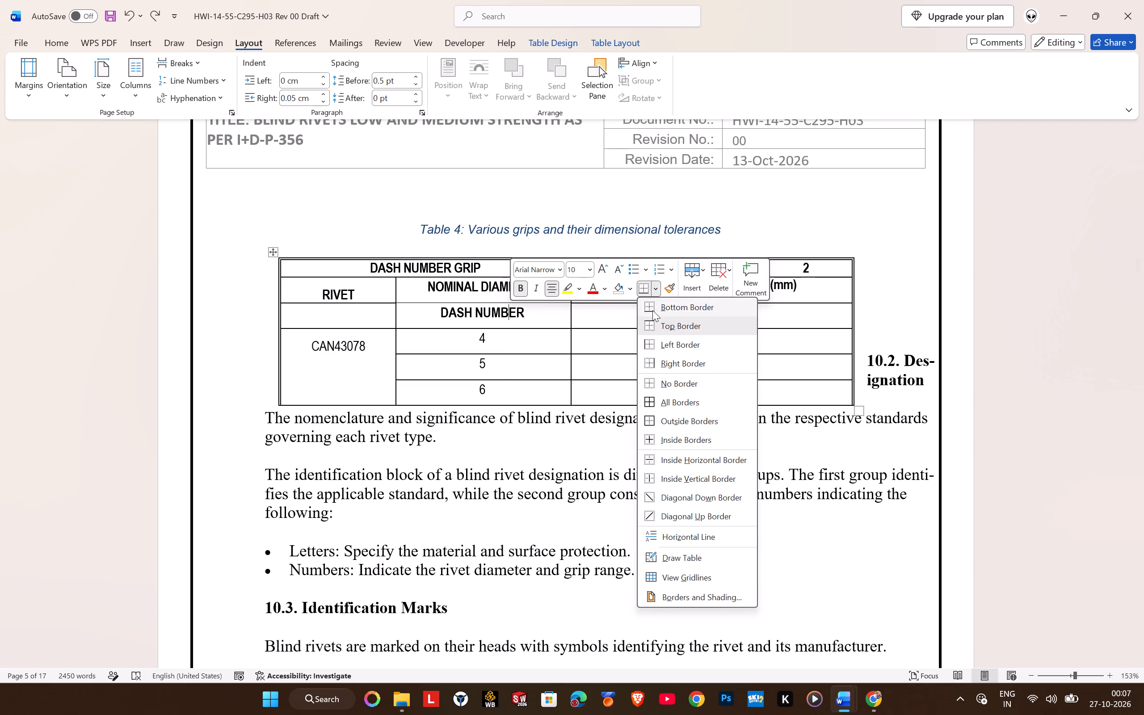
pyautogui.click(655, 324)
pyautogui.click(467, 345)
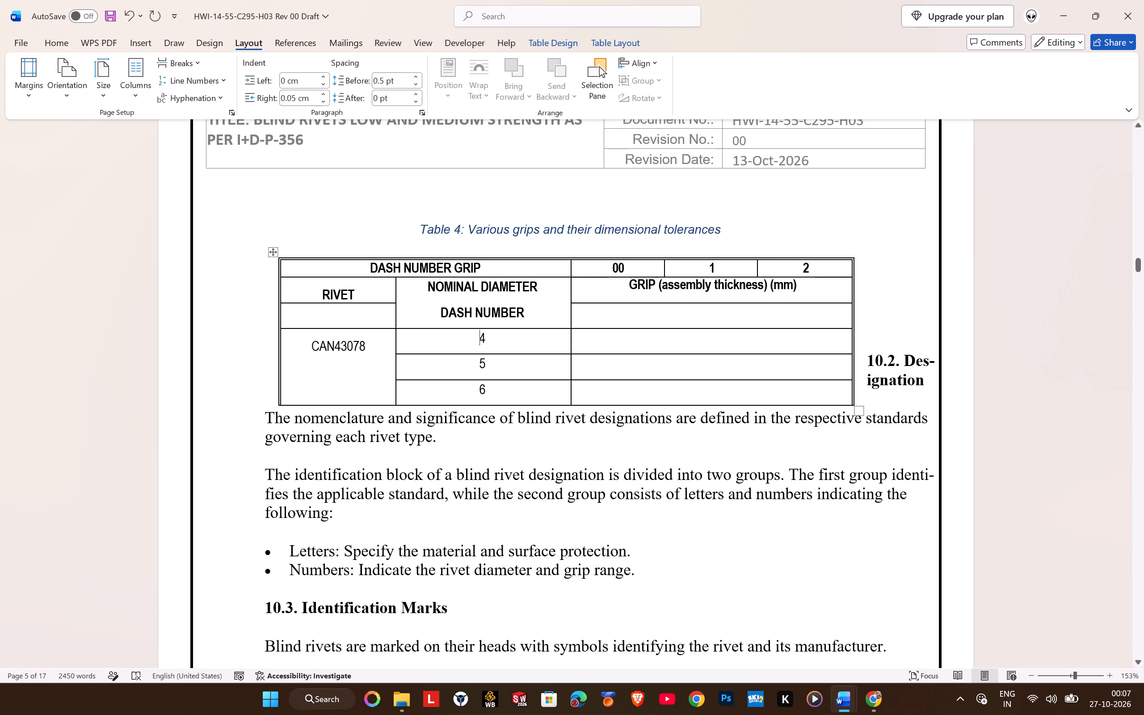
# Remove the border between Table 4's RIVET header cell and the blank cell directly below it.
pyautogui.click(363, 314)
pyautogui.rightClick(344, 311)
pyautogui.click(490, 292)
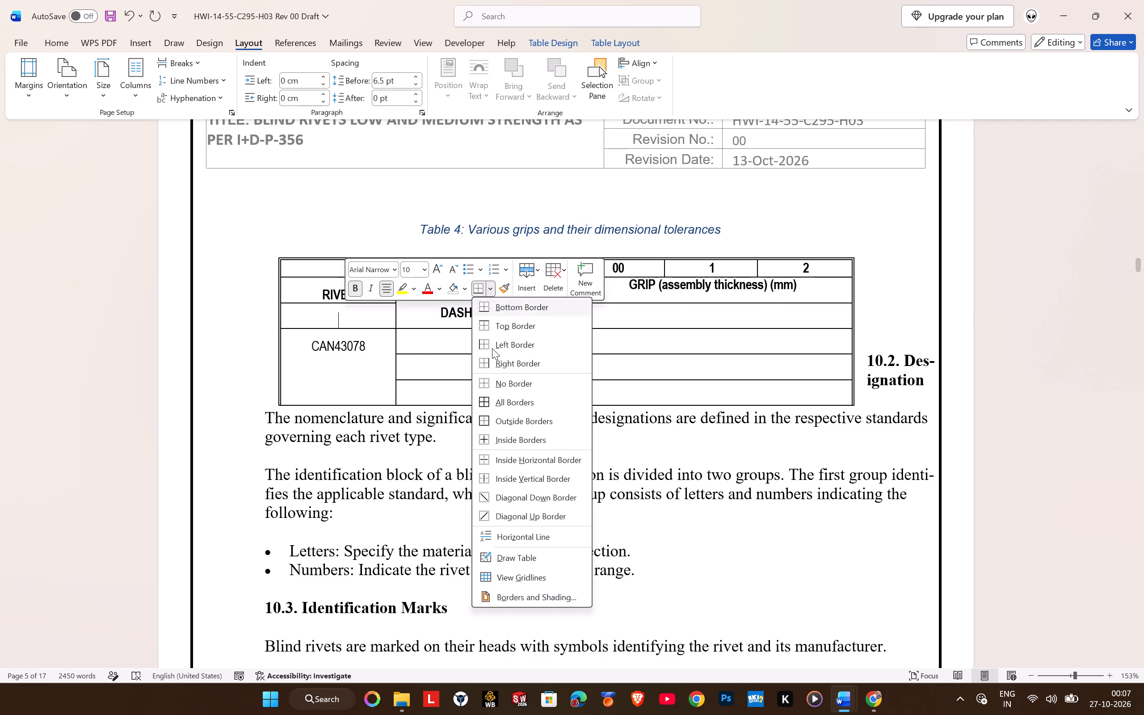
pyautogui.click(503, 319)
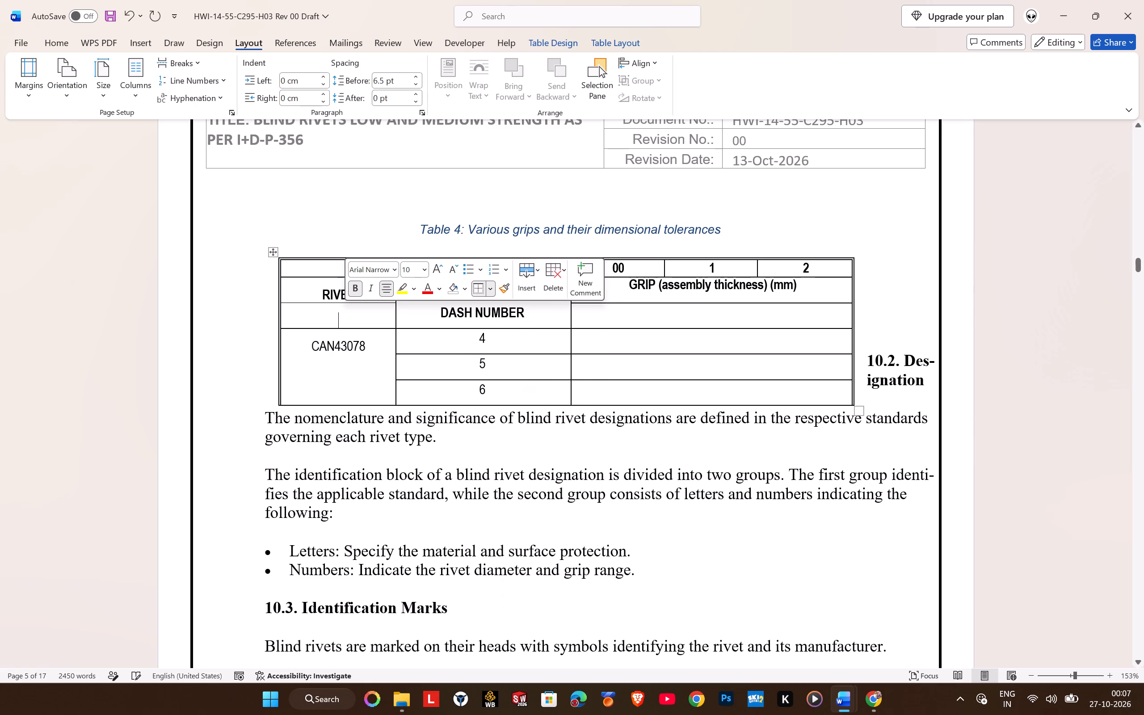
pyautogui.rightClick(312, 292)
pyautogui.click(461, 267)
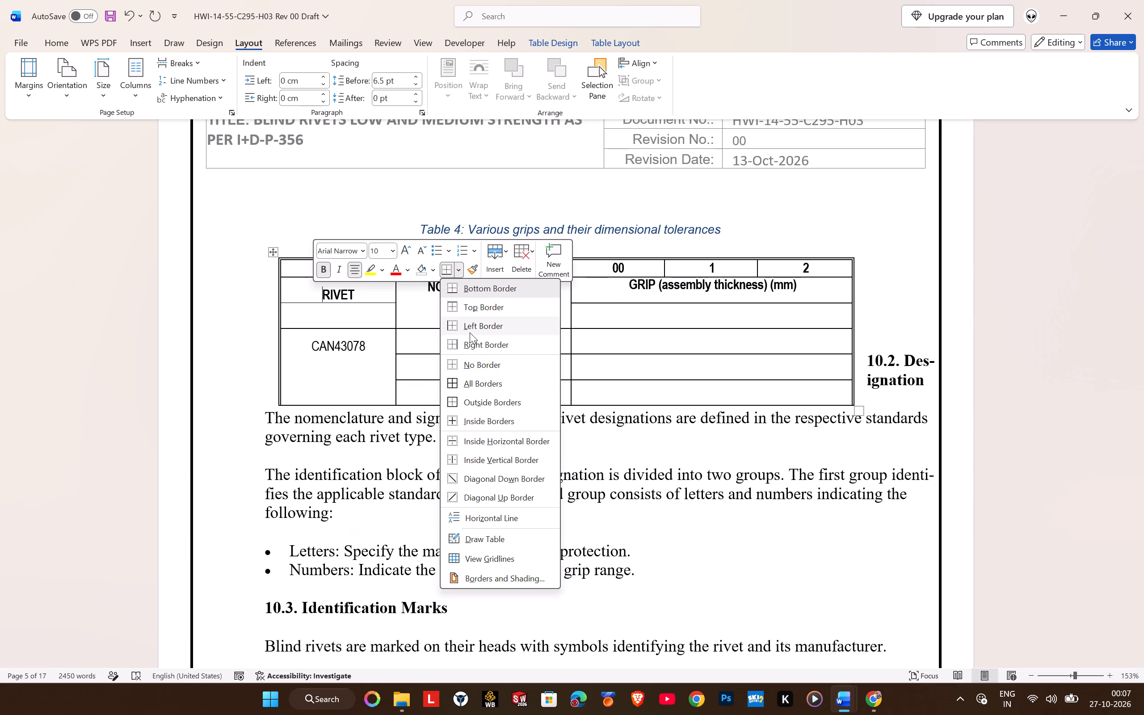
pyautogui.click(483, 292)
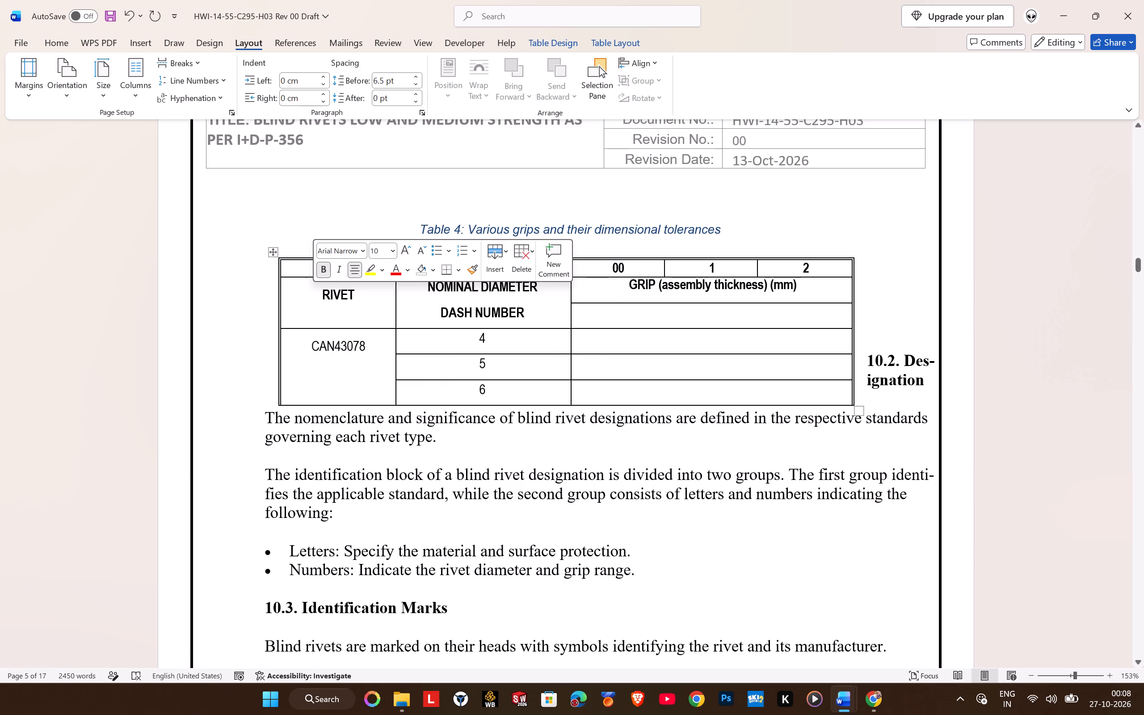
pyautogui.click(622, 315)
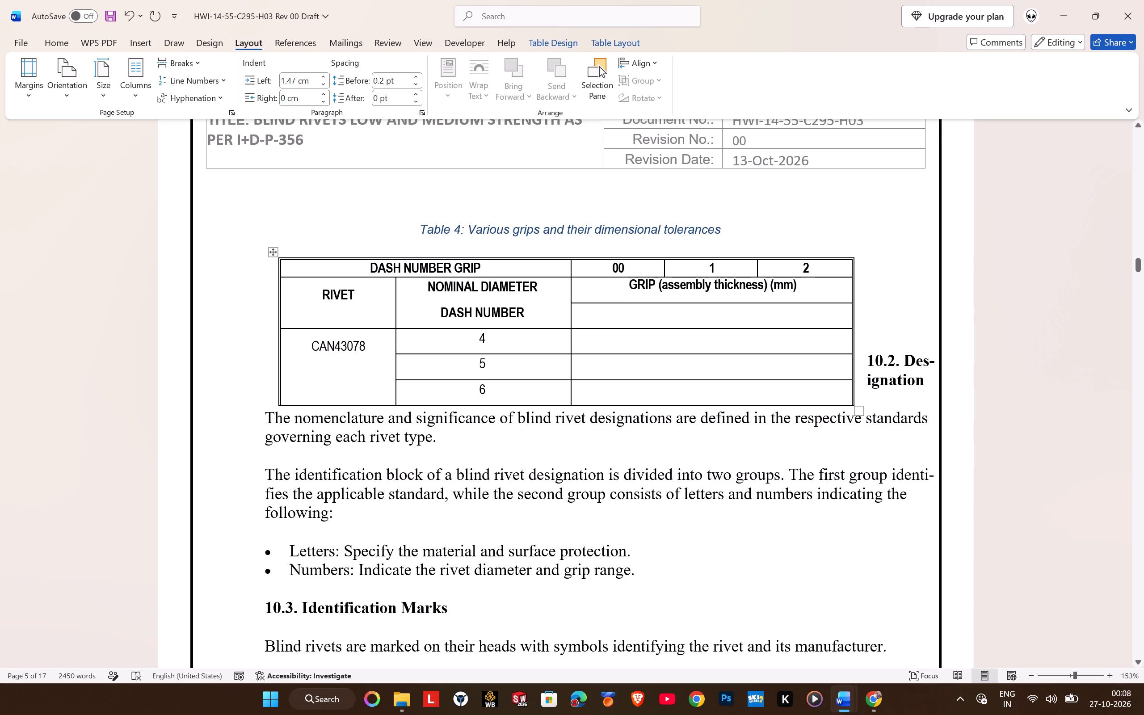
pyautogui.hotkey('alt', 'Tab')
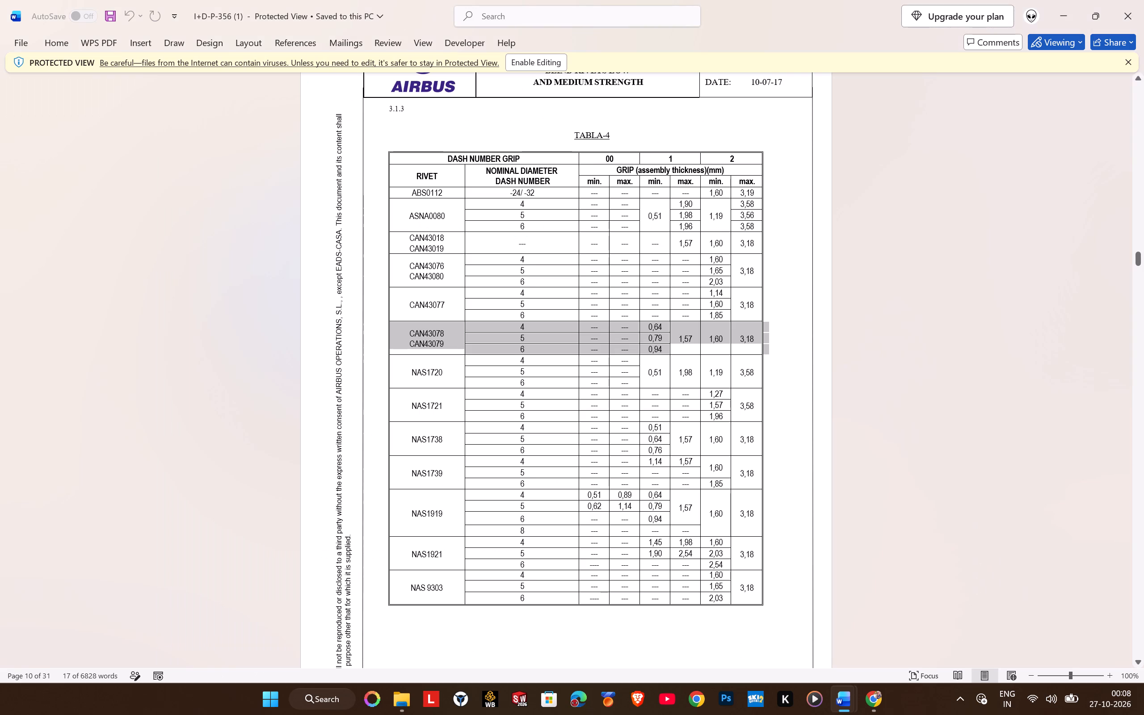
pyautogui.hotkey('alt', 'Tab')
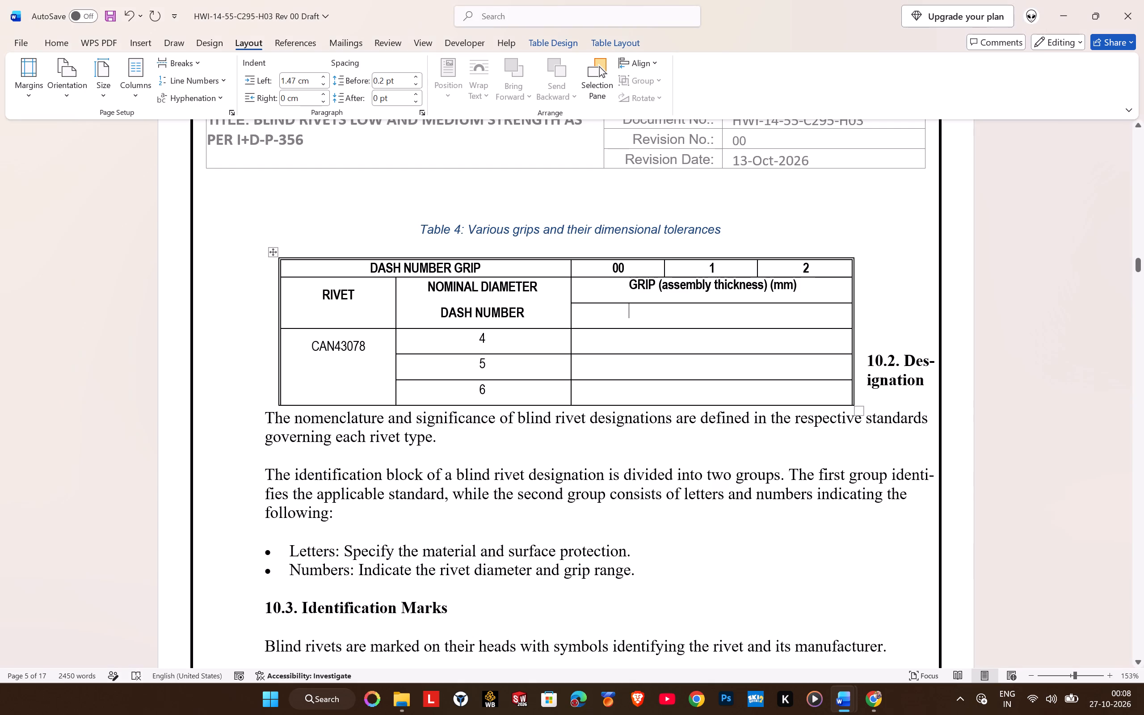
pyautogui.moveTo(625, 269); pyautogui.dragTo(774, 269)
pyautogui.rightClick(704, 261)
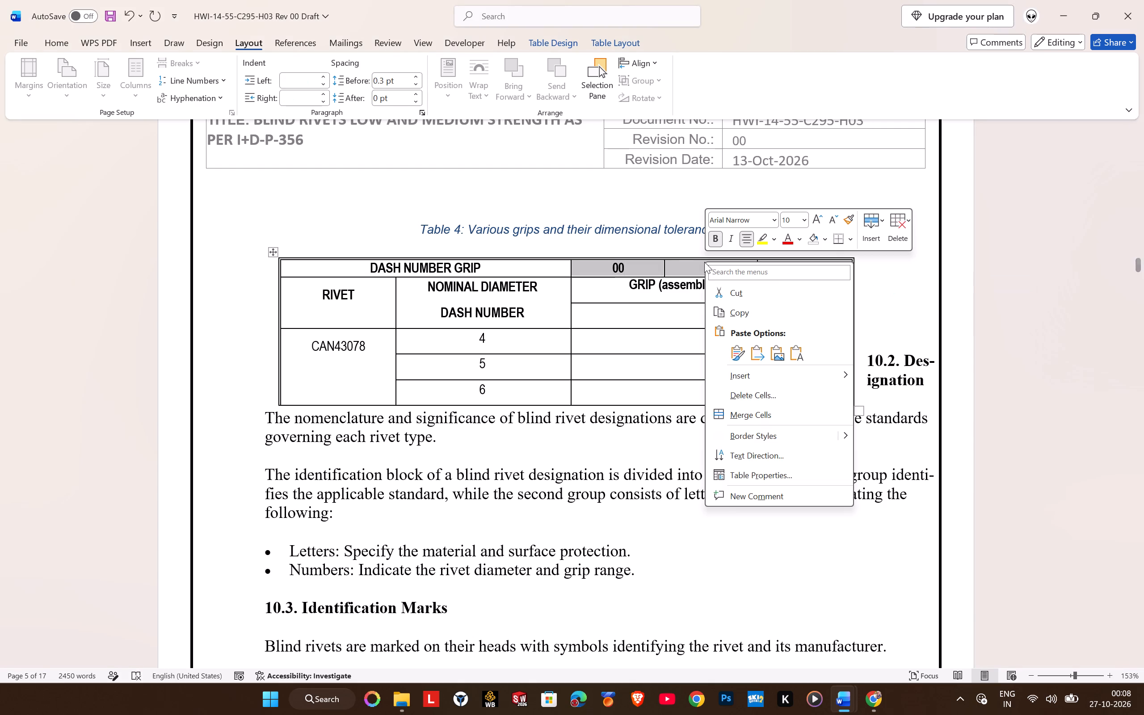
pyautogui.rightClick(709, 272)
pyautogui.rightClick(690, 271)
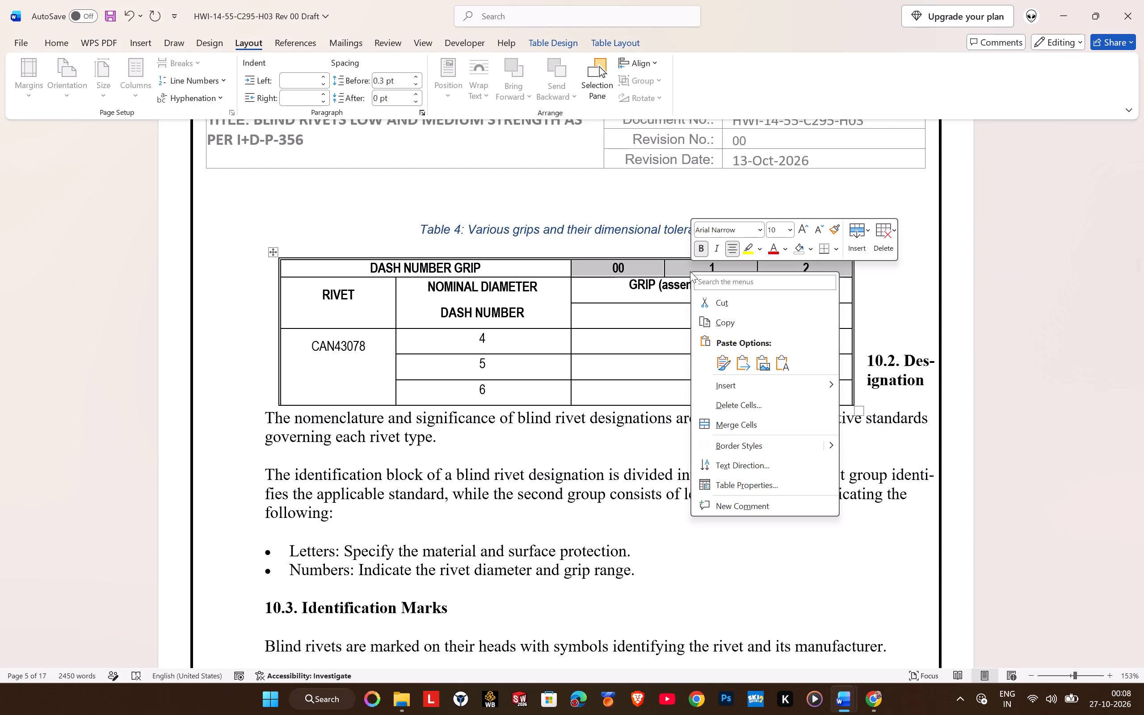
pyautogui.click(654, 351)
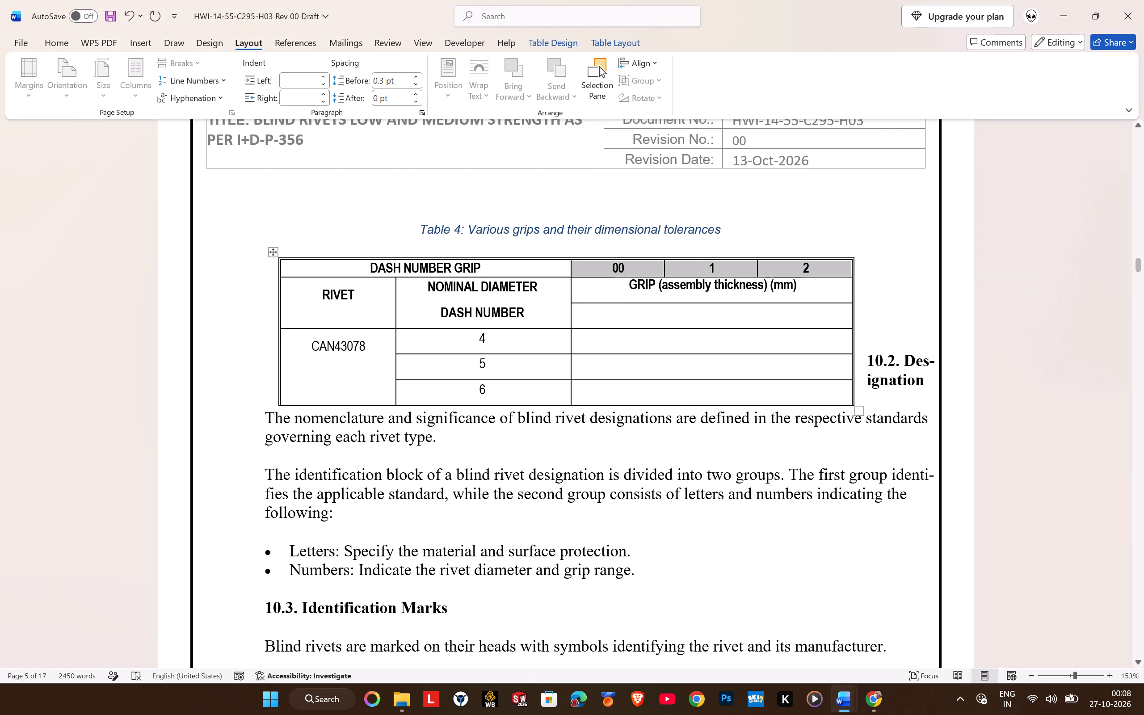
# Cut the text GRIP (assembly thickness) (mm) from its Table 4 header cell.
pyautogui.click(650, 292)
pyautogui.moveTo(630, 287); pyautogui.dragTo(779, 286)
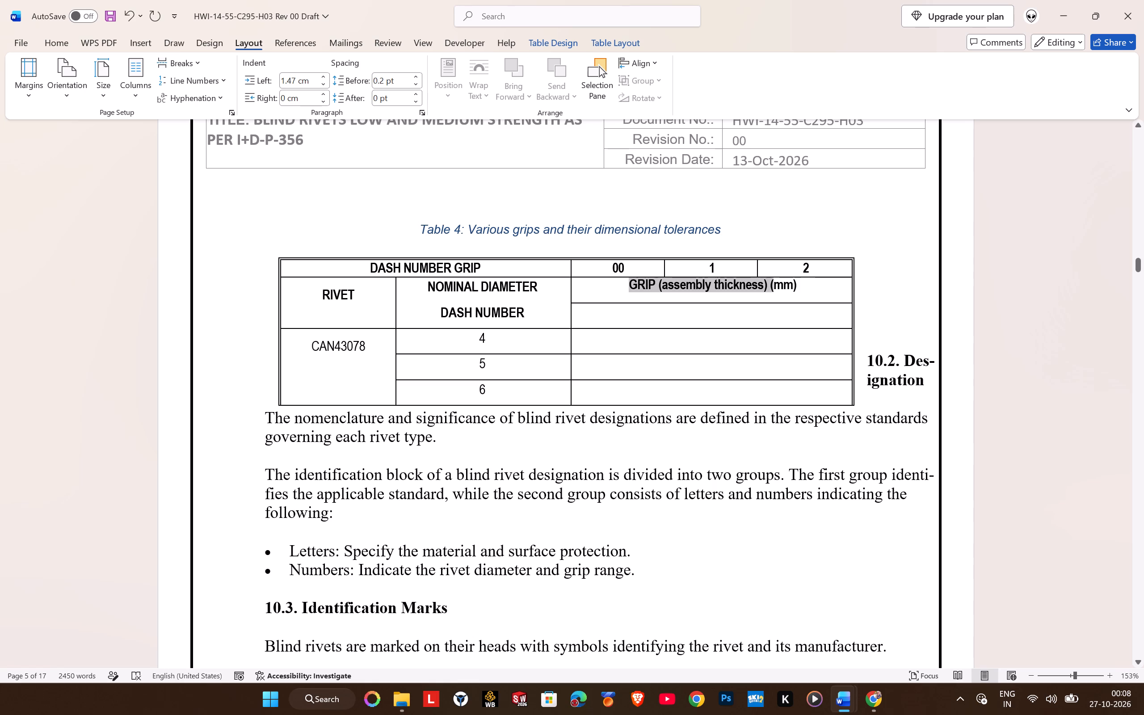
pyautogui.moveTo(779, 286); pyautogui.dragTo(799, 286)
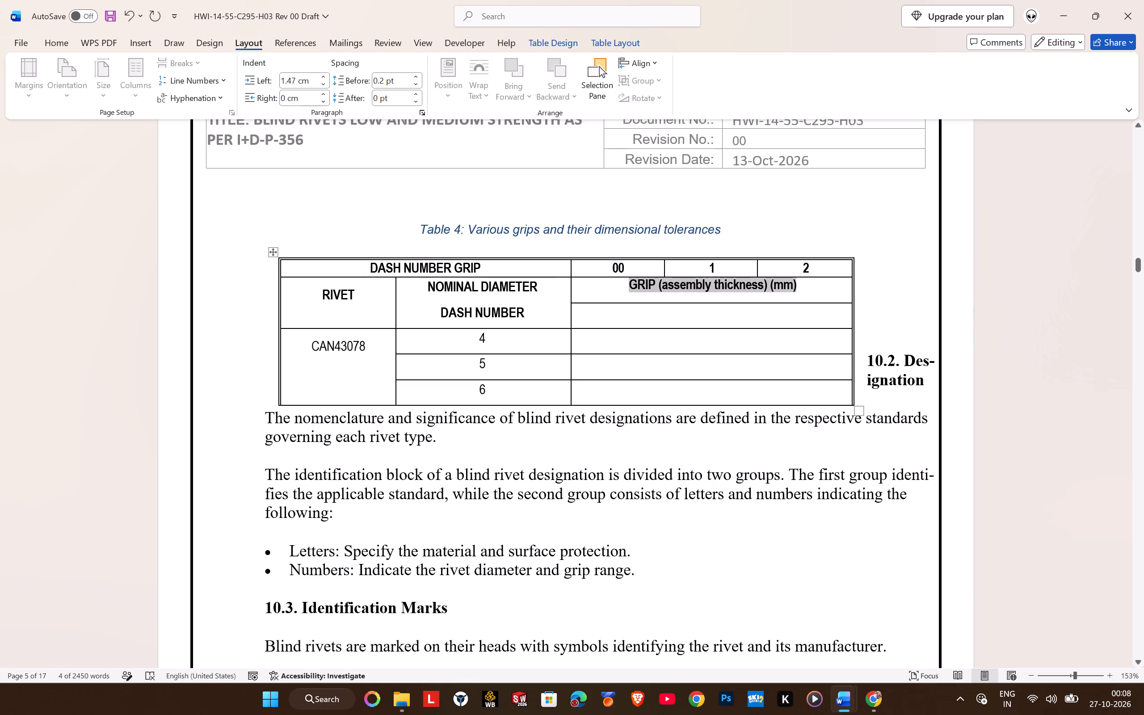
pyautogui.hotkey('ctrl', 'x')
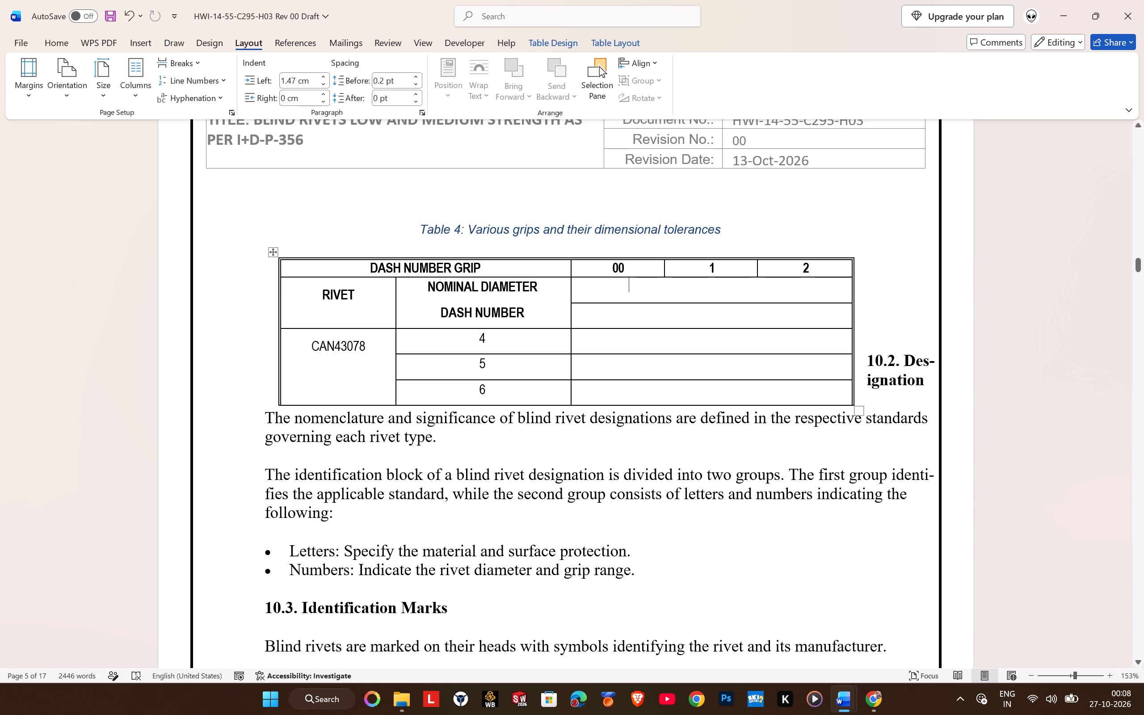
# Clear the 1 and 2 entries from Table 4's top header row, leaving 00 in place.
pyautogui.moveTo(692, 260); pyautogui.dragTo(706, 270)
pyautogui.click(696, 257)
pyautogui.click(683, 266)
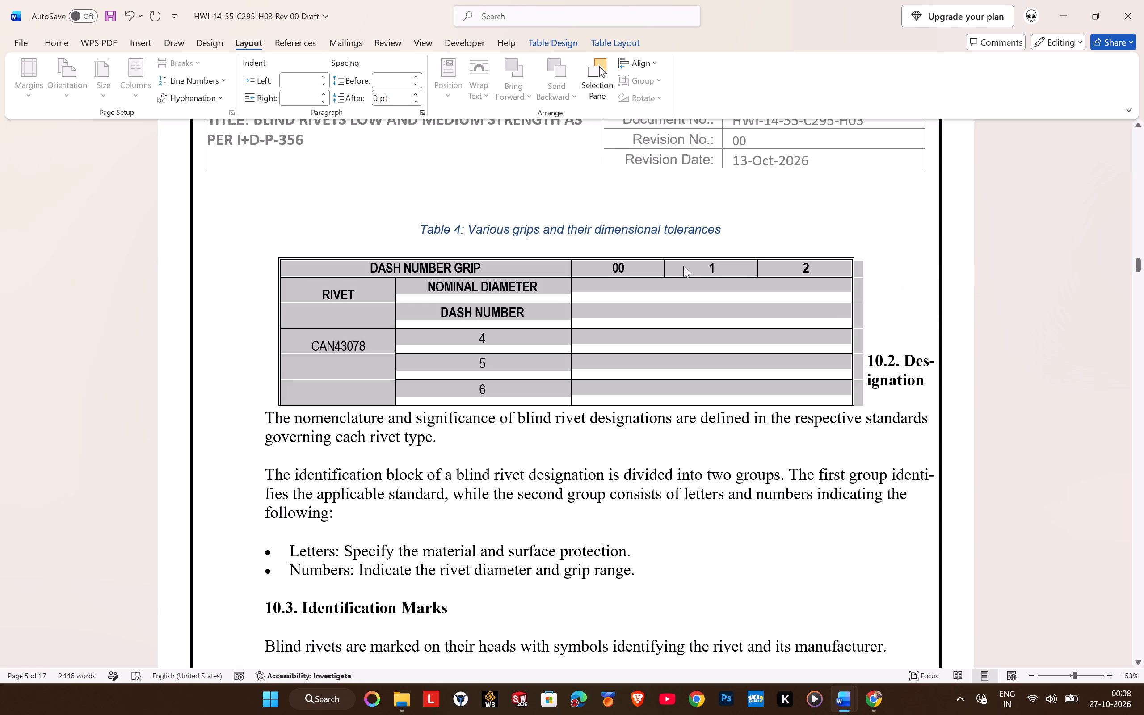
pyautogui.moveTo(683, 266); pyautogui.dragTo(754, 402)
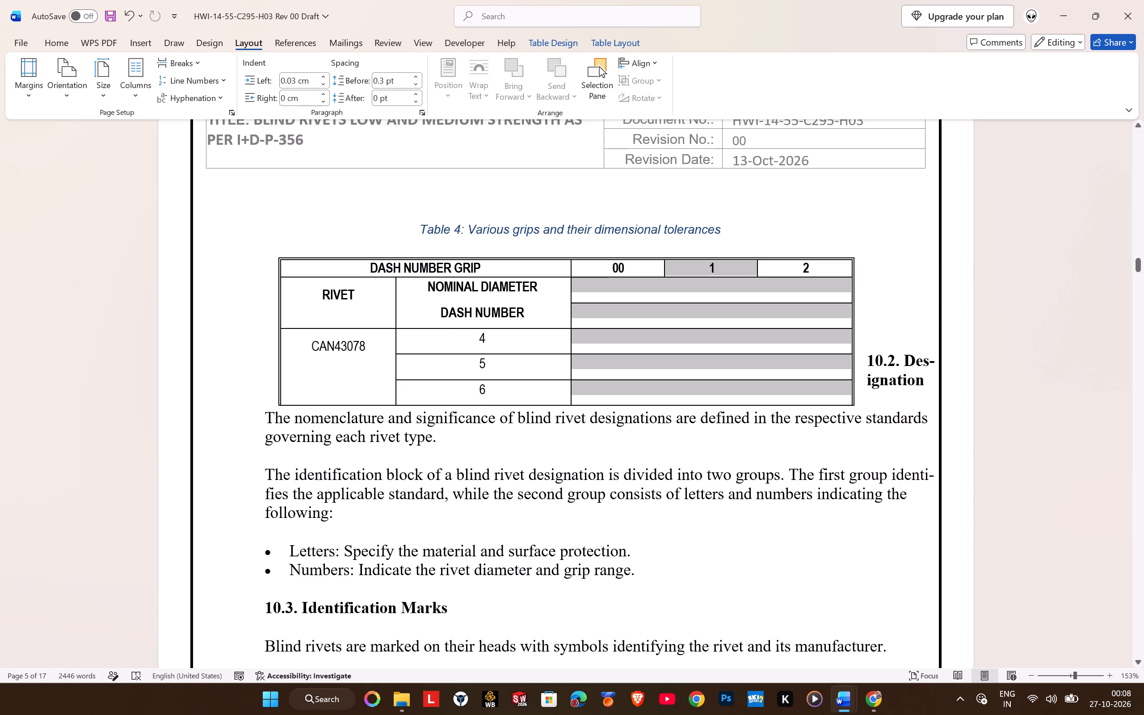
pyautogui.moveTo(754, 402); pyautogui.dragTo(756, 395)
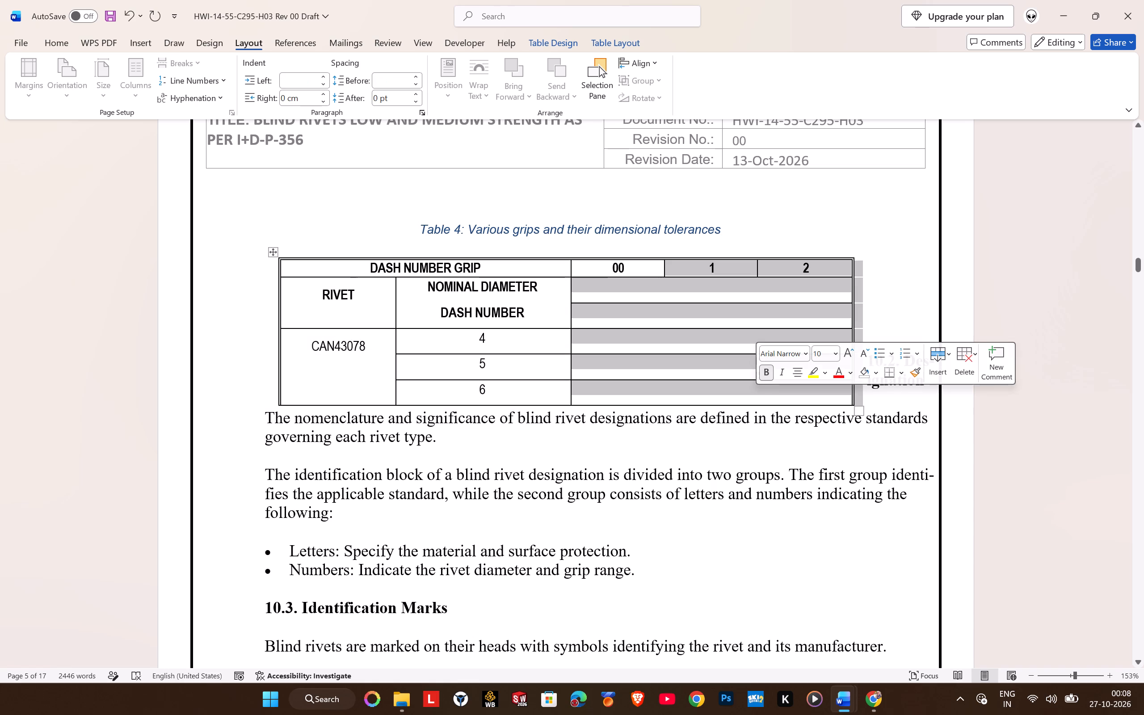
pyautogui.press('Delete')
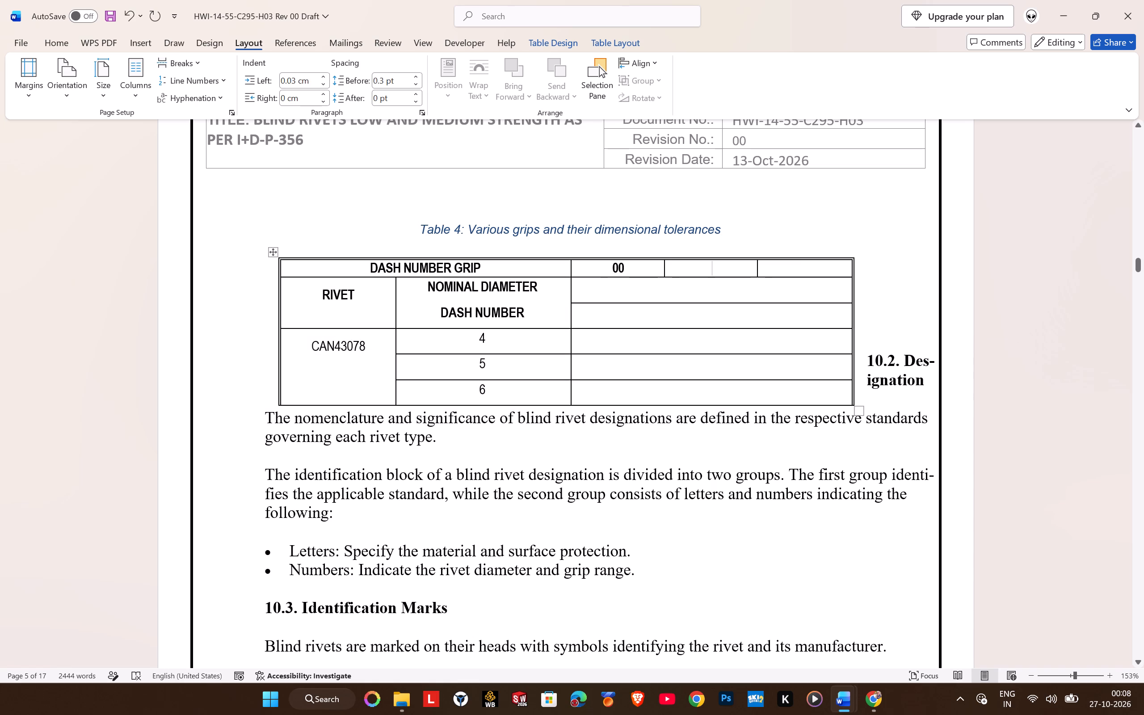
pyautogui.press('Delete')
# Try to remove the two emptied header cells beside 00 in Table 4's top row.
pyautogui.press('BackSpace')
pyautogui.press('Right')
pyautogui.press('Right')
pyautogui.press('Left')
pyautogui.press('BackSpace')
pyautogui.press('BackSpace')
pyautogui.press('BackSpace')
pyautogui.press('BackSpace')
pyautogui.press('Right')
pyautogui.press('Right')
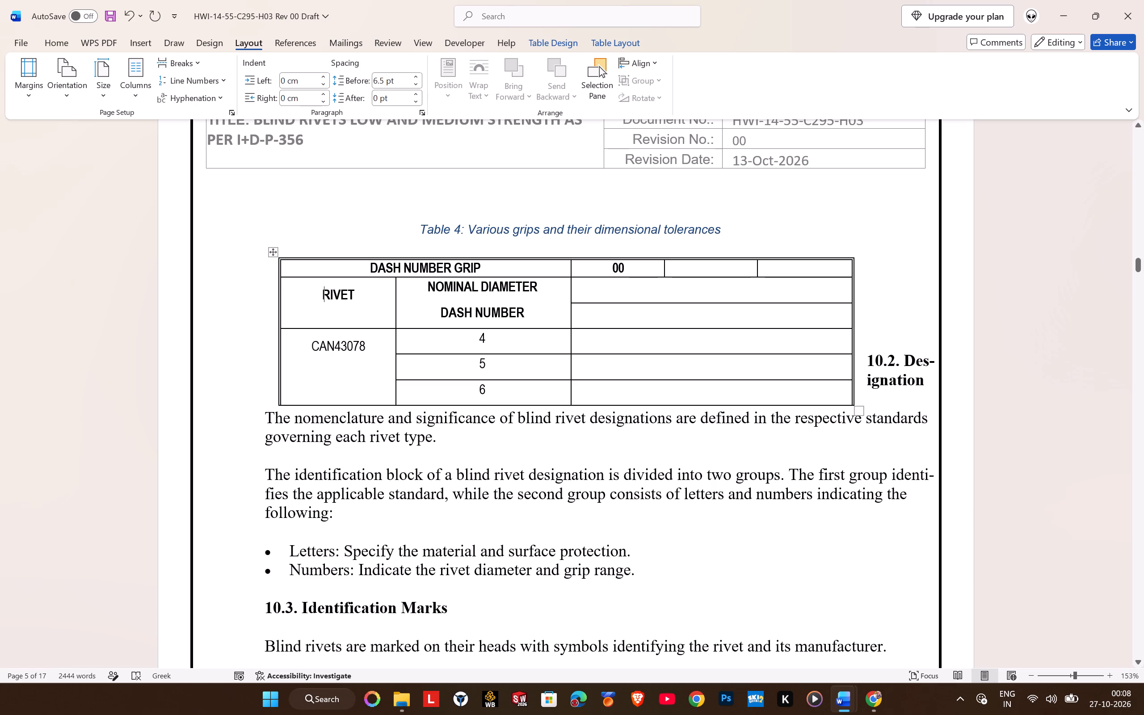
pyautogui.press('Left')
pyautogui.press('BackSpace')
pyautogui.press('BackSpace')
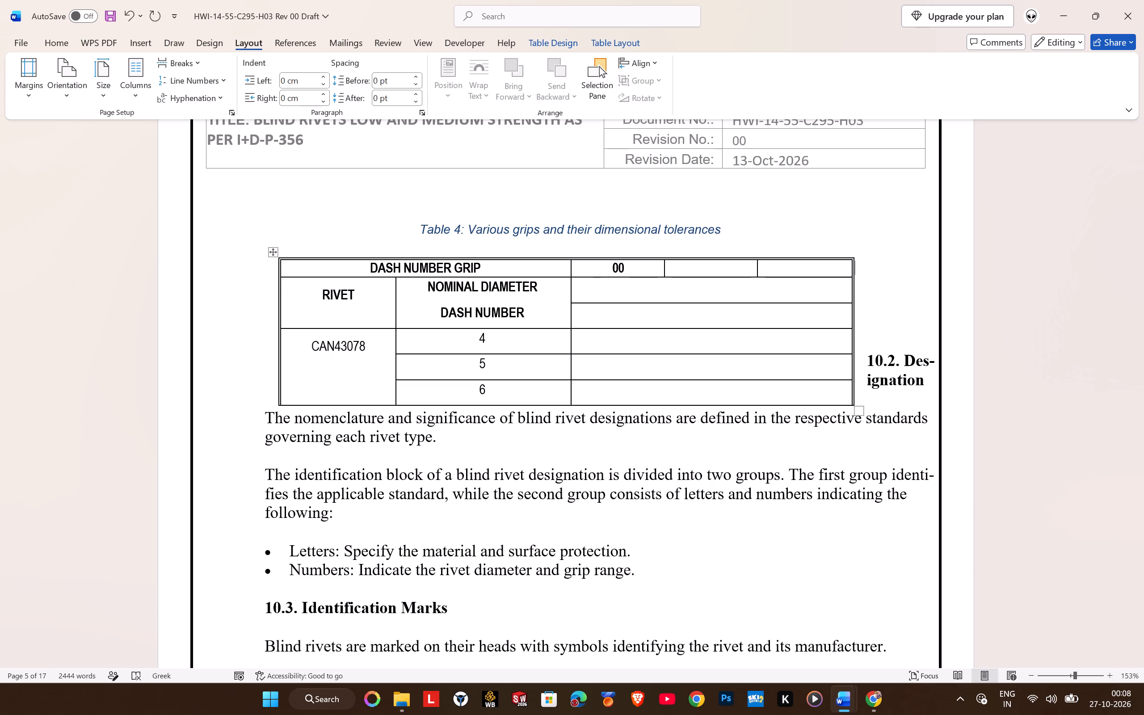
# Delete the emptied column beside 00 together with the blank grip cells in the rows below it.
pyautogui.moveTo(684, 271); pyautogui.dragTo(772, 399)
pyautogui.rightClick(719, 267)
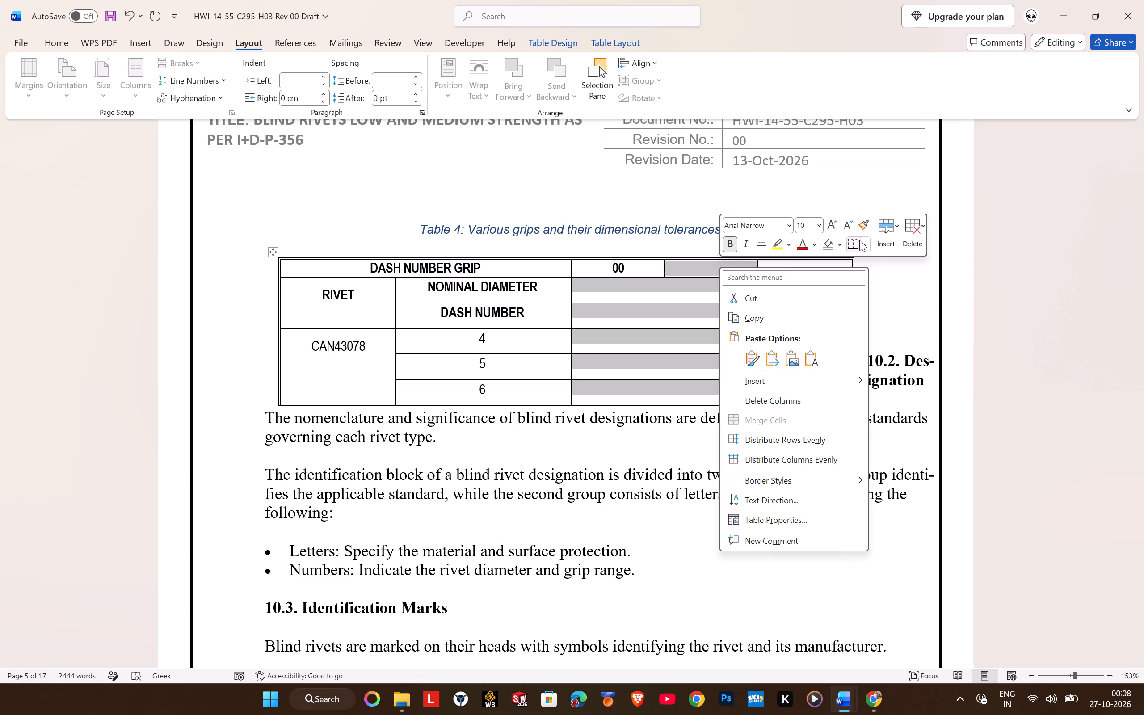
pyautogui.click(916, 241)
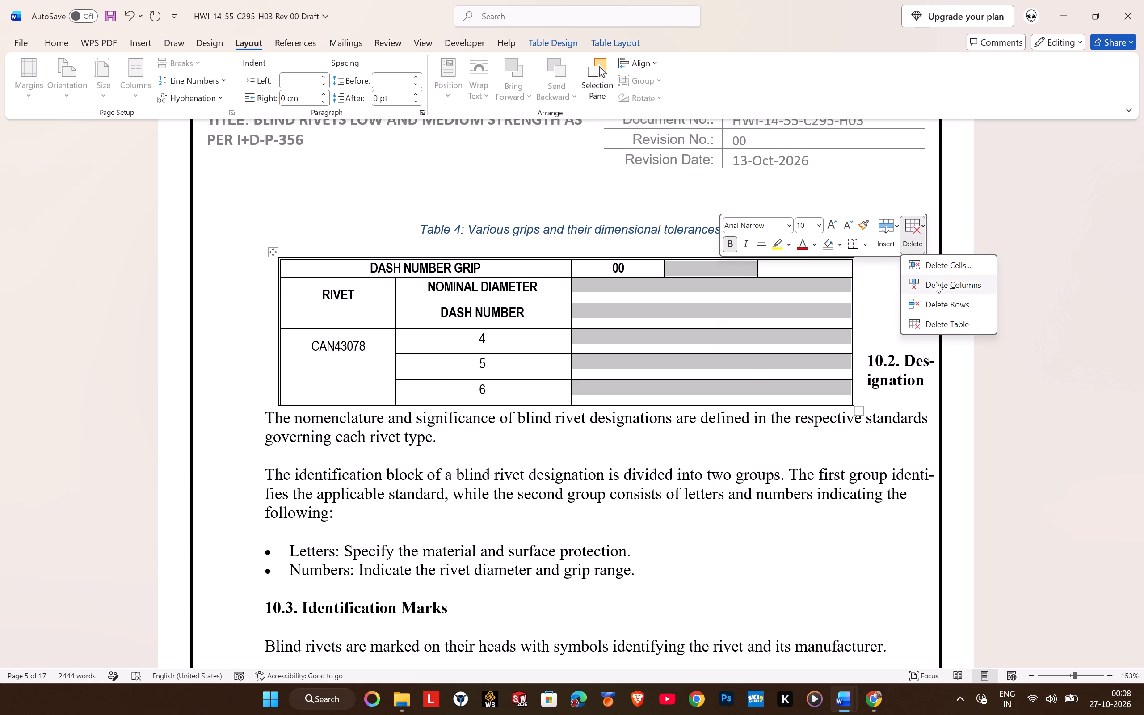
pyautogui.click(935, 282)
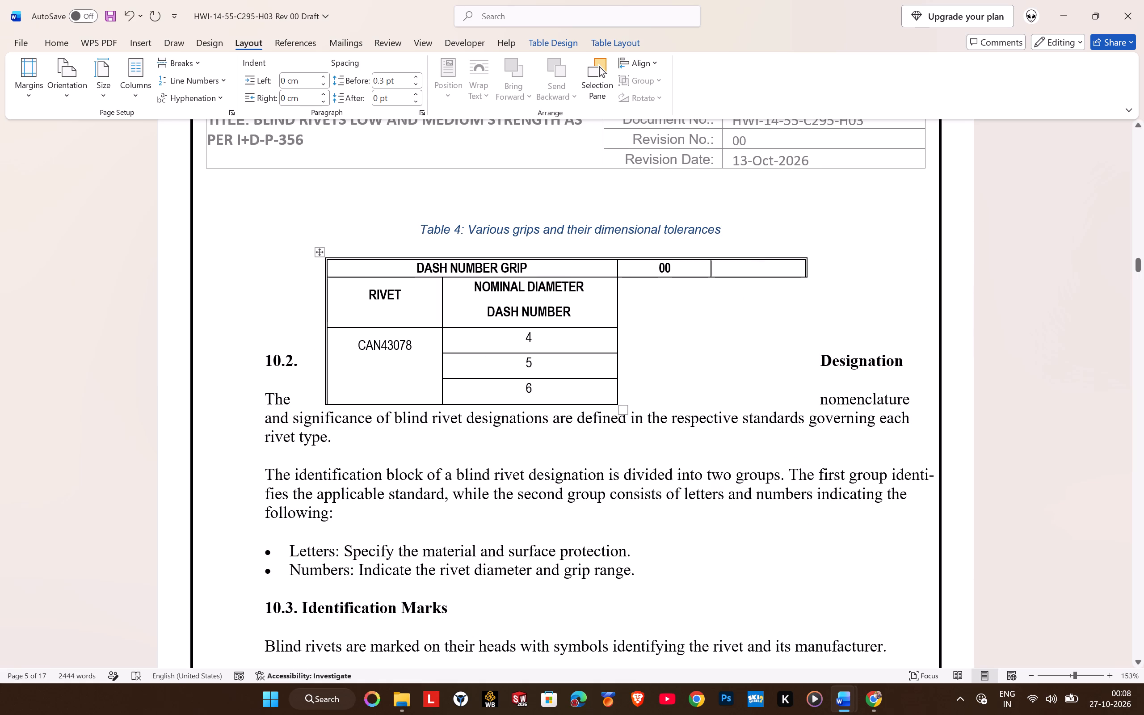
# Delete the blank last header column and the 00 column from Table 4.
pyautogui.rightClick(772, 269)
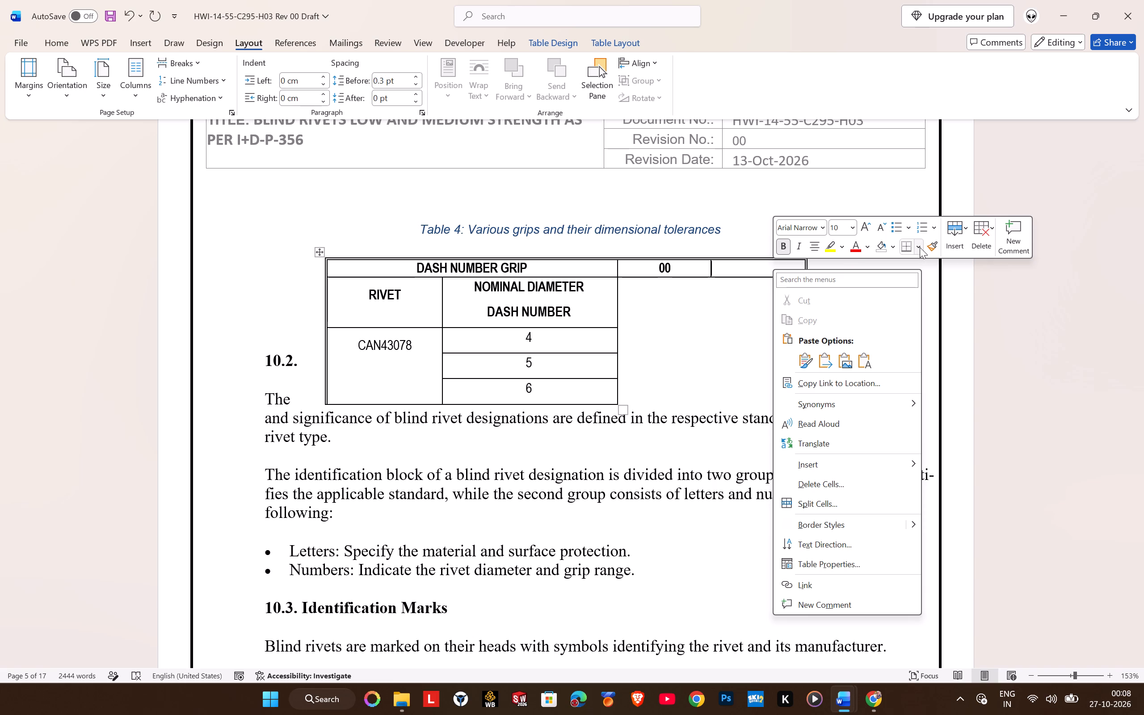
pyautogui.click(976, 244)
pyautogui.click(1001, 289)
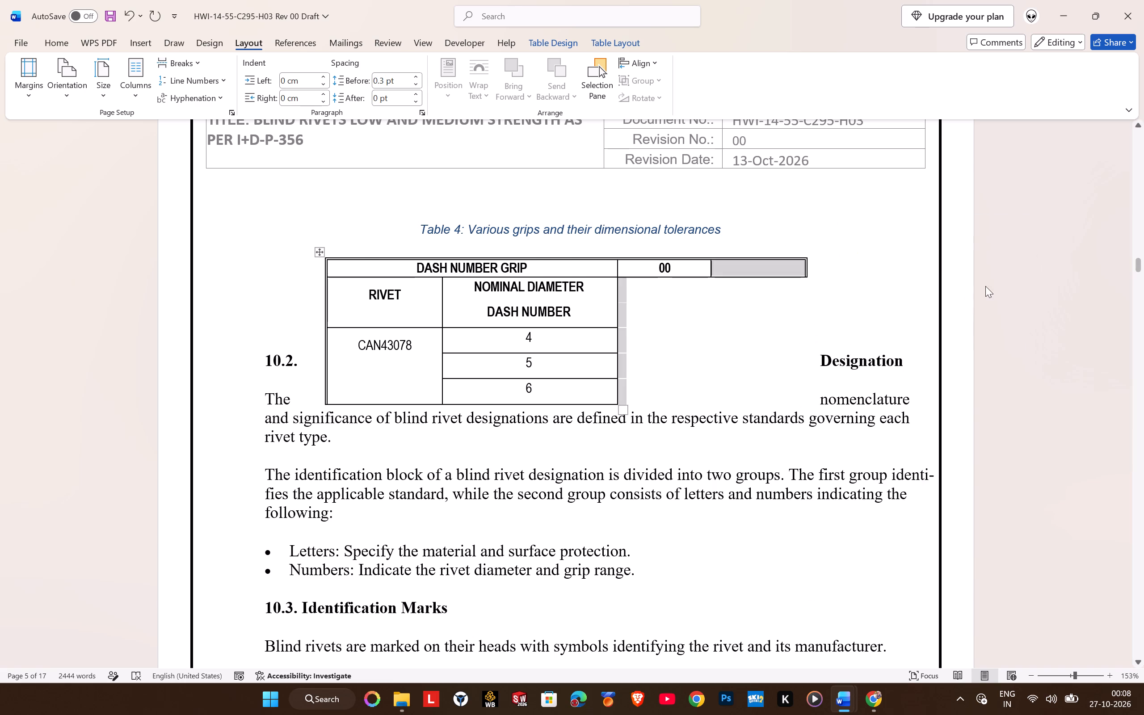
pyautogui.rightClick(715, 265)
pyautogui.click(918, 244)
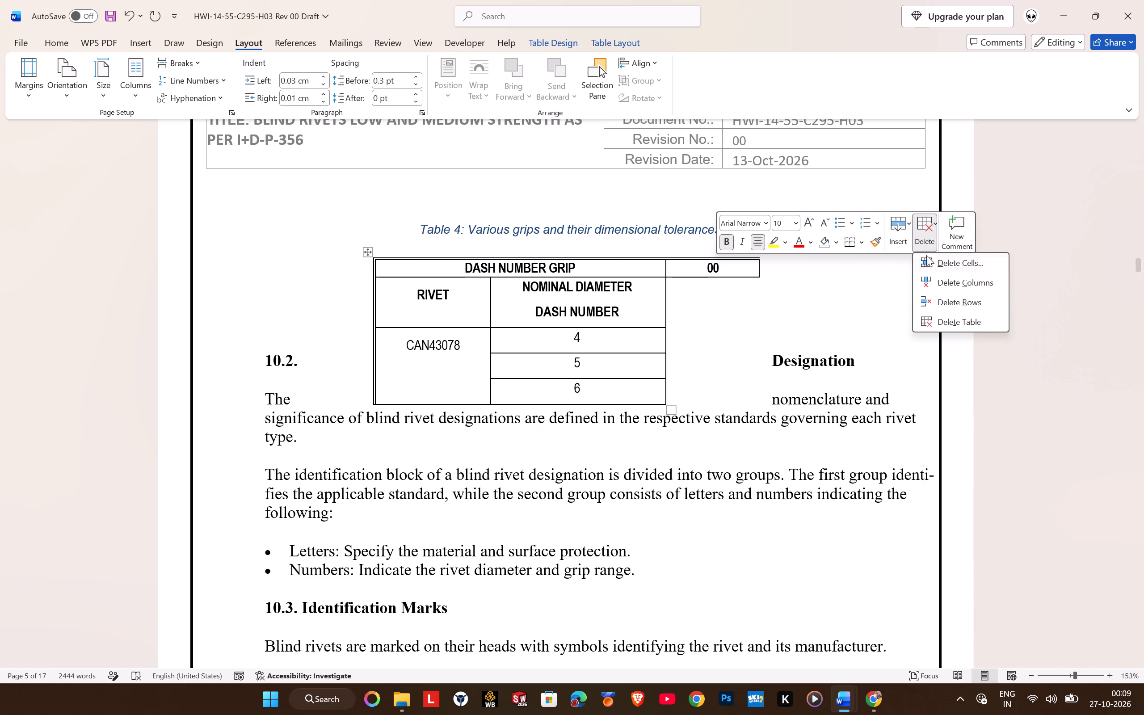
pyautogui.moveTo(936, 268); pyautogui.dragTo(938, 282)
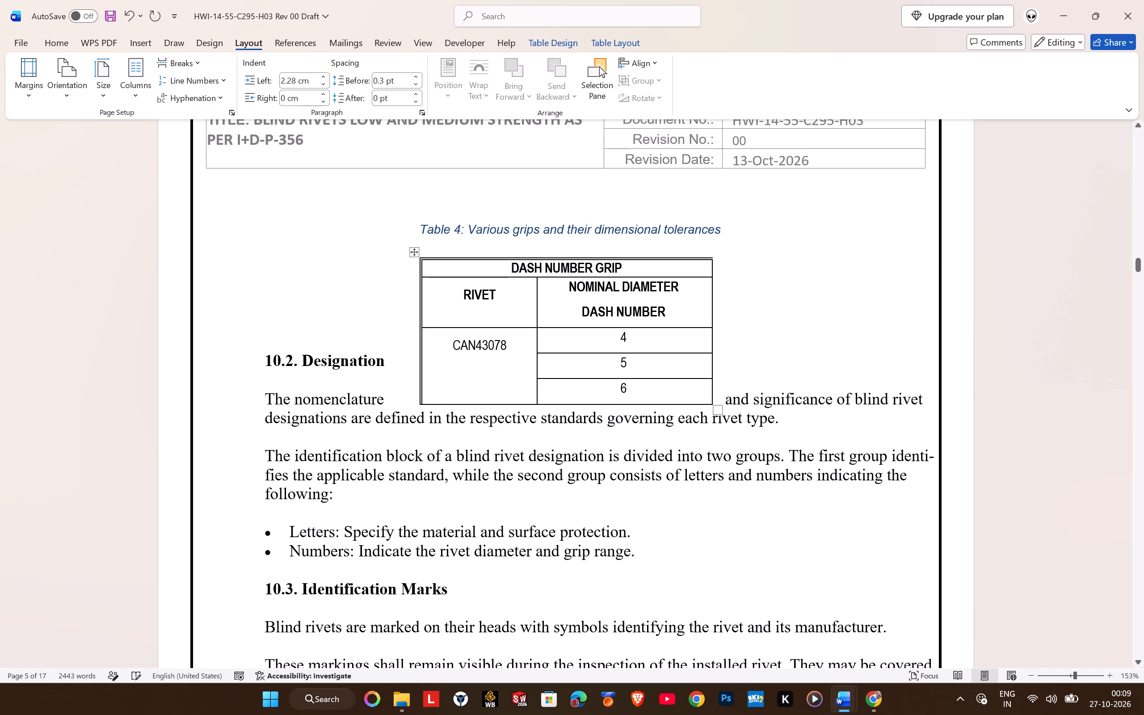
# Append three blank columns to Table 4 after the NOMINAL DIAMETER column, shrinking the table to fit within the page border.
pyautogui.click(710, 254)
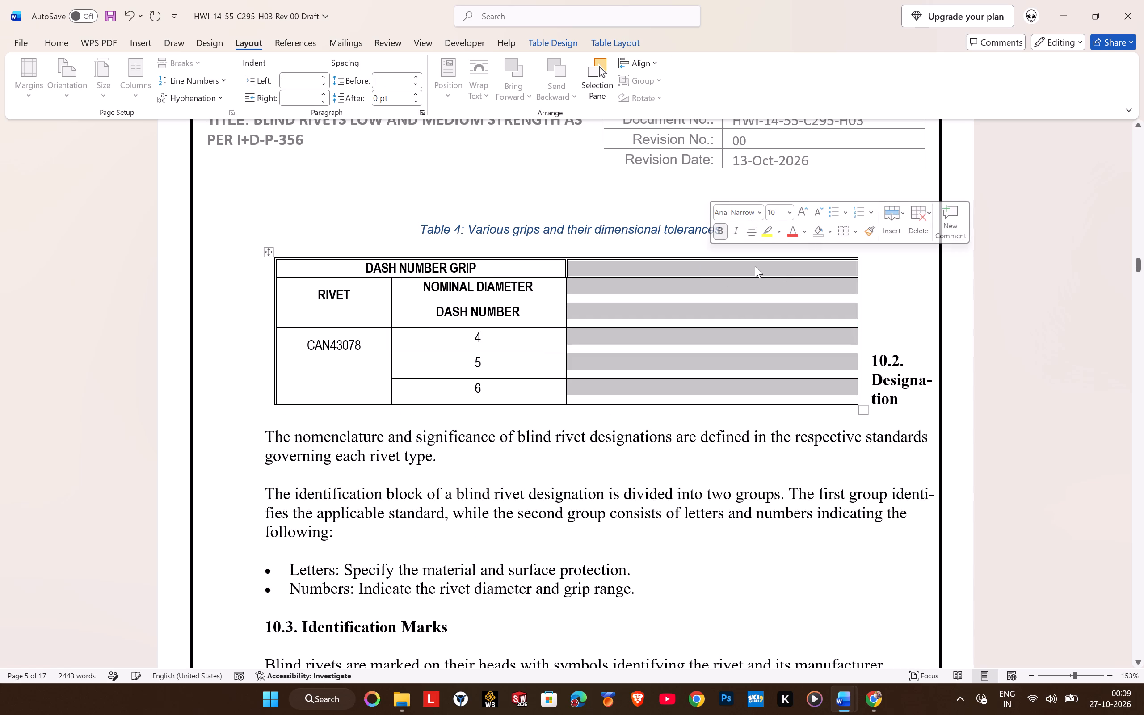
pyautogui.click(859, 252)
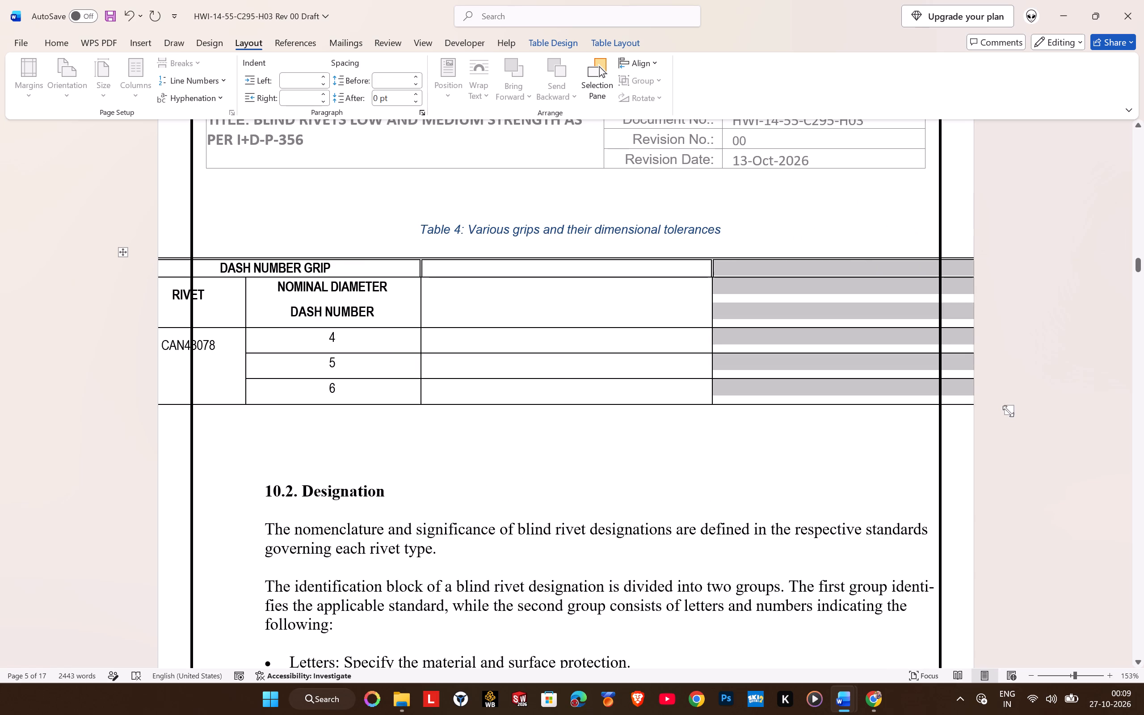
pyautogui.moveTo(1008, 411); pyautogui.dragTo(757, 404)
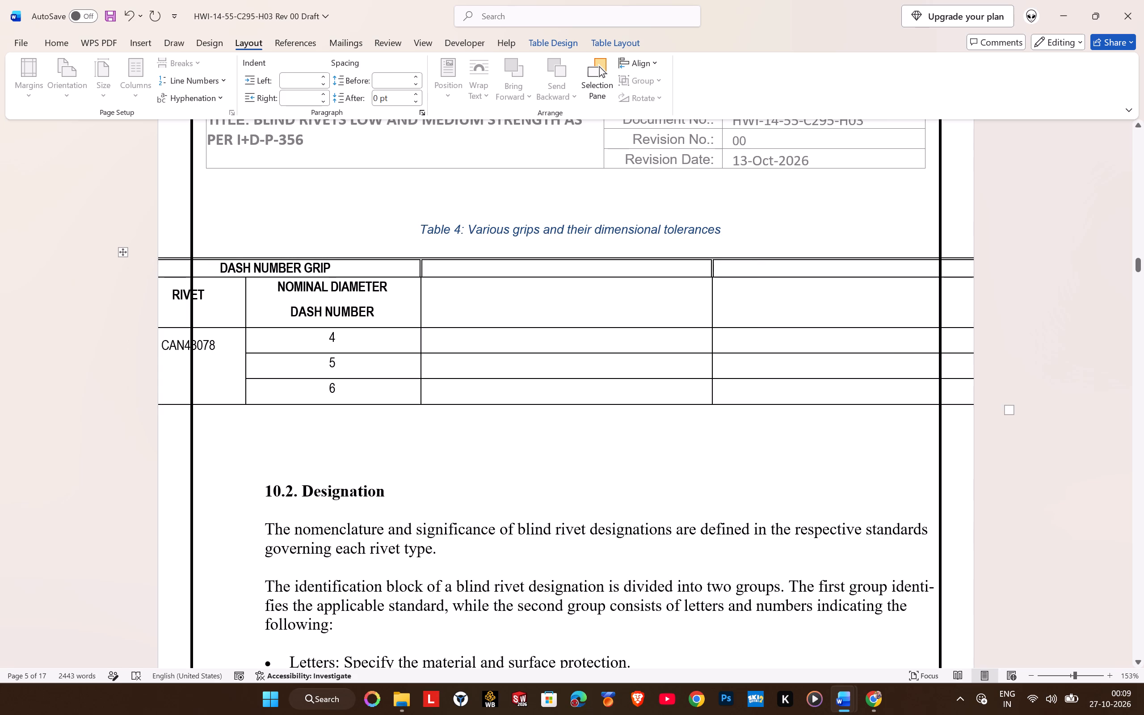
pyautogui.click(882, 258)
pyautogui.click(916, 354)
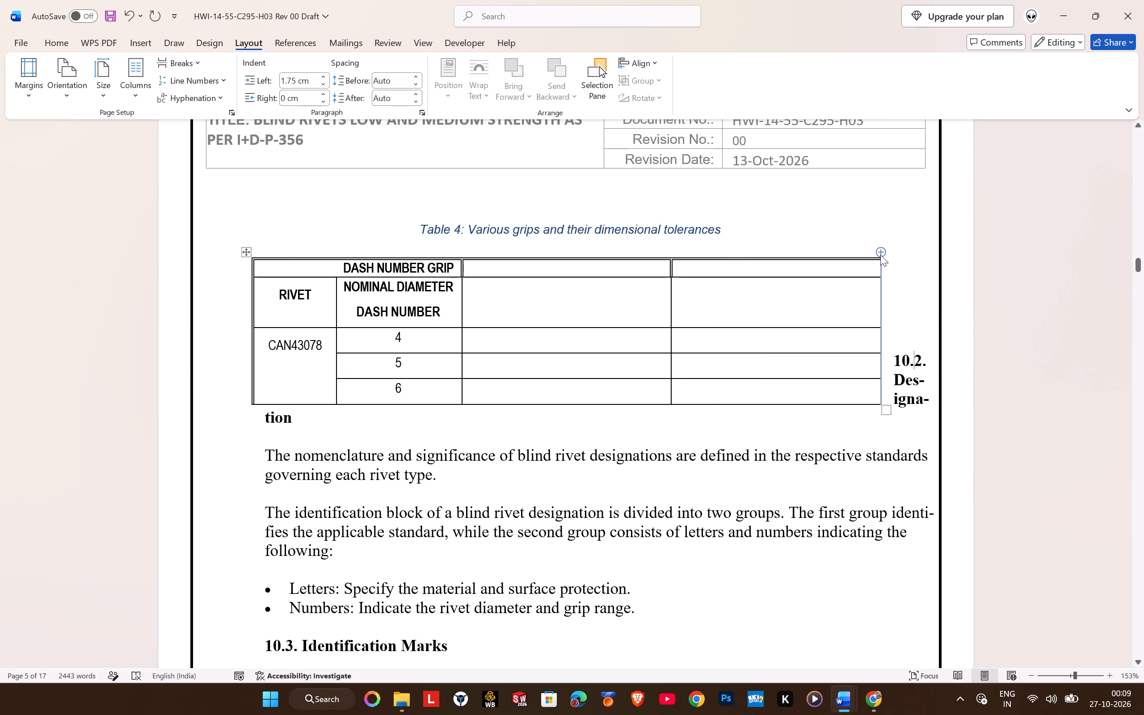
pyautogui.click(881, 254)
pyautogui.moveTo(989, 412); pyautogui.dragTo(989, 409)
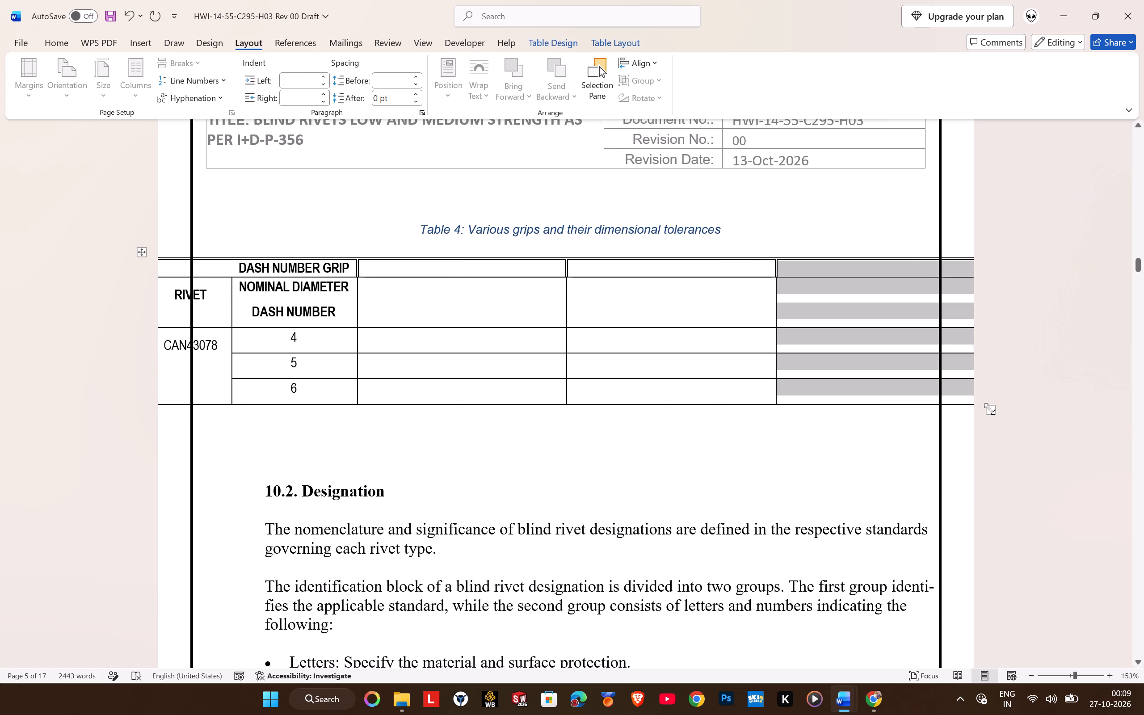
pyautogui.moveTo(989, 409); pyautogui.dragTo(685, 405)
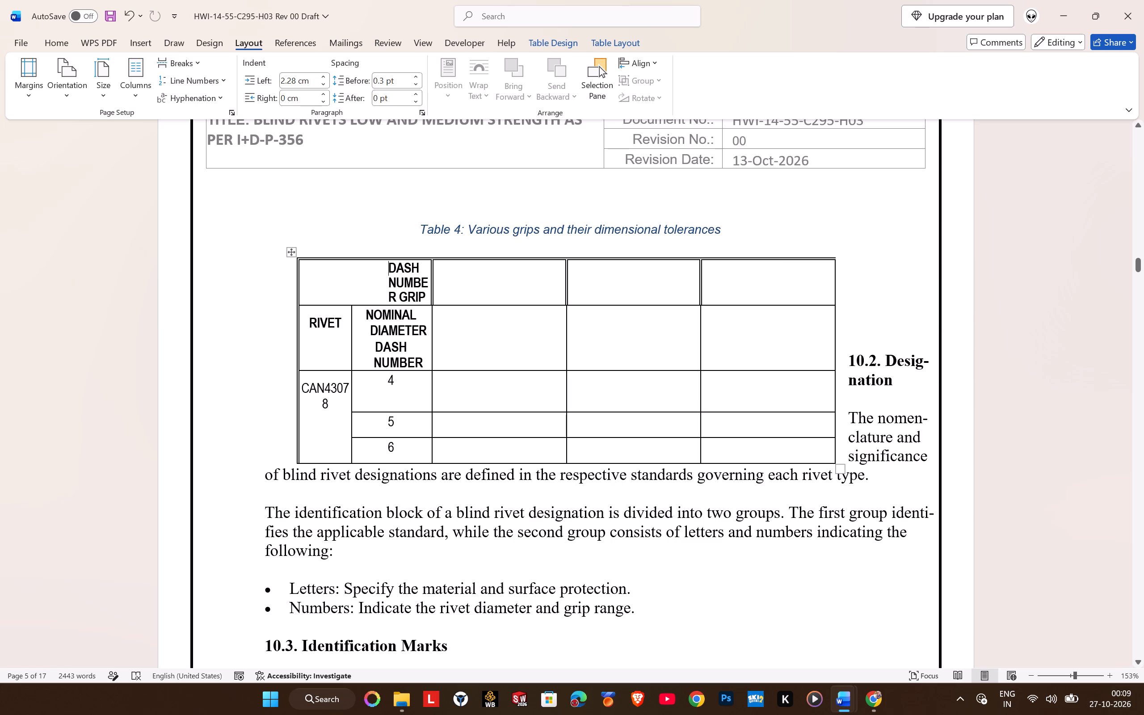
# Widen Table 4's NOMINAL DIAMETER / DASH NUMBER column so DASH NUMBER GRIP fits on one line.
pyautogui.click(431, 349)
pyautogui.click(401, 309)
pyautogui.moveTo(431, 311); pyautogui.dragTo(510, 312)
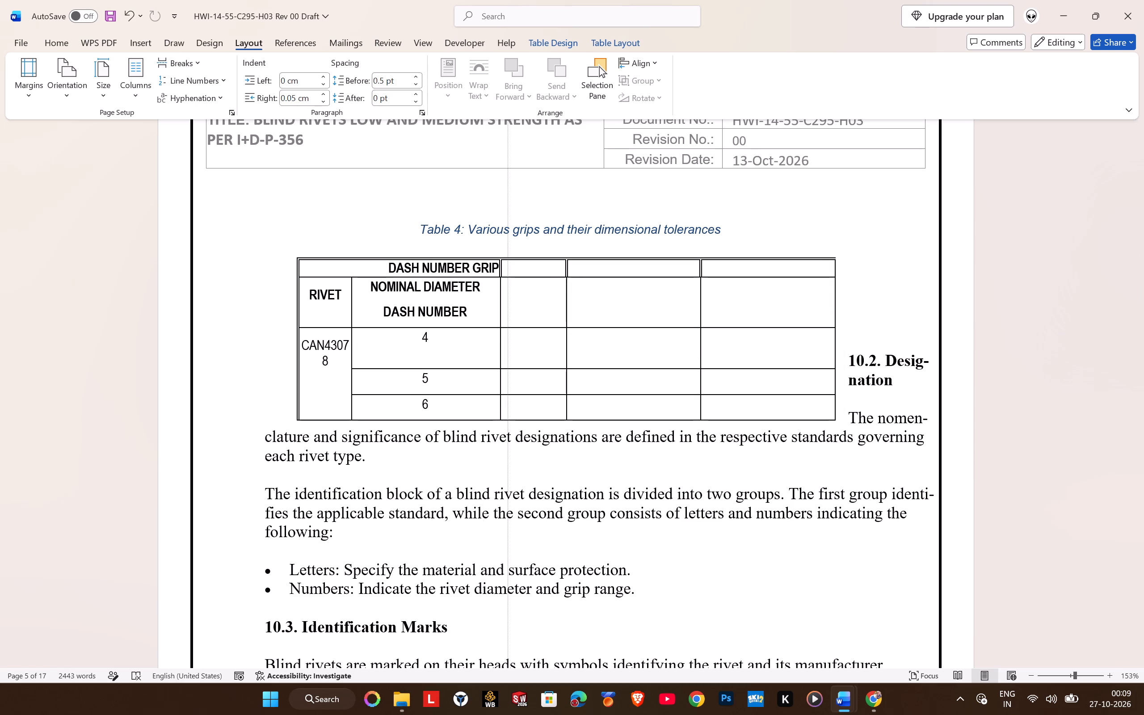
pyautogui.moveTo(510, 312); pyautogui.dragTo(533, 312)
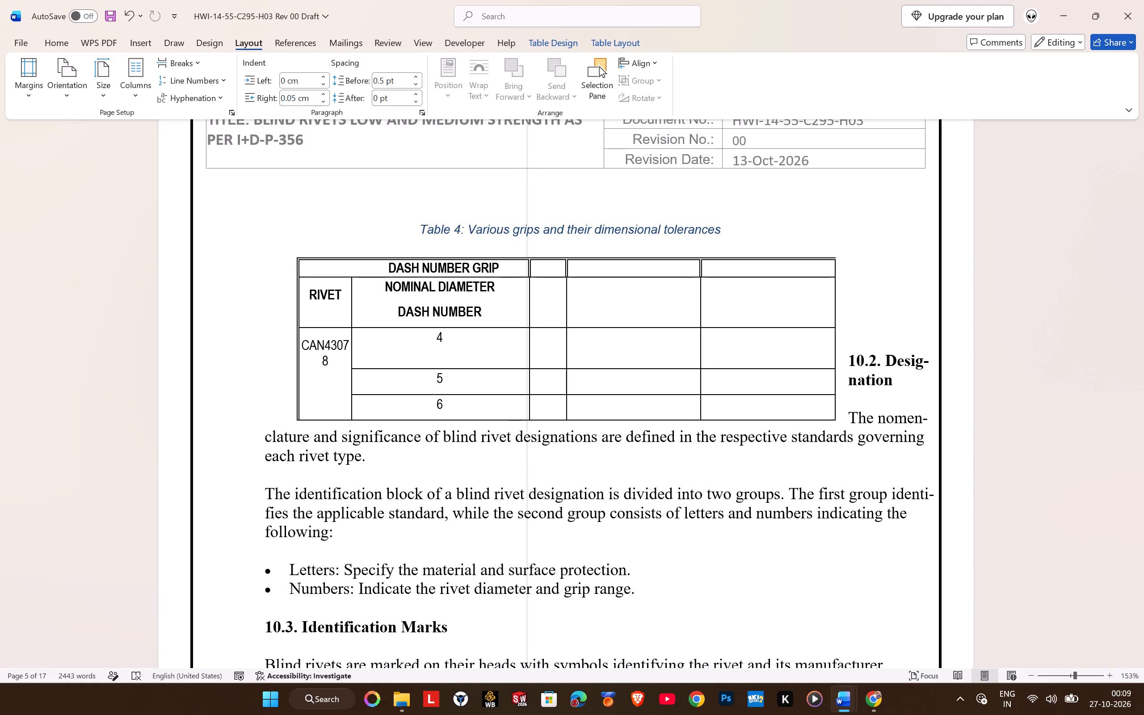
pyautogui.moveTo(533, 312); pyautogui.dragTo(527, 314)
# Set the DASH NUMBER GRIP heading's left indent to 0 and centre it in its cell, comparing with Tabla-4 in I+D-P-356.
pyautogui.hotkey('alt', 'Tab')
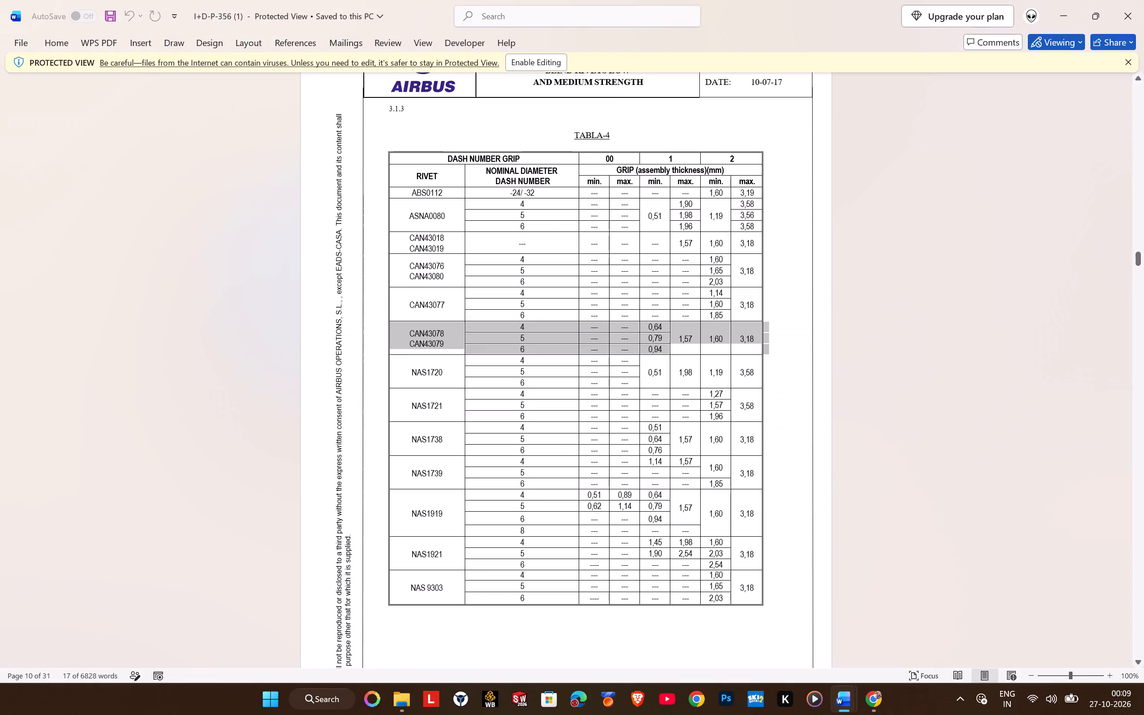
pyautogui.hotkey('alt', 'Tab')
pyautogui.click(390, 271)
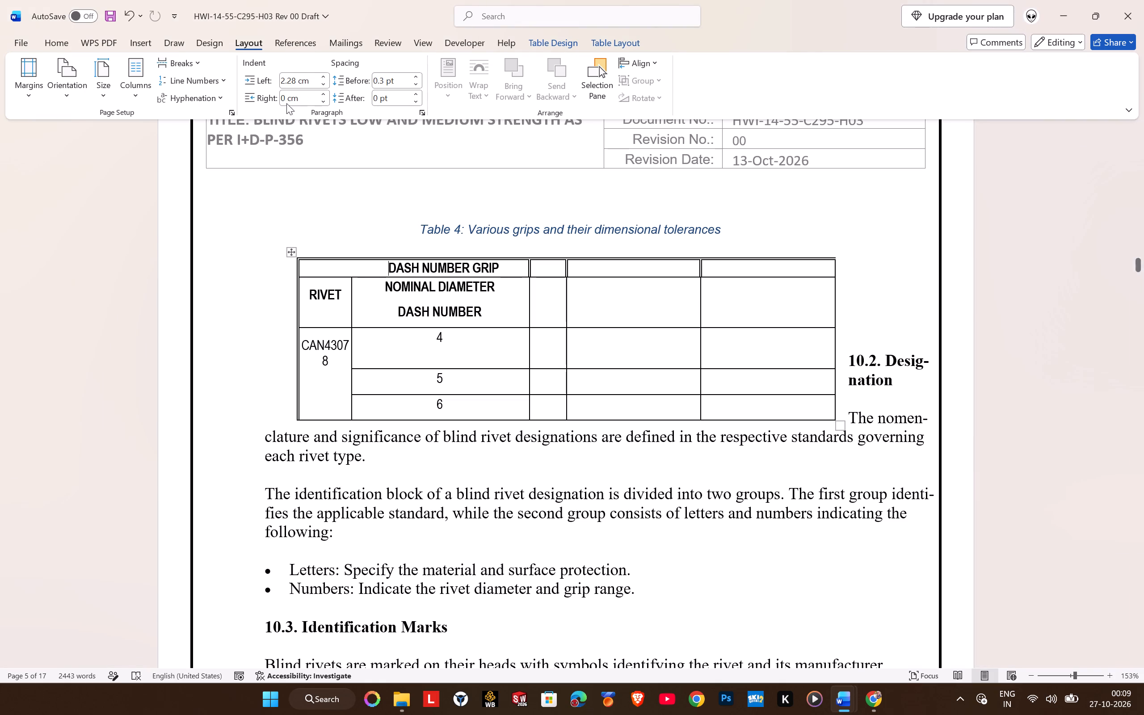
pyautogui.click(292, 73)
pyautogui.click(292, 75)
pyautogui.press('0')
pyautogui.press('Return')
pyautogui.click(42, 39)
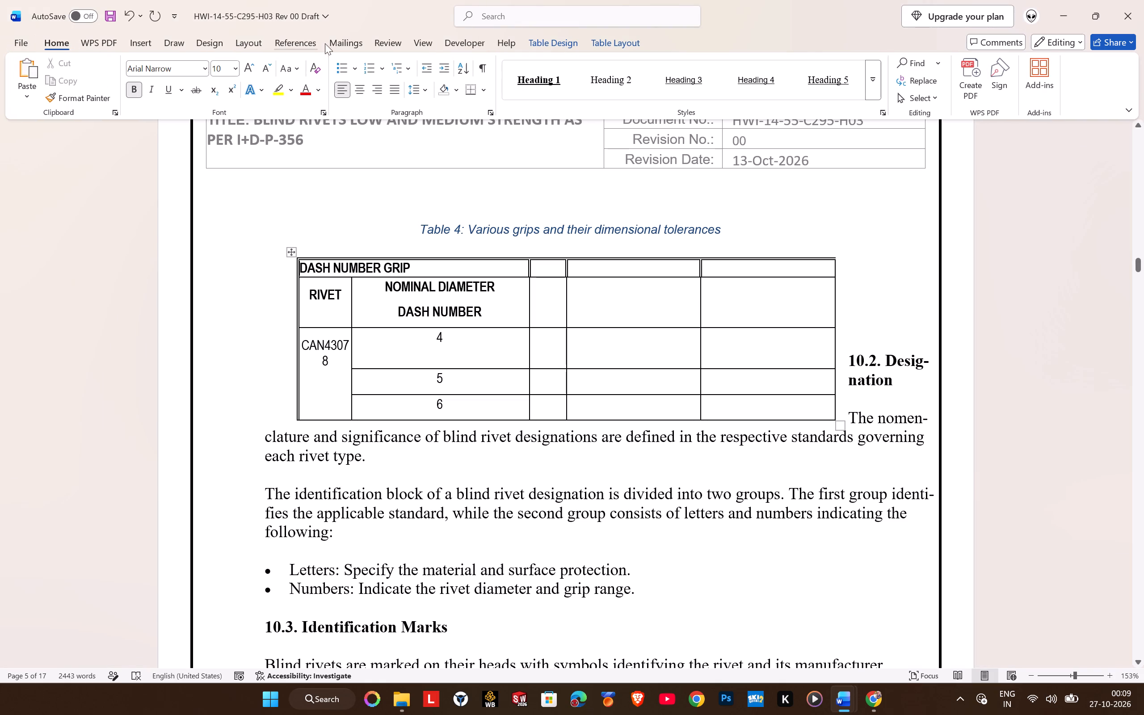
pyautogui.click(366, 94)
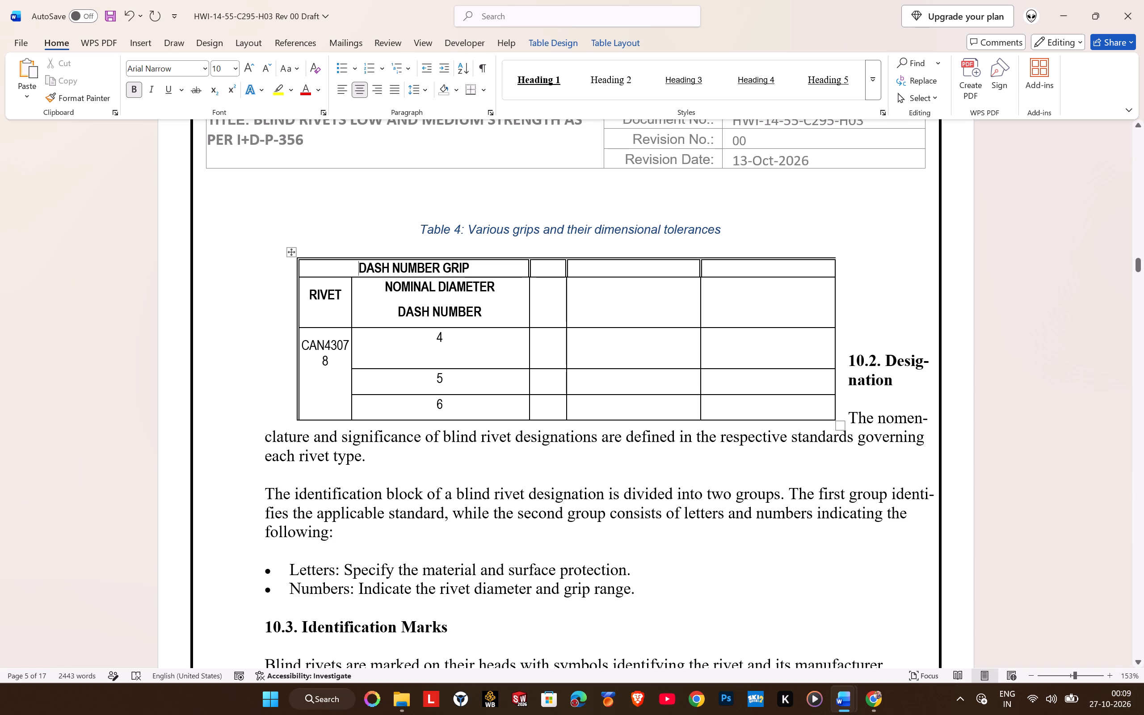
# Cut the DASH NUMBER text below NOMINAL DIAMETER and merge its emptied cell with the NOMINAL DIAMETER cell, using I+D-P-356 as reference.
pyautogui.hotkey('alt', 'Tab')
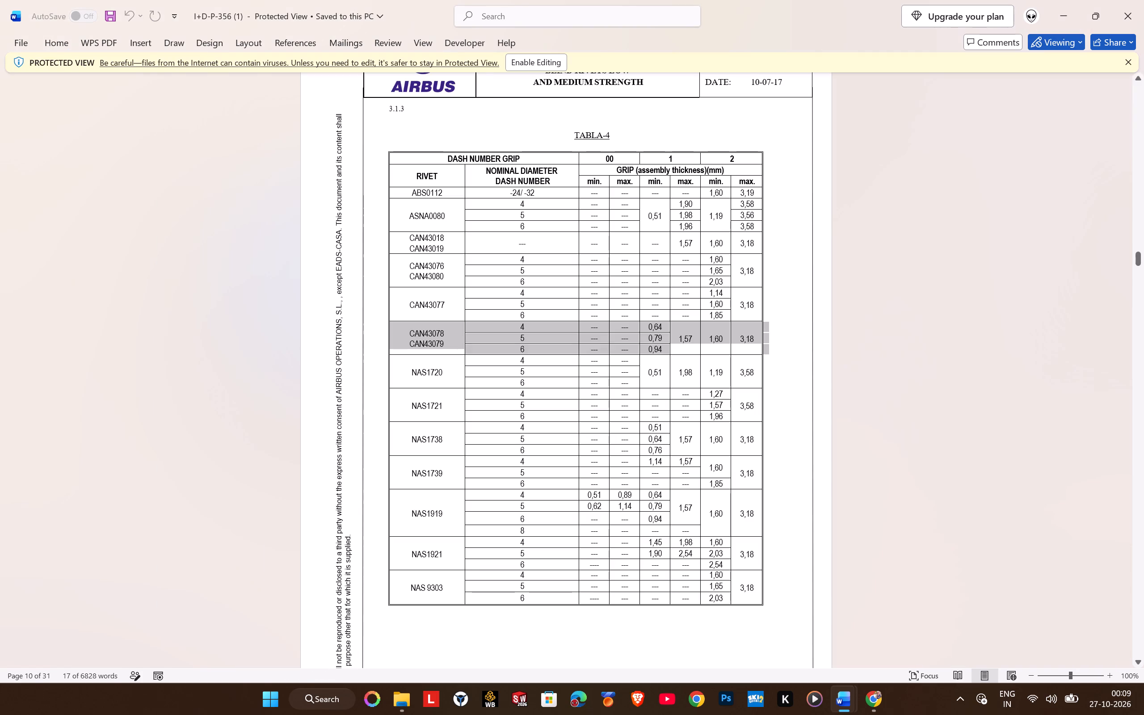
pyautogui.hotkey('alt', 'Tab')
pyautogui.click(460, 292)
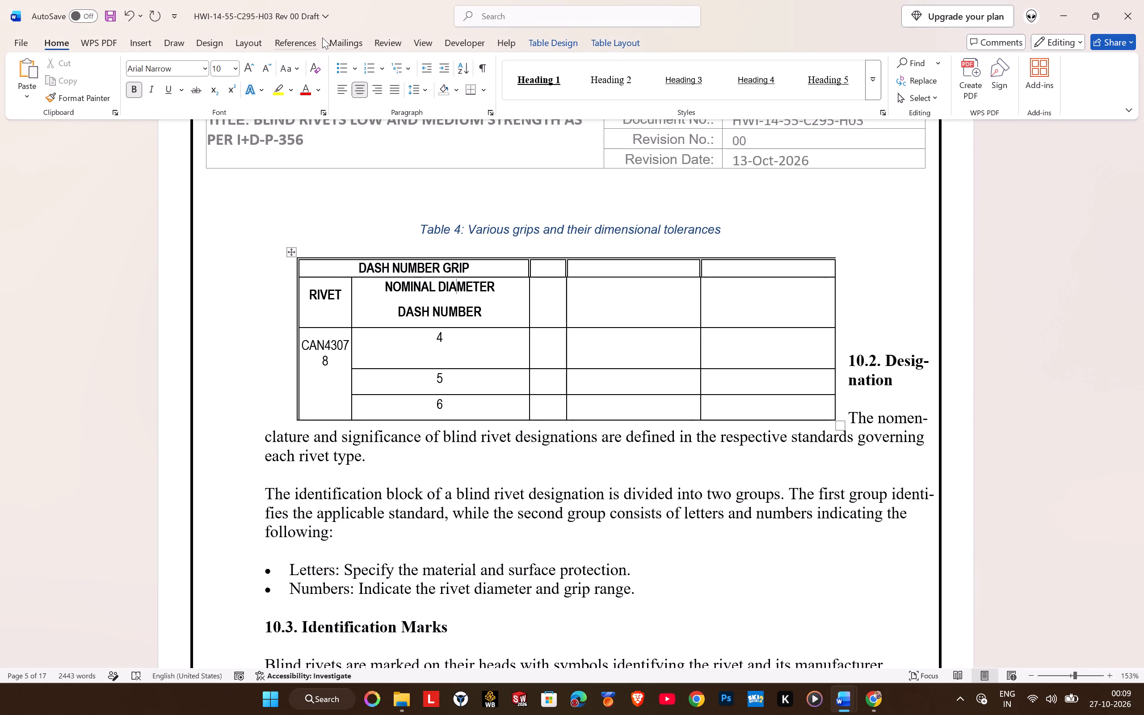
pyautogui.click(244, 40)
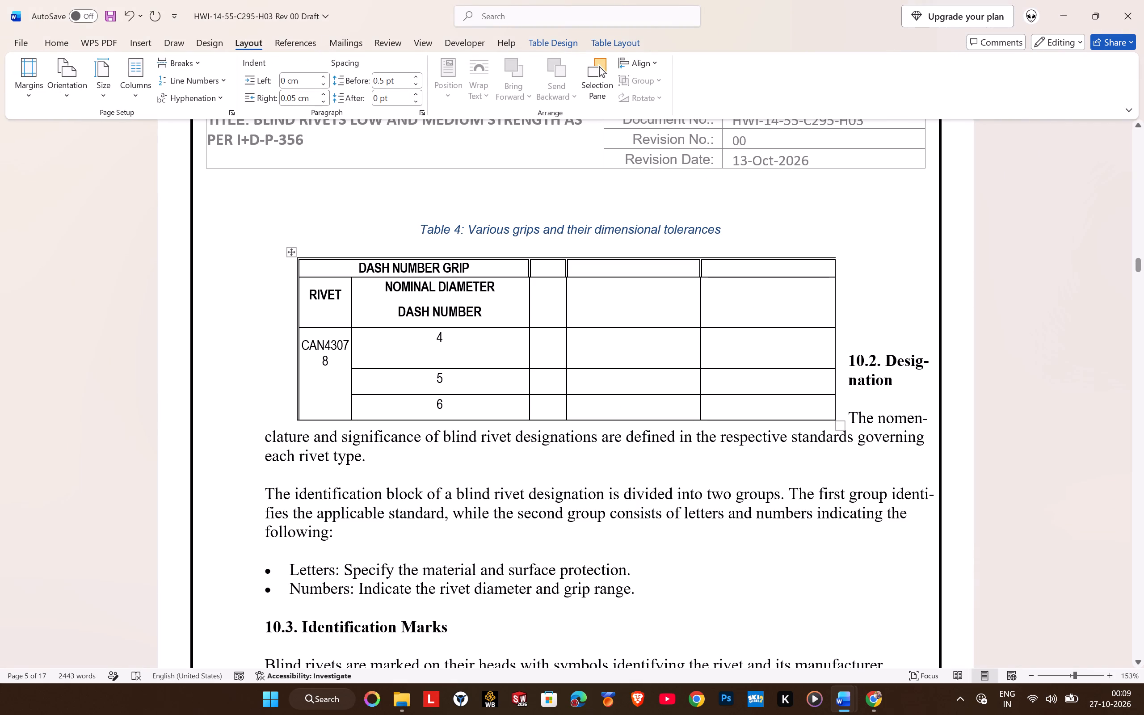
pyautogui.click(437, 313)
pyautogui.hotkey('alt', 'Tab')
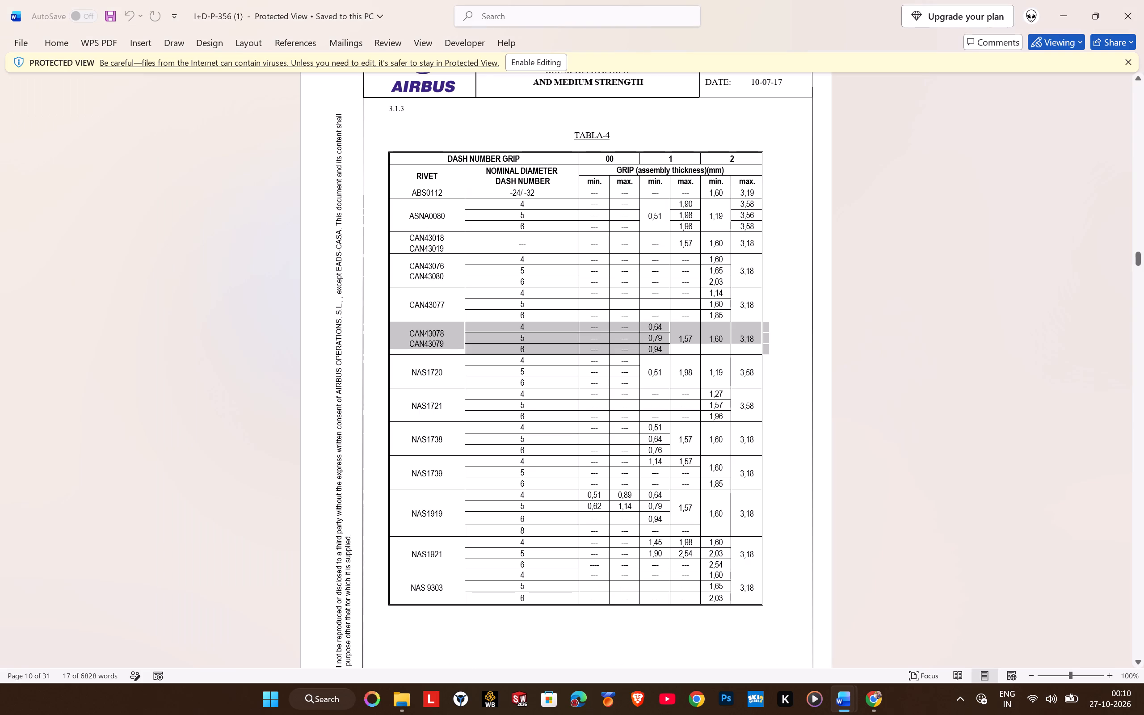
pyautogui.hotkey('alt', 'Tab')
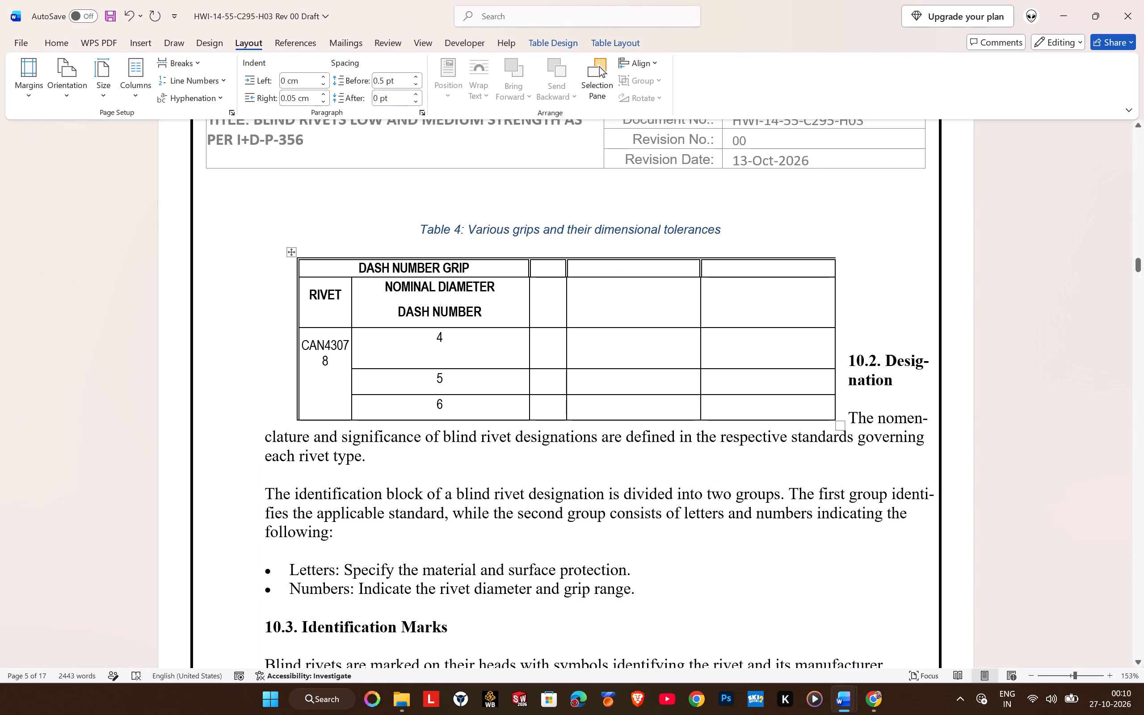
pyautogui.moveTo(482, 313); pyautogui.dragTo(405, 312)
pyautogui.hotkey('ctrl', 'x')
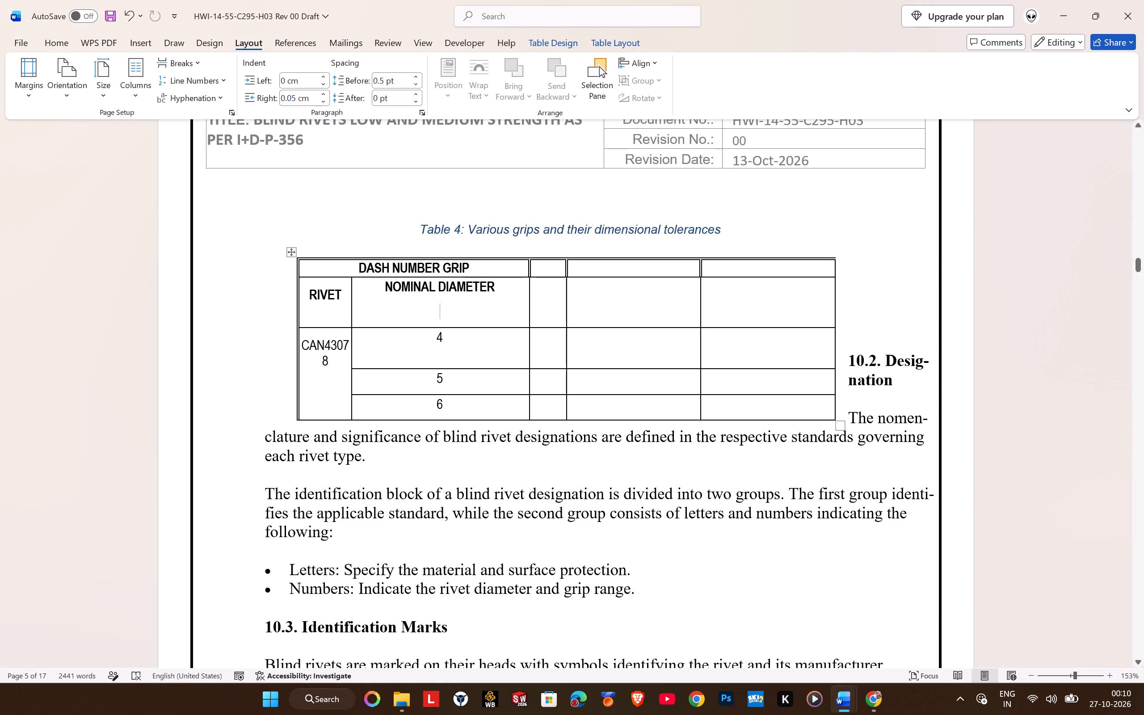
pyautogui.moveTo(384, 289); pyautogui.dragTo(448, 312)
pyautogui.rightClick(452, 313)
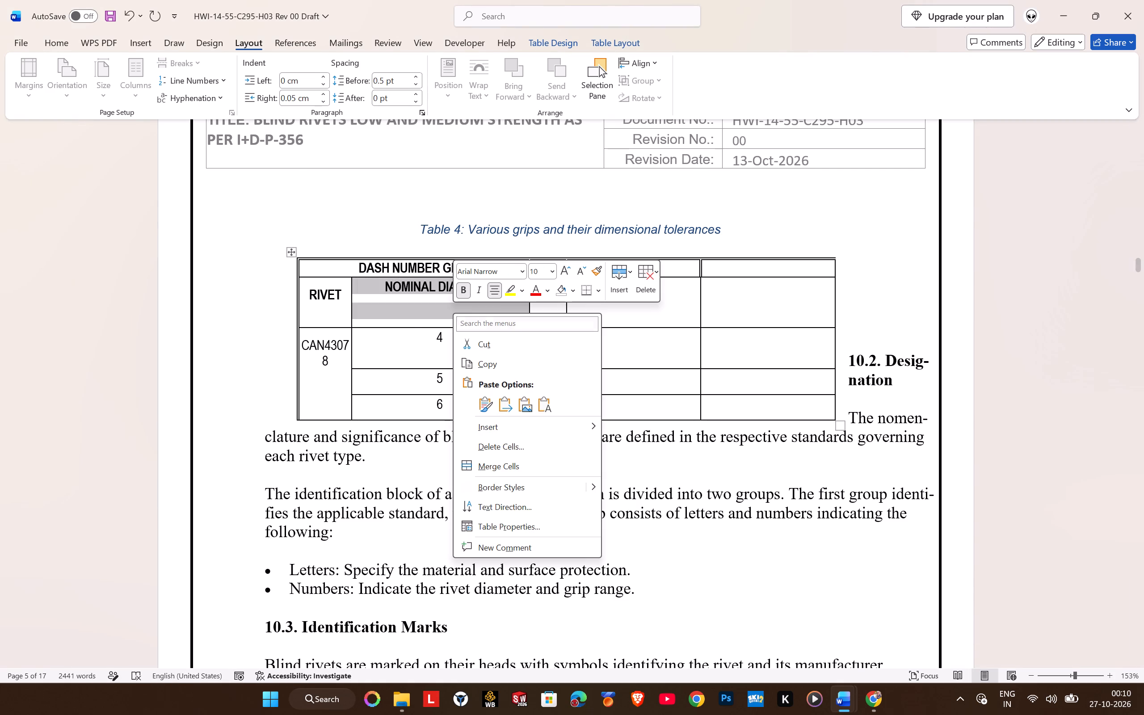
pyautogui.click(501, 463)
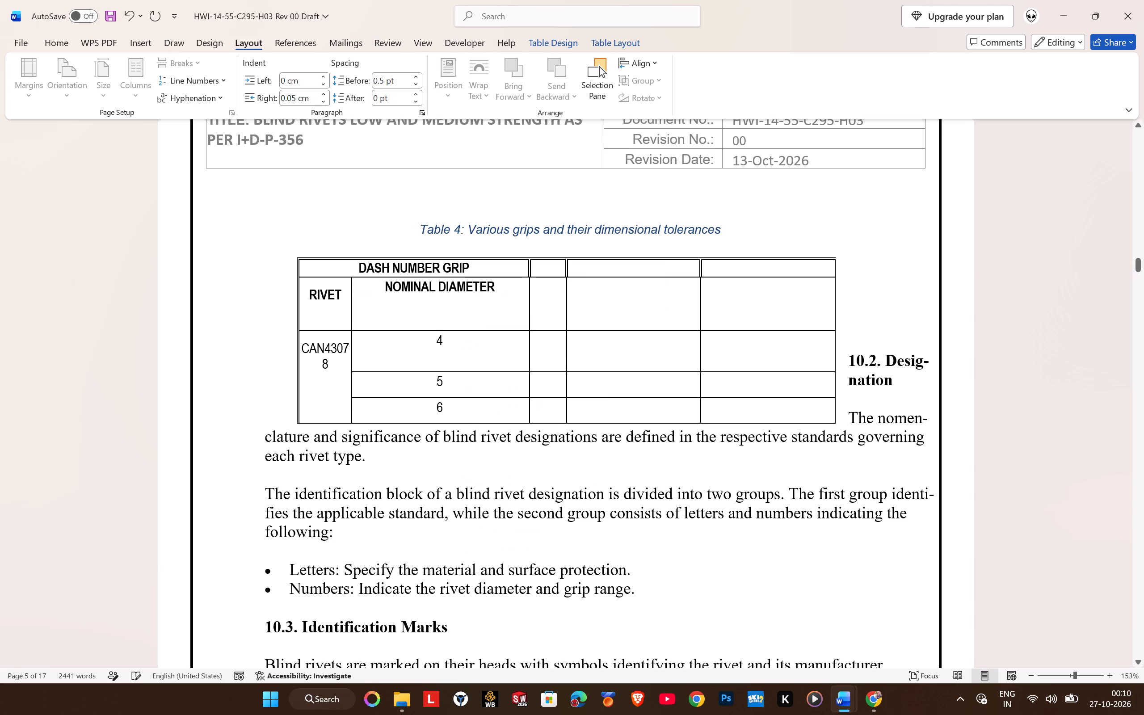
# Paste DASH NUMBER after NOMINAL DIAMETER in the merged header cell.
pyautogui.click(446, 299)
pyautogui.click(503, 289)
pyautogui.press('Return')
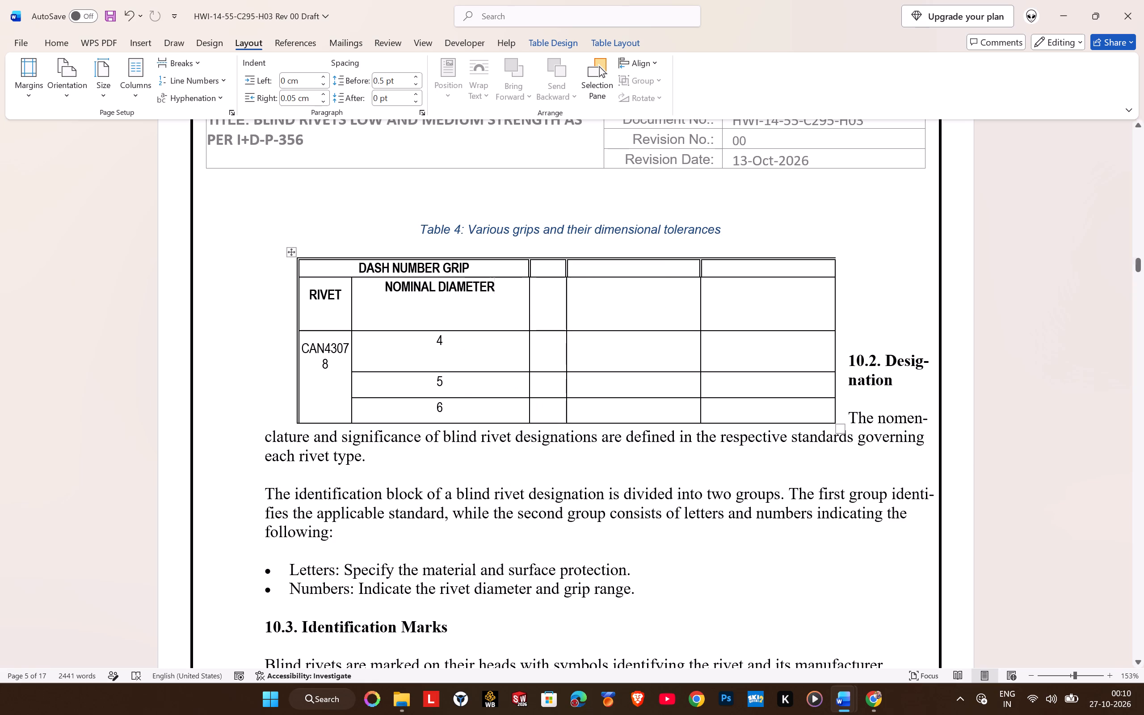
pyautogui.press('BackSpace')
pyautogui.press('BackSpace')
pyautogui.press('BackSpace')
pyautogui.hotkey('ctrl', 'v')
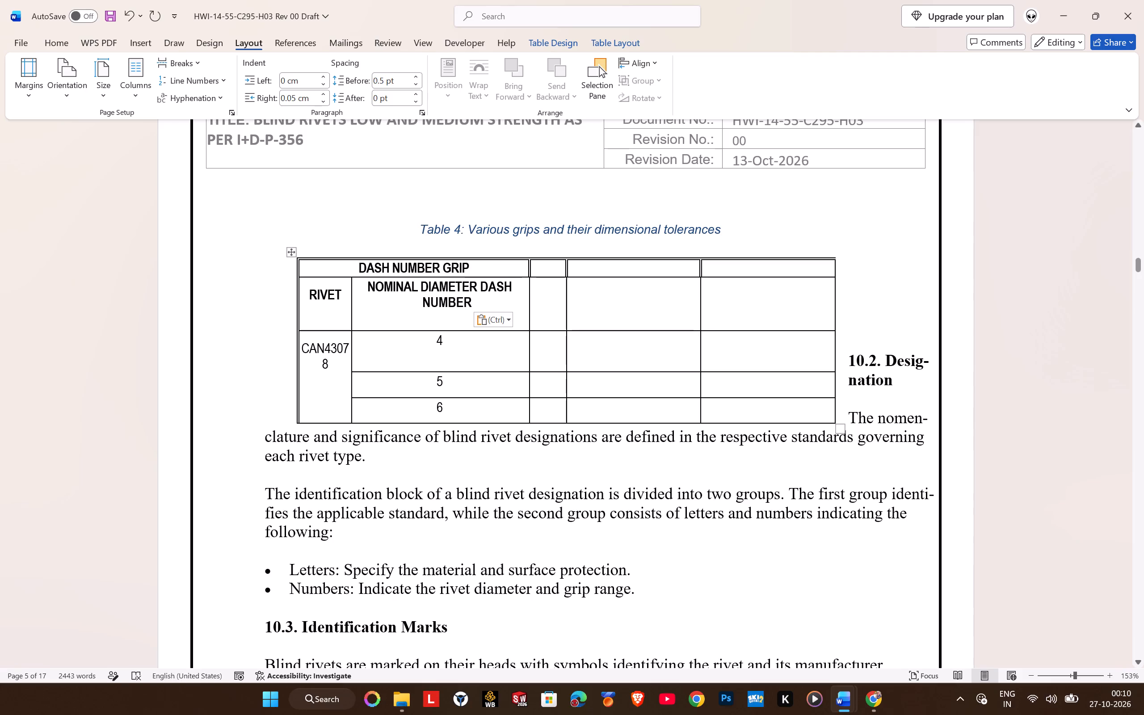
pyautogui.click(503, 291)
# Check Tabla-4 in I+D-P-356 and place the cursor in the blank header cell beside DASH NUMBER GRIP.
pyautogui.click(543, 303)
pyautogui.click(542, 272)
pyautogui.hotkey('alt', 'Tab')
pyautogui.hotkey('alt', 'Tab')
pyautogui.click(544, 269)
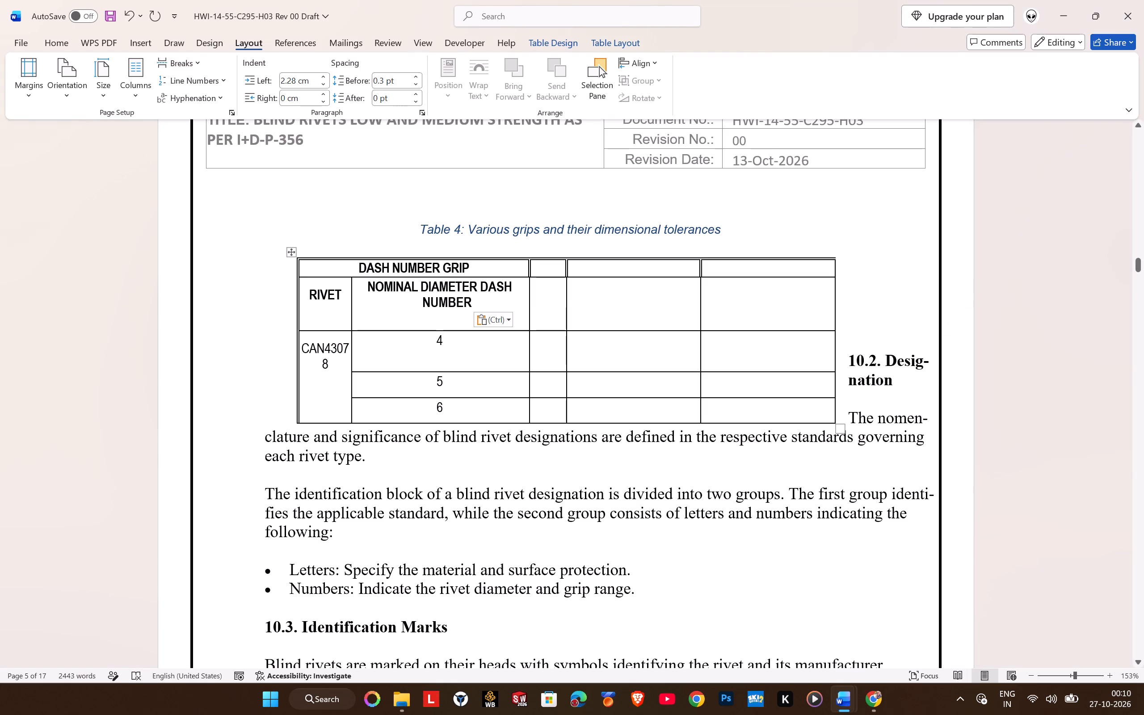
pyautogui.click(543, 272)
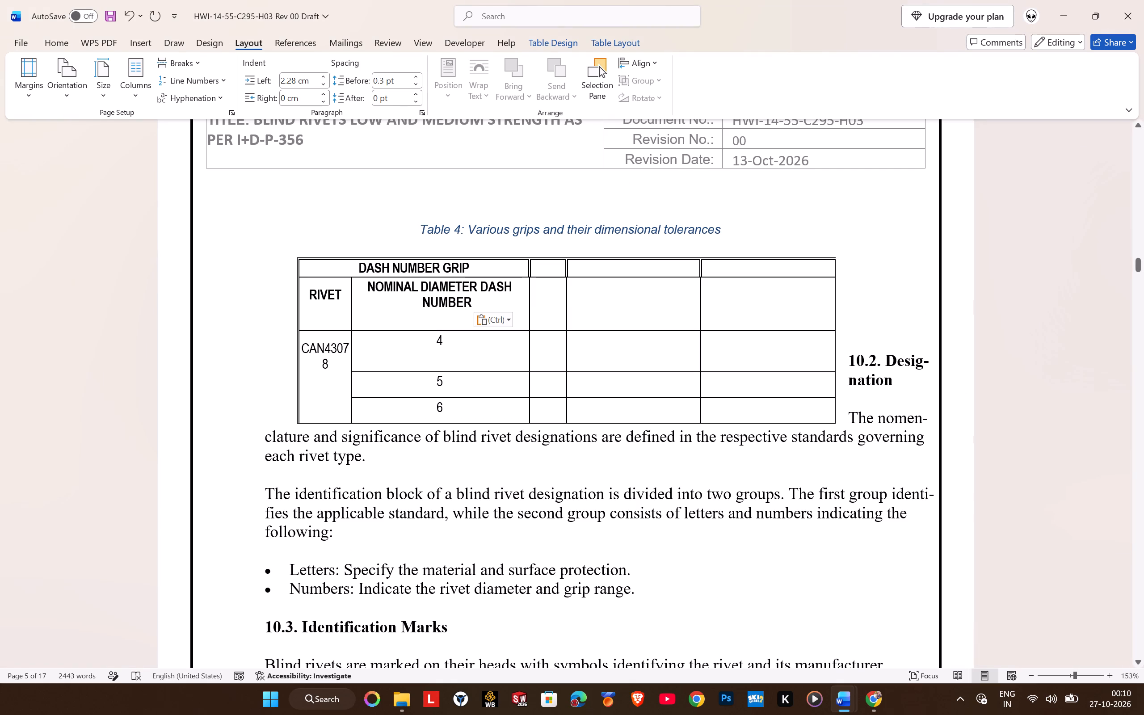
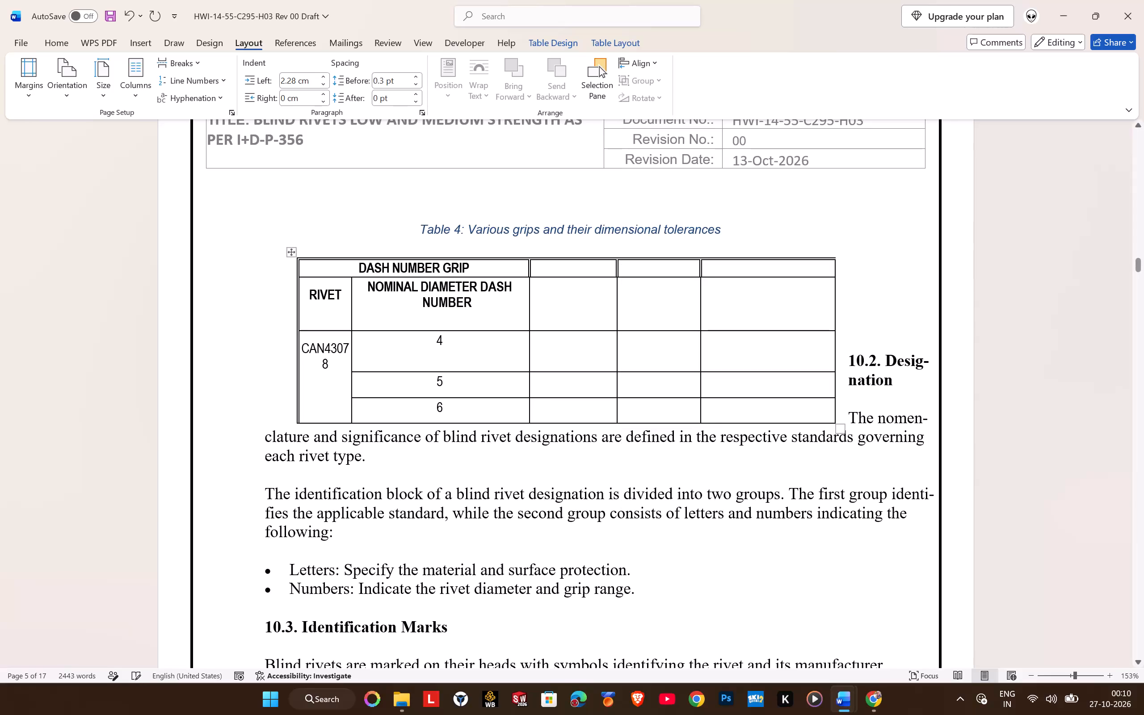
# Narrow Table 4's last blank column to a width similar to the other two blank grip columns.
pyautogui.moveTo(833, 294); pyautogui.dragTo(820, 293)
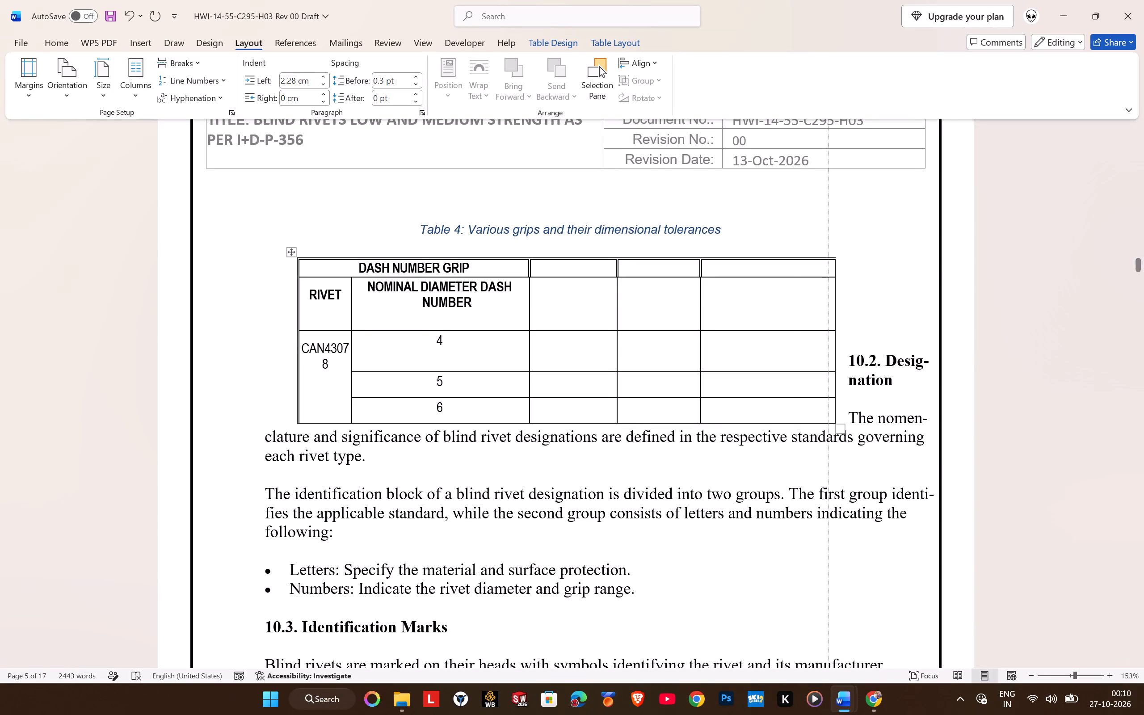
pyautogui.moveTo(820, 293); pyautogui.dragTo(773, 294)
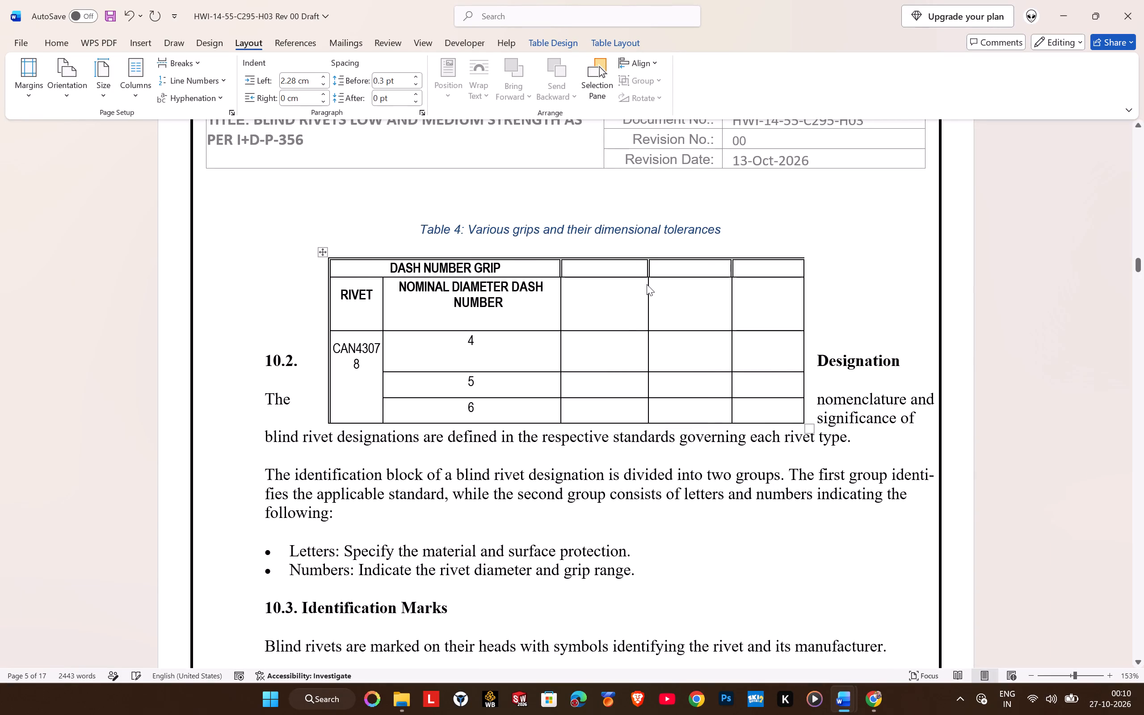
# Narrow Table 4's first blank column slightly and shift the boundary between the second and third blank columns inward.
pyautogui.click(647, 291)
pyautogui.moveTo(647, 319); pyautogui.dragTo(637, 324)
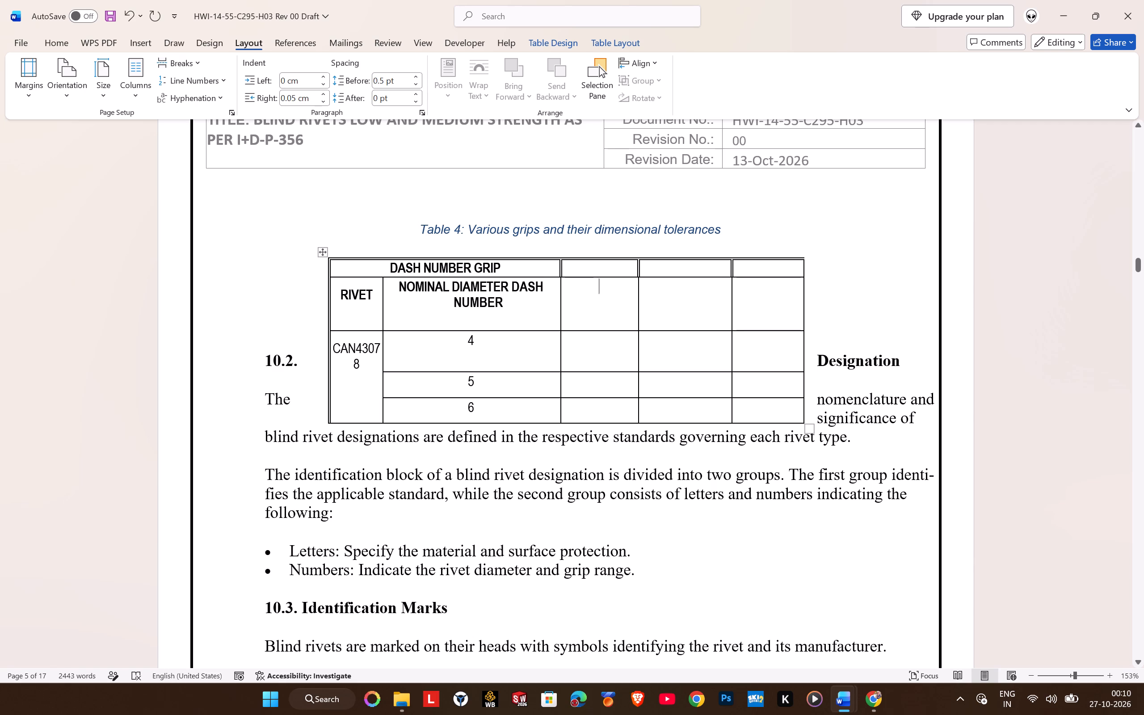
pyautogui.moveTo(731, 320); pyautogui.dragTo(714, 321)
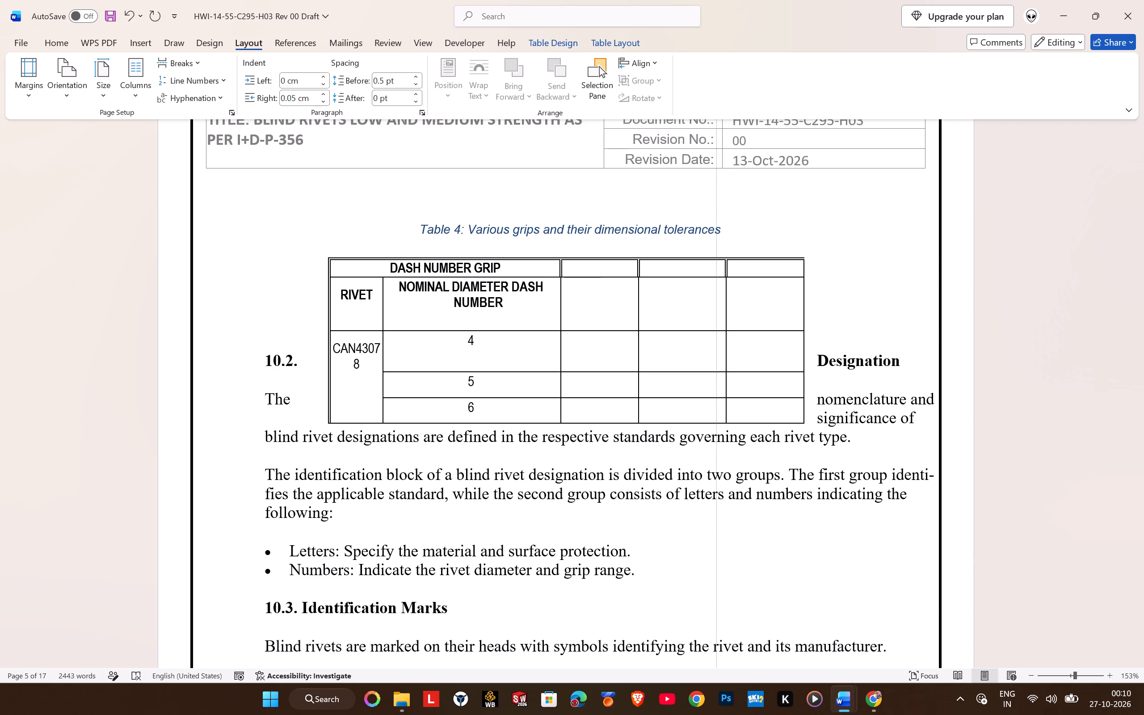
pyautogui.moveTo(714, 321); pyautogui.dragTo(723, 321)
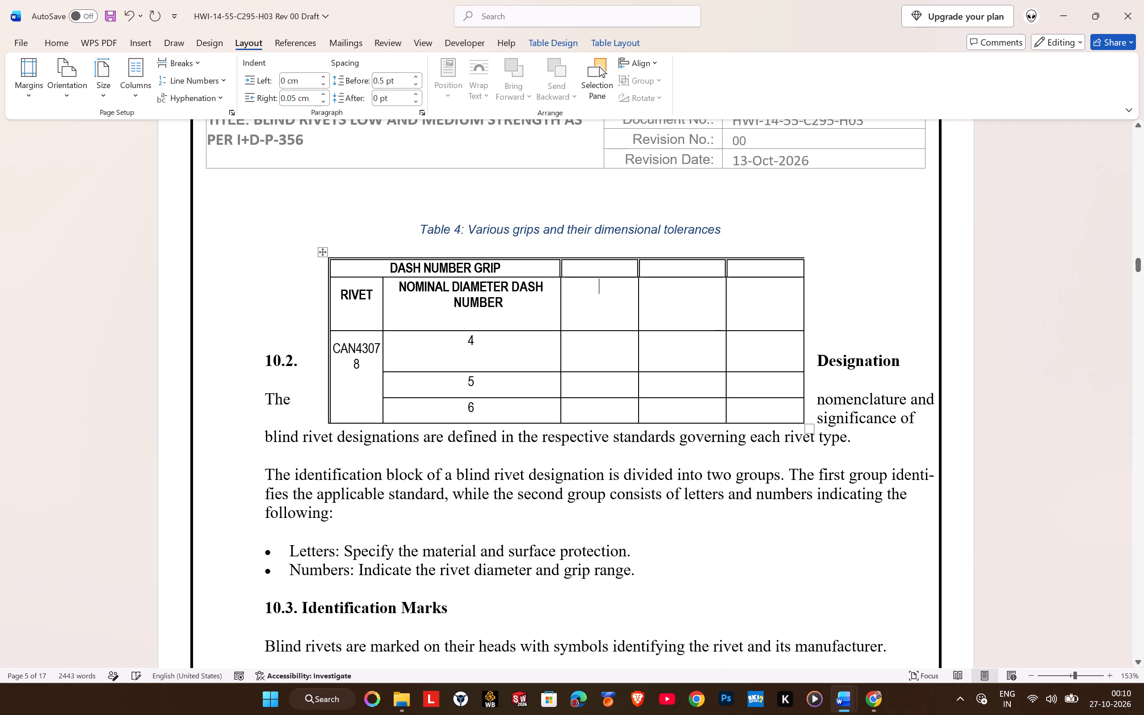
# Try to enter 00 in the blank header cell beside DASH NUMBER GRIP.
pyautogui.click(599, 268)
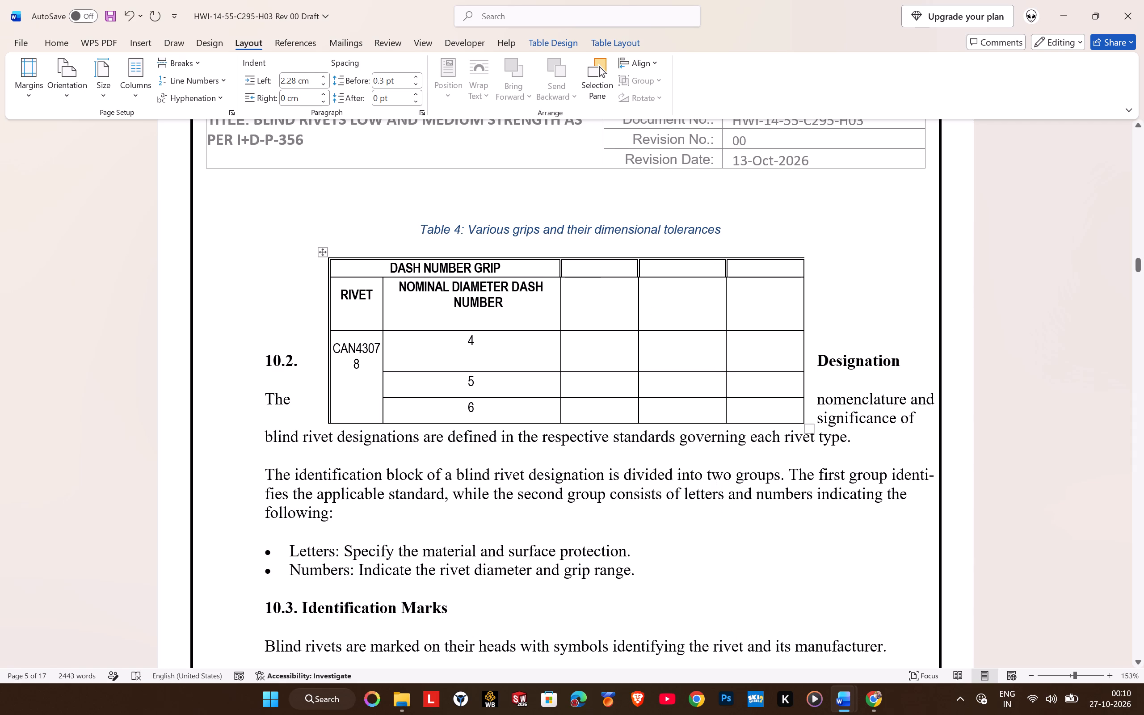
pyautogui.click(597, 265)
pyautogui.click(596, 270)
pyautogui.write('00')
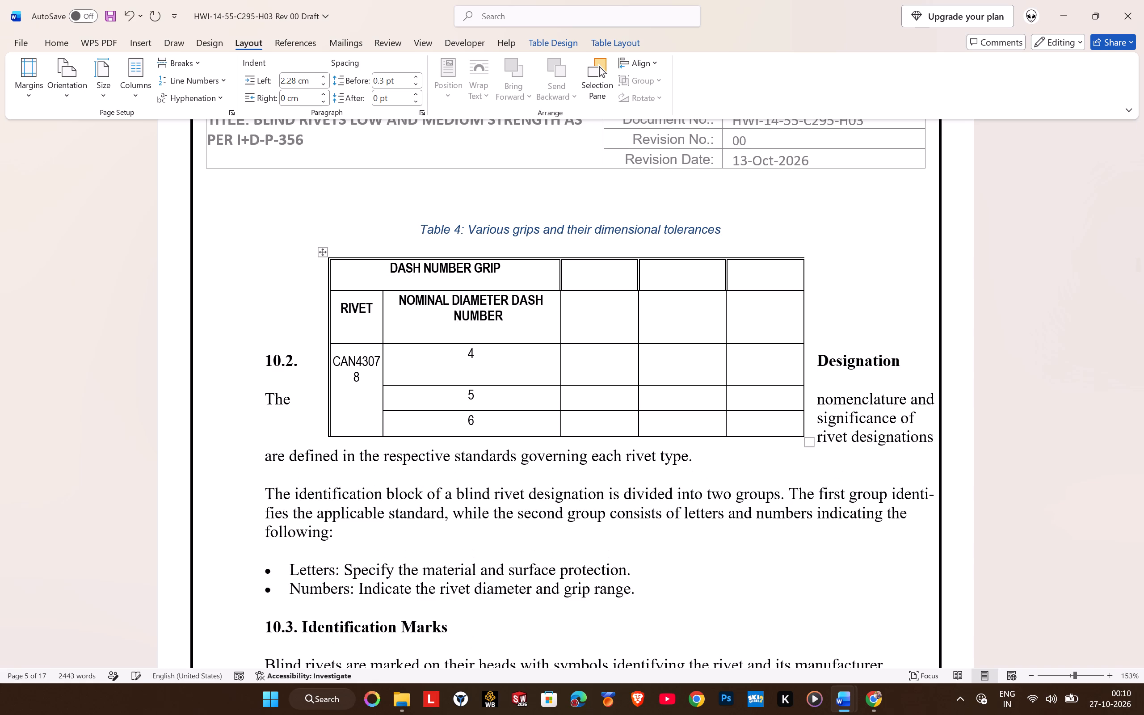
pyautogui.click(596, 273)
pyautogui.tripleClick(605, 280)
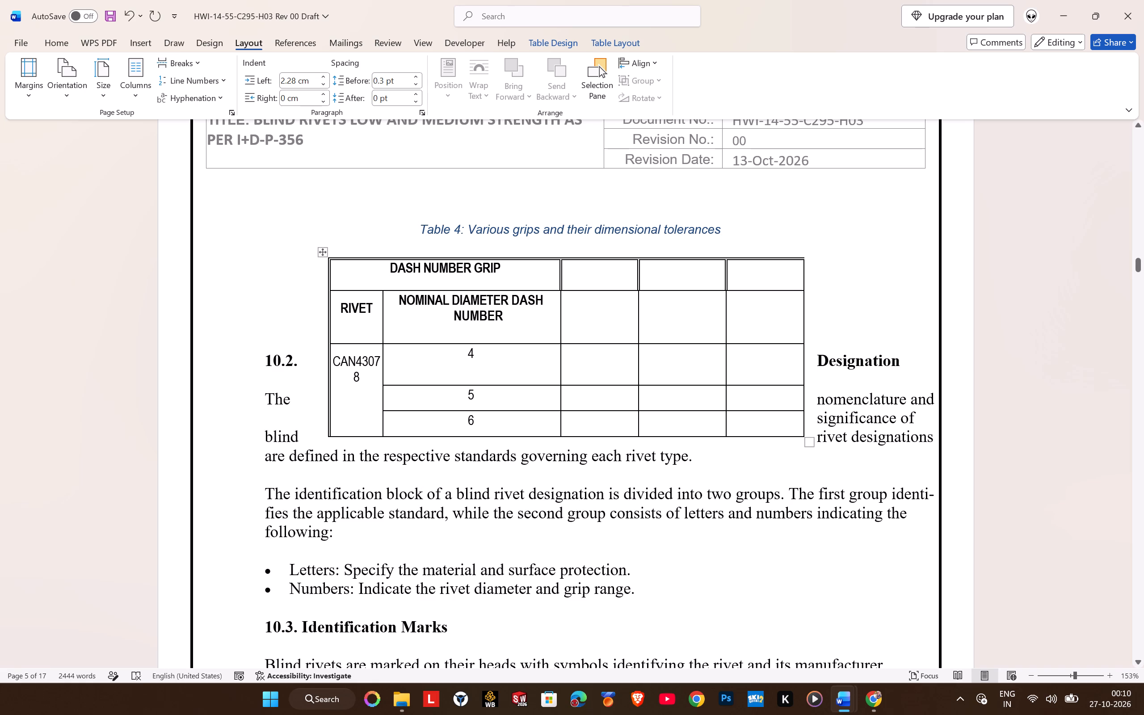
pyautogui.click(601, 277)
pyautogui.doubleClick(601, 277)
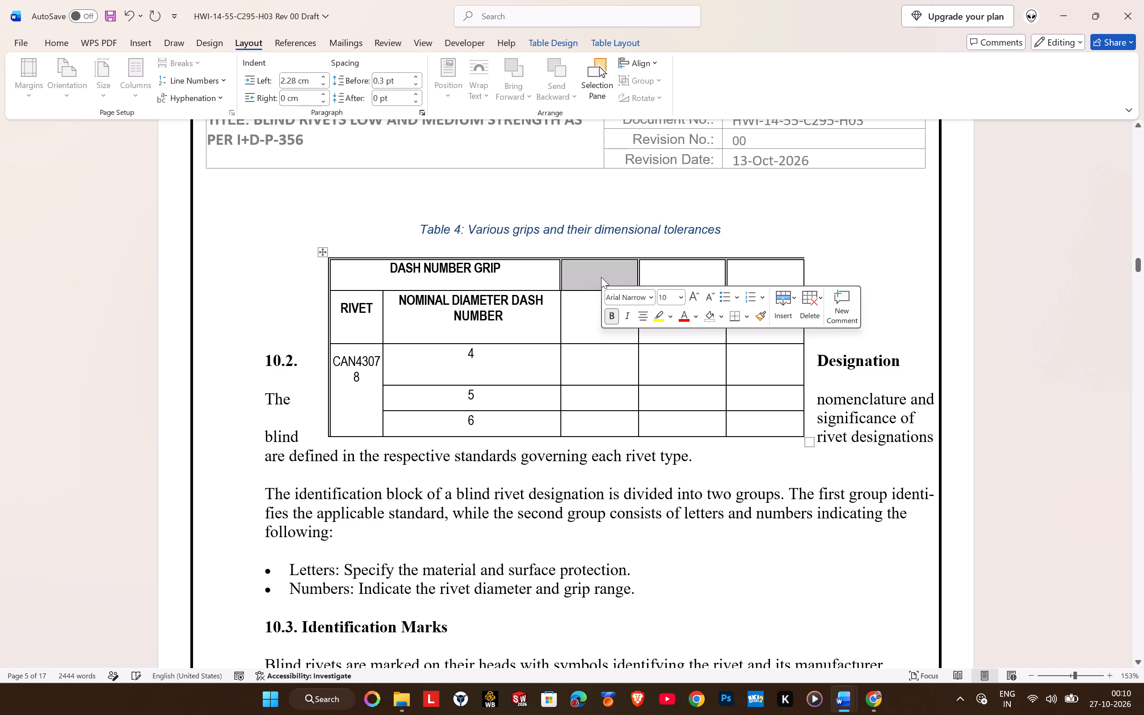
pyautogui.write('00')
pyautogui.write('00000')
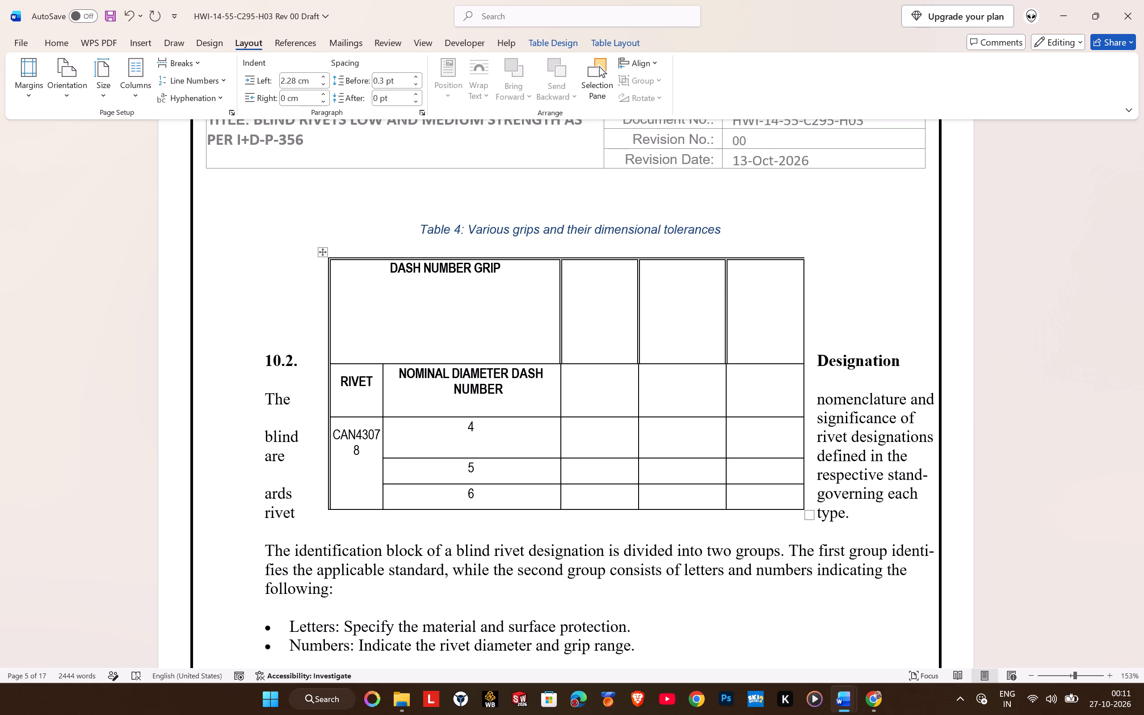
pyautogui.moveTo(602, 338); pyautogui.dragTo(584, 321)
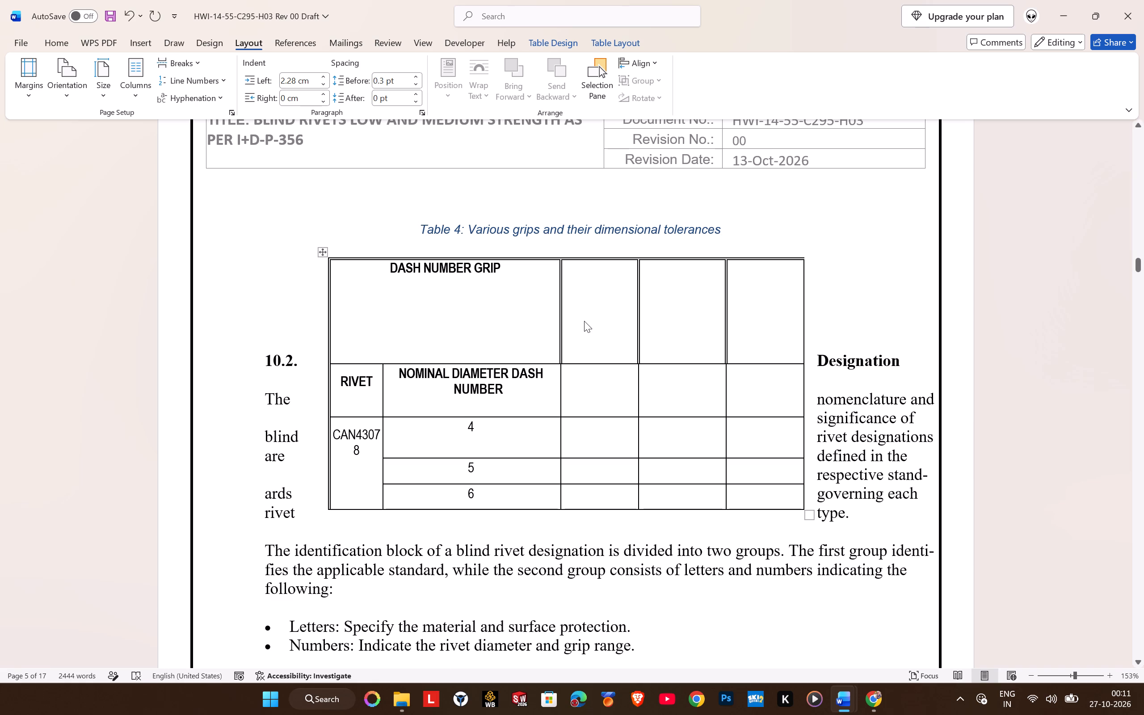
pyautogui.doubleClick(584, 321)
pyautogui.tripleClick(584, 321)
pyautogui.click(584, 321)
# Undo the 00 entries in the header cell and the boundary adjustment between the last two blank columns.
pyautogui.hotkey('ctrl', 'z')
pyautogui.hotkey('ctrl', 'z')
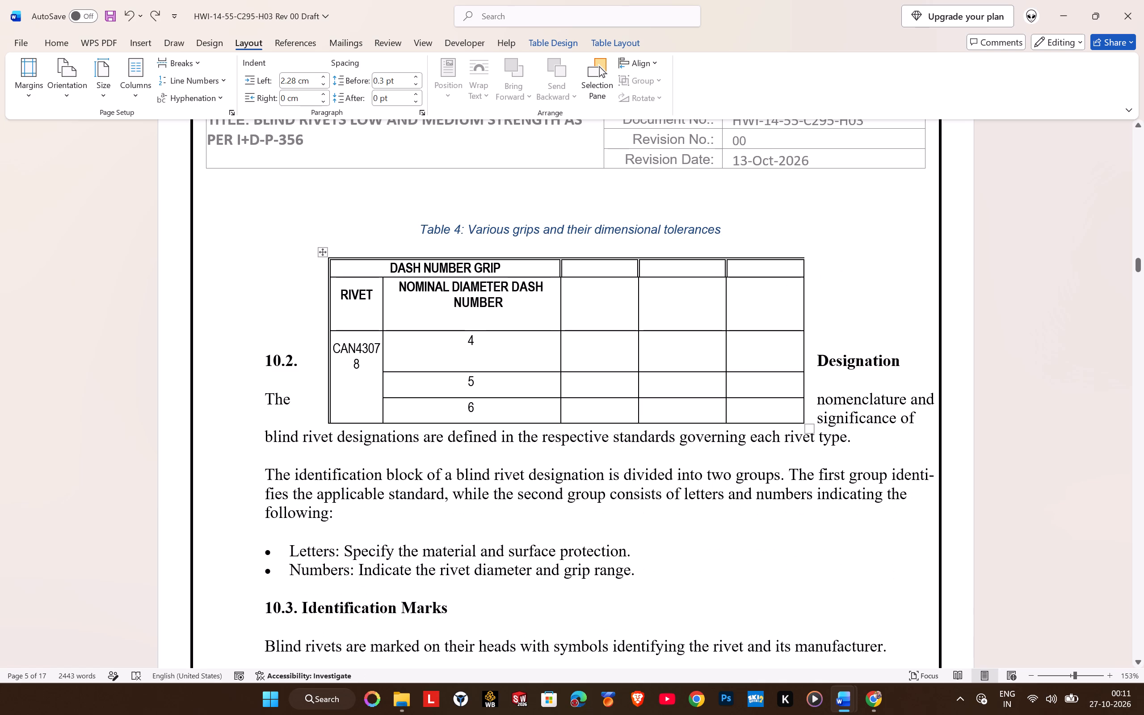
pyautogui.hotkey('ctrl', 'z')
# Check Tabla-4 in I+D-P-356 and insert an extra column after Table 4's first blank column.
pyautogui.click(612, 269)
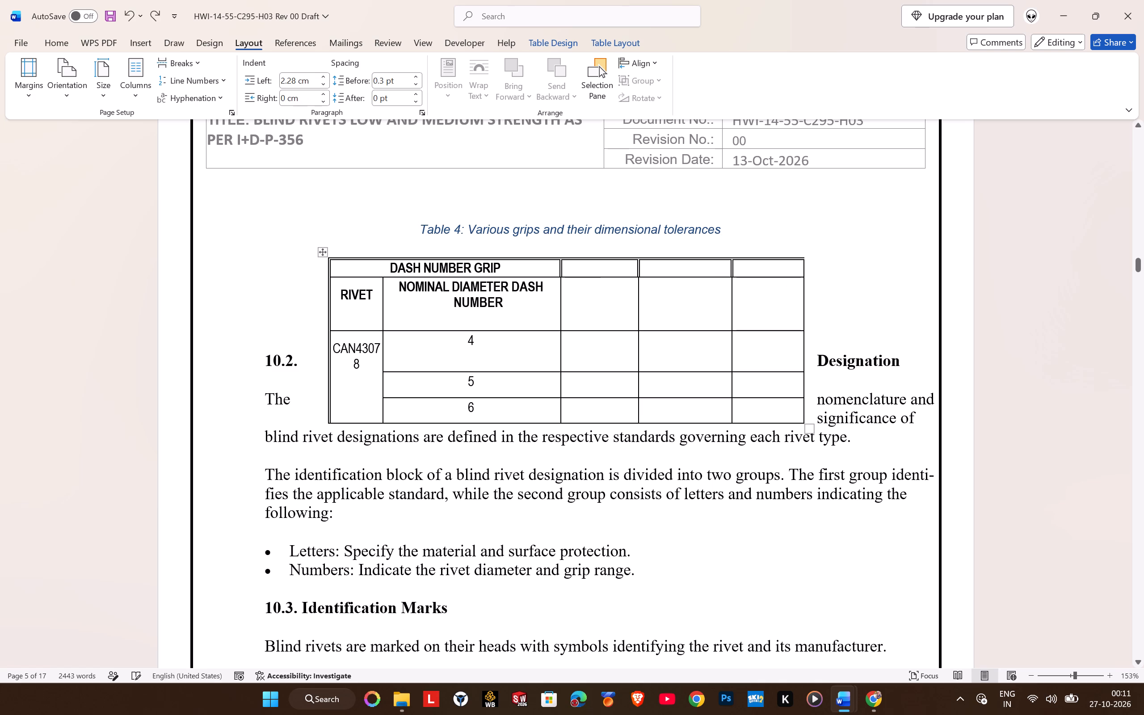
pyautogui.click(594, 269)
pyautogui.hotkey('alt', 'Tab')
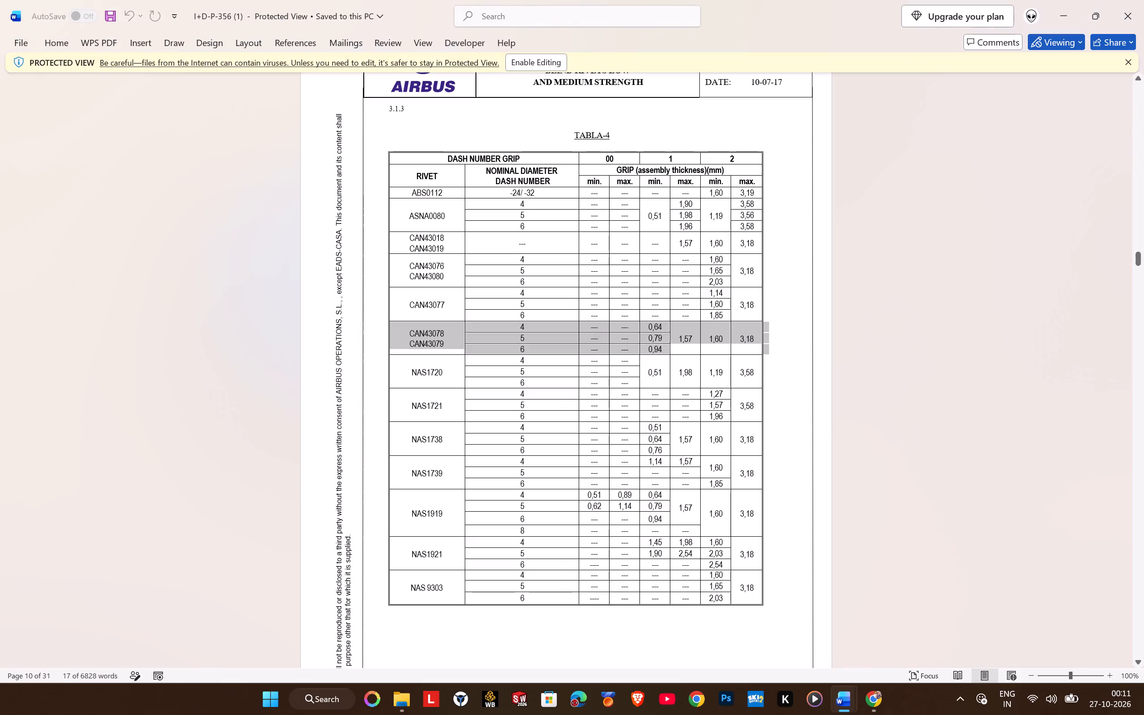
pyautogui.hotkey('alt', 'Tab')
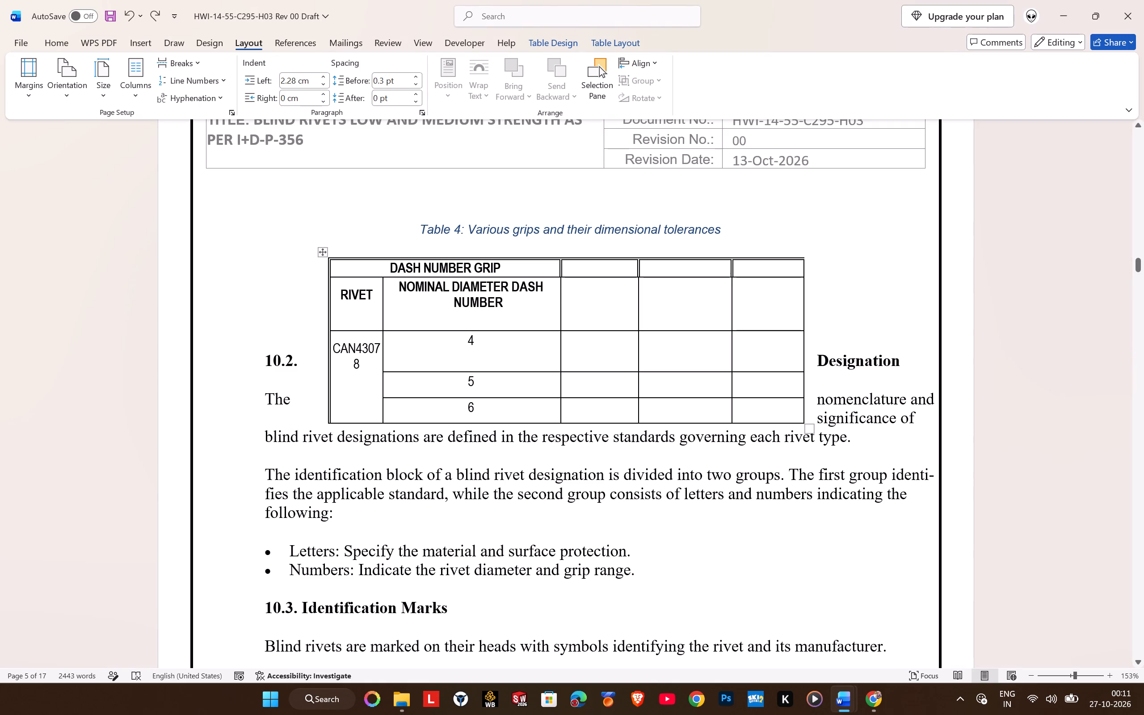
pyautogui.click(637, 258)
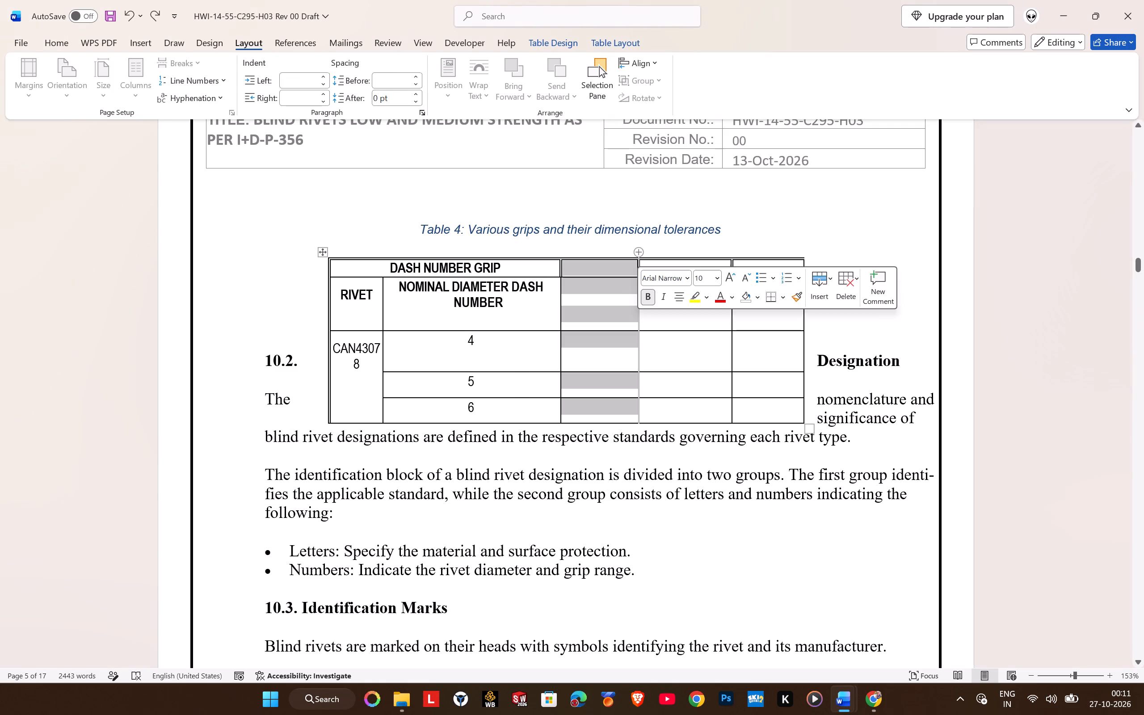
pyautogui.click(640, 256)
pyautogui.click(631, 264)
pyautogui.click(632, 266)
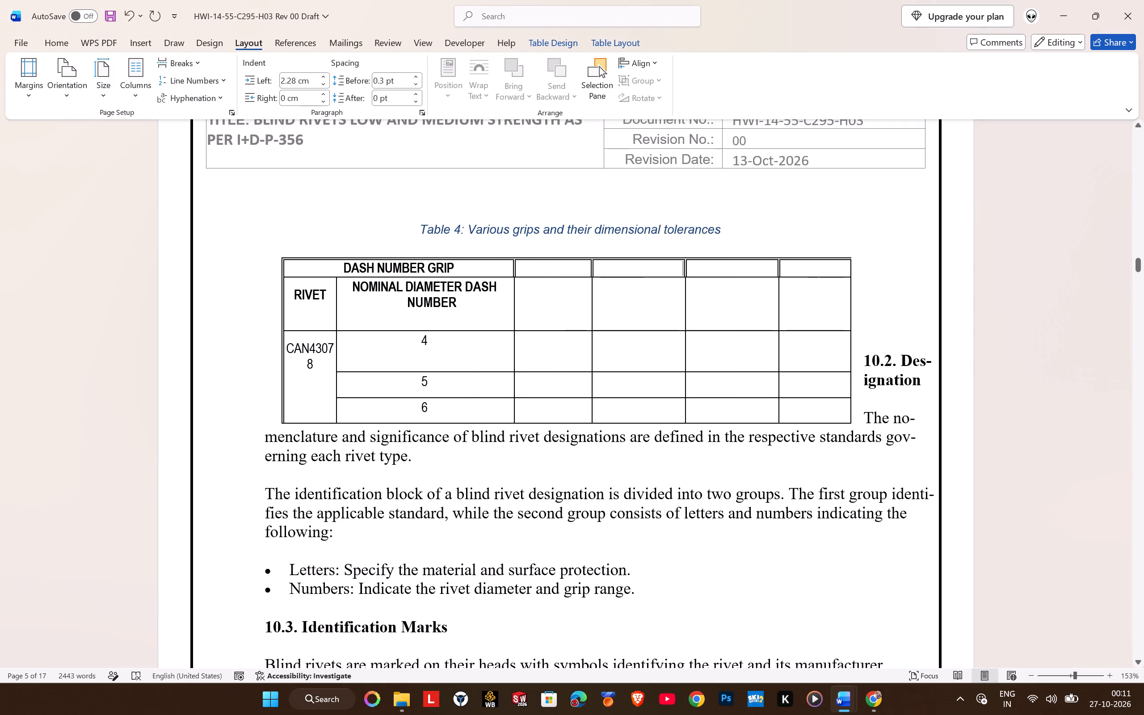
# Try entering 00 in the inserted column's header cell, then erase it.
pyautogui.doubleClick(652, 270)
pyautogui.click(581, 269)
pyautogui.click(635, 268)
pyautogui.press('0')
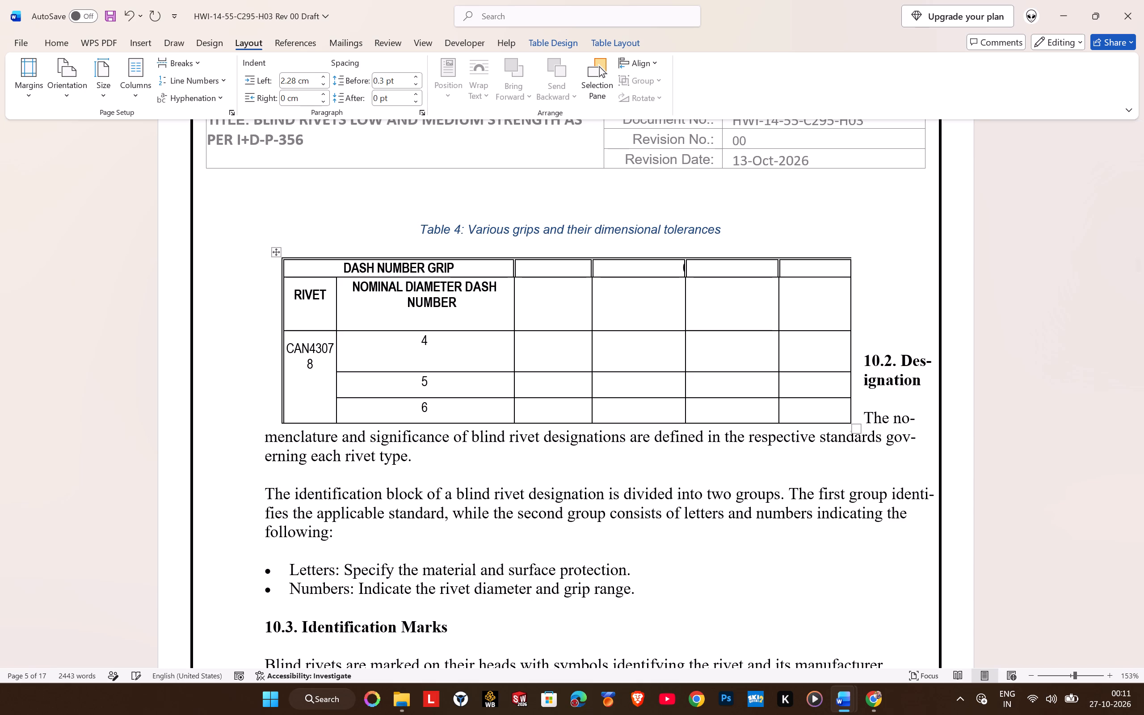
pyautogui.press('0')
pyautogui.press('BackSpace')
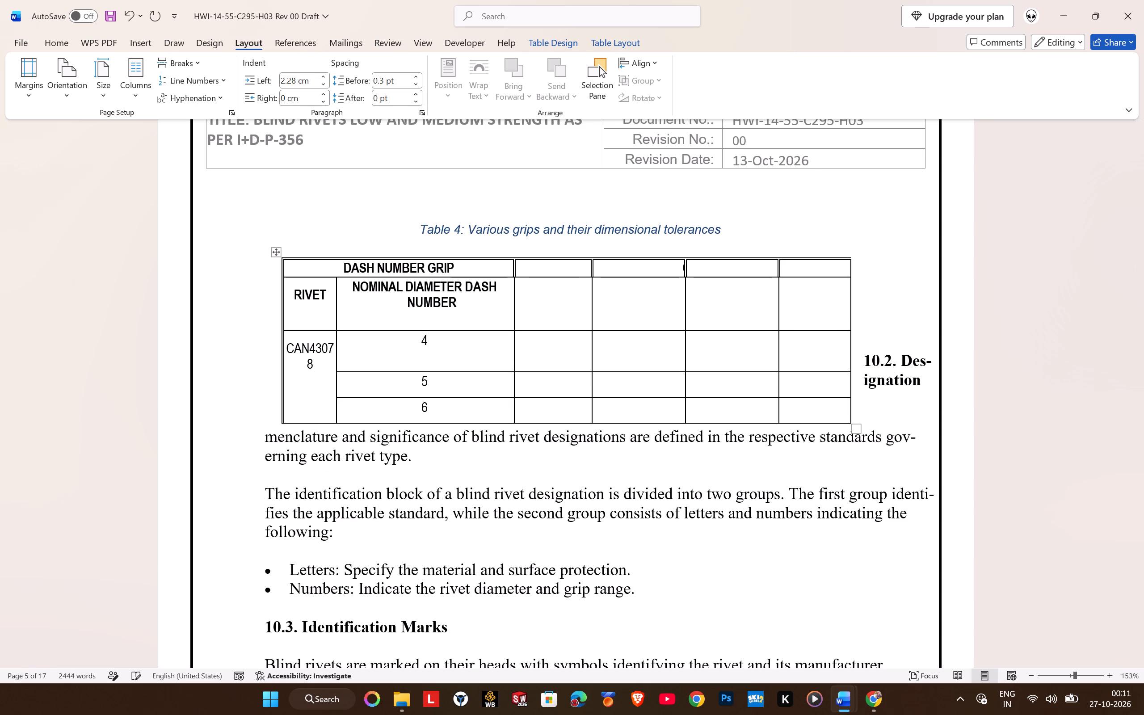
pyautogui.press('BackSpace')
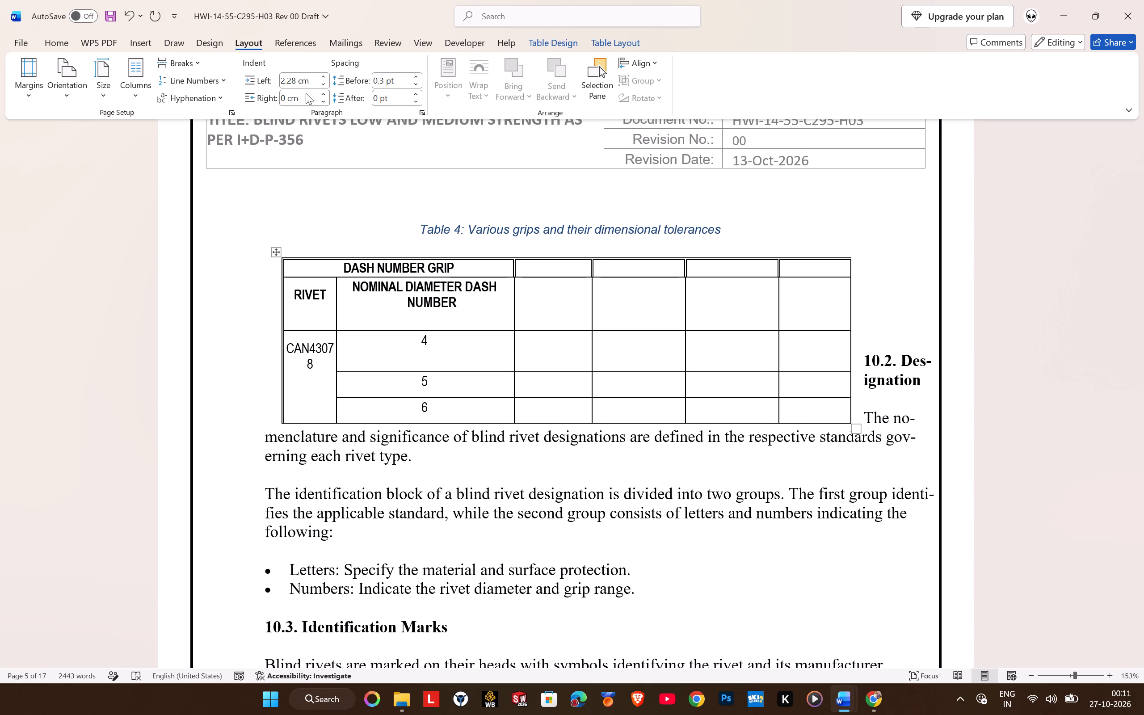
# Set the left indent of the blank header cell beside DASH NUMBER GRIP to 0 cm.
pyautogui.click(533, 269)
pyautogui.click(300, 80)
pyautogui.press('0')
pyautogui.press('Return')
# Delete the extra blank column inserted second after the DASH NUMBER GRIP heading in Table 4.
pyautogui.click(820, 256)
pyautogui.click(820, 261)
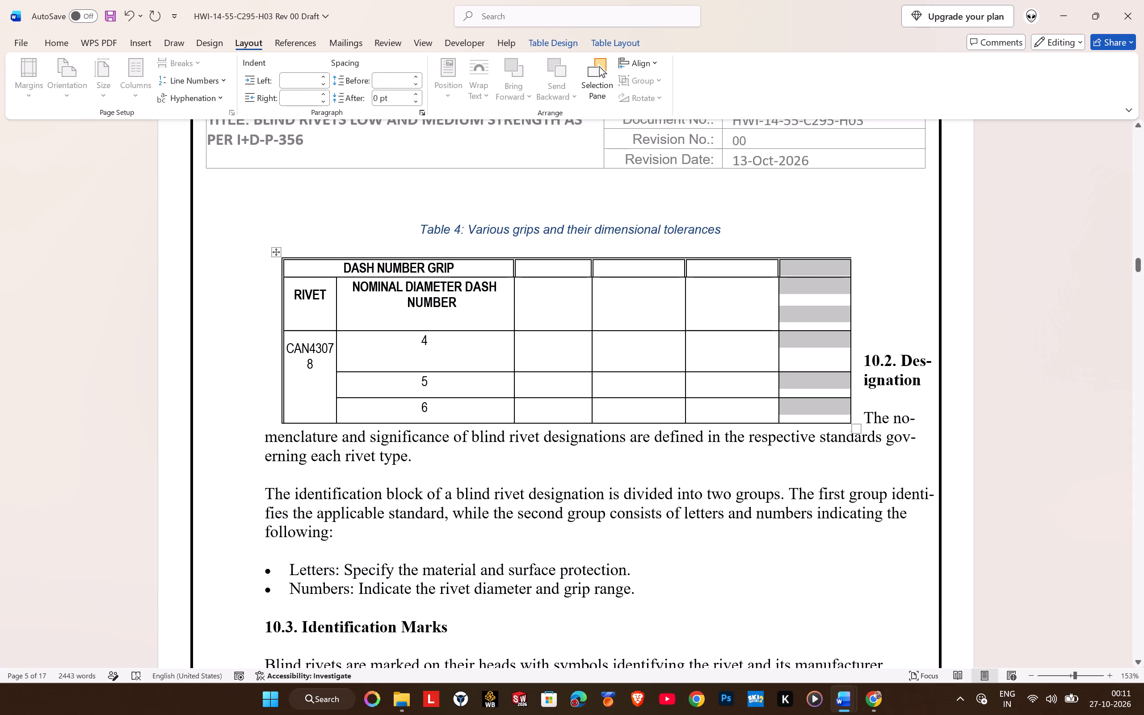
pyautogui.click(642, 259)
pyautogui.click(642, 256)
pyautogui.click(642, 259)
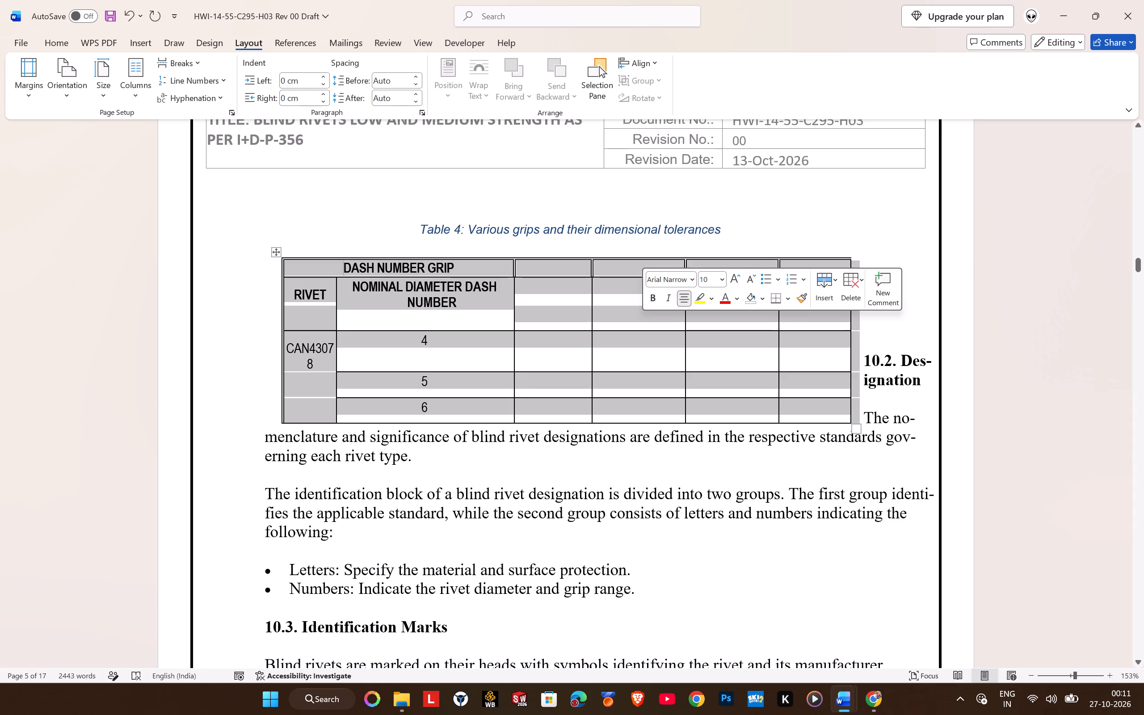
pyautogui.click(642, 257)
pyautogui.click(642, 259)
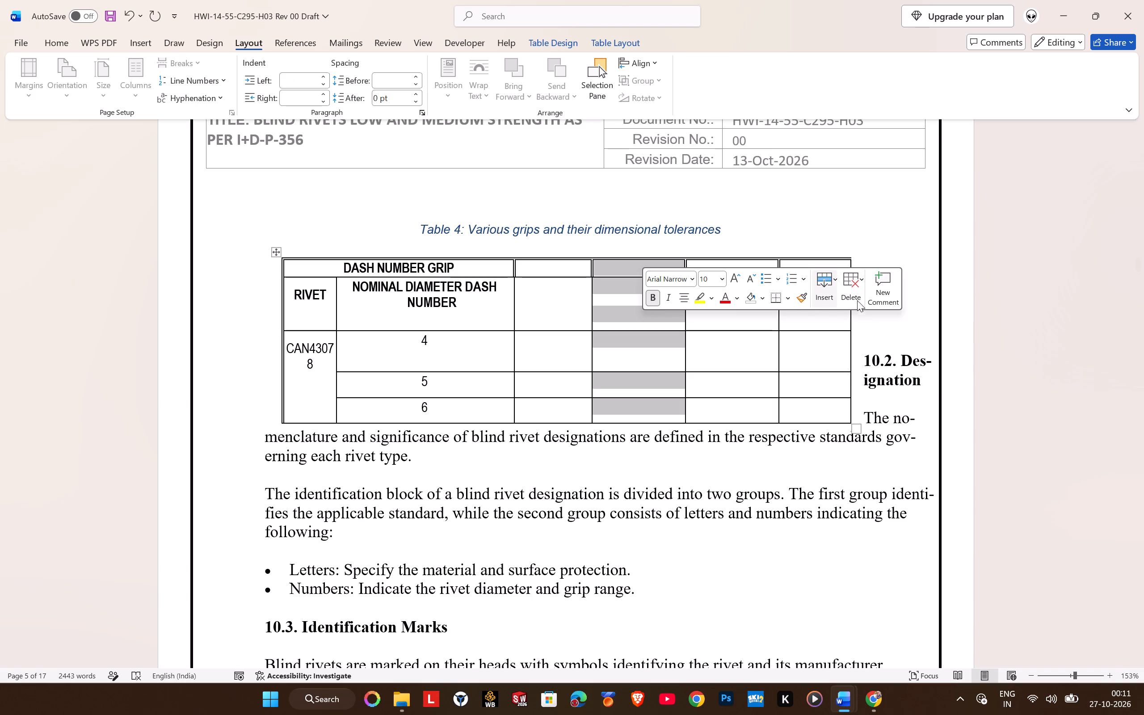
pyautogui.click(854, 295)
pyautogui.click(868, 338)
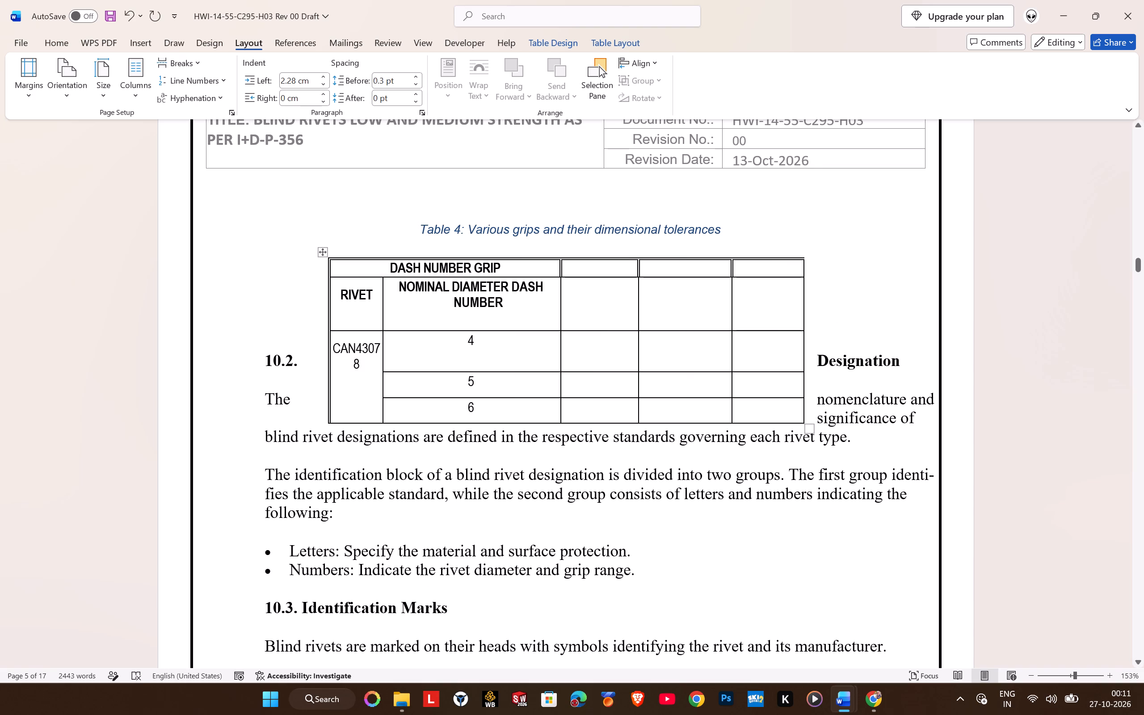
# Widen Table 4's first blank column slightly by moving its boundary with the second blank column.
pyautogui.moveTo(637, 320); pyautogui.dragTo(650, 321)
# Centre the text alignment of all cells in Table 4's three blank grip columns.
pyautogui.click(612, 271)
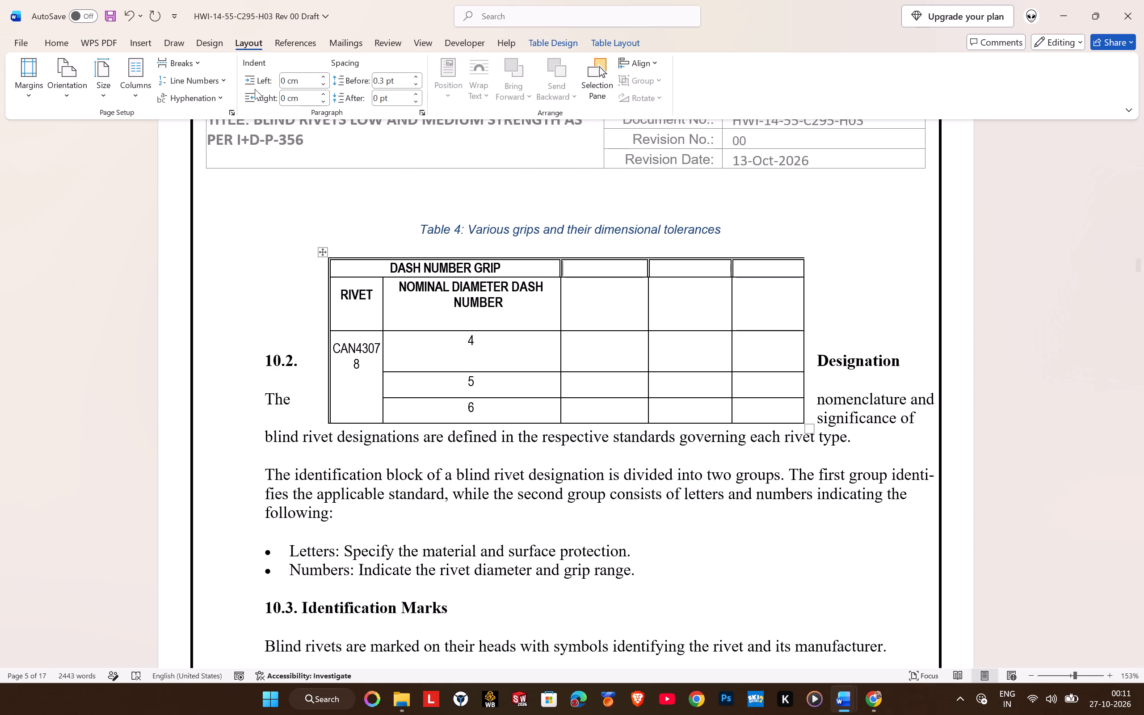
pyautogui.hotkey('alt', 'Tab')
pyautogui.hotkey('alt', 'Tab')
pyautogui.click(49, 40)
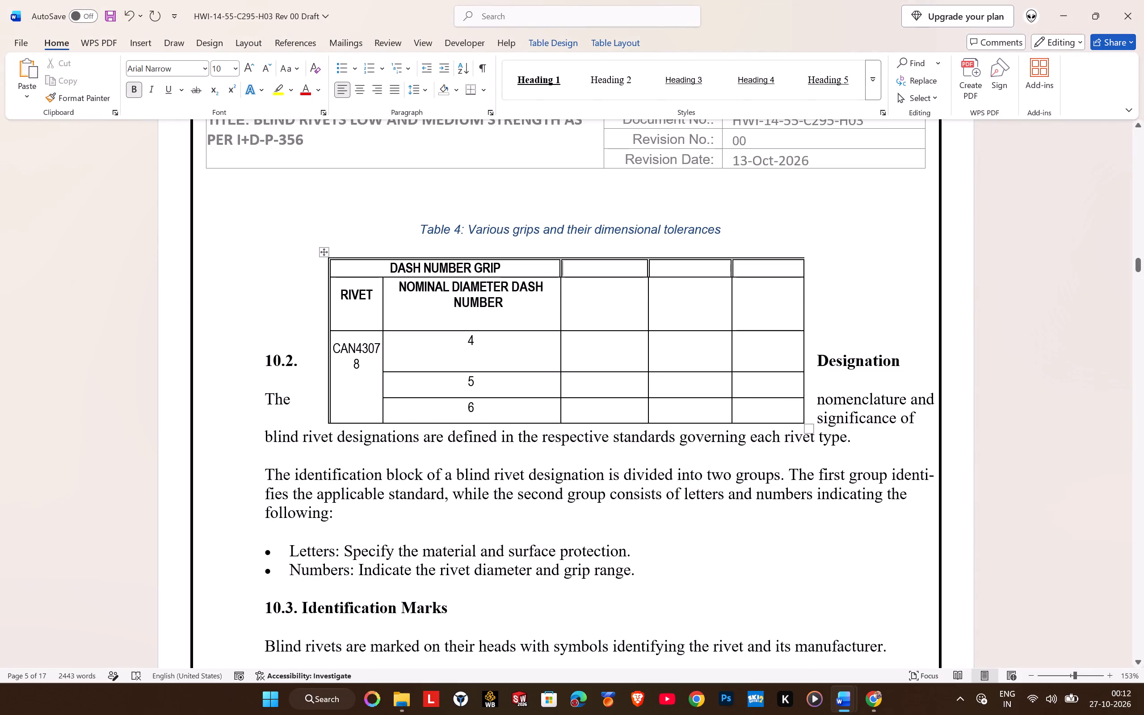
pyautogui.moveTo(597, 259); pyautogui.dragTo(694, 301)
pyautogui.click(358, 93)
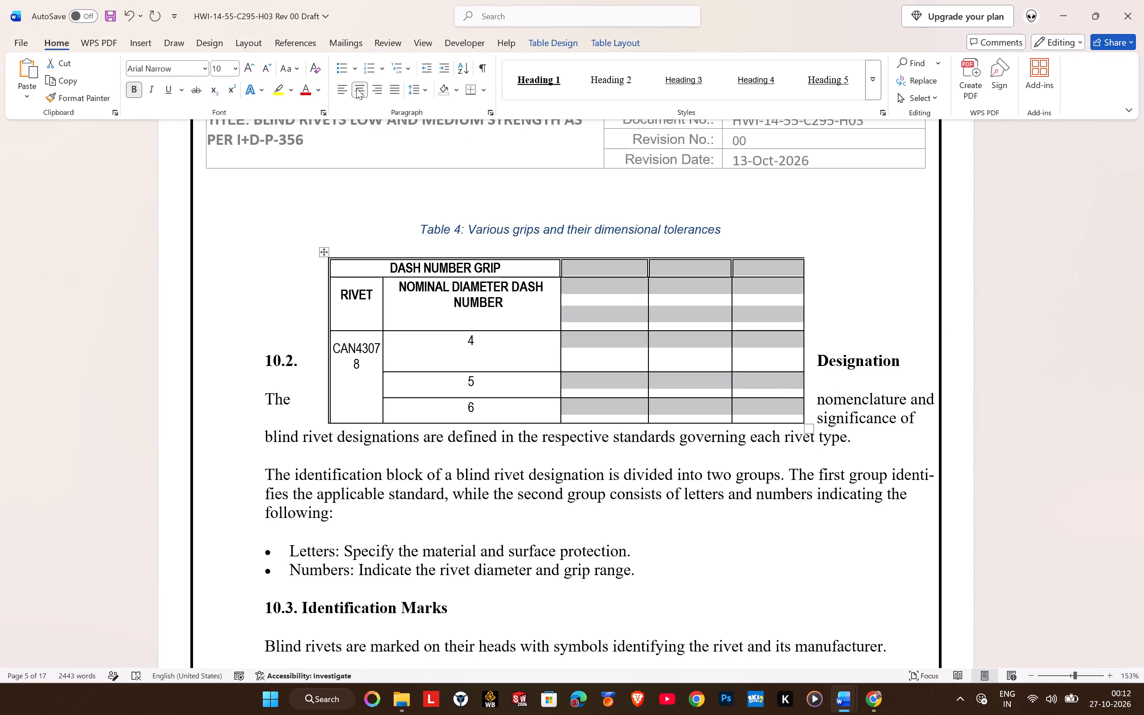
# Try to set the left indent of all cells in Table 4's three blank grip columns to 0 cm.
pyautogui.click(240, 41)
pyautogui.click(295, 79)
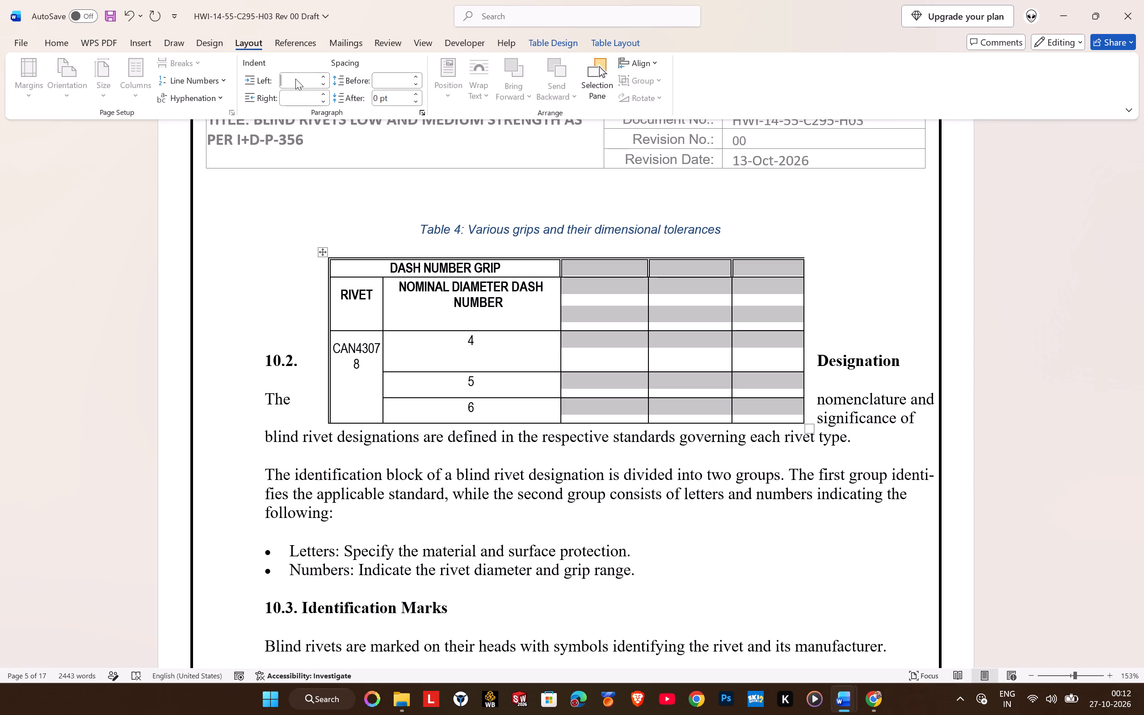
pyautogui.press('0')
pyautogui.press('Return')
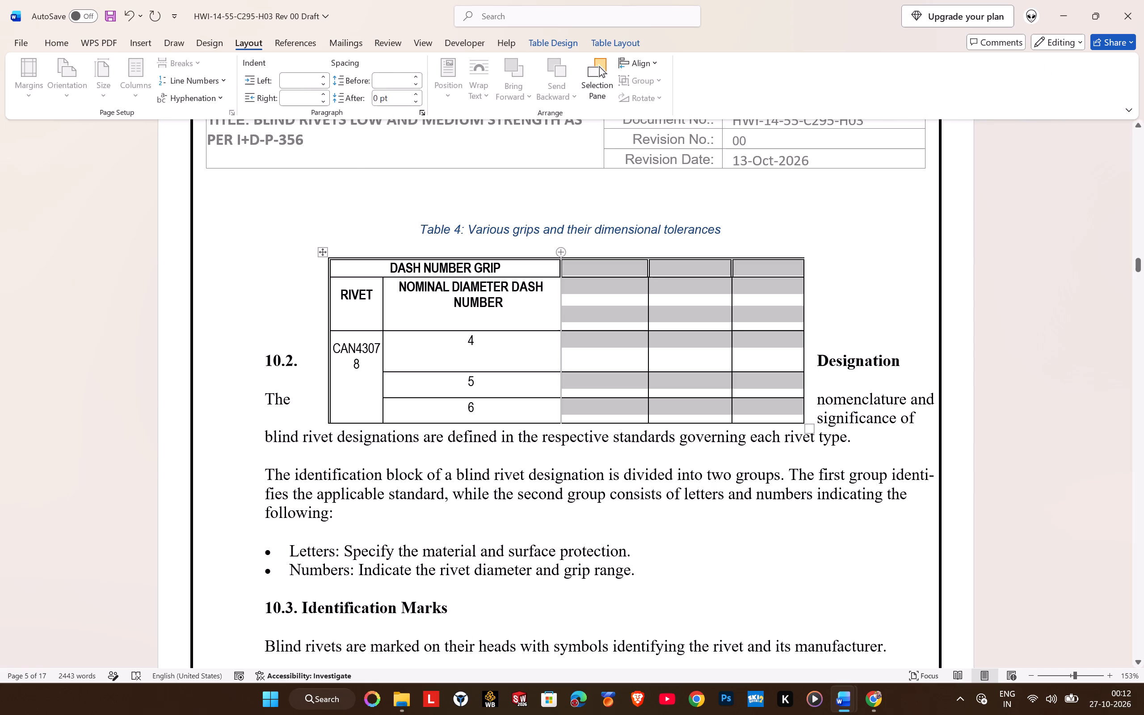
# Enter 00, 1 and 2 as the headings of the three blank columns beside DASH NUMBER GRIP, as in Tabla-4.
pyautogui.click(602, 267)
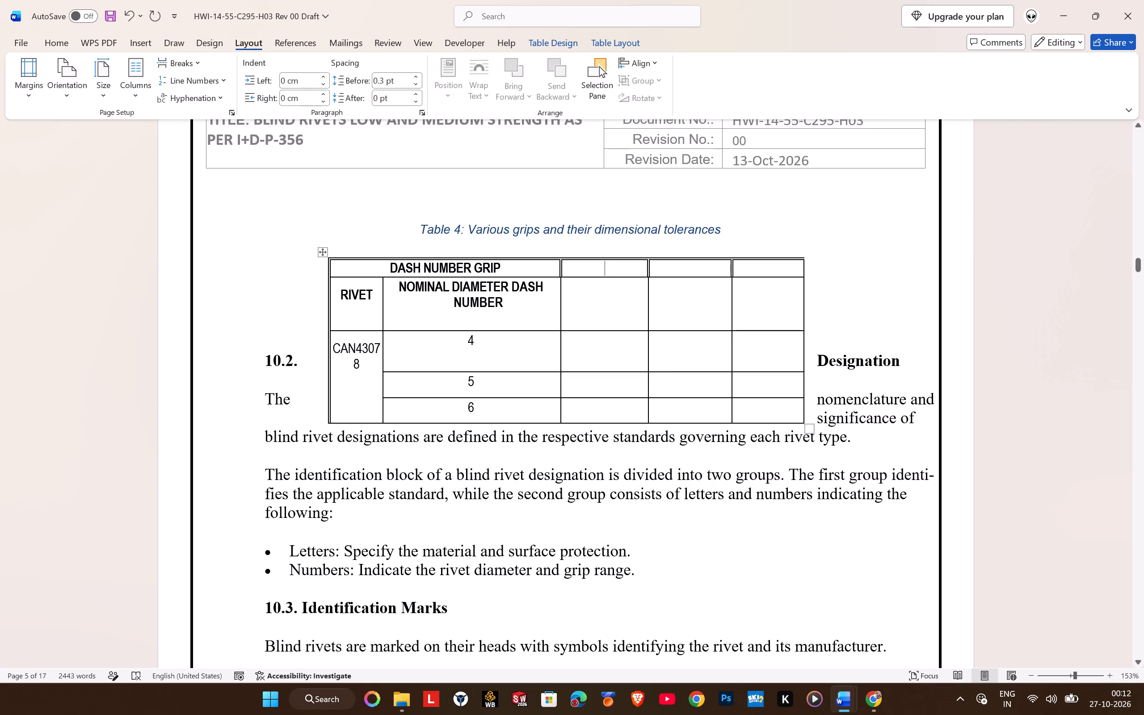
pyautogui.write('00')
pyautogui.click(678, 275)
pyautogui.write('11')
pyautogui.click(763, 269)
pyautogui.write('22')
pyautogui.hotkey('alt', 'Tab')
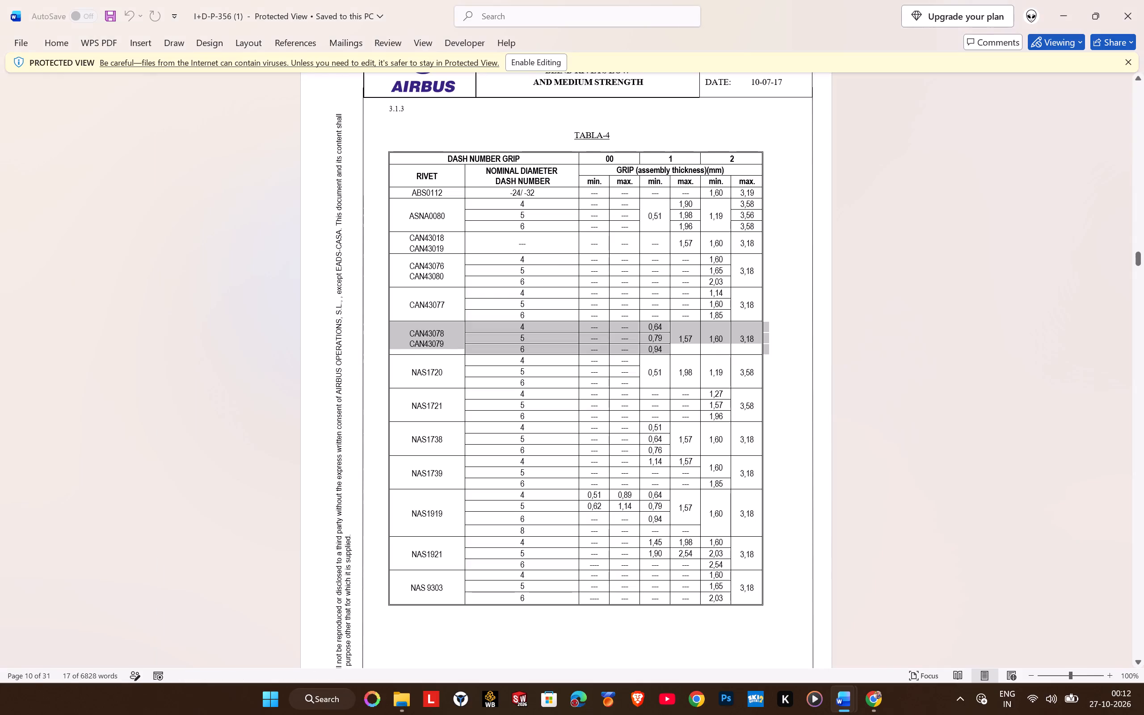
pyautogui.hotkey('alt', 'Tab')
pyautogui.click(694, 269)
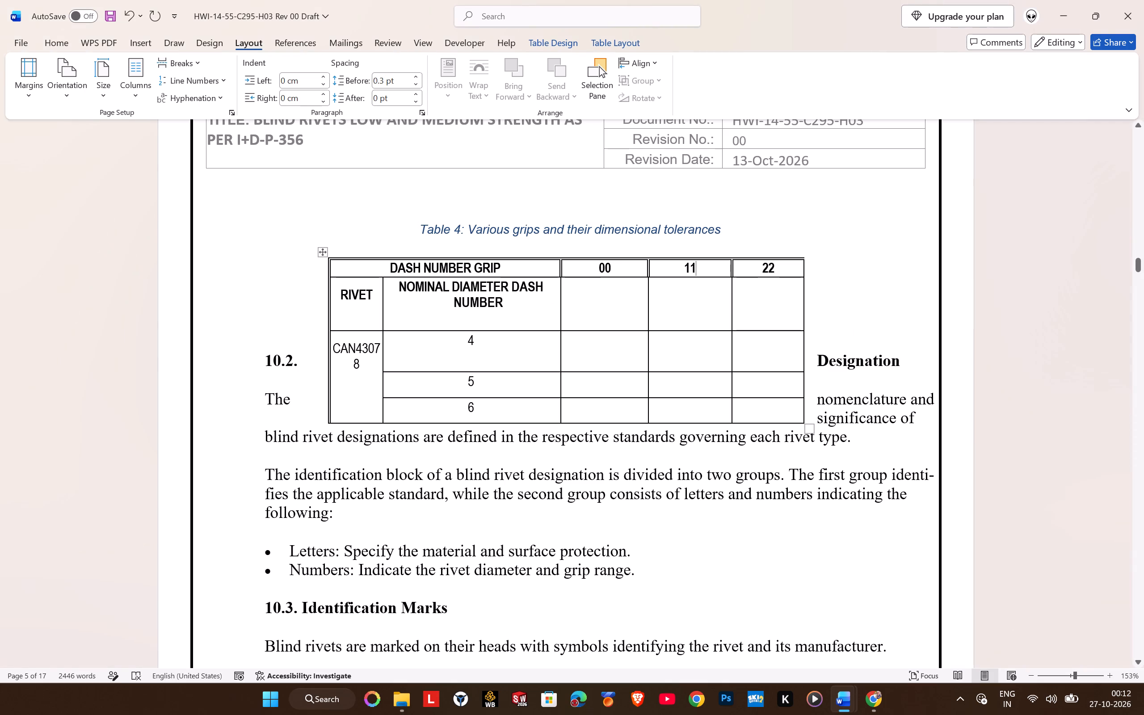
pyautogui.press('BackSpace')
pyautogui.press('Right')
pyautogui.press('Right')
pyautogui.press('BackSpace')
# Merge the three blank cells directly beneath headings 00, 1 and 2 into one cell.
pyautogui.click(621, 321)
pyautogui.hotkey('alt', 'Tab')
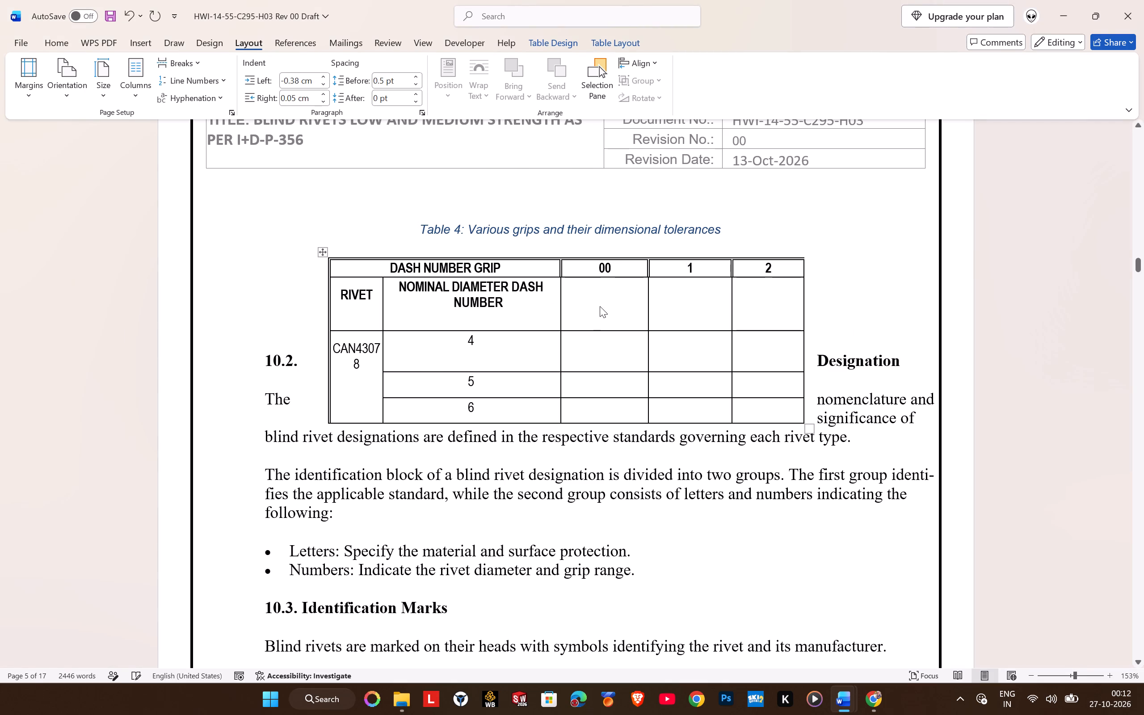
pyautogui.hotkey('alt', 'Tab')
pyautogui.moveTo(600, 297); pyautogui.dragTo(728, 305)
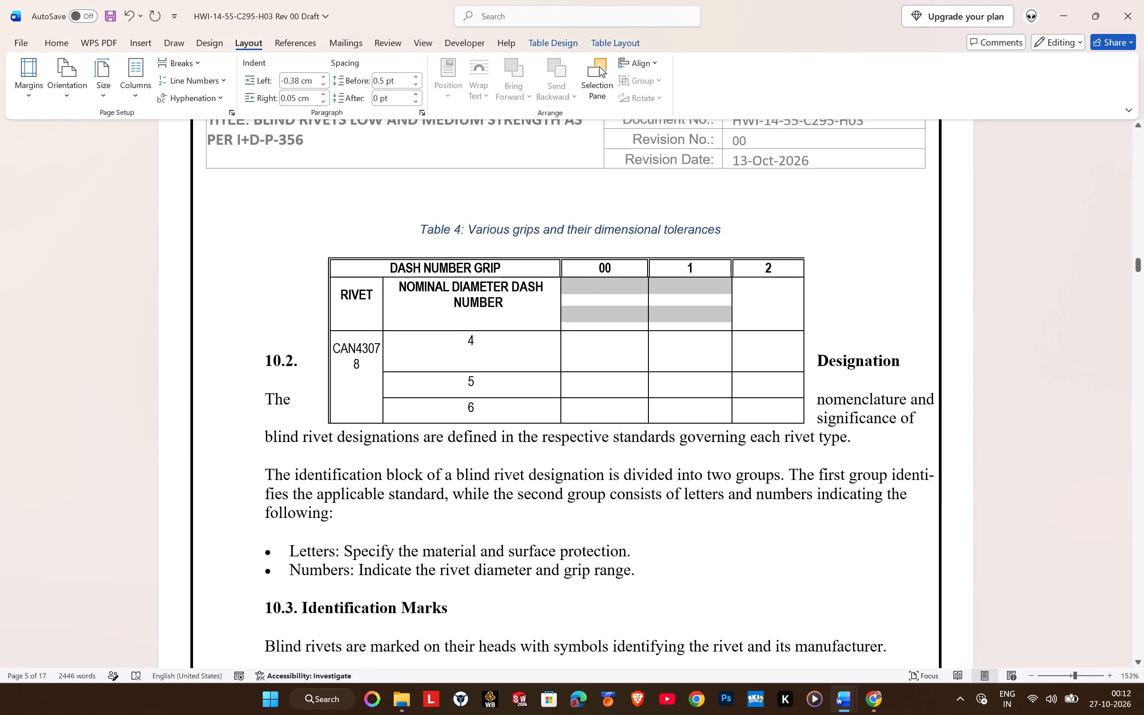
pyautogui.moveTo(728, 305); pyautogui.dragTo(766, 296)
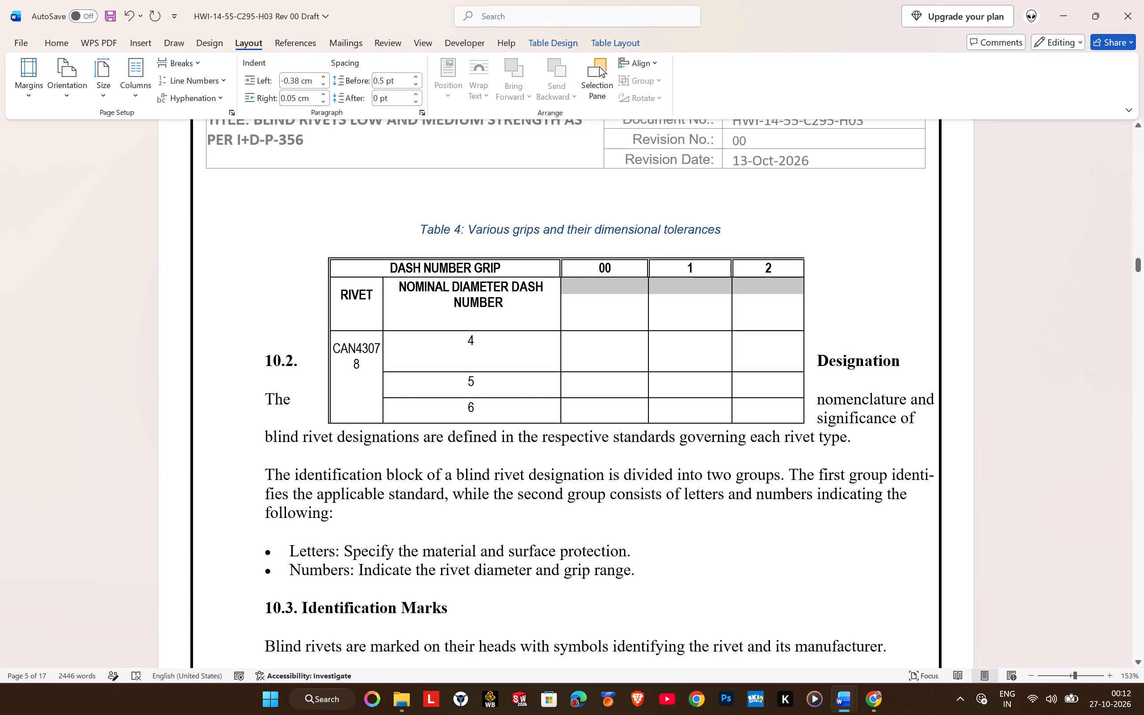
pyautogui.moveTo(766, 296); pyautogui.dragTo(774, 296)
pyautogui.hotkey('alt', 'Tab')
pyautogui.hotkey('alt', 'Tab')
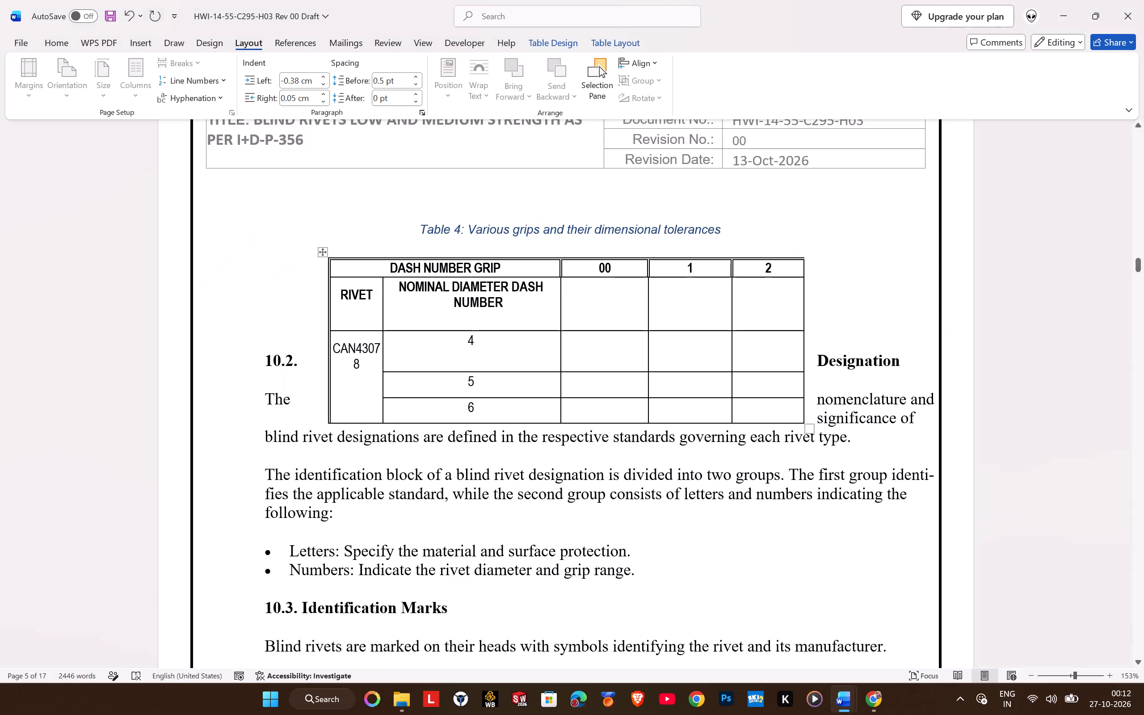
pyautogui.rightClick(695, 285)
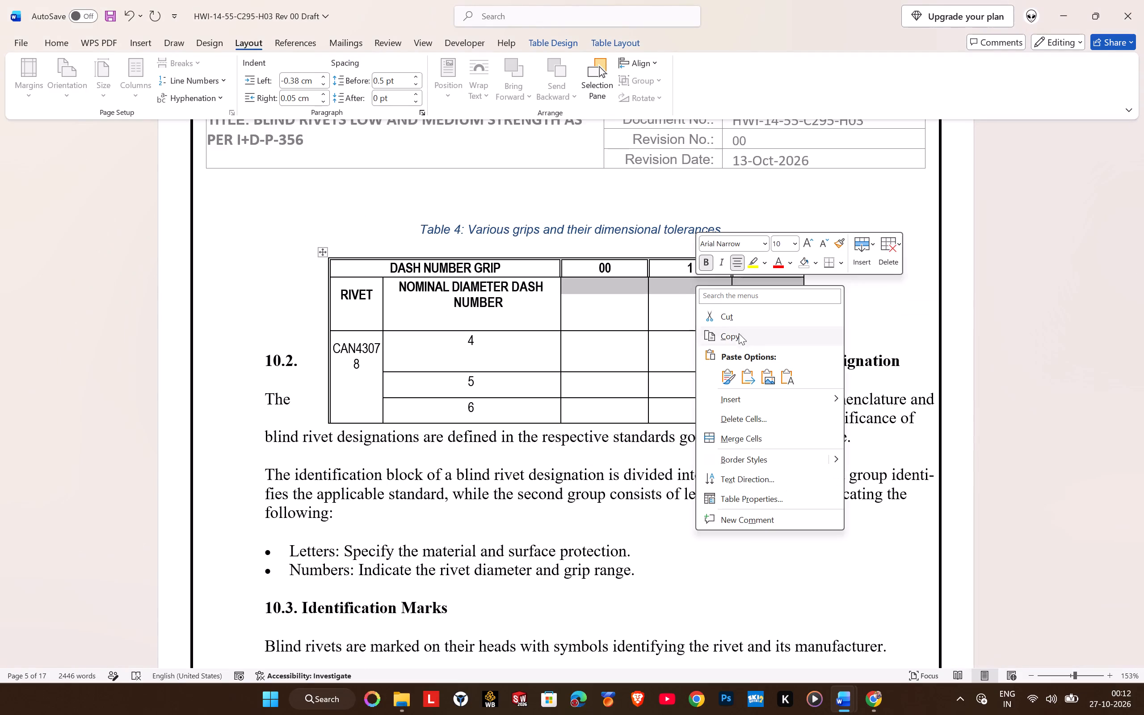
pyautogui.click(734, 436)
# Fill the merged cell with the copied text "GRIP (assembly thickness) (mm)" from the clipboard history.
pyautogui.click(640, 286)
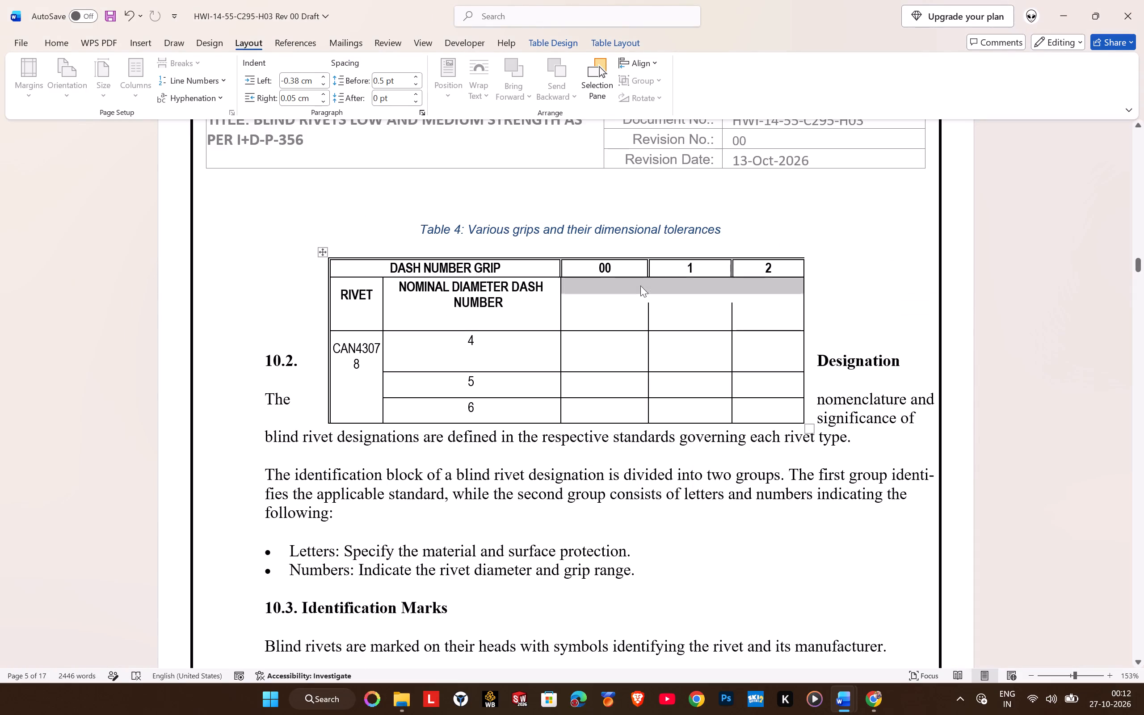
pyautogui.hotkey('alt', 'Tab')
pyautogui.hotkey('alt', 'Tab')
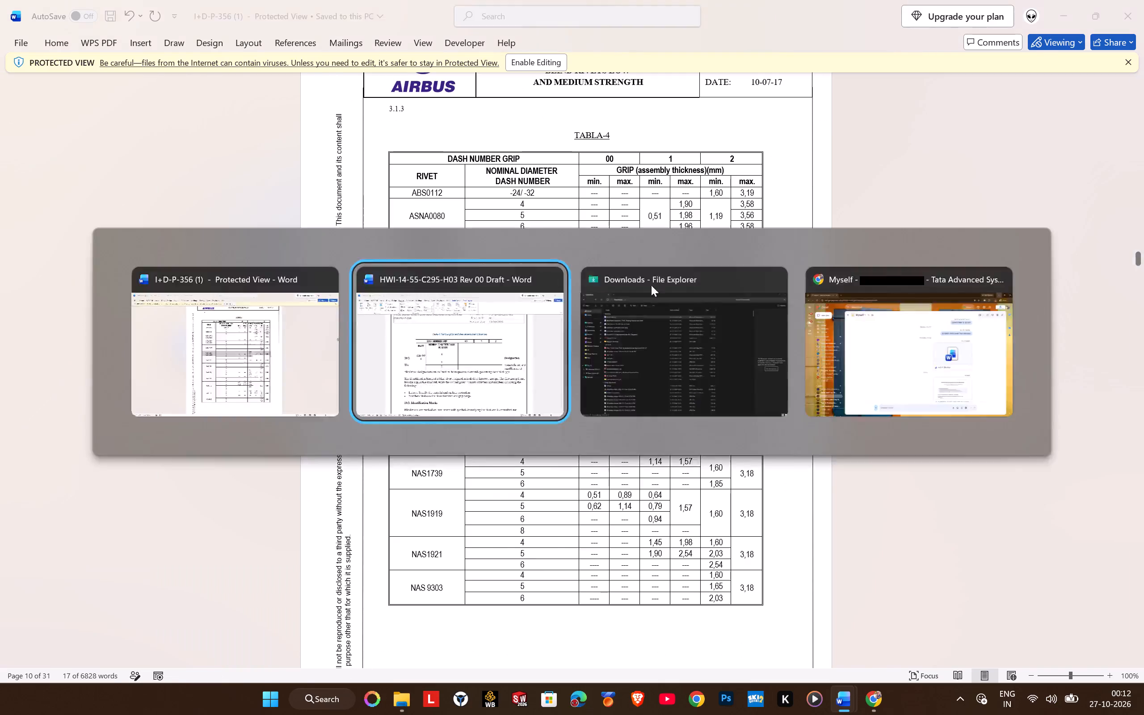
pyautogui.press('super+v')
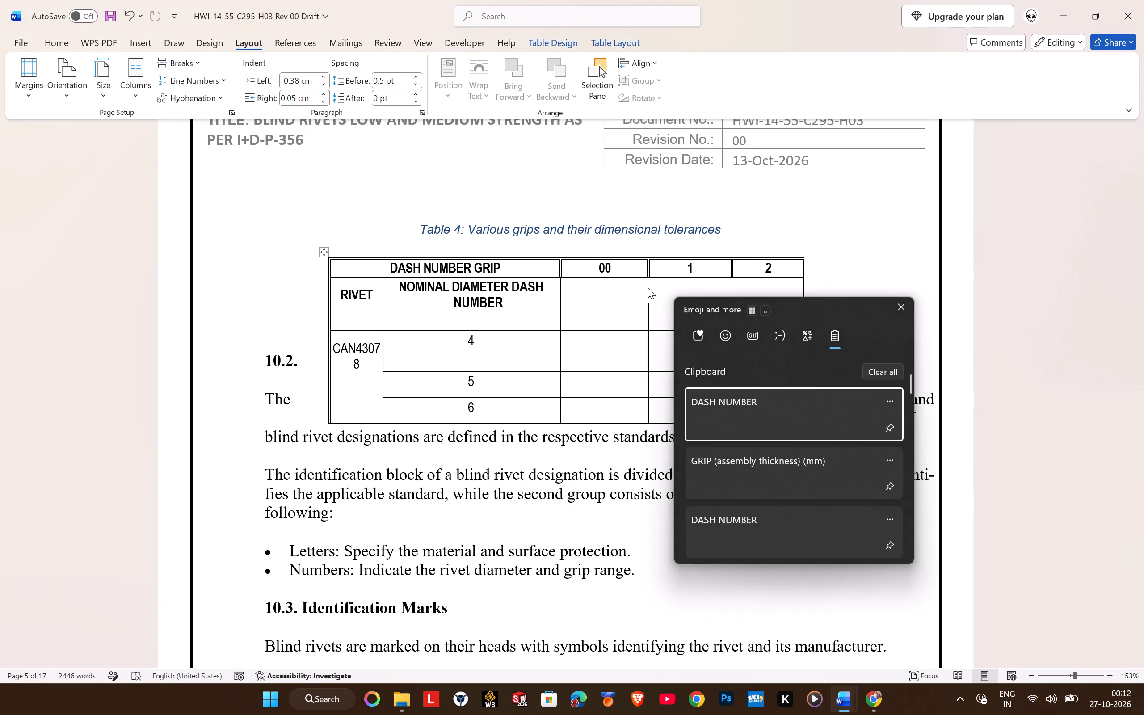
pyautogui.click(707, 457)
pyautogui.hotkey('ctrl', 'v')
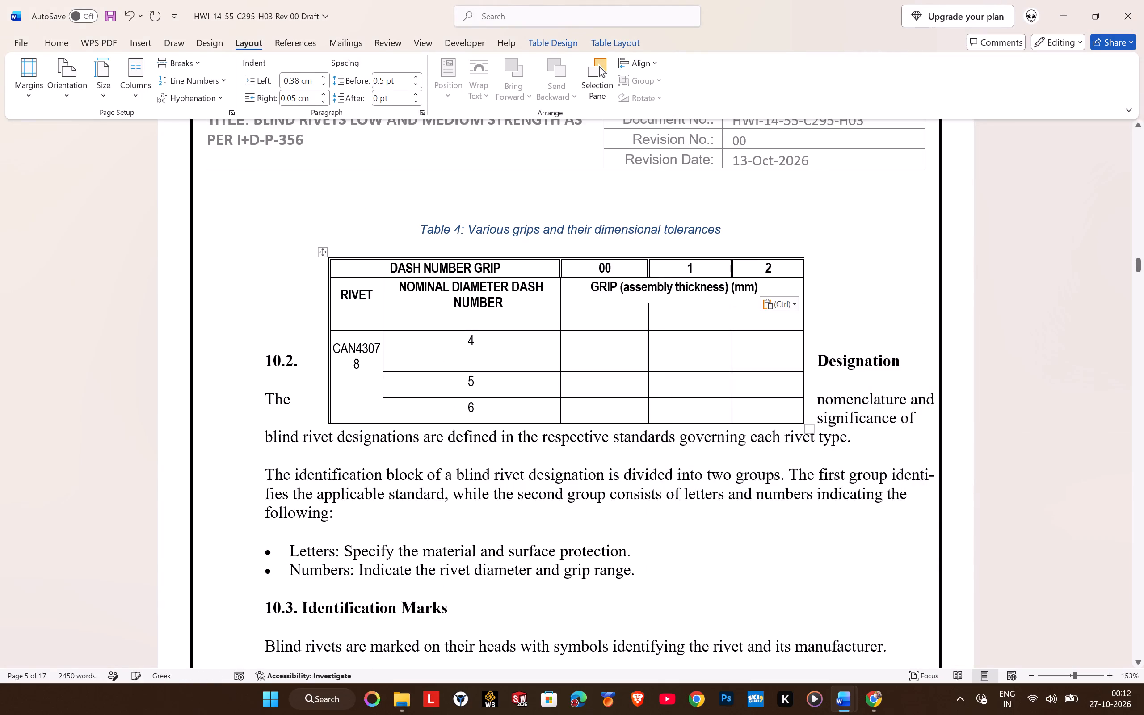
pyautogui.click(761, 284)
# Add a top border to the blank cell below the GRIP heading in column 00.
pyautogui.click(610, 309)
pyautogui.rightClick(599, 316)
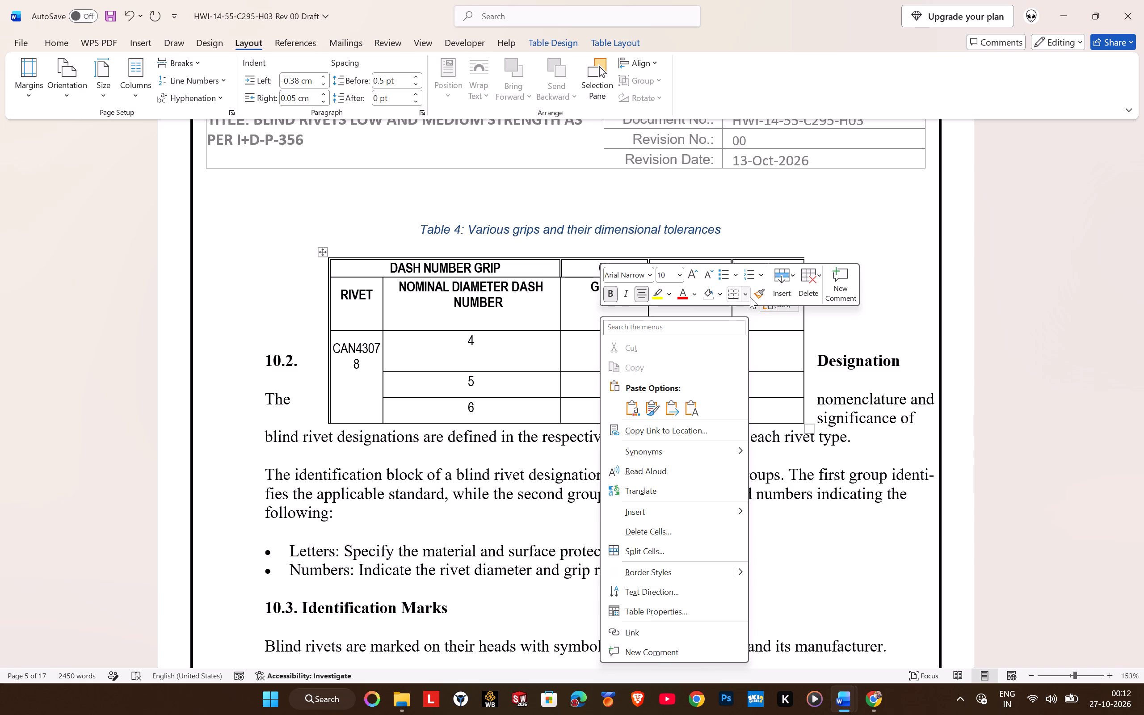
pyautogui.click(750, 297)
pyautogui.click(743, 326)
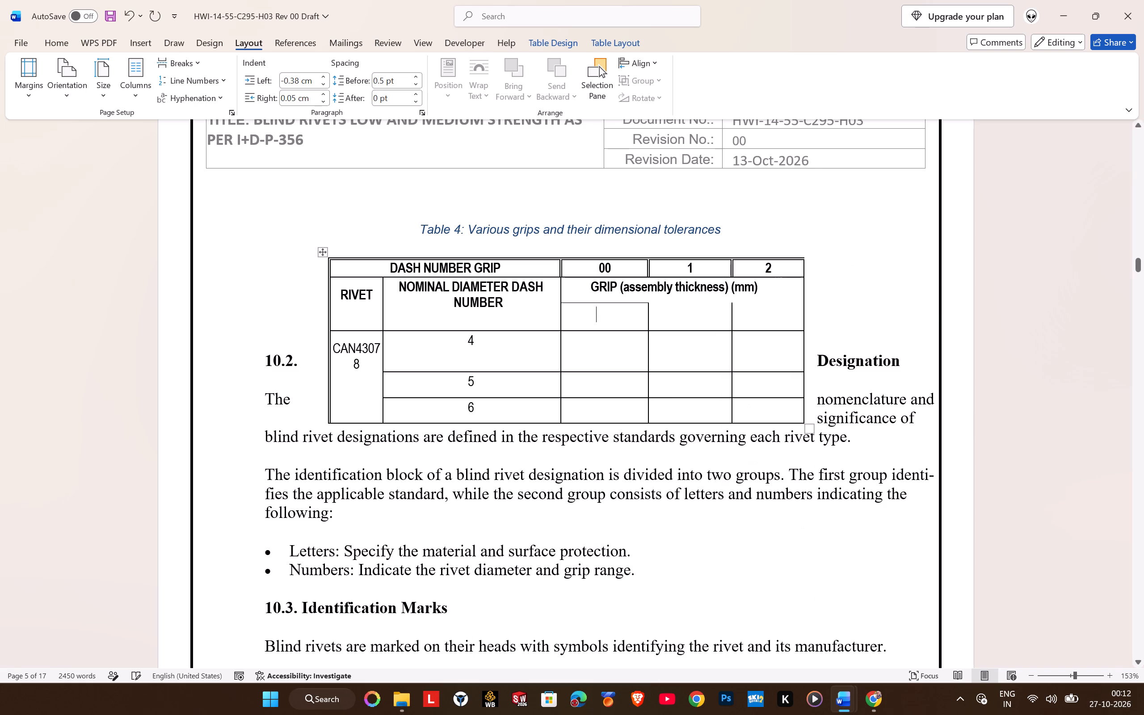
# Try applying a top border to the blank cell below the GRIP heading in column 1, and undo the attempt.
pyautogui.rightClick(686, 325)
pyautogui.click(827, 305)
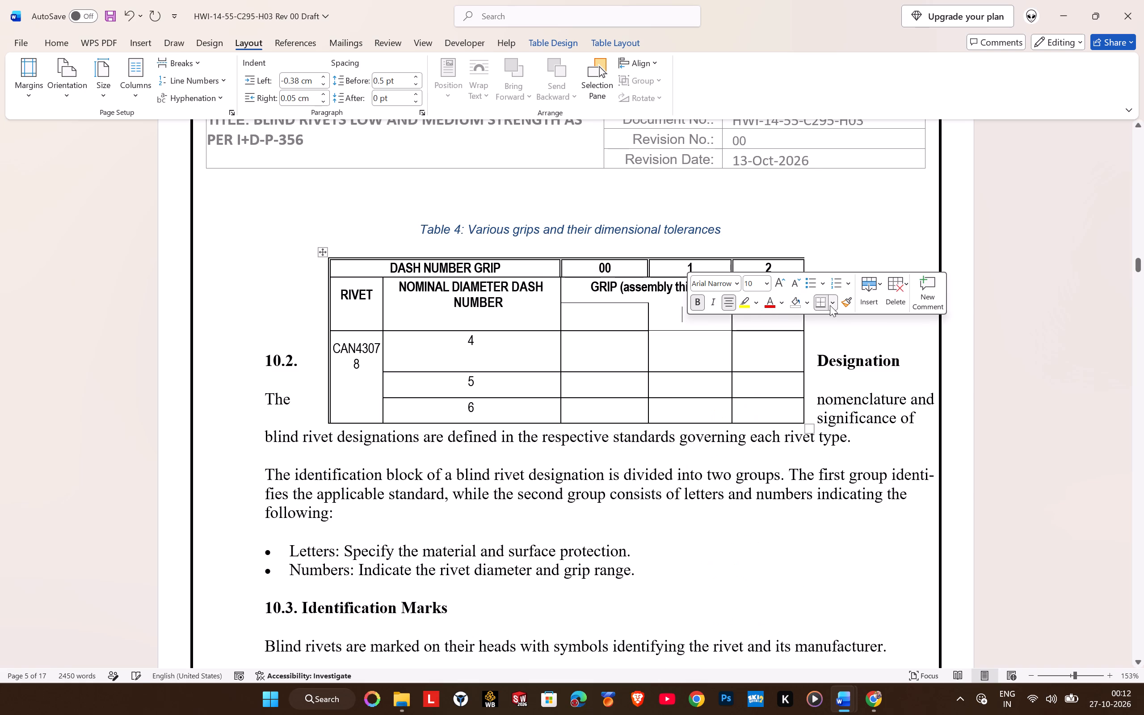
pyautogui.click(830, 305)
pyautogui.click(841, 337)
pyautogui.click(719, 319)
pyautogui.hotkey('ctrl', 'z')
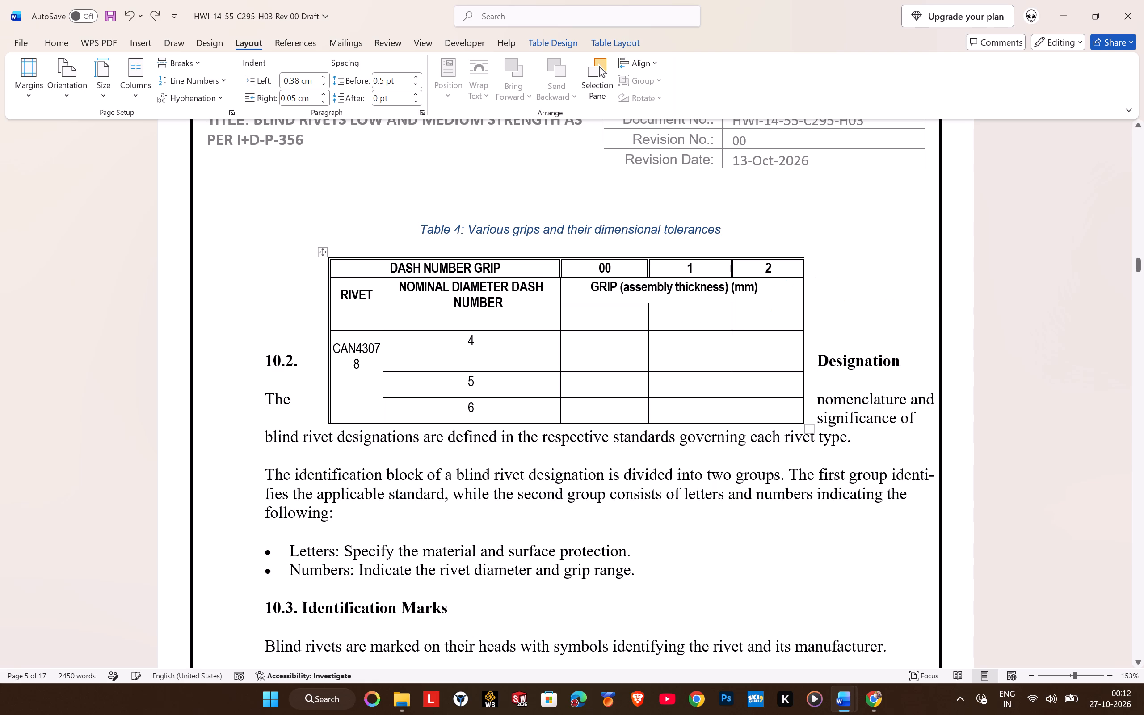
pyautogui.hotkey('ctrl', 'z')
# Add a top border to the blank cells below the GRIP heading in columns 1 and 2.
pyautogui.rightClick(719, 319)
pyautogui.click(863, 295)
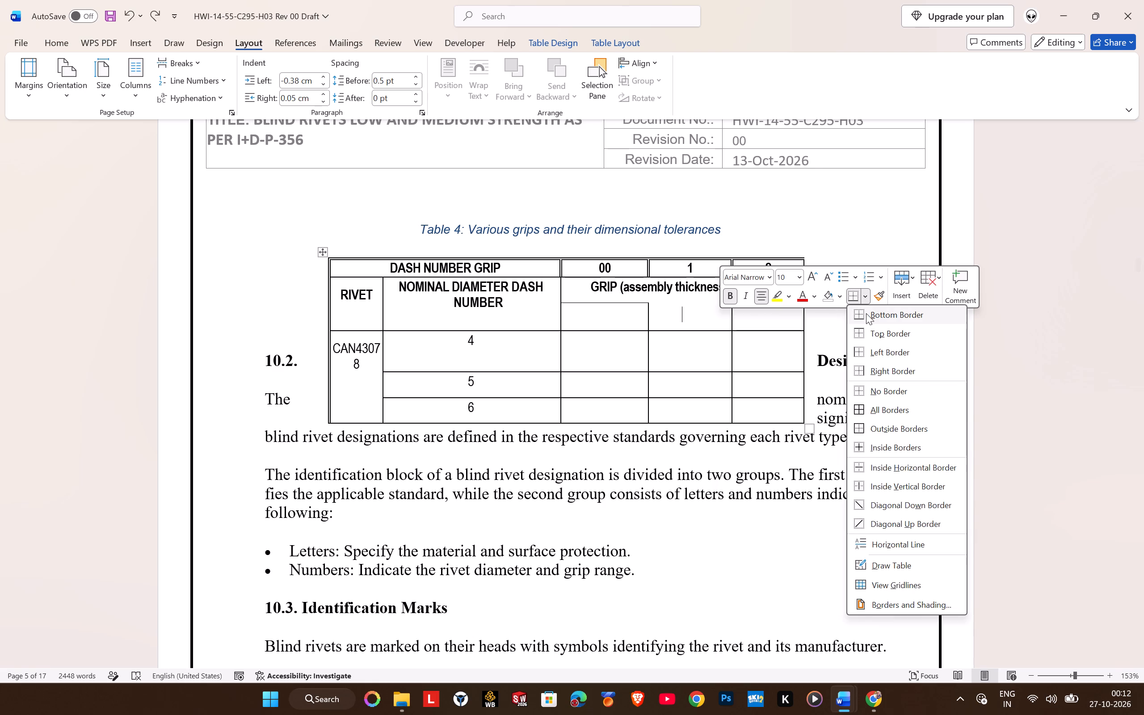
pyautogui.click(866, 325)
pyautogui.click(765, 320)
pyautogui.rightClick(765, 320)
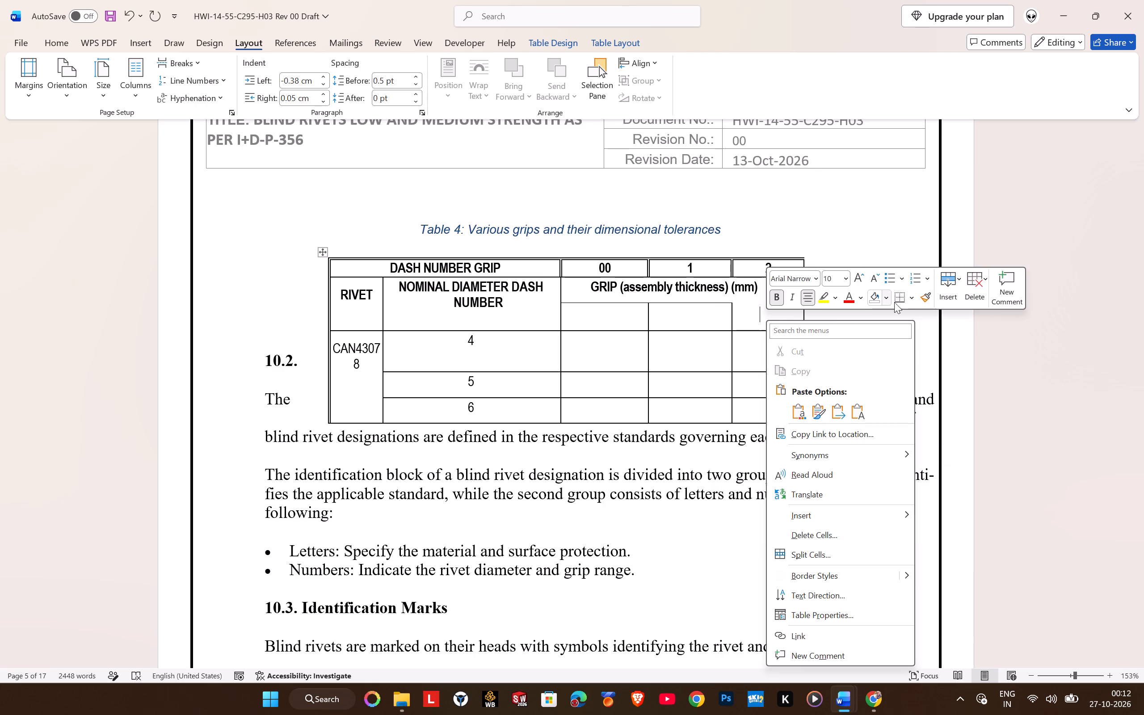
pyautogui.click(911, 302)
pyautogui.click(907, 328)
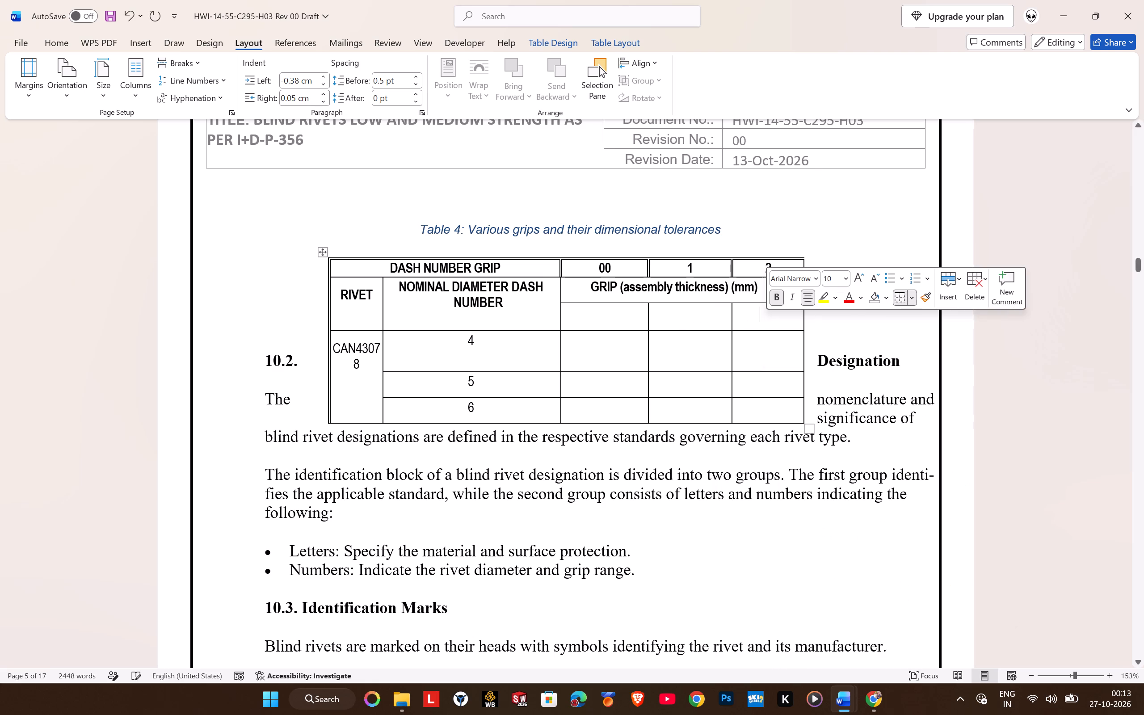
# Apply a bottom border to the merged GRIP (assembly thickness) (mm) cell.
pyautogui.rightClick(673, 291)
pyautogui.click(823, 271)
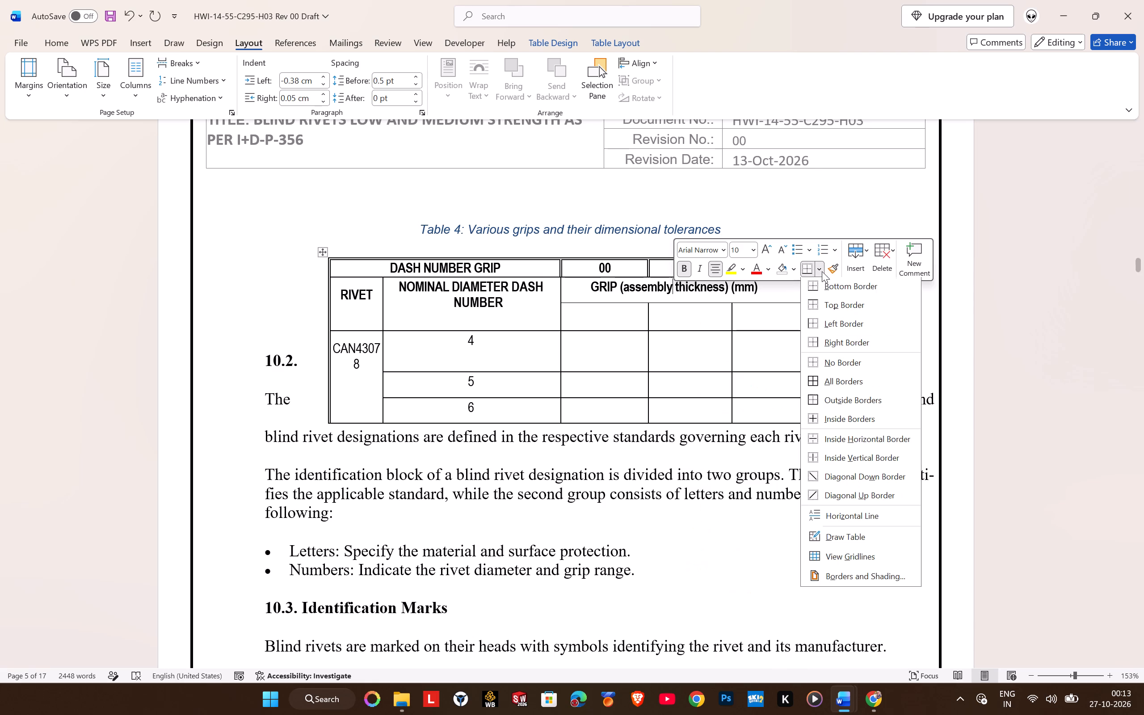
pyautogui.click(829, 291)
# Check the min. and max. column layout in I+D-P-356's Tabla-4 and insert a column to the right of Table 4's 00 column.
pyautogui.click(638, 314)
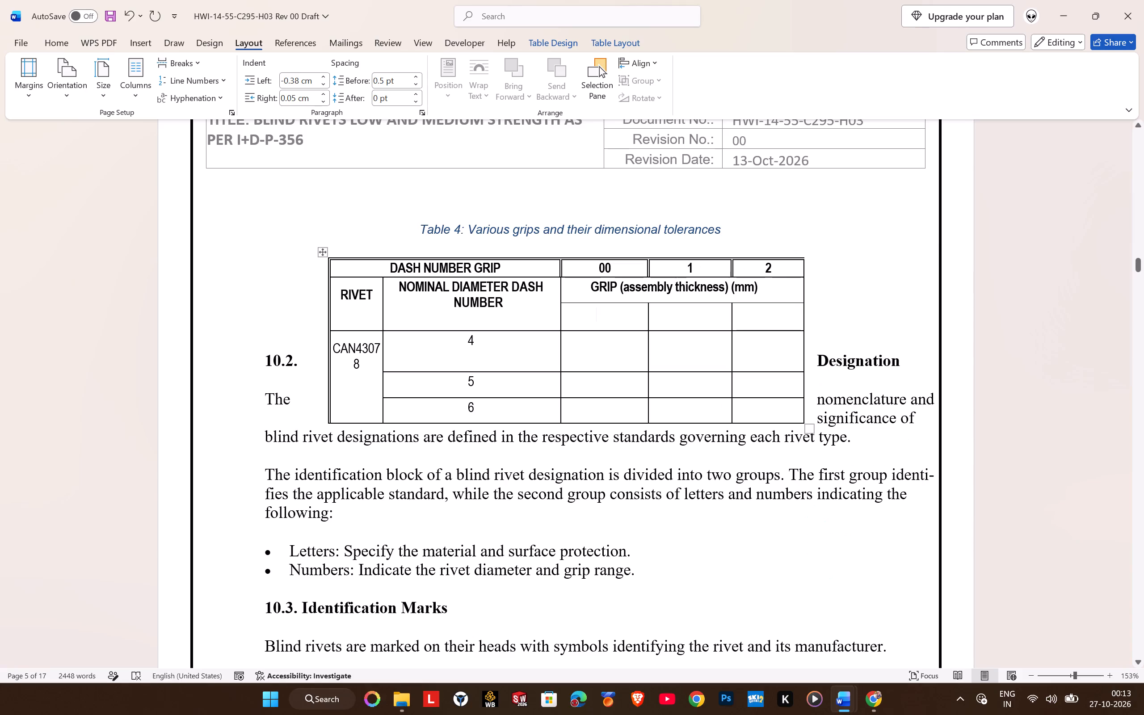
pyautogui.hotkey('alt', 'Tab')
pyautogui.hotkey('alt', 'Tab')
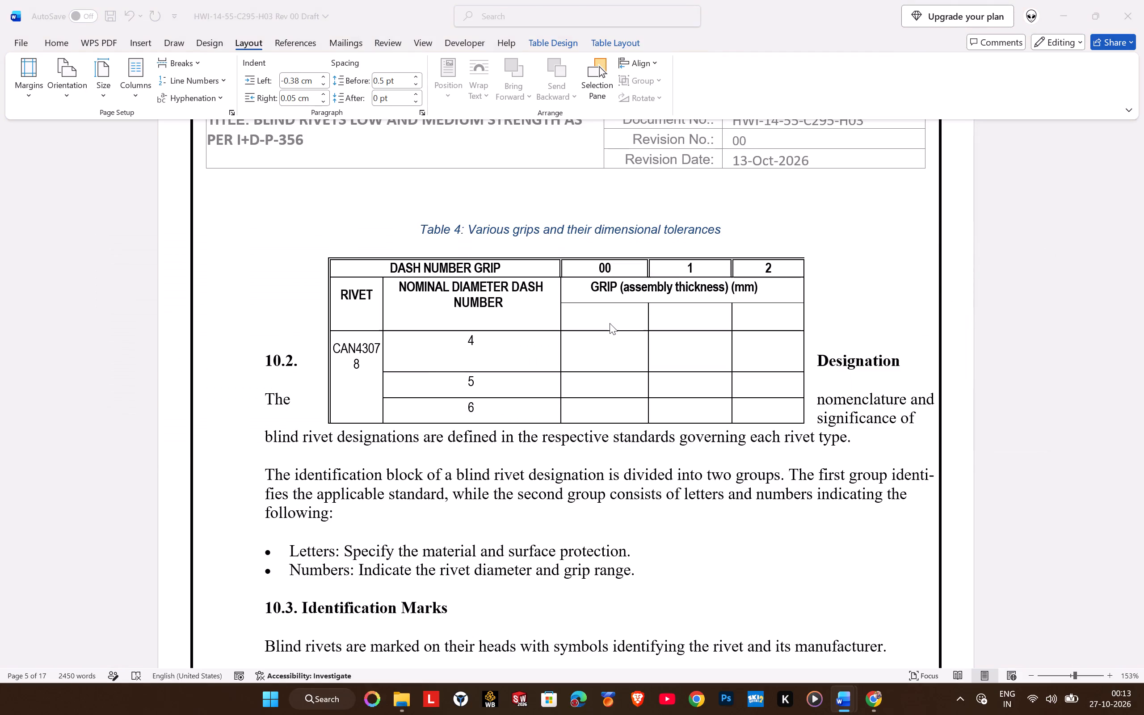
pyautogui.hotkey('alt', 'Tab')
pyautogui.hotkey('alt', 'Tab')
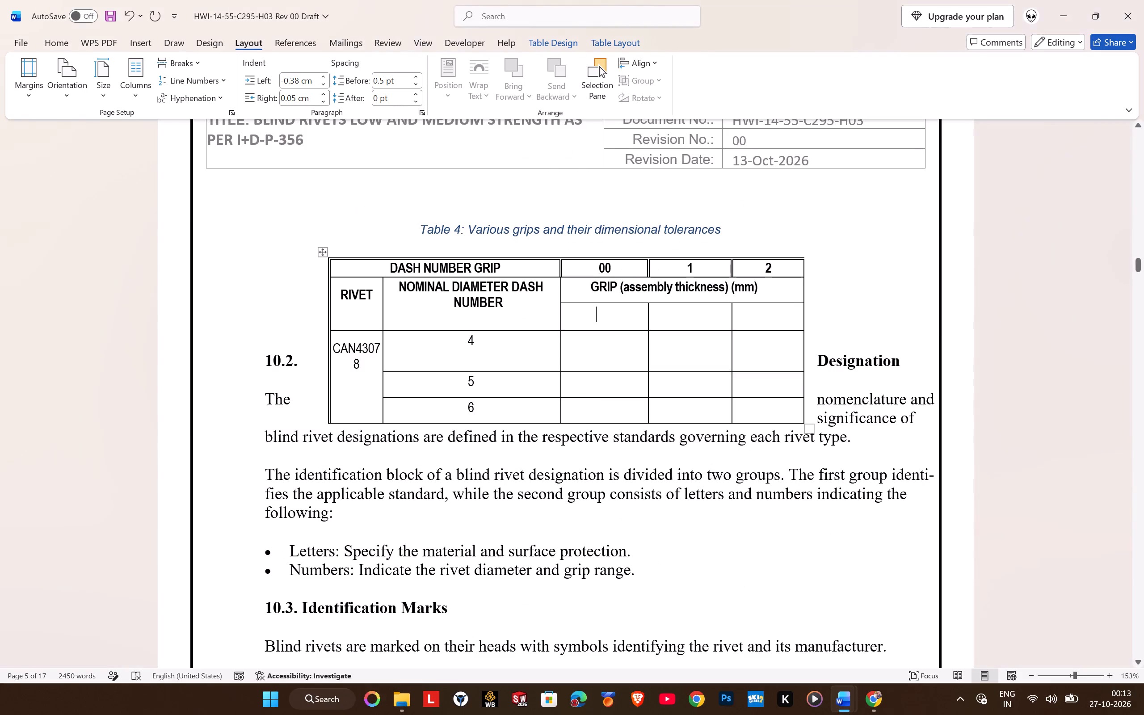
pyautogui.hotkey('alt', 'Tab')
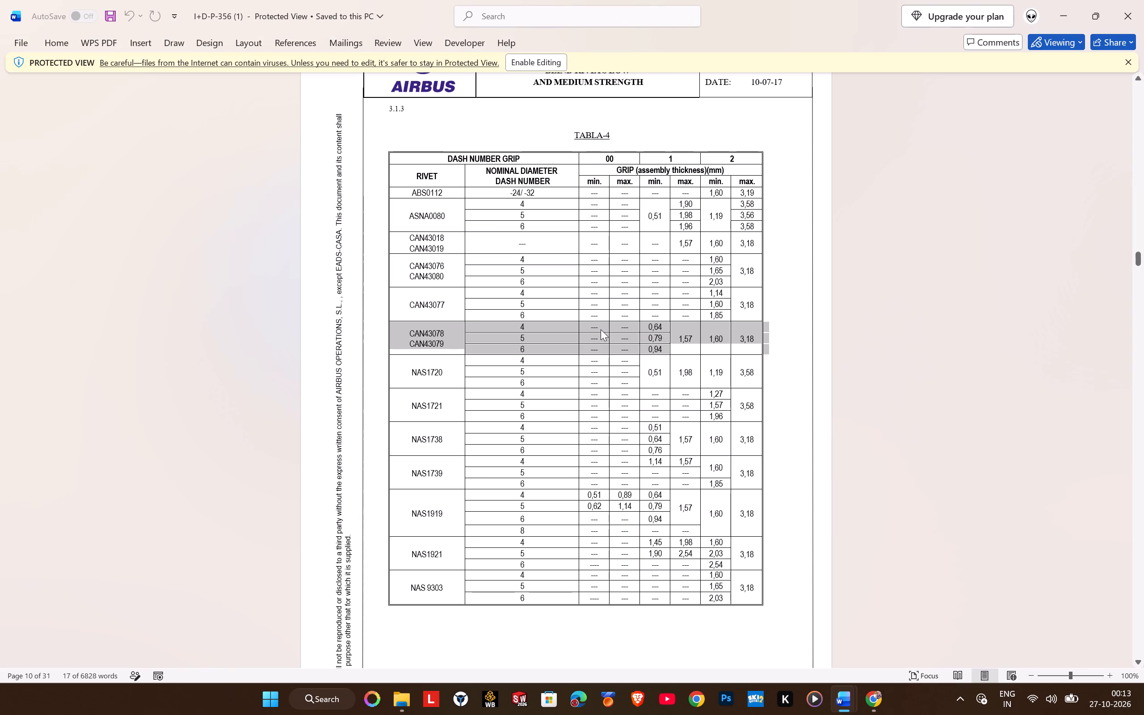
pyautogui.hotkey('alt', 'Tab')
pyautogui.click(617, 315)
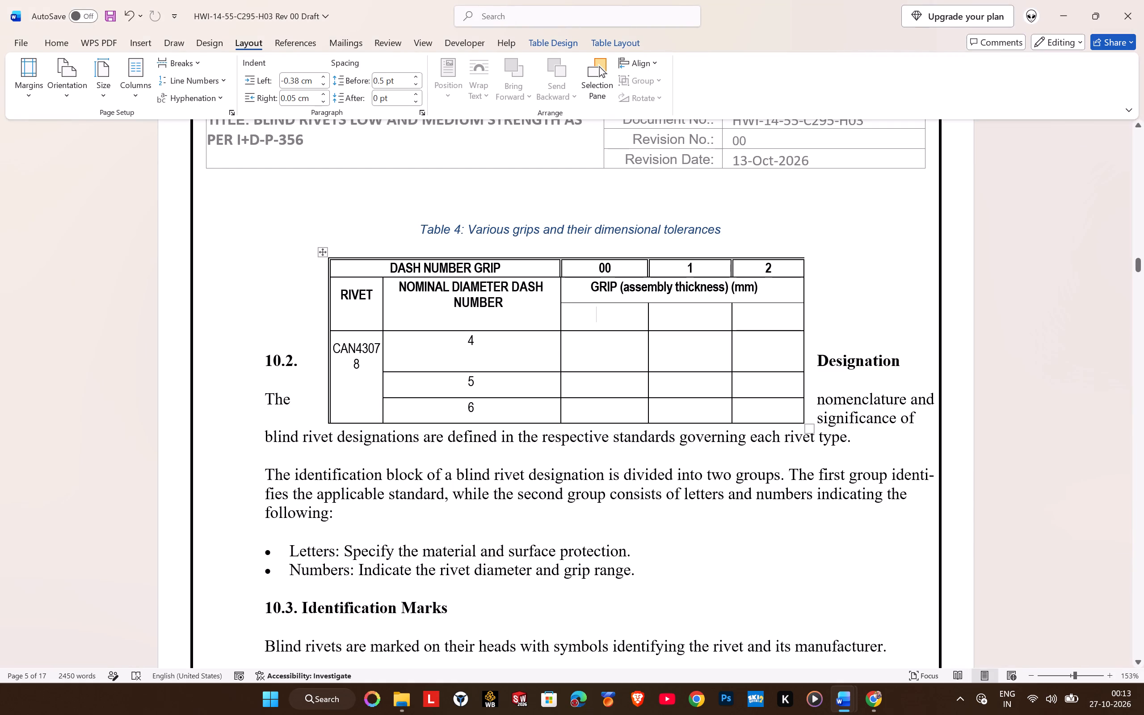
pyautogui.rightClick(617, 318)
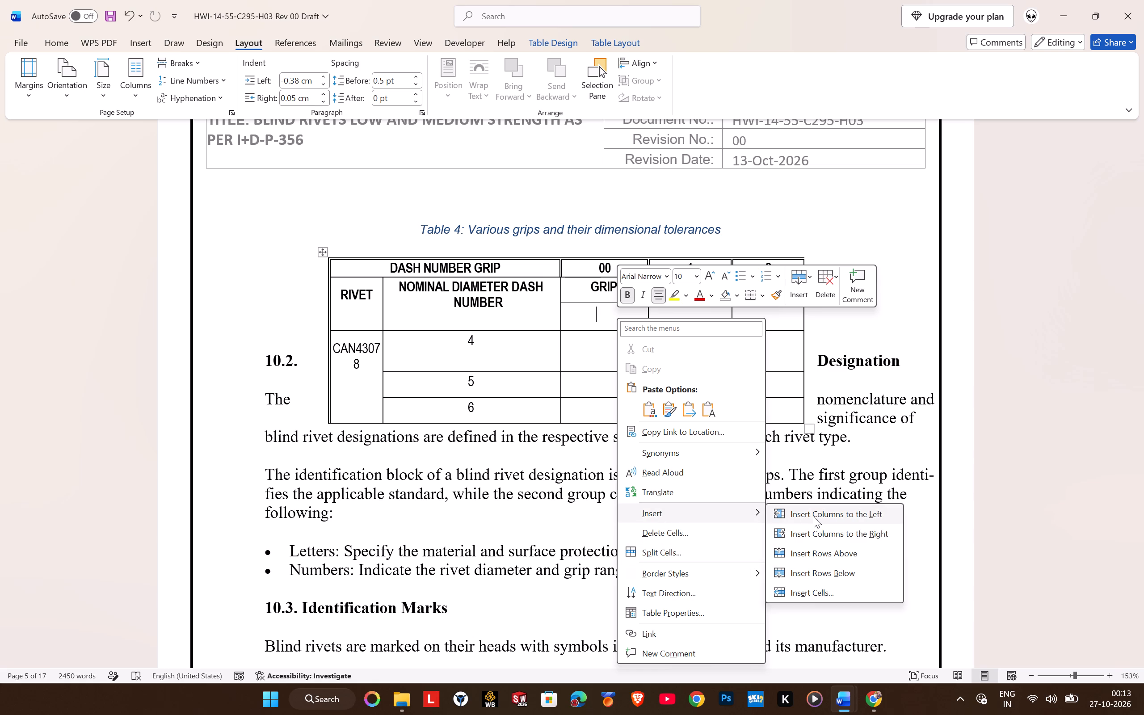
pyautogui.click(816, 534)
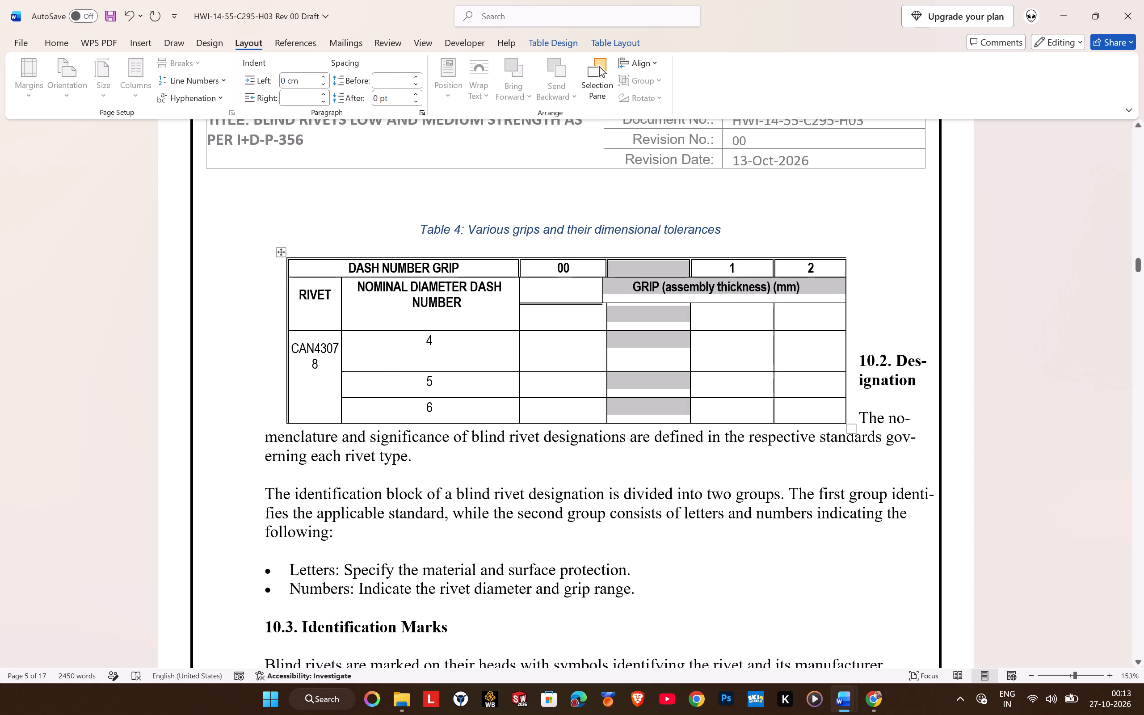
# Insert a blank column to the right of Table 4's 1 column and another to the right of its 2 column.
pyautogui.rightClick(729, 324)
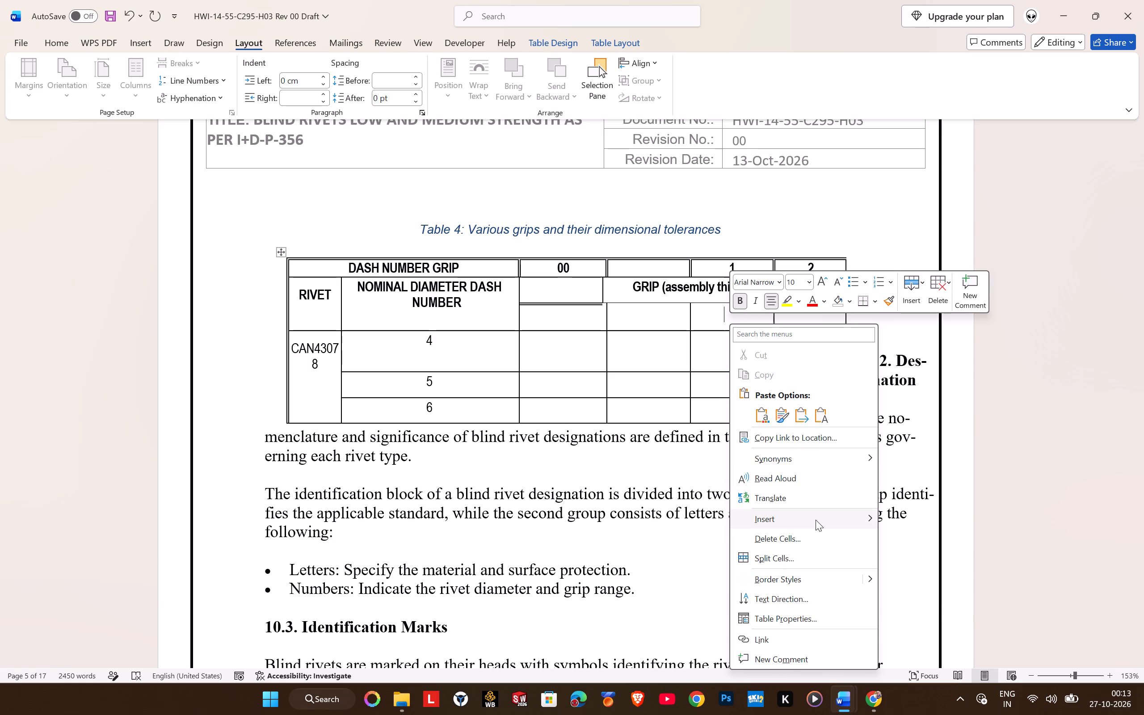
pyautogui.click(932, 536)
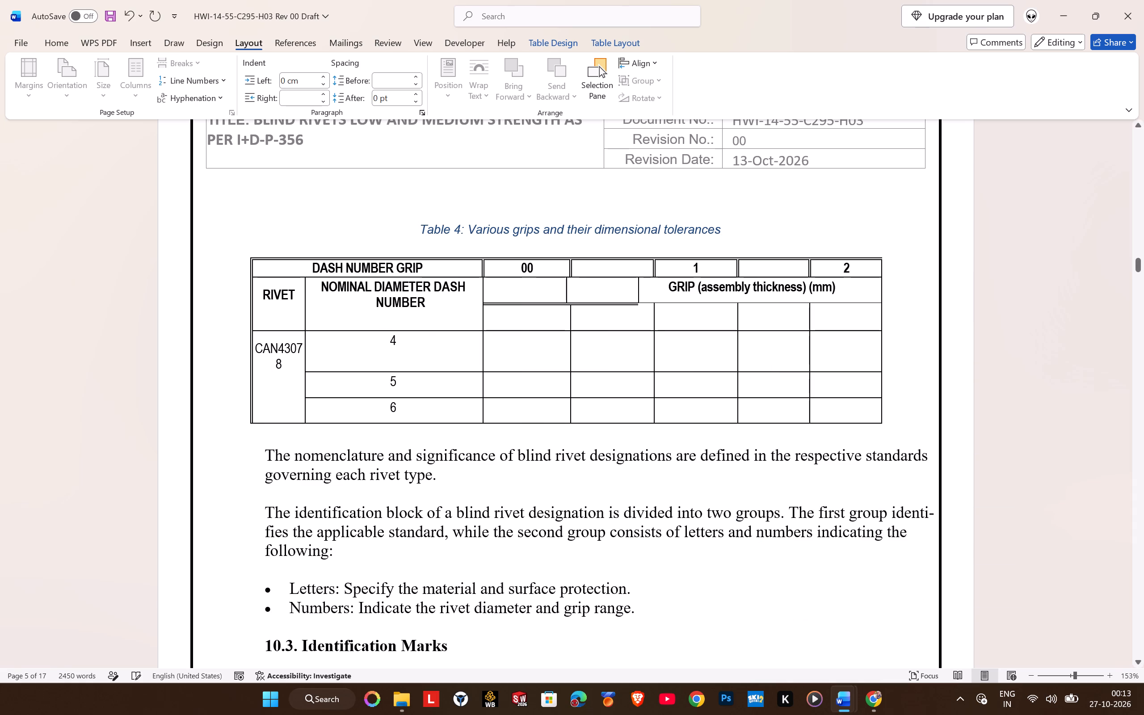
pyautogui.rightClick(835, 323)
pyautogui.click(1024, 544)
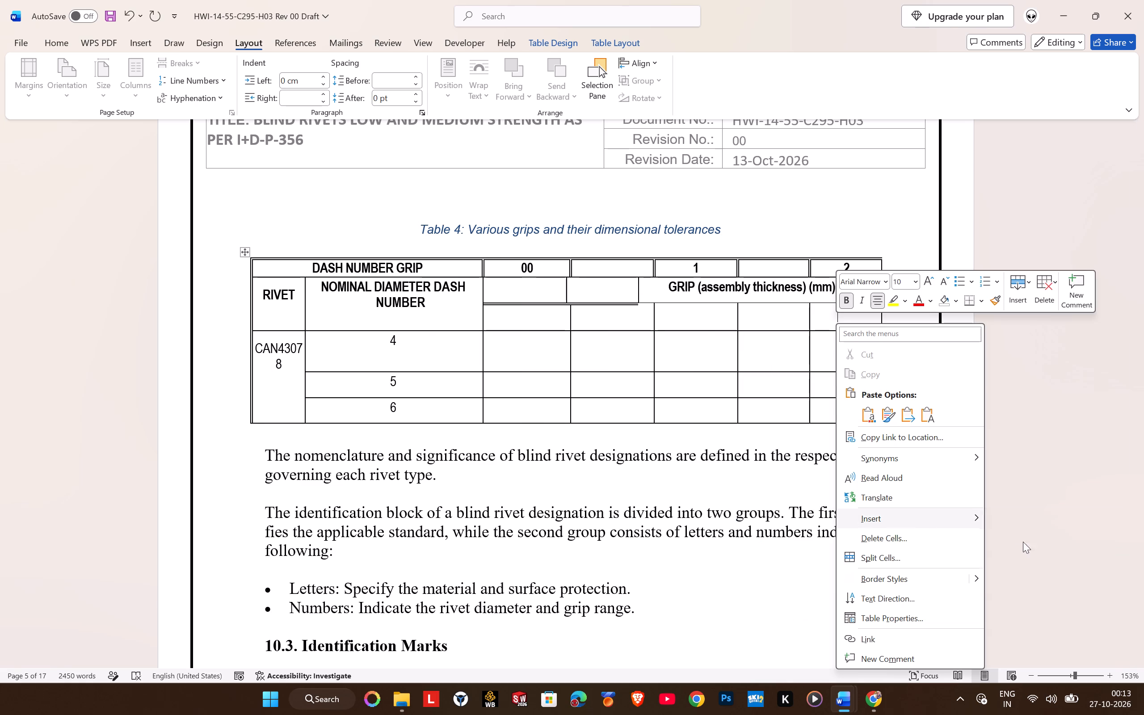
# Merge each of Table 4's 00, 1 and 2 heading cells with the blank heading cell to its right.
pyautogui.click(506, 270)
pyautogui.moveTo(485, 271); pyautogui.dragTo(497, 271)
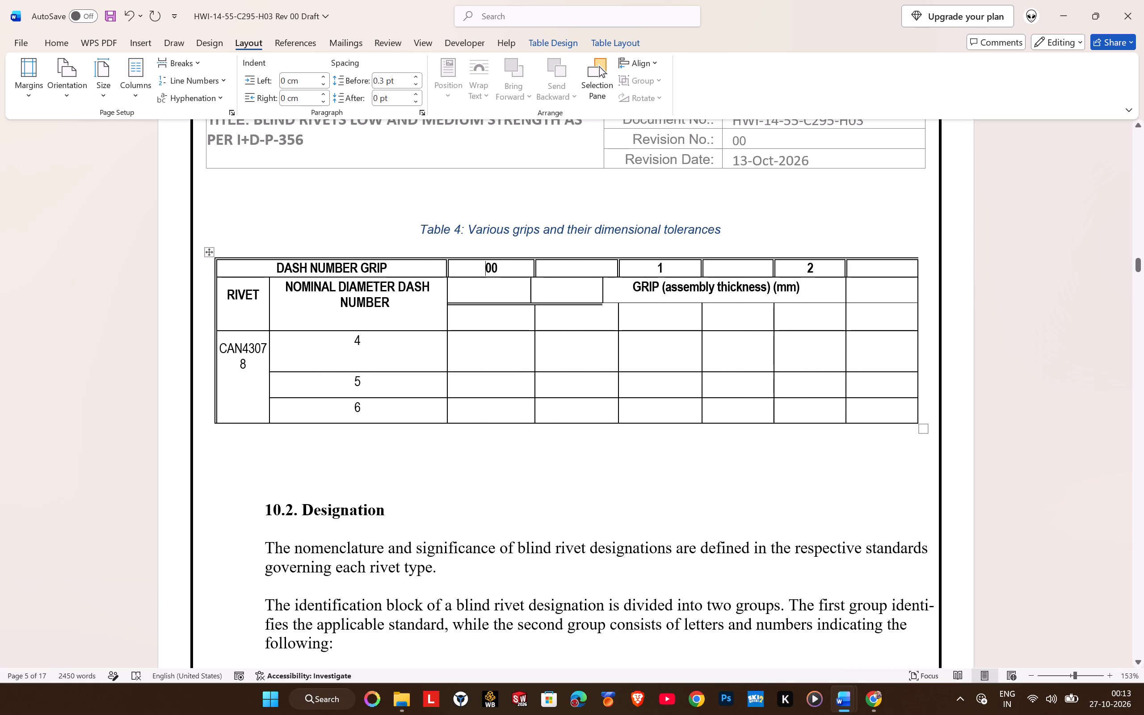
pyautogui.moveTo(497, 271); pyautogui.dragTo(573, 271)
pyautogui.rightClick(573, 271)
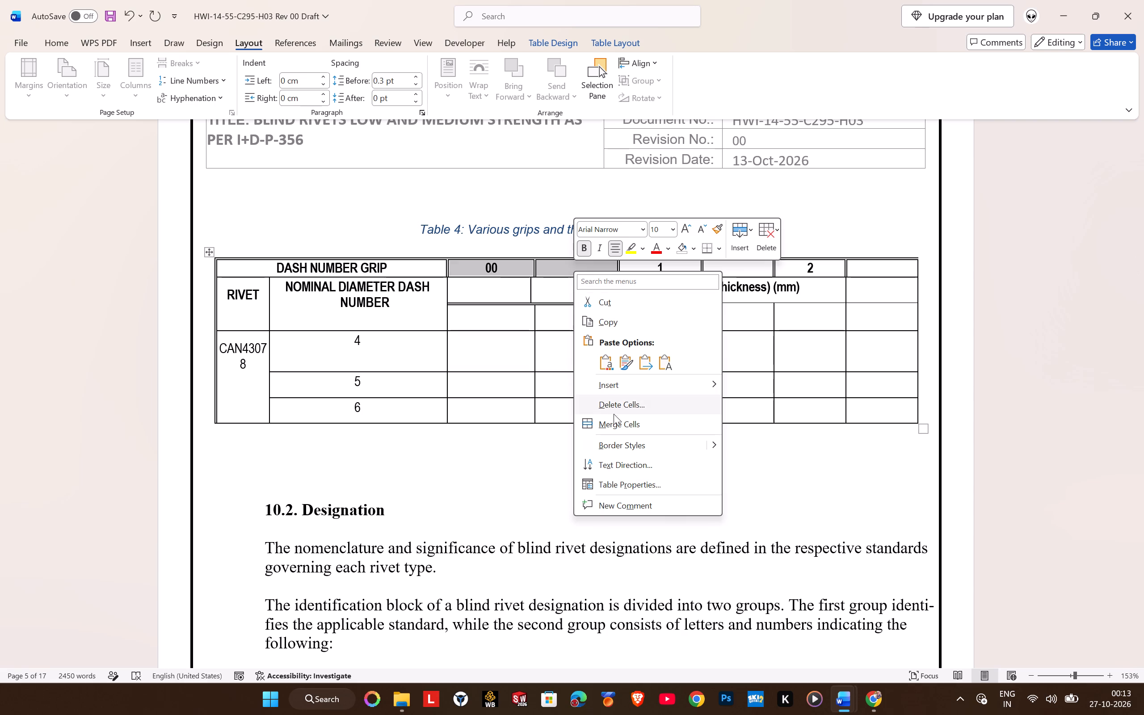
pyautogui.click(623, 423)
pyautogui.moveTo(647, 268); pyautogui.dragTo(658, 268, button='right')
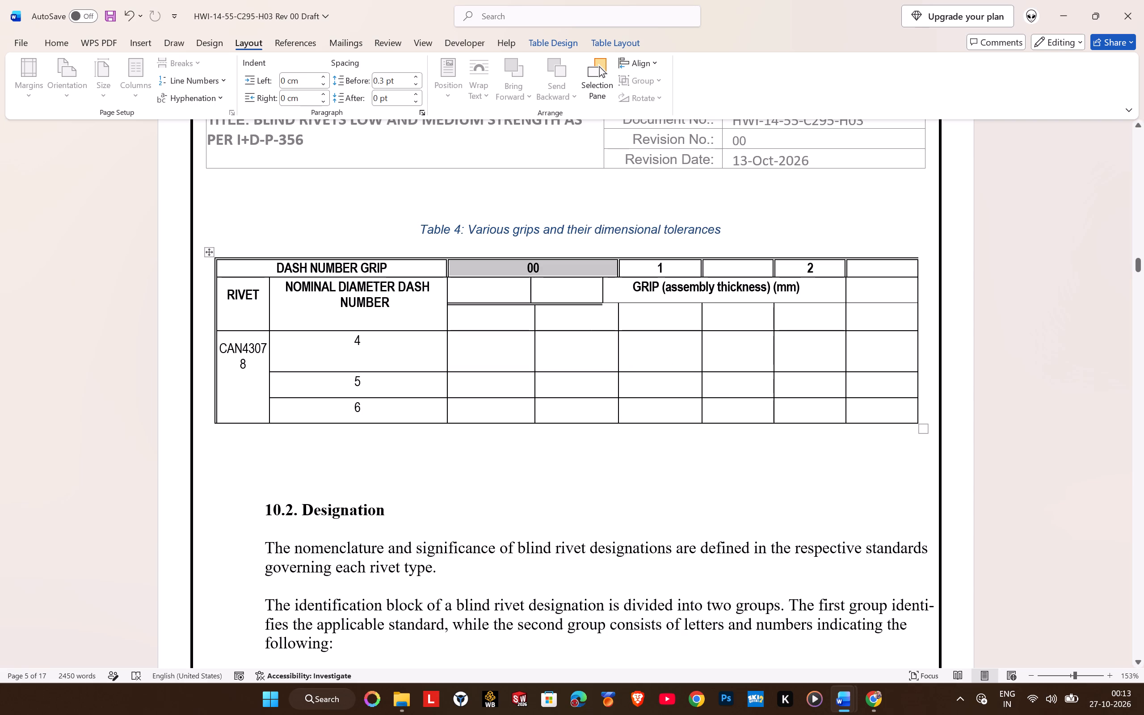
pyautogui.moveTo(658, 268); pyautogui.dragTo(725, 268, button='right')
pyautogui.rightClick(725, 268)
pyautogui.click(754, 421)
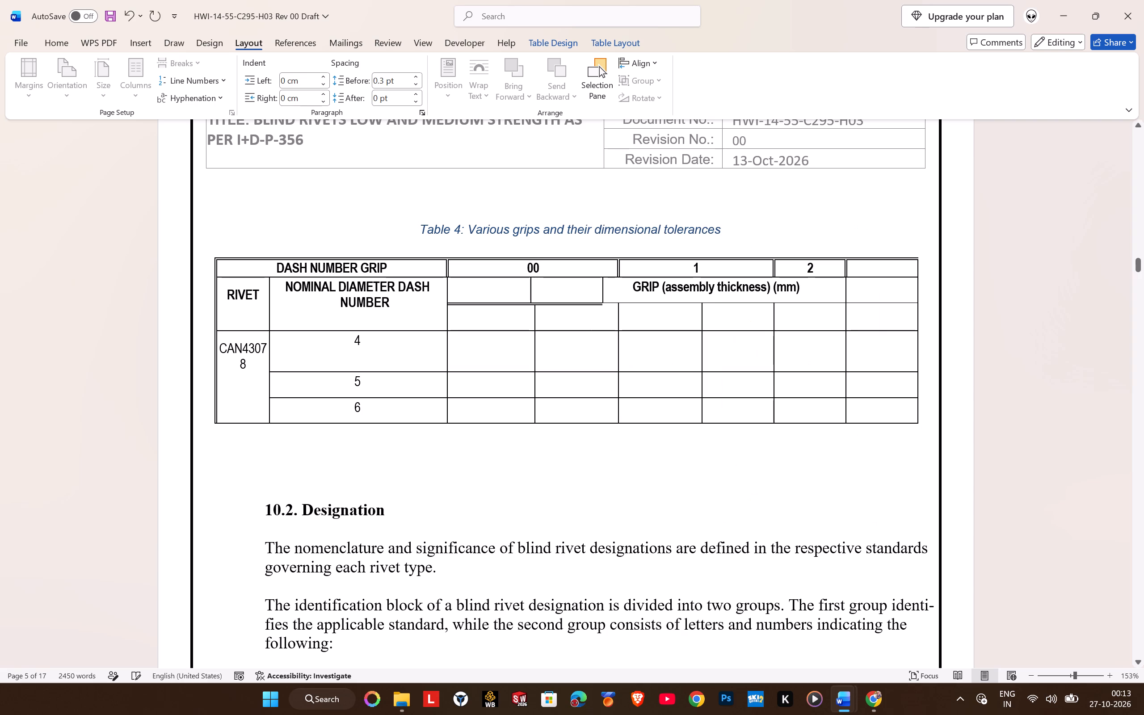
pyautogui.moveTo(809, 266); pyautogui.dragTo(862, 265, button='right')
pyautogui.rightClick(858, 267)
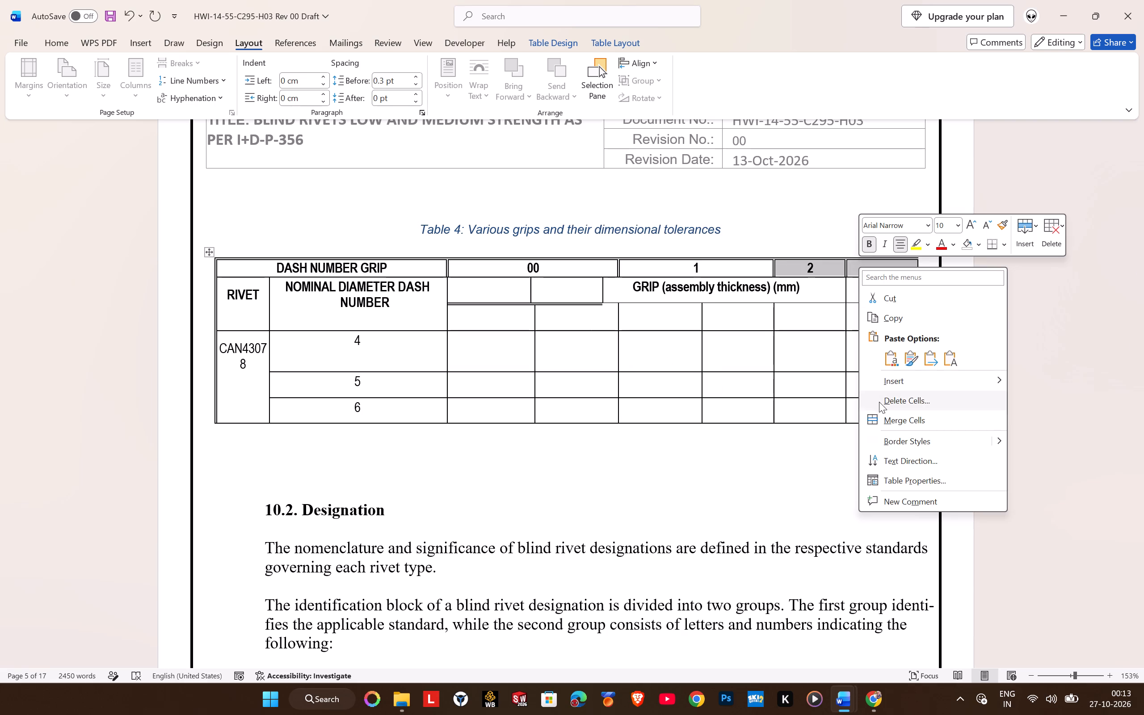
pyautogui.click(883, 421)
# Merge the GRIP (assembly thickness) (mm) cell with the blank cells on both sides so it spans all six grip columns.
pyautogui.moveTo(516, 284); pyautogui.dragTo(755, 284, button='right')
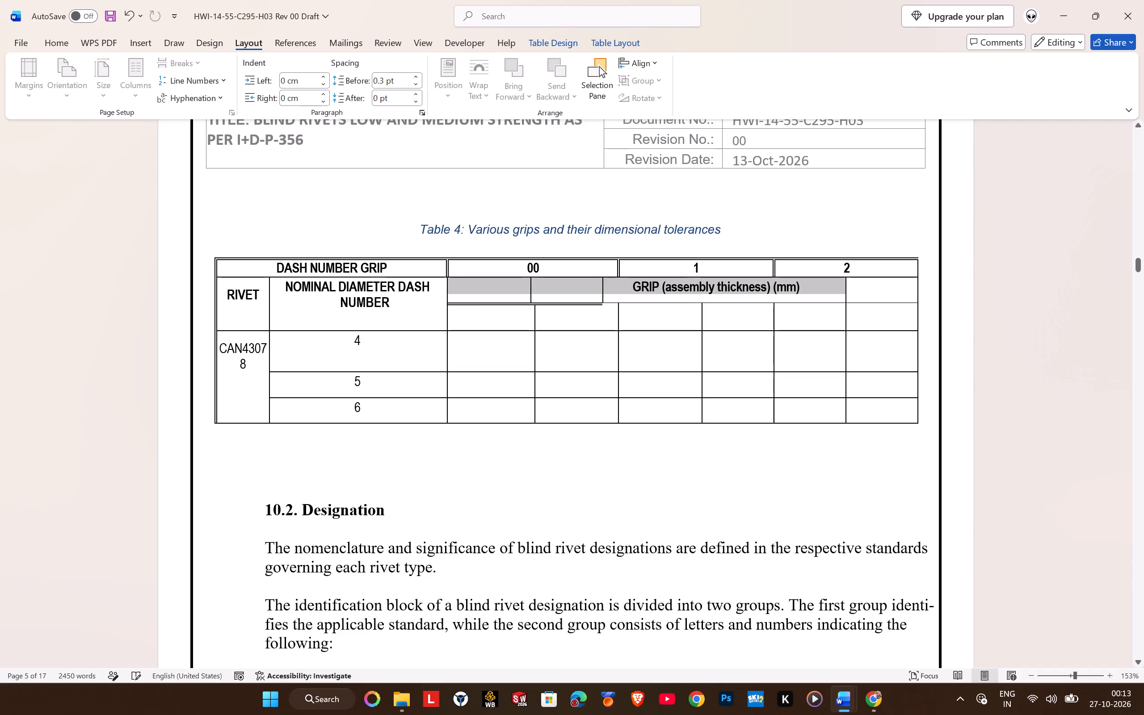
pyautogui.moveTo(755, 284); pyautogui.dragTo(857, 284, button='right')
pyautogui.rightClick(782, 290)
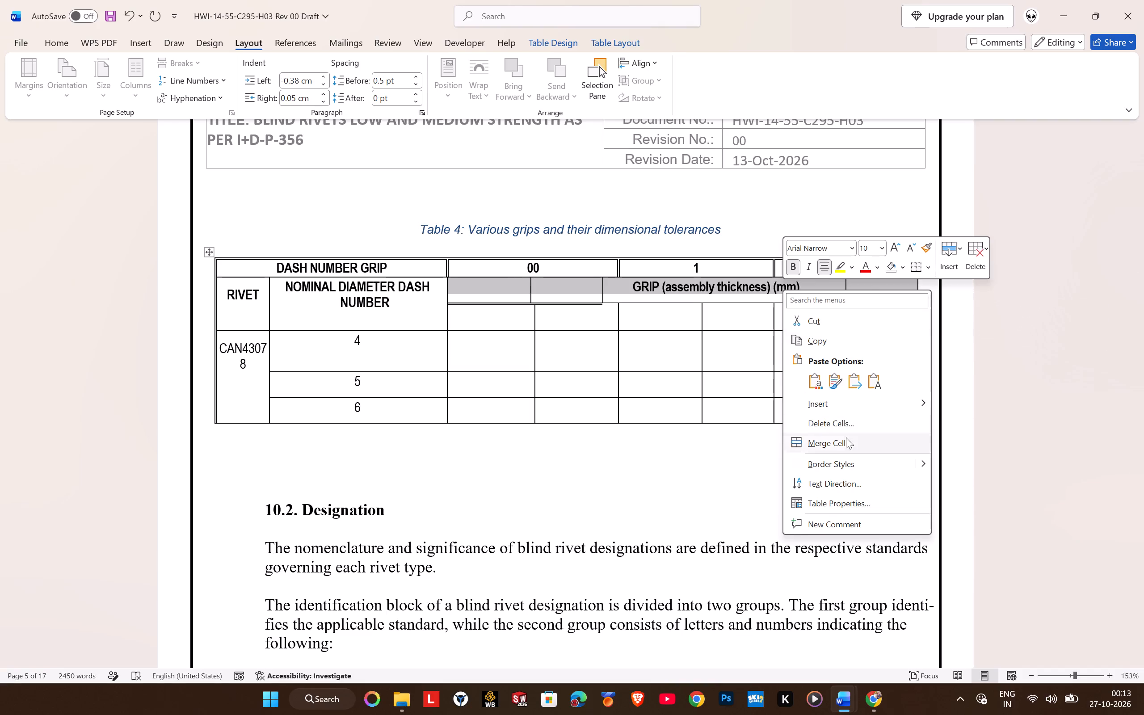
pyautogui.click(844, 443)
# Set the left indent to 0 cm in the two blank subheading cells under Table 4's 00 heading.
pyautogui.click(497, 318)
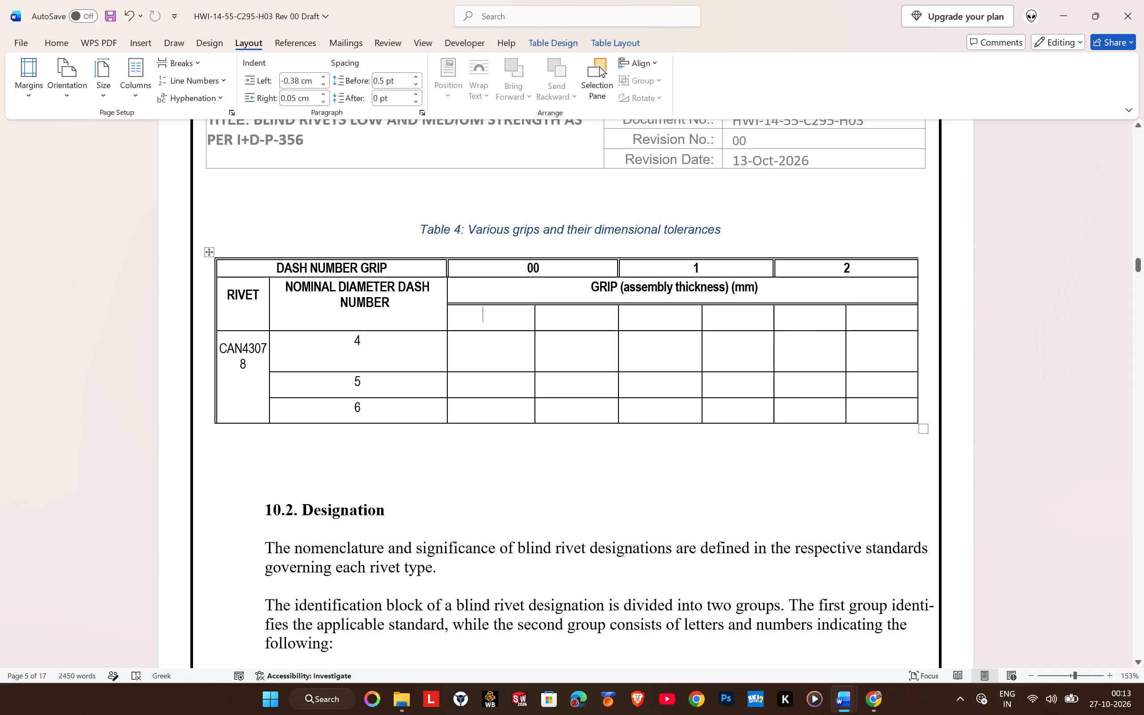
pyautogui.hotkey('alt', 'Tab')
pyautogui.hotkey('alt', 'Tab')
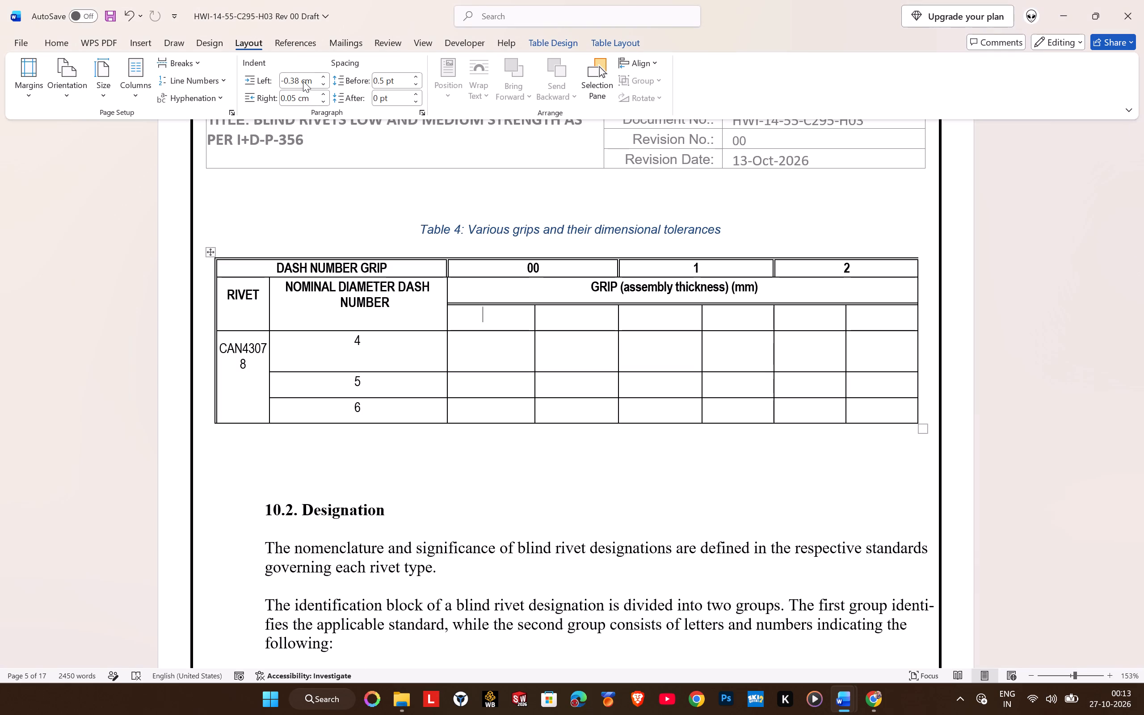
pyautogui.click(303, 81)
pyautogui.press('0')
pyautogui.click(581, 318)
pyautogui.click(302, 81)
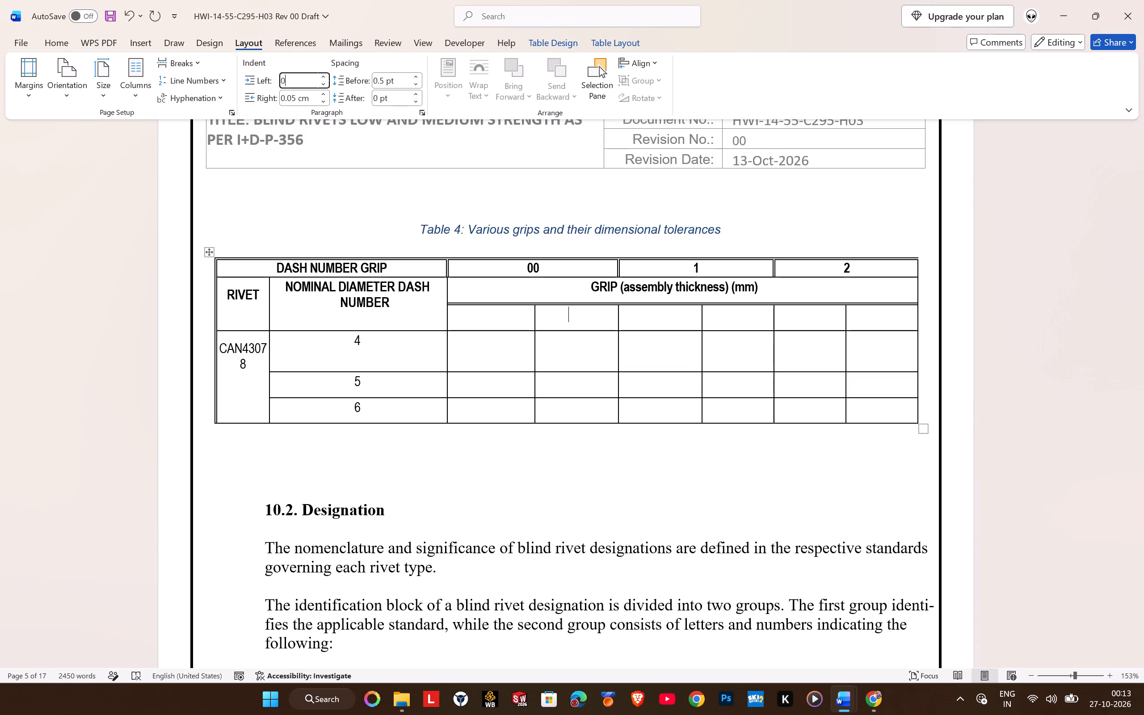
pyautogui.press('0')
# Set the left indent to 0 cm in the two blank subheading cells under Table 4's 1 heading.
pyautogui.click(654, 313)
pyautogui.click(286, 78)
pyautogui.press('0')
pyautogui.click(742, 323)
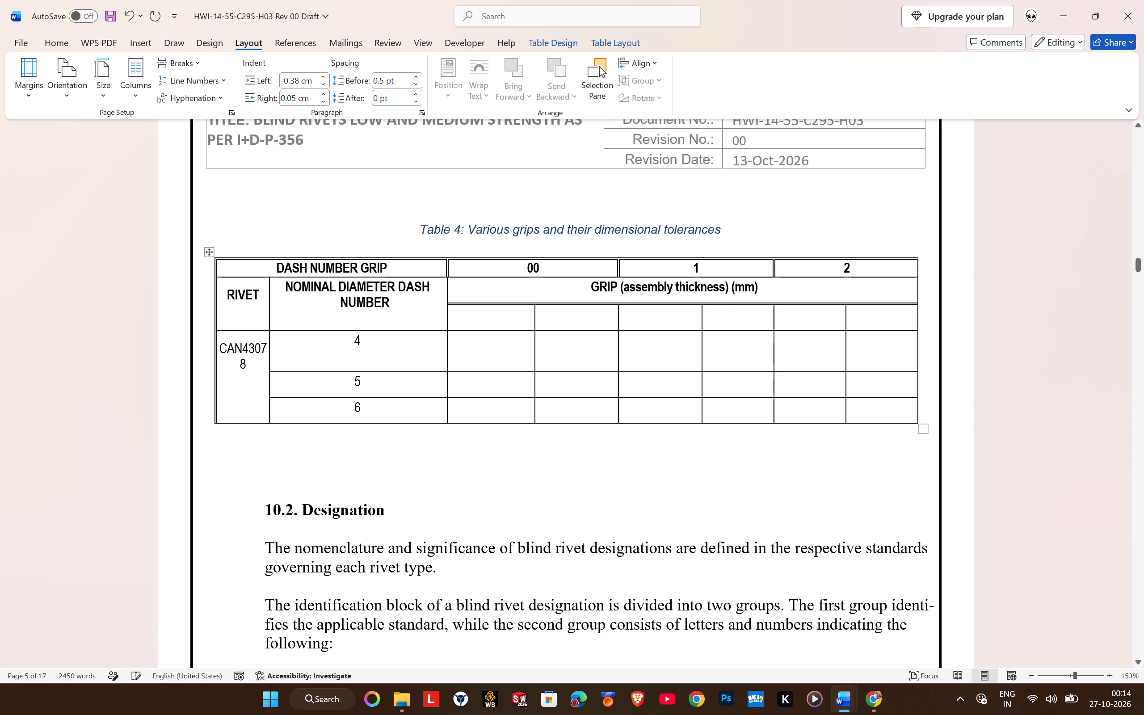
pyautogui.click(308, 79)
pyautogui.press('0')
# Set the left indent to 0 cm in the two blank subheading cells under the 2 heading, leaving both cells empty.
pyautogui.click(811, 319)
pyautogui.press('0')
pyautogui.click(290, 76)
pyautogui.press('0')
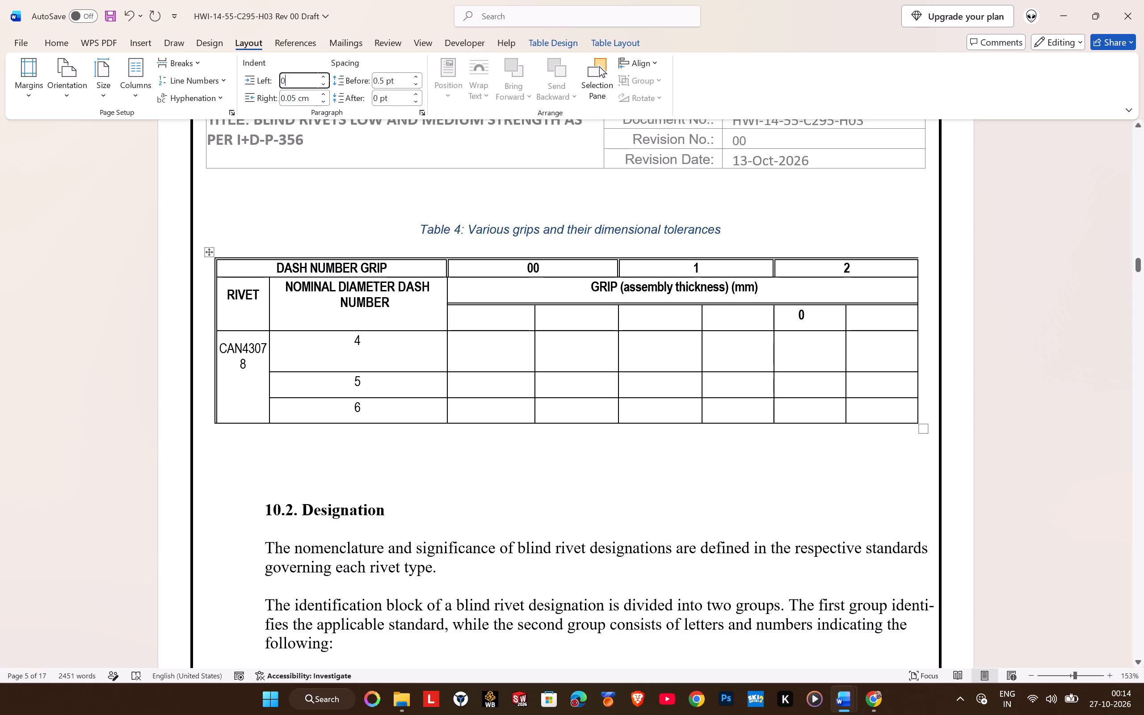
pyautogui.click(854, 319)
pyautogui.click(315, 79)
pyautogui.press('0')
pyautogui.click(816, 321)
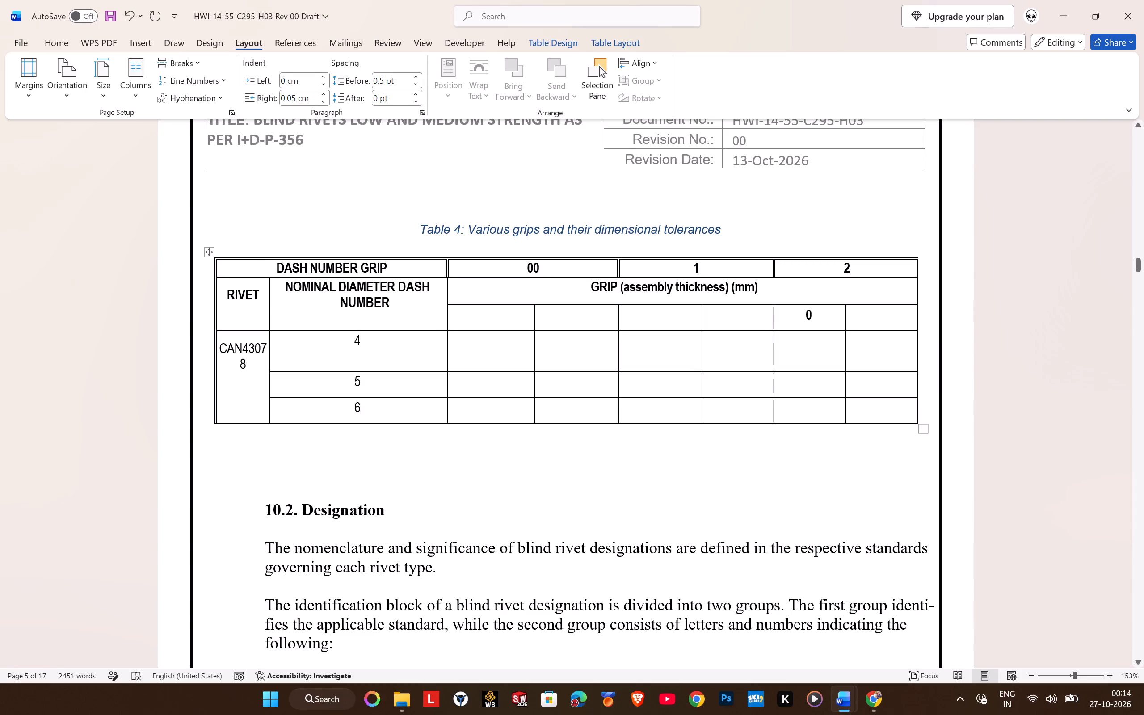
pyautogui.press('BackSpace')
# Following Tabla-4 in I+D-P-356, label the six cells below the GRIP heading alternately Min. and Max.
pyautogui.hotkey('alt', 'Tab')
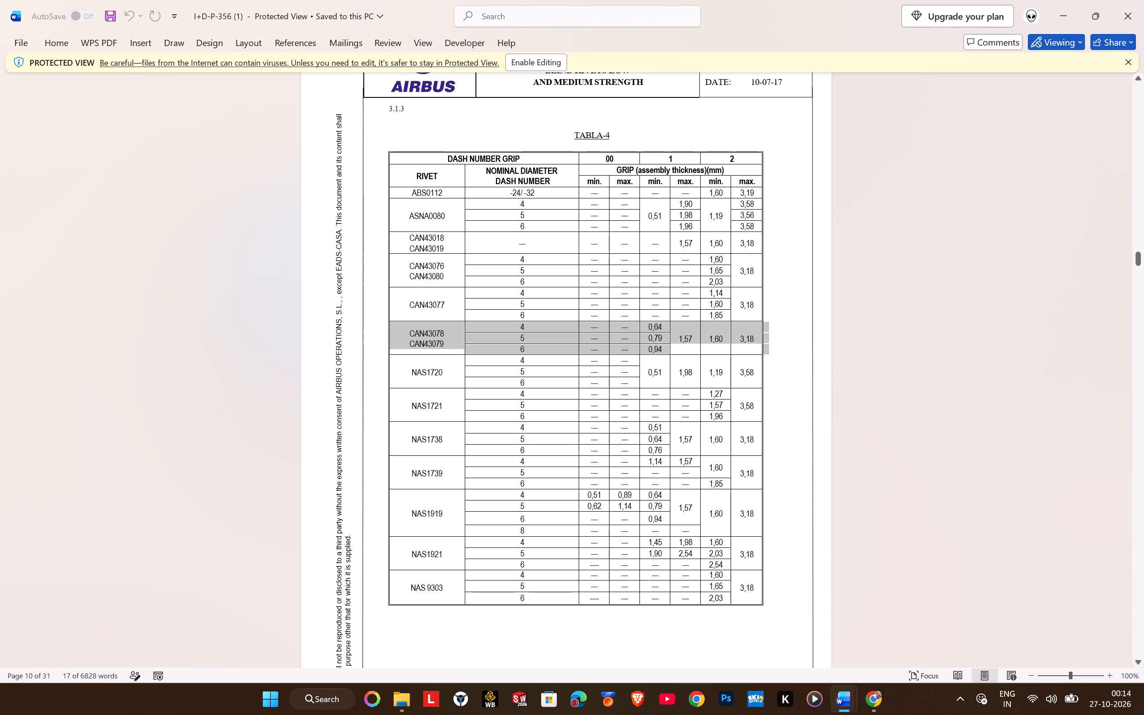
pyautogui.hotkey('alt', 'Tab')
pyautogui.click(487, 318)
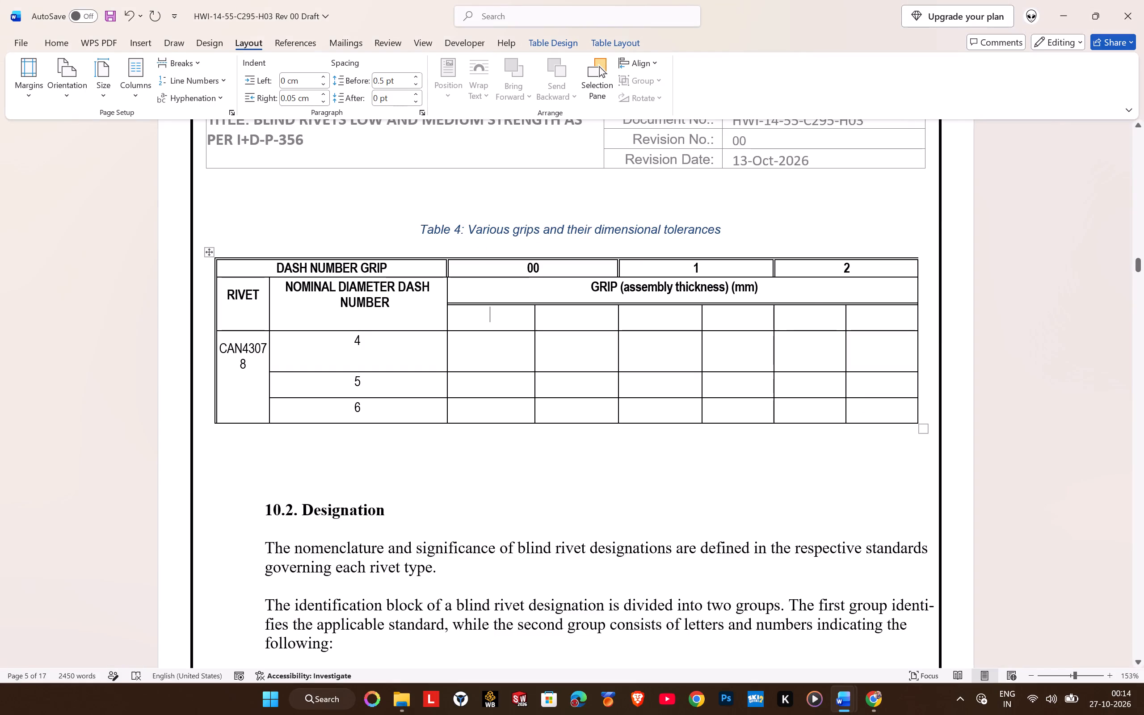
pyautogui.write('min')
pyautogui.press('.')
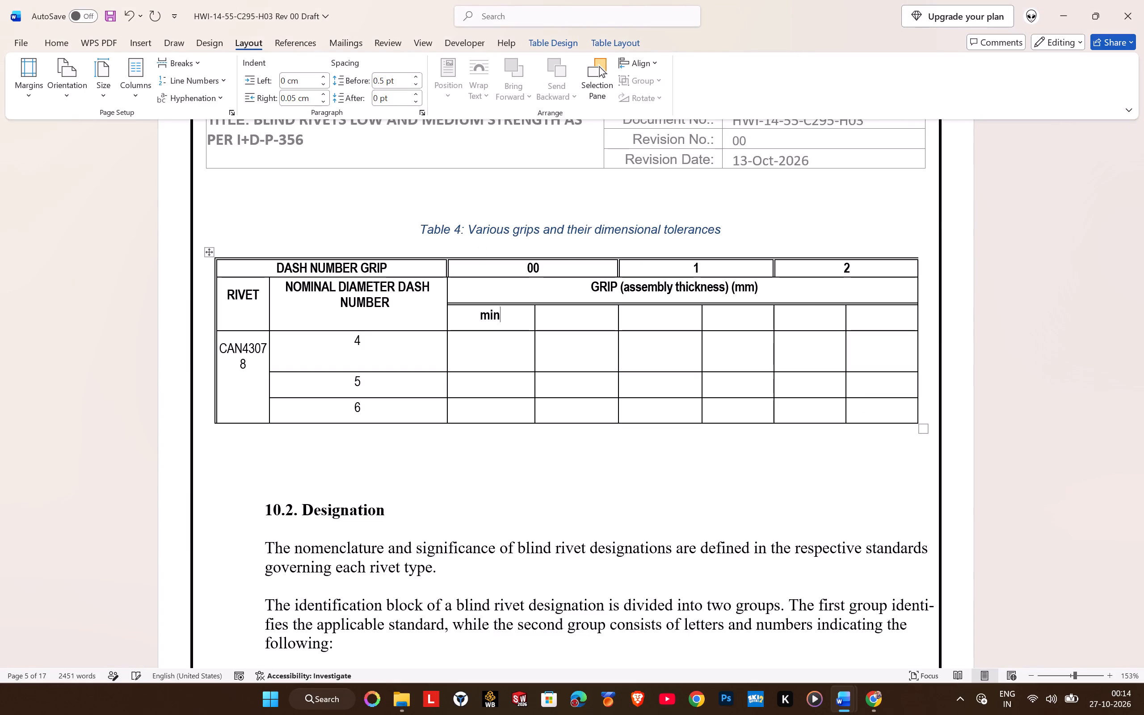
pyautogui.press('Right')
pyautogui.write('max.')
pyautogui.press('Right')
pyautogui.write('min')
pyautogui.press('.')
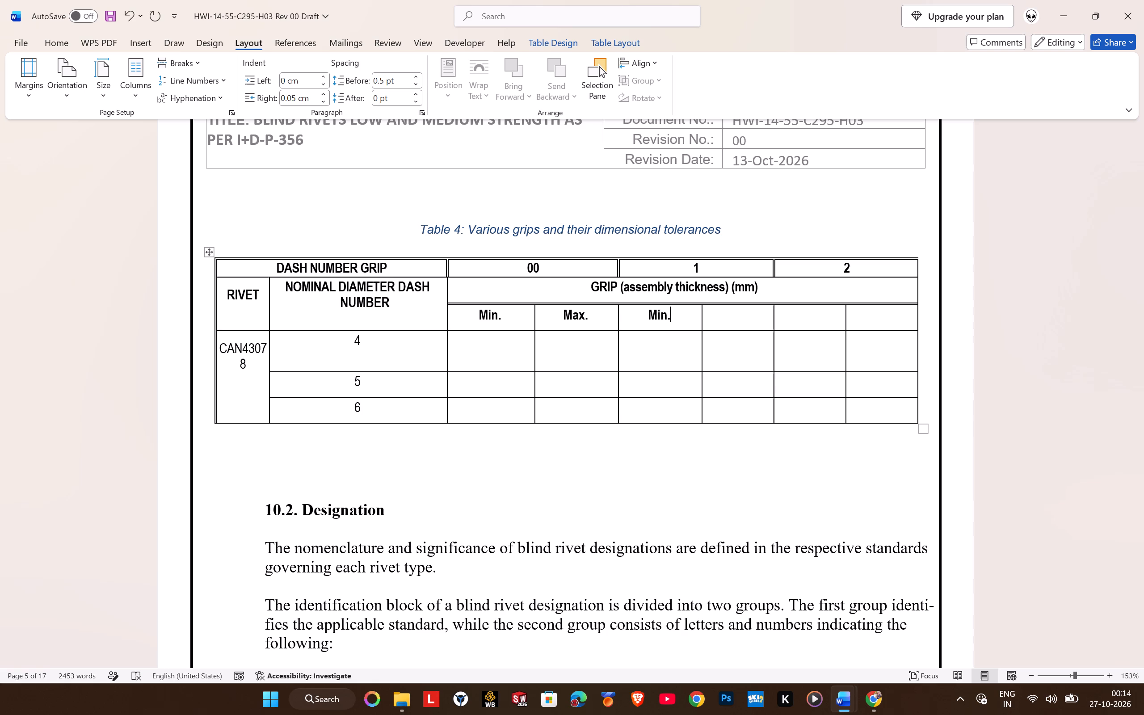
pyautogui.press('Right')
pyautogui.write('max.')
pyautogui.press('Right')
pyautogui.write('min.')
pyautogui.press('Right')
pyautogui.write('max.')
pyautogui.press('Right')
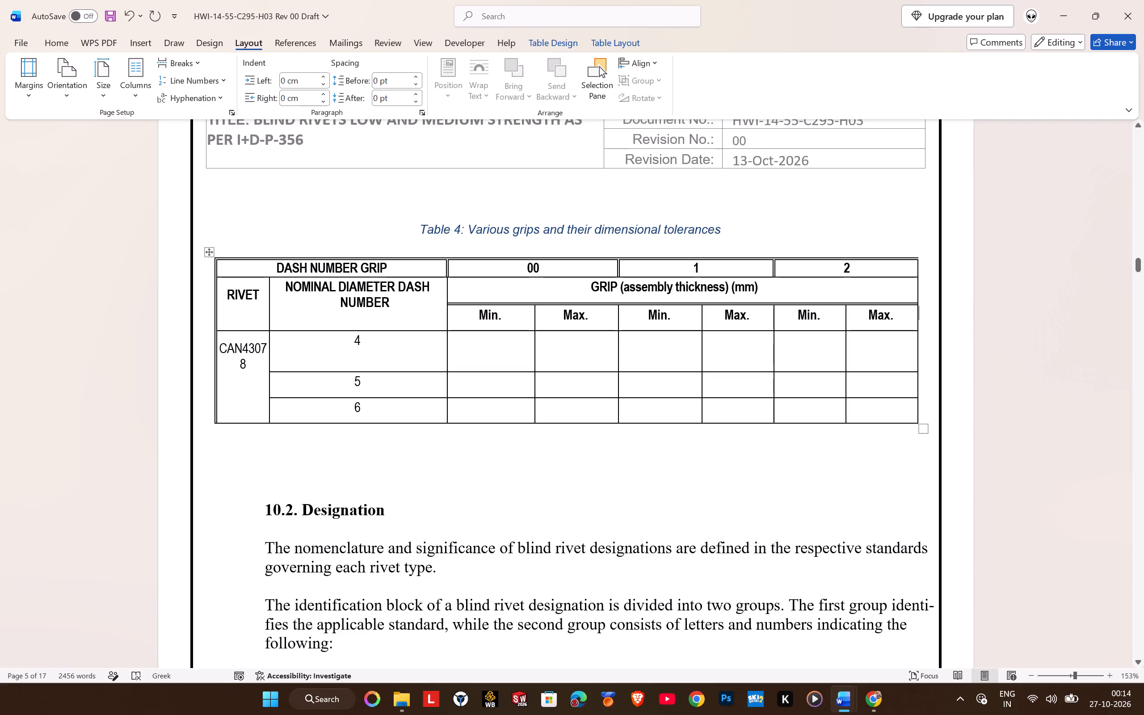
# Compare the rivet rows with I+D-P-356's Tabla-4 and widen Table 4's RIVET column so CAN43078 fits on one line.
pyautogui.click(483, 358)
pyautogui.hotkey('alt', 'Tab')
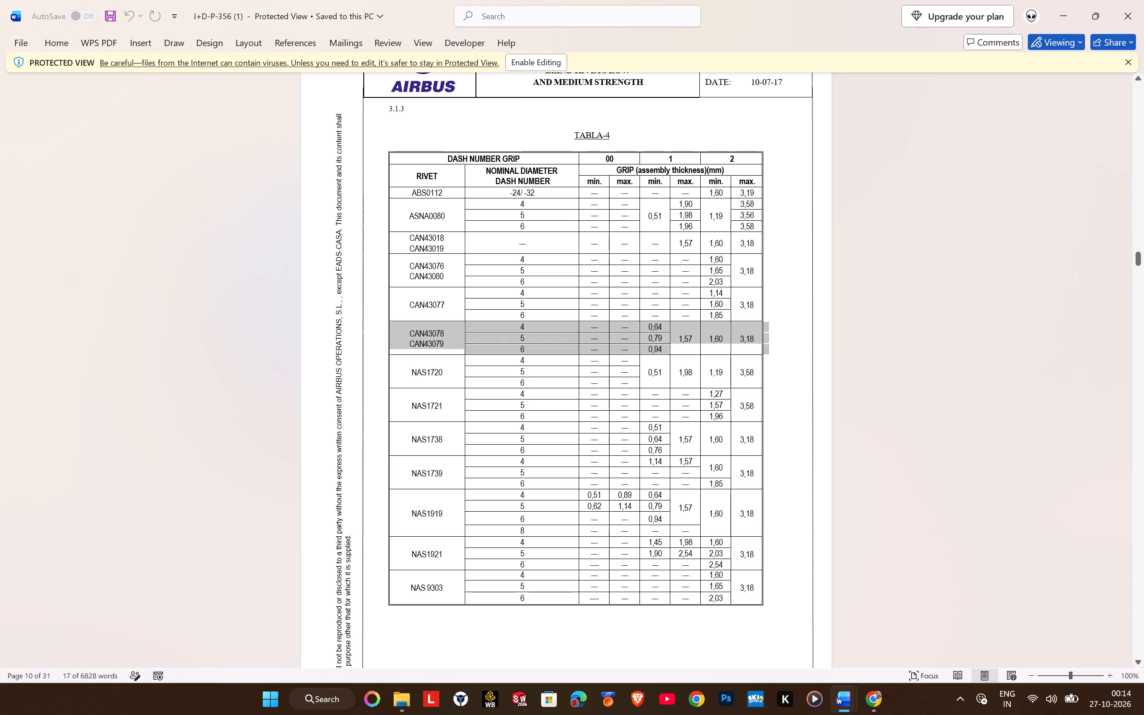
pyautogui.hotkey('alt', 'Tab')
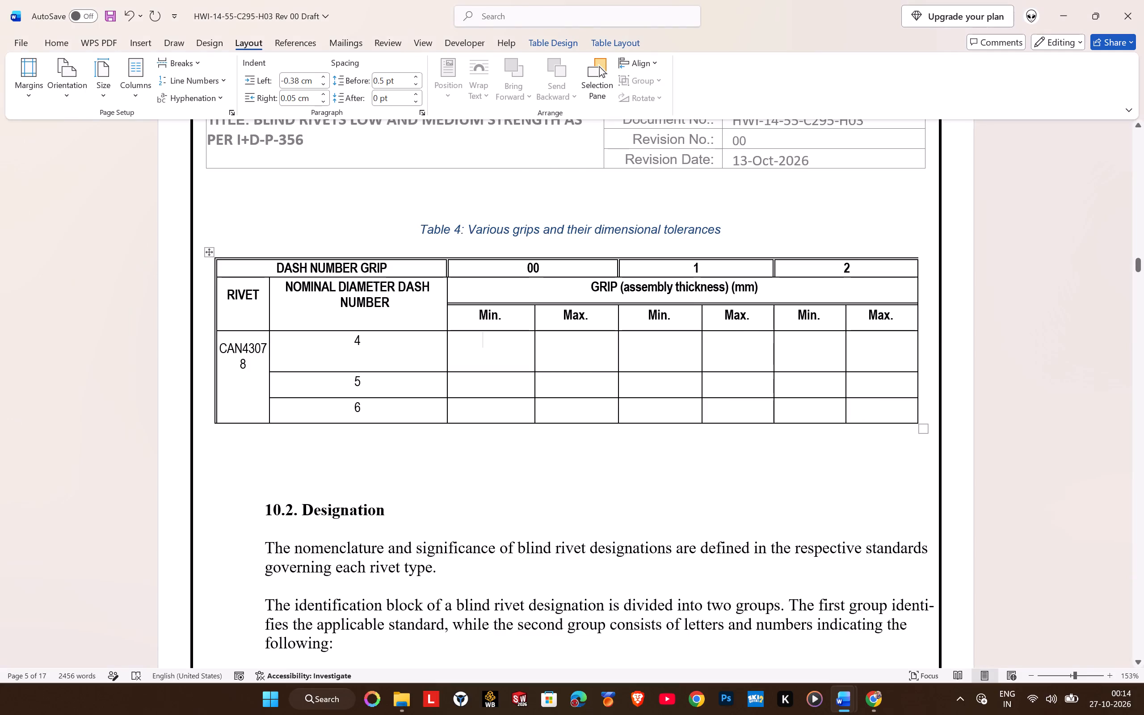
pyautogui.hotkey('alt', 'Tab')
pyautogui.hotkey('alt', 'Tab')
pyautogui.click(382, 355)
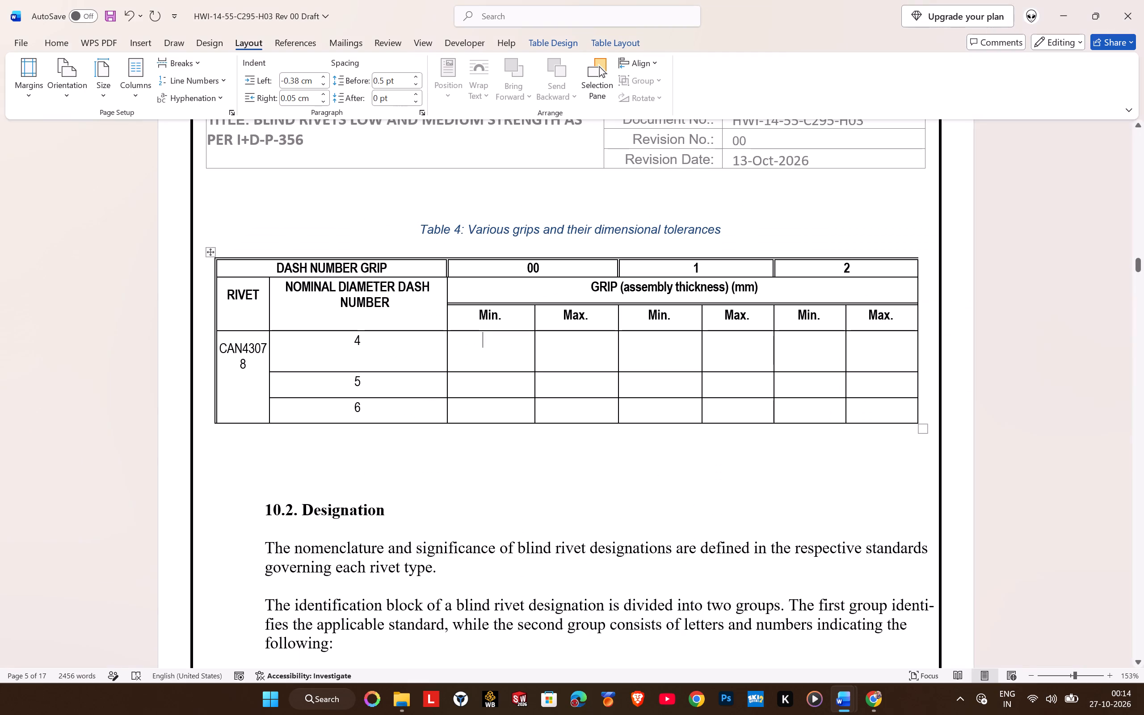
pyautogui.click(365, 359)
pyautogui.click(362, 369)
pyautogui.doubleClick(362, 366)
pyautogui.click(362, 360)
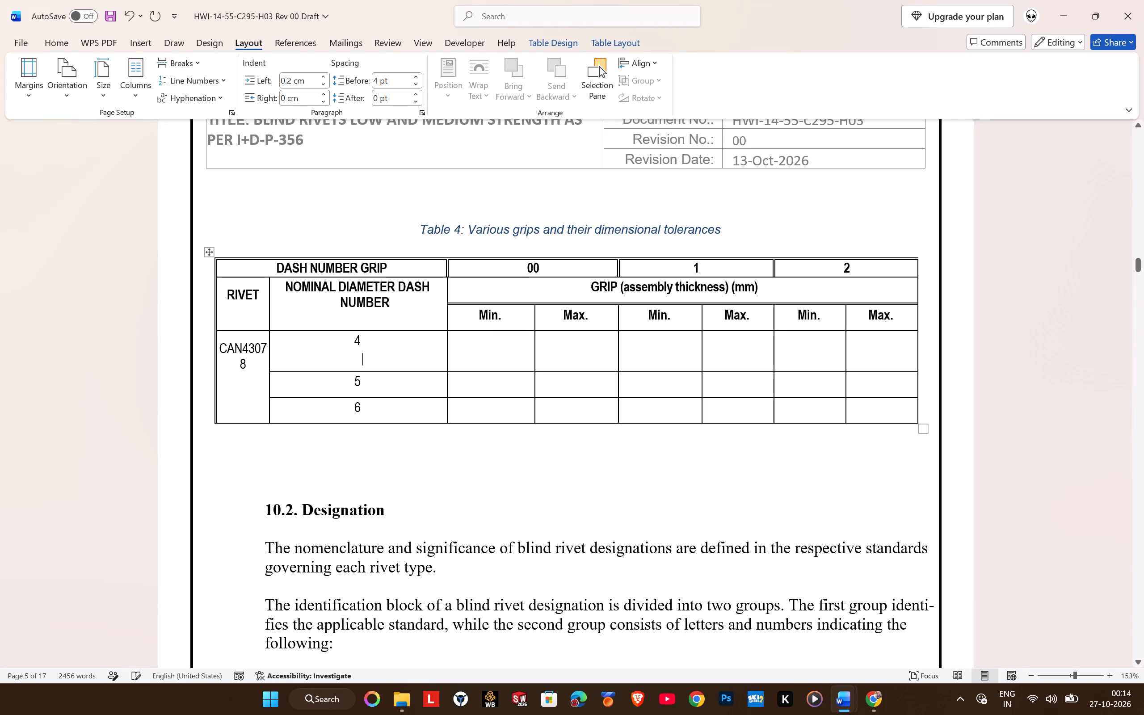
pyautogui.moveTo(268, 343); pyautogui.dragTo(271, 343)
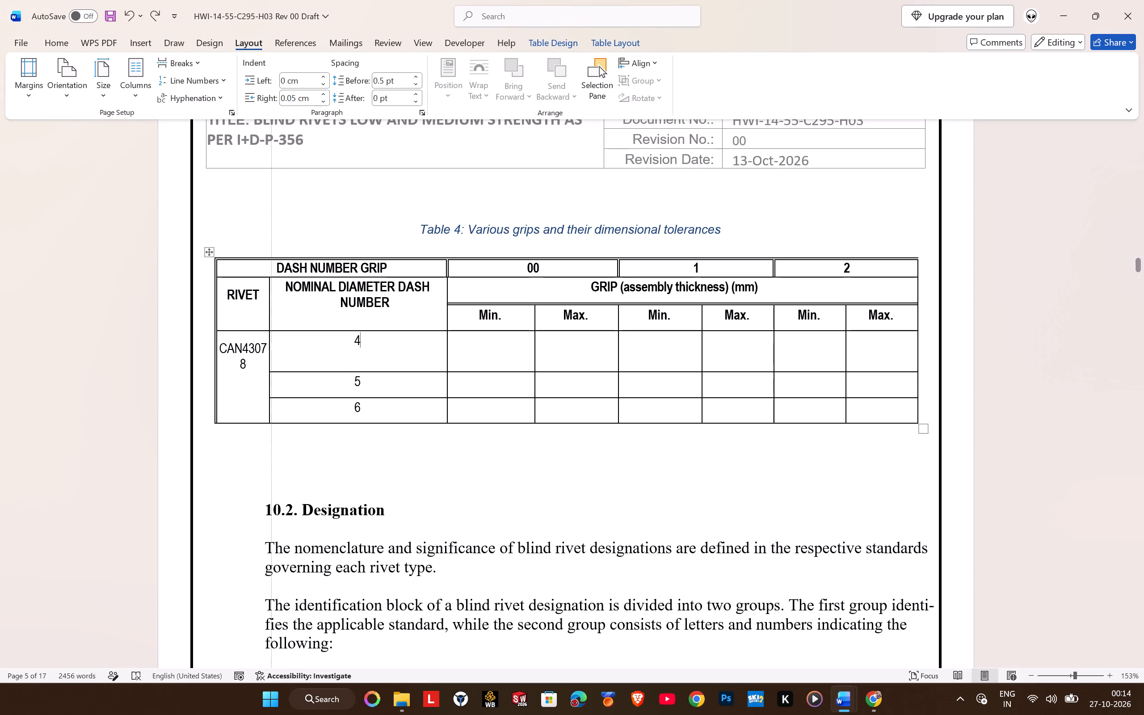
pyautogui.moveTo(271, 343); pyautogui.dragTo(278, 343)
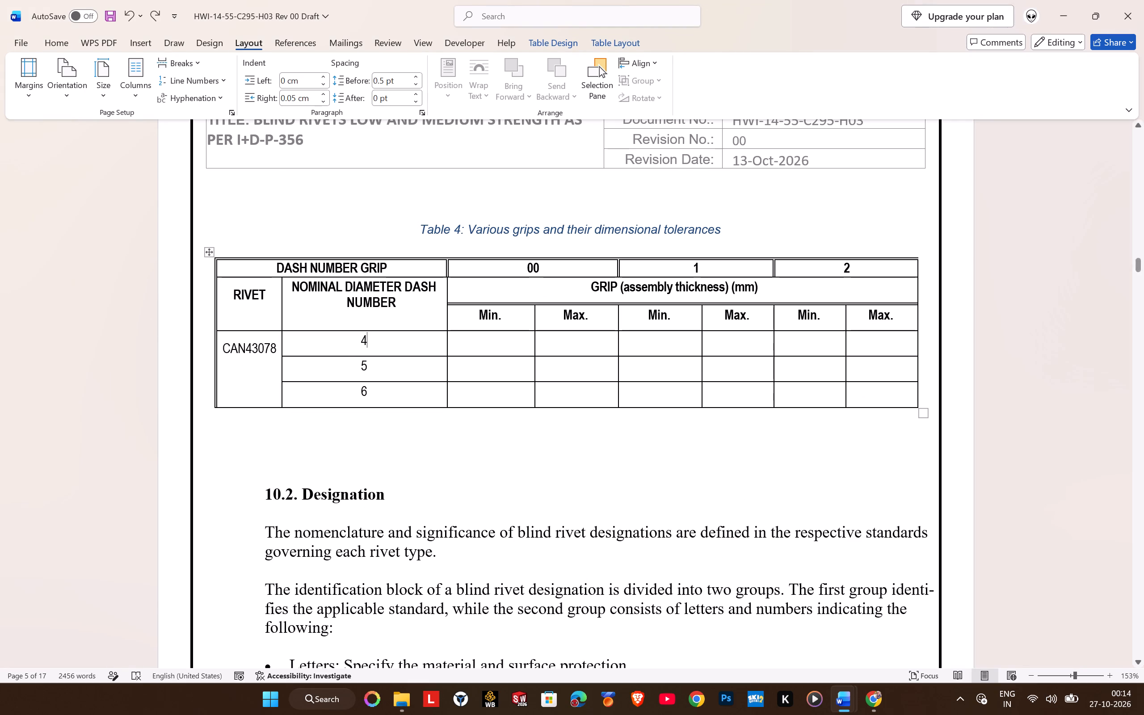
# Following I+D-P-356's Tabla-4, enter "--" in the Min. and Max. cells under the 00 heading for dash numbers 4, 5 and 6.
pyautogui.click(475, 342)
pyautogui.hotkey('alt', 'Tab')
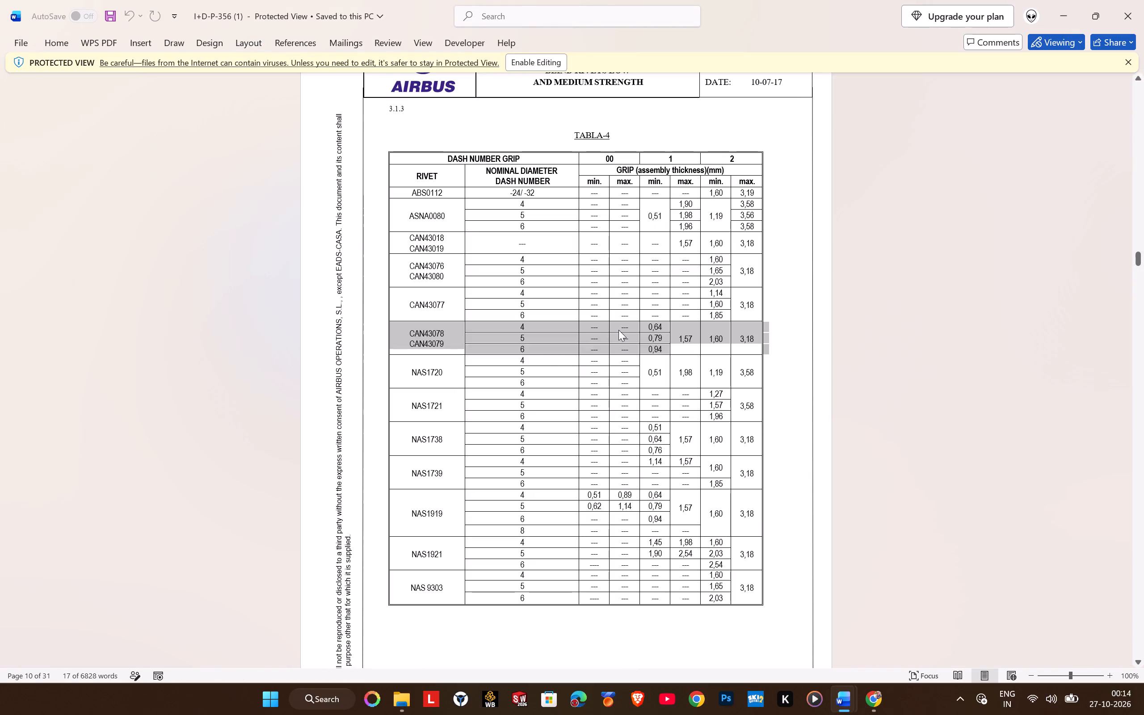
pyautogui.hotkey('alt', 'Tab')
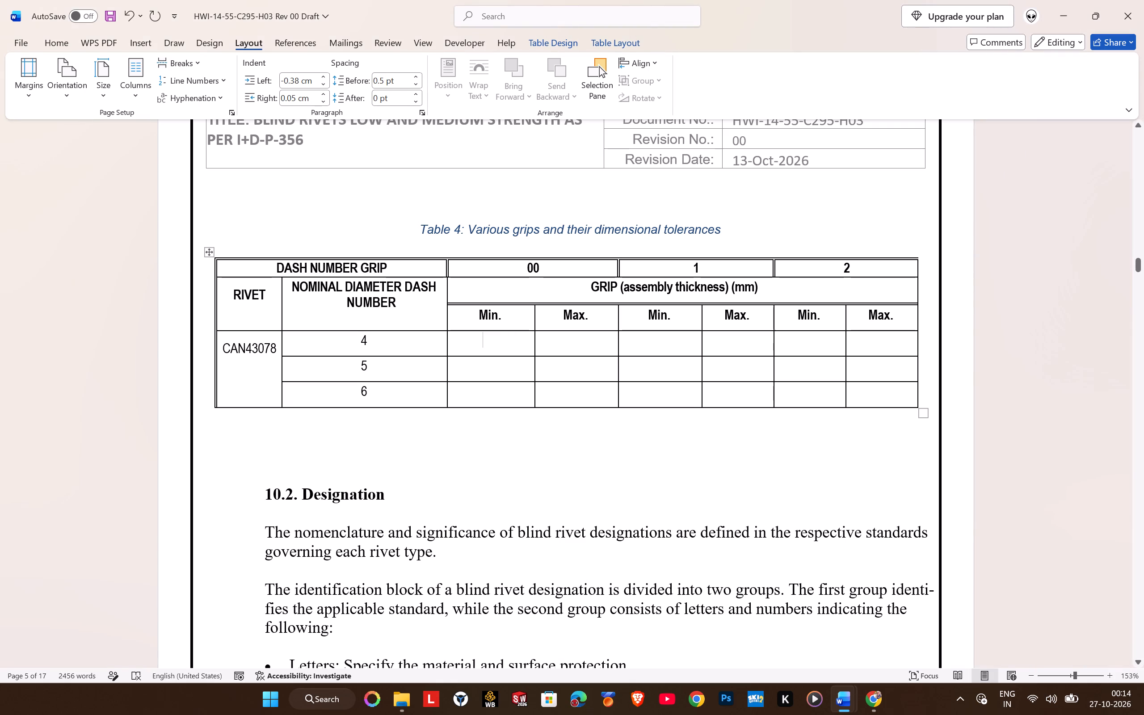
pyautogui.write('--')
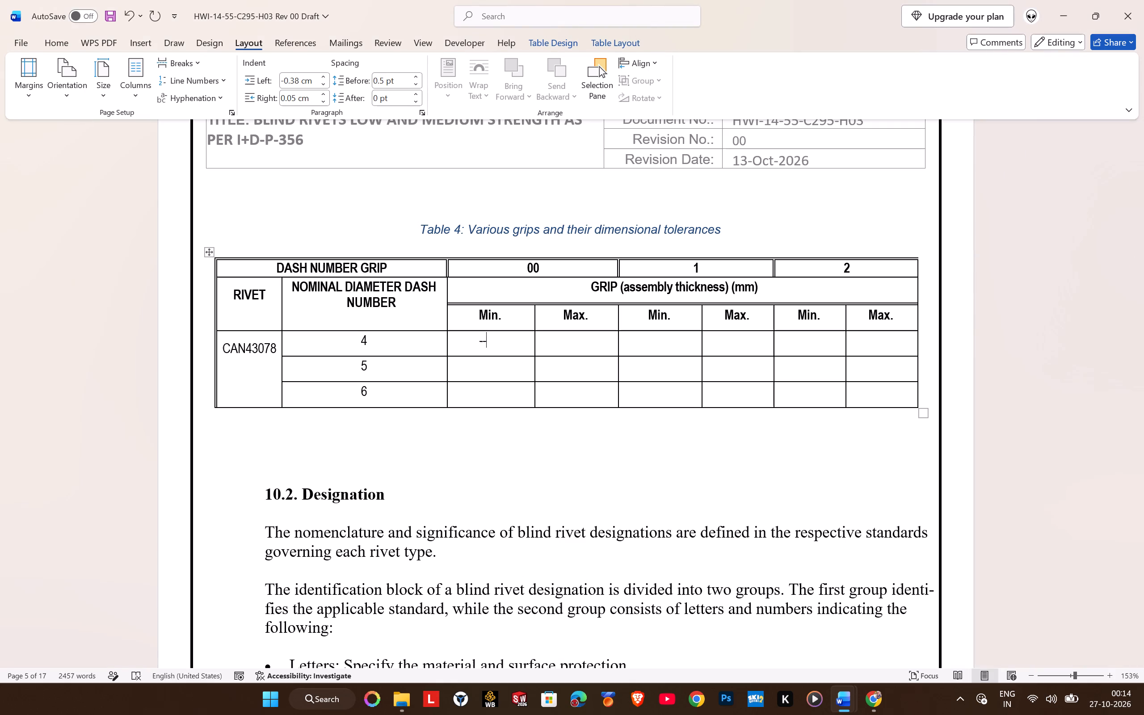
pyautogui.press('Right')
pyautogui.write('--')
pyautogui.press('Down')
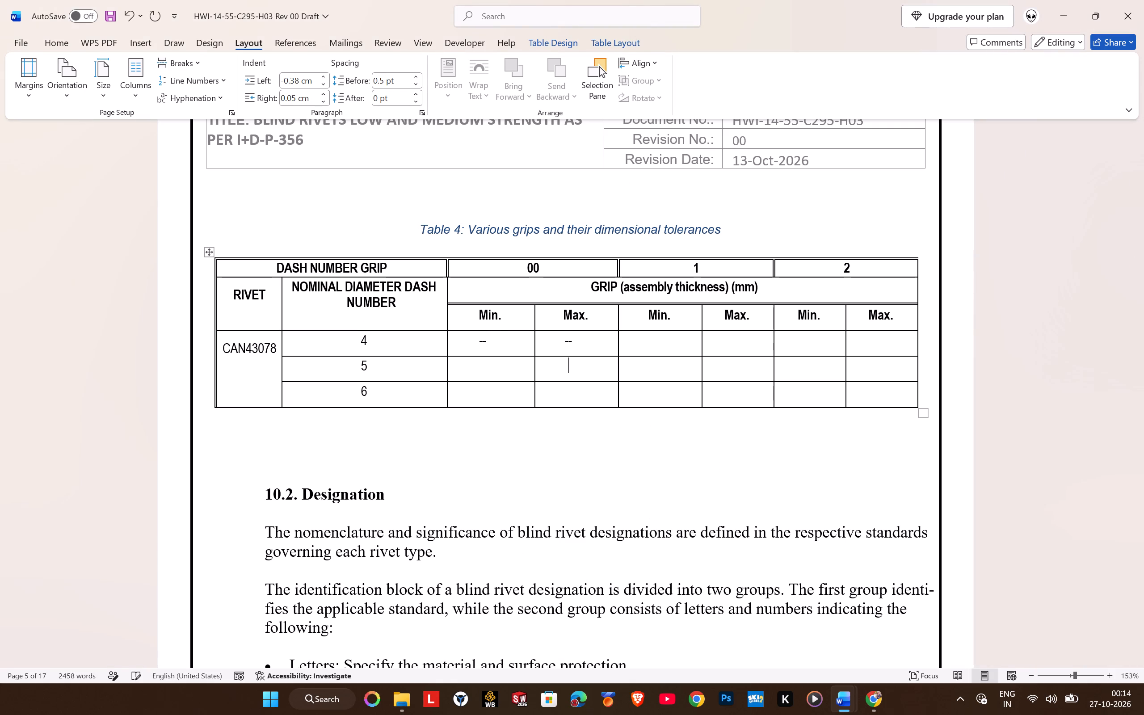
pyautogui.write('--')
pyautogui.press('Left')
pyautogui.press('Left')
pyautogui.press('Left')
pyautogui.write('--')
pyautogui.press('Down')
pyautogui.write('--')
pyautogui.press('Right')
pyautogui.write('--')
# Copy the CAN43078 Min. values under the 1 heading from Tabla-4: 0,64 for dash 4, 0,79 for 5 and 0,94 for 6.
pyautogui.hotkey('alt', 'Tab')
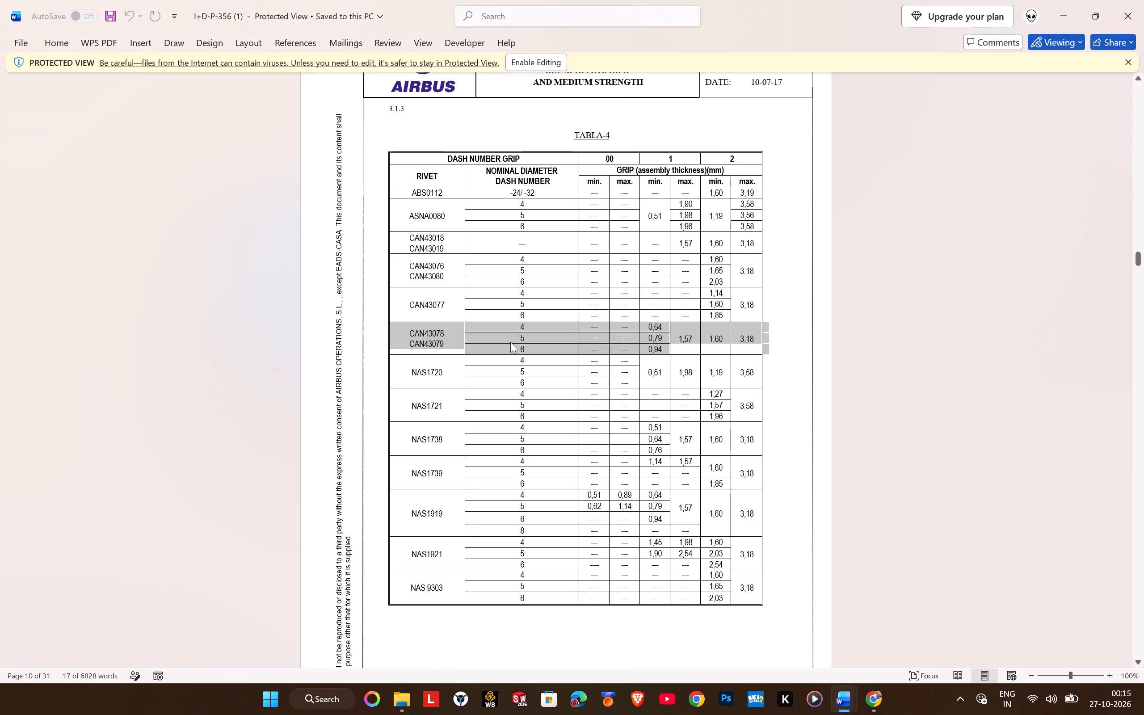
pyautogui.hotkey('alt', 'Tab')
pyautogui.press('Right')
pyautogui.press('Up')
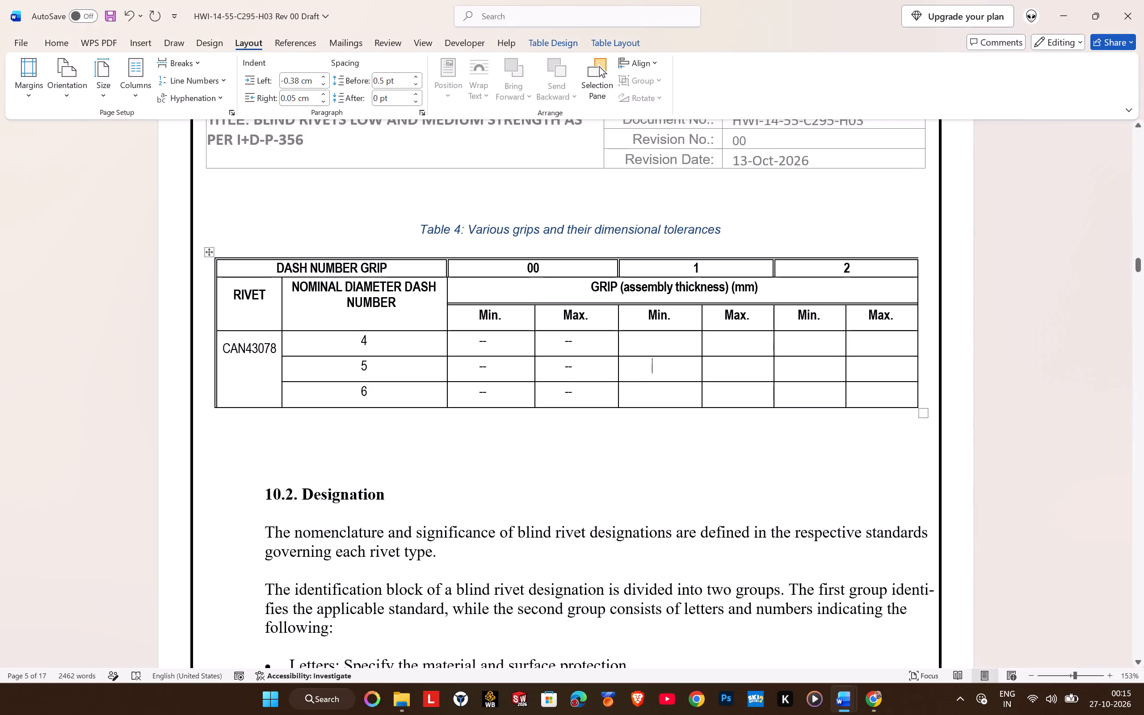
pyautogui.press('Up')
pyautogui.write('0,64')
pyautogui.press('Down')
pyautogui.hotkey('alt', 'Tab')
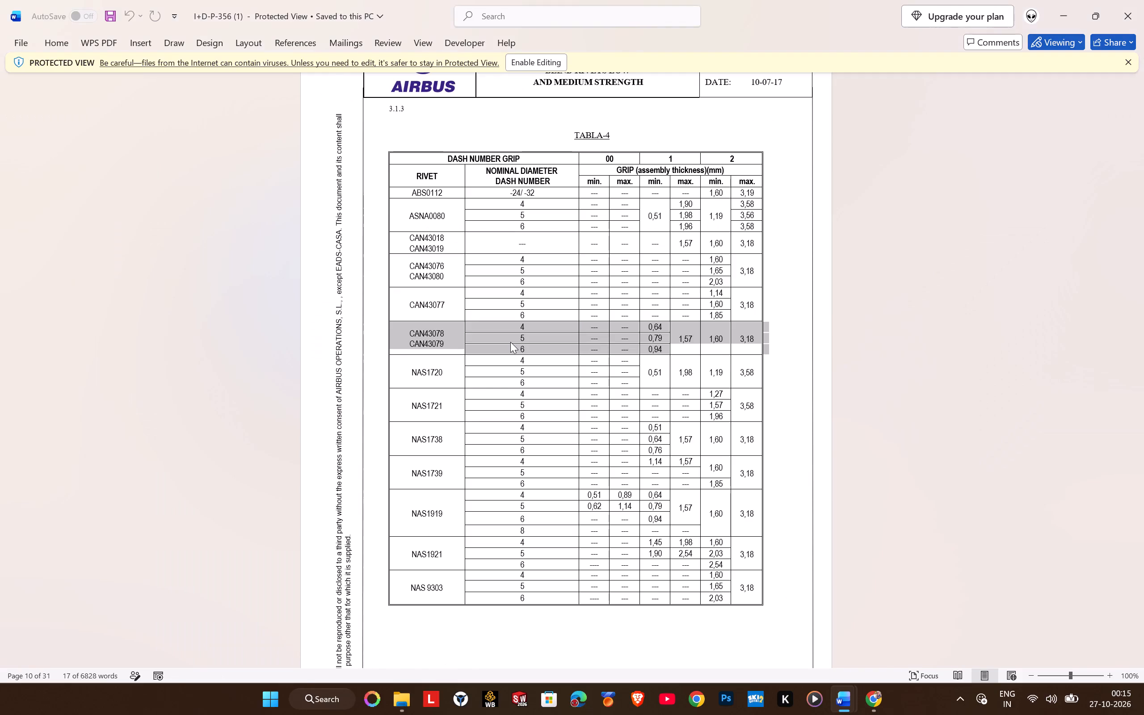
pyautogui.hotkey('alt', 'Tab')
pyautogui.write('0,79')
pyautogui.press('Down')
pyautogui.hotkey('alt', 'Tab')
pyautogui.hotkey('alt', 'Tab')
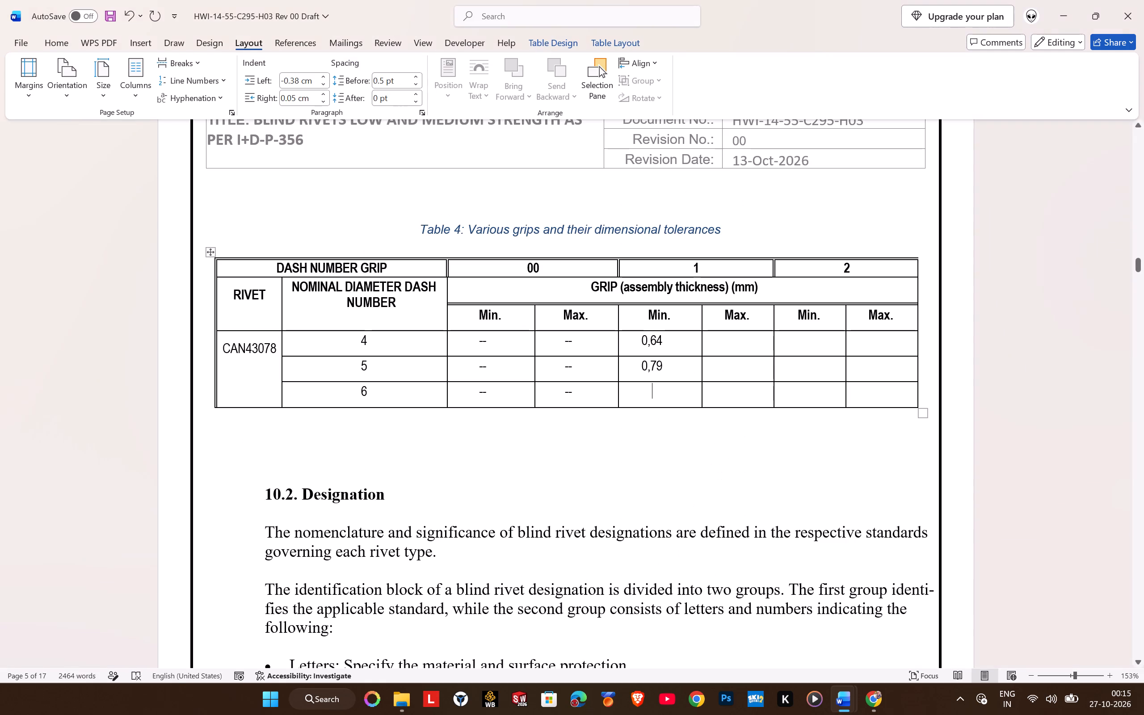
pyautogui.press('0')
pyautogui.write(',94')
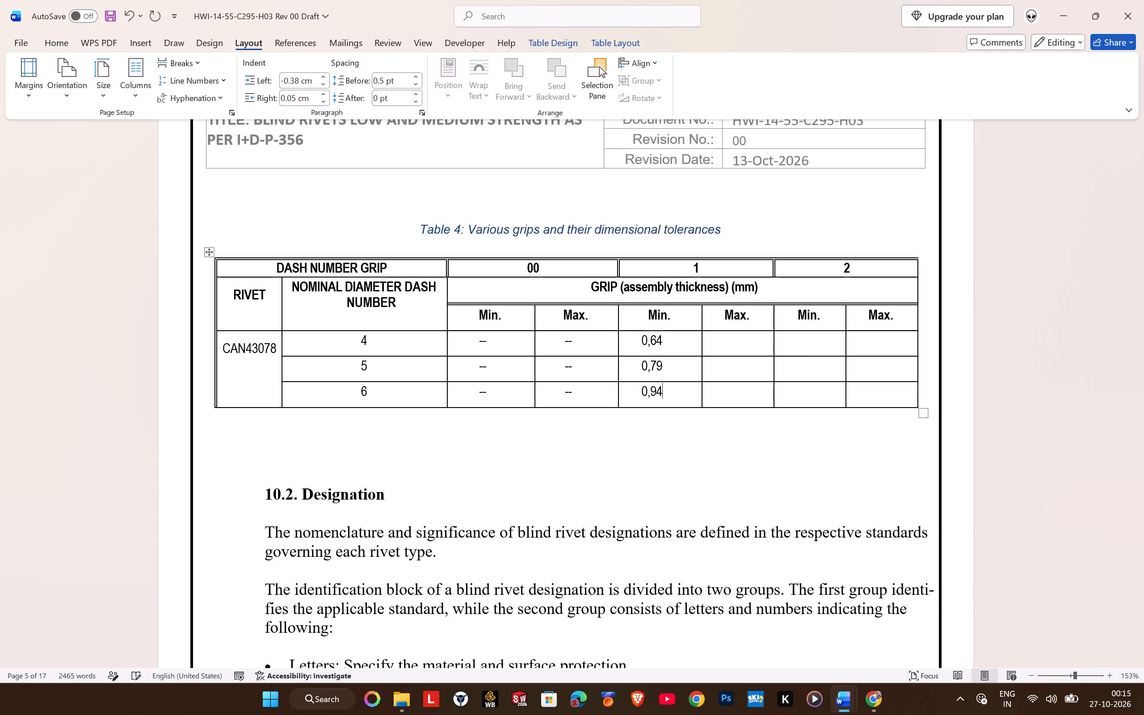
# Check Tabla-4's layout and merge the three CAN43078 Max. cells under Table 4's 1 heading into one cell.
pyautogui.press('Right')
pyautogui.press('Up')
pyautogui.press('Up')
pyautogui.hotkey('alt', 'Tab')
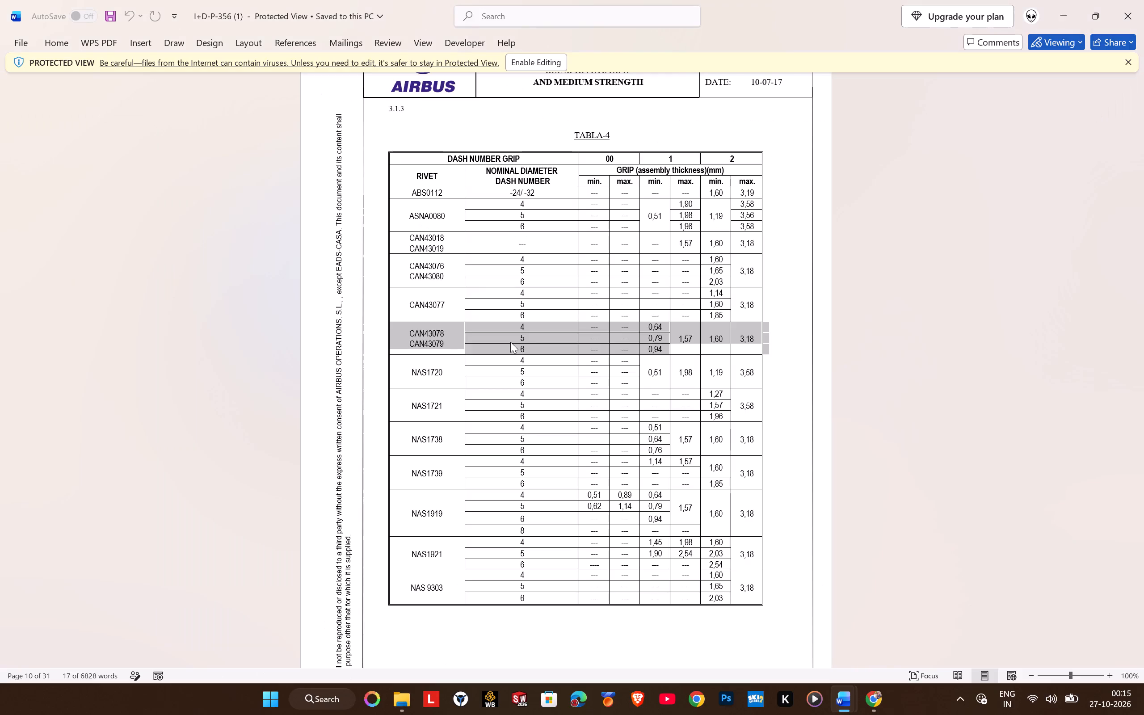
pyautogui.hotkey('alt', 'Tab')
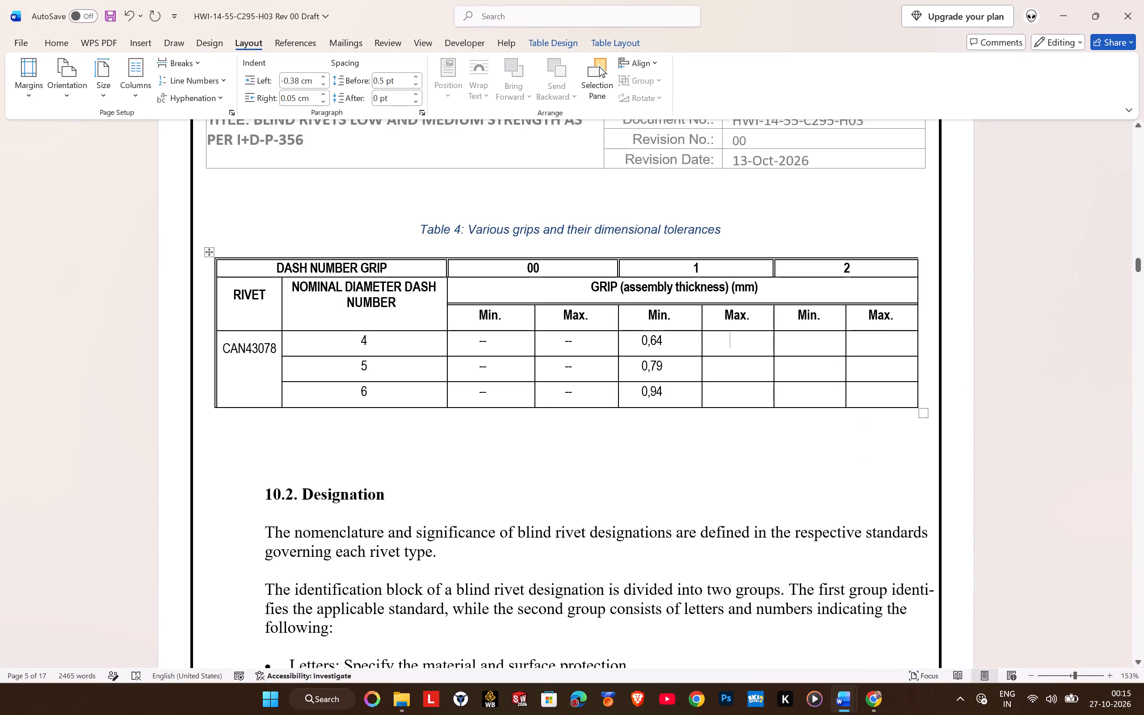
pyautogui.moveTo(719, 344); pyautogui.dragTo(735, 390)
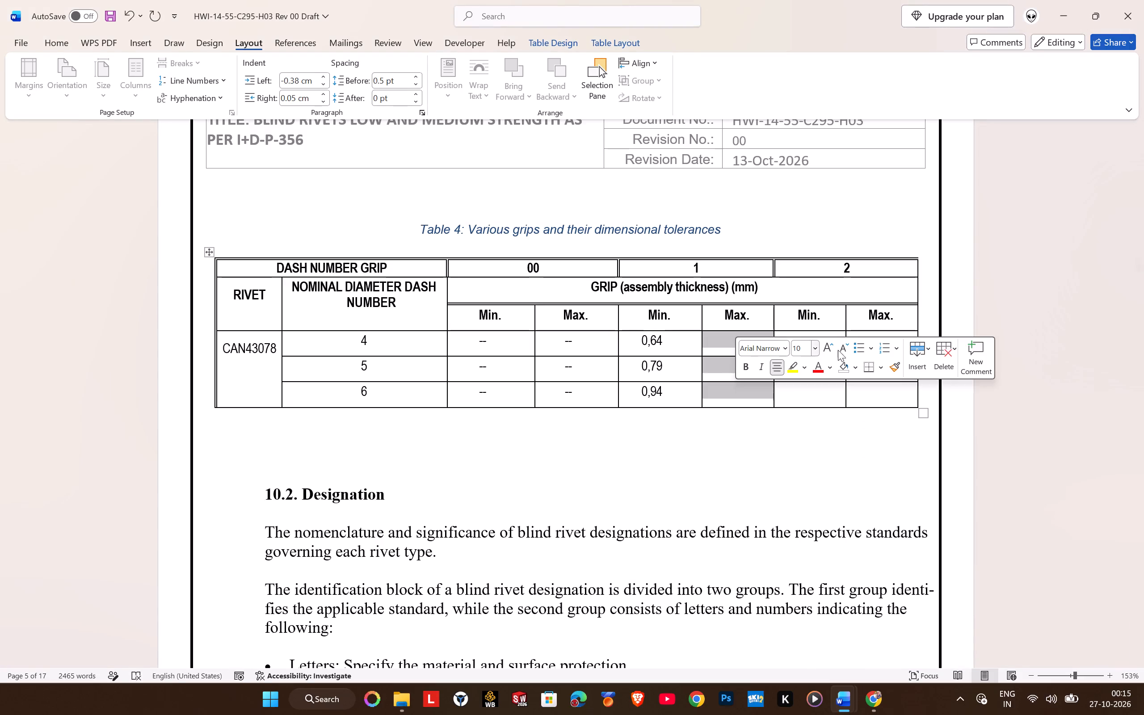
pyautogui.rightClick(723, 363)
pyautogui.click(763, 512)
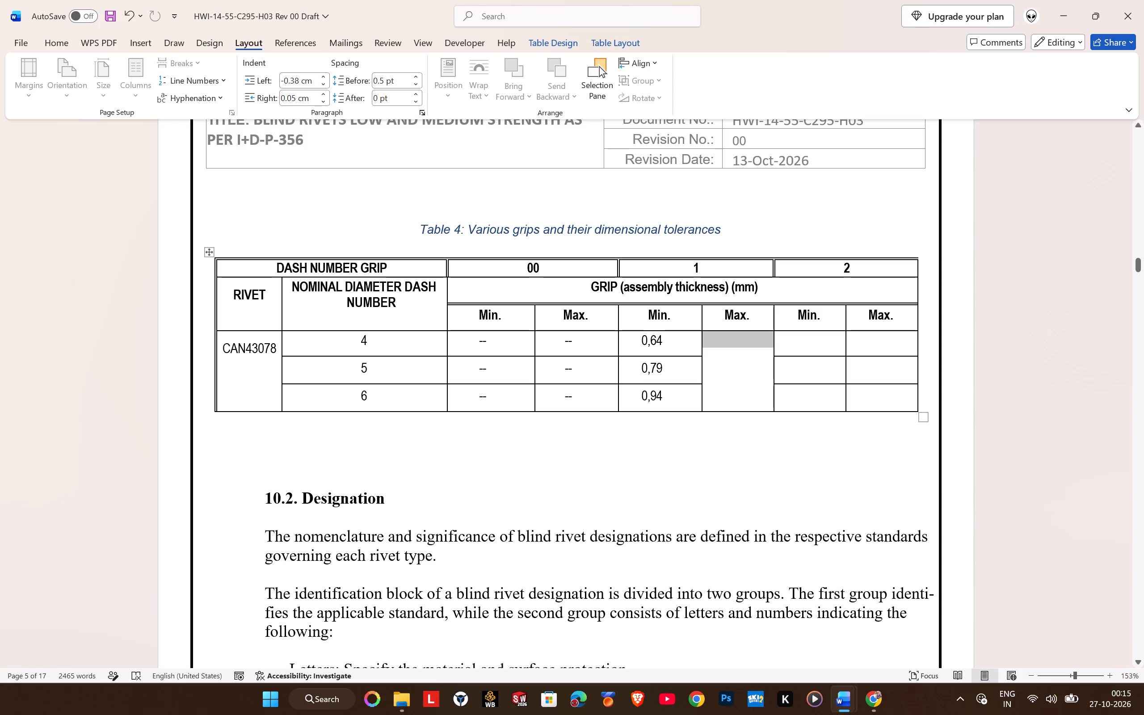
# Set the merged Max. cell's left indent to 0 cm and enter 1.57 from Tabla-4, placed one line below the cell's top.
pyautogui.click(737, 367)
pyautogui.hotkey('alt', 'Tab')
pyautogui.hotkey('alt', 'Tab')
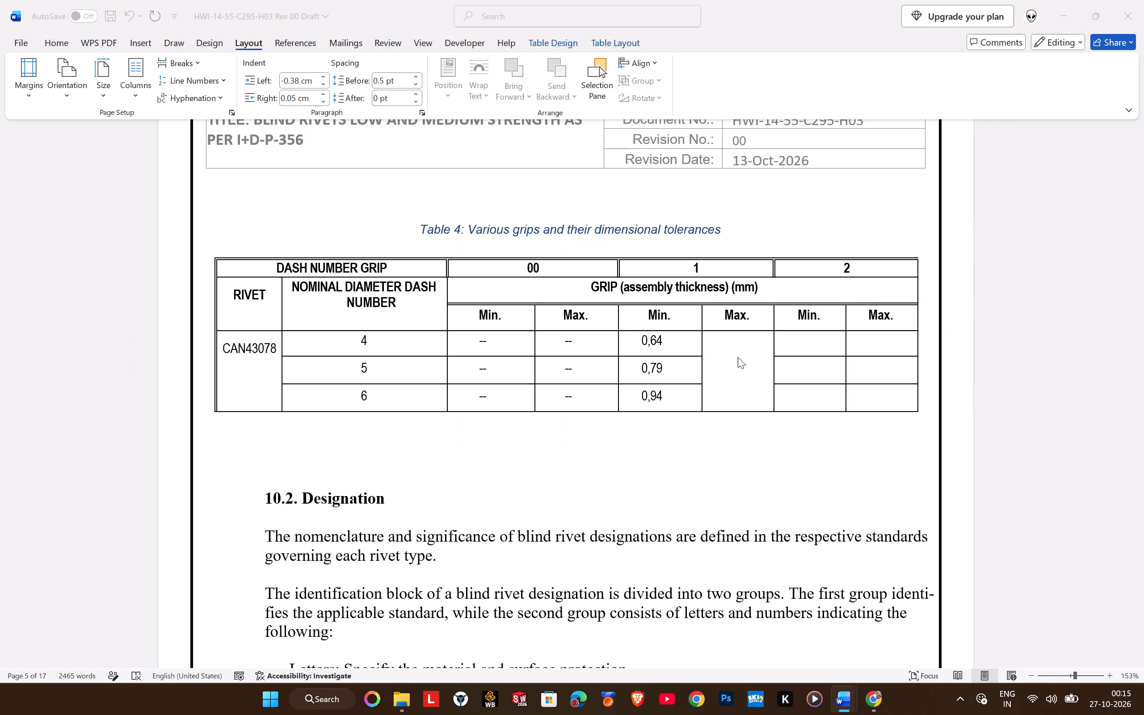
pyautogui.hotkey('alt', 'Tab')
pyautogui.click(738, 357)
pyautogui.hotkey('alt', 'Tab')
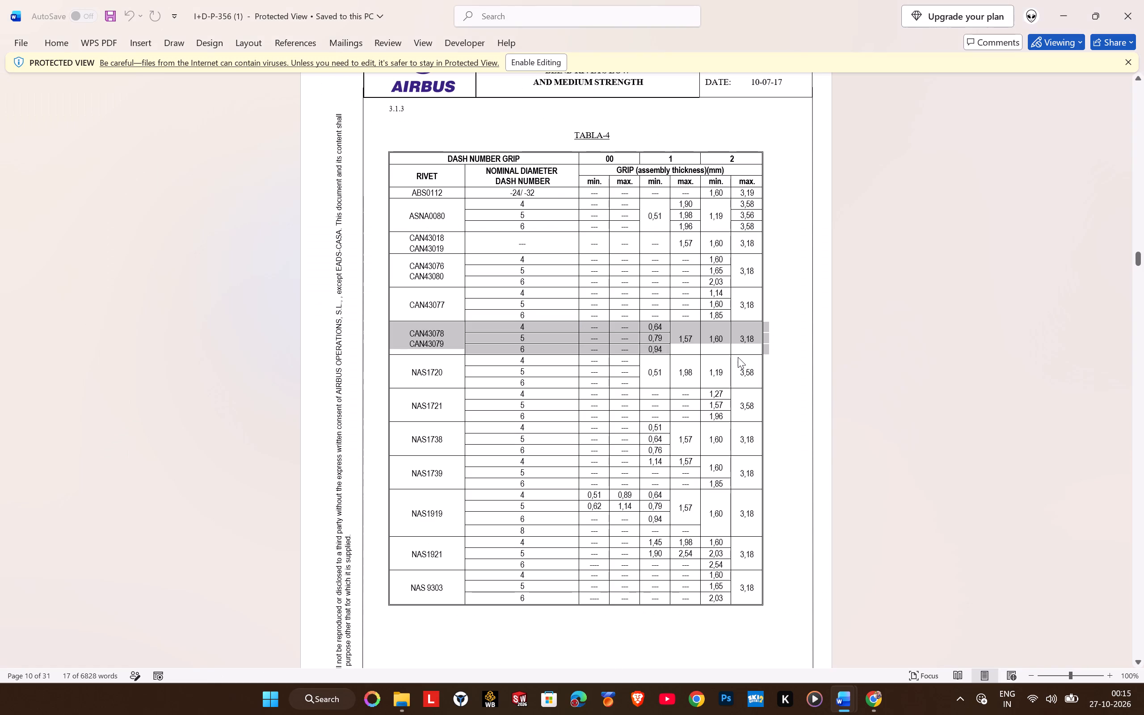
pyautogui.hotkey('alt', 'Tab')
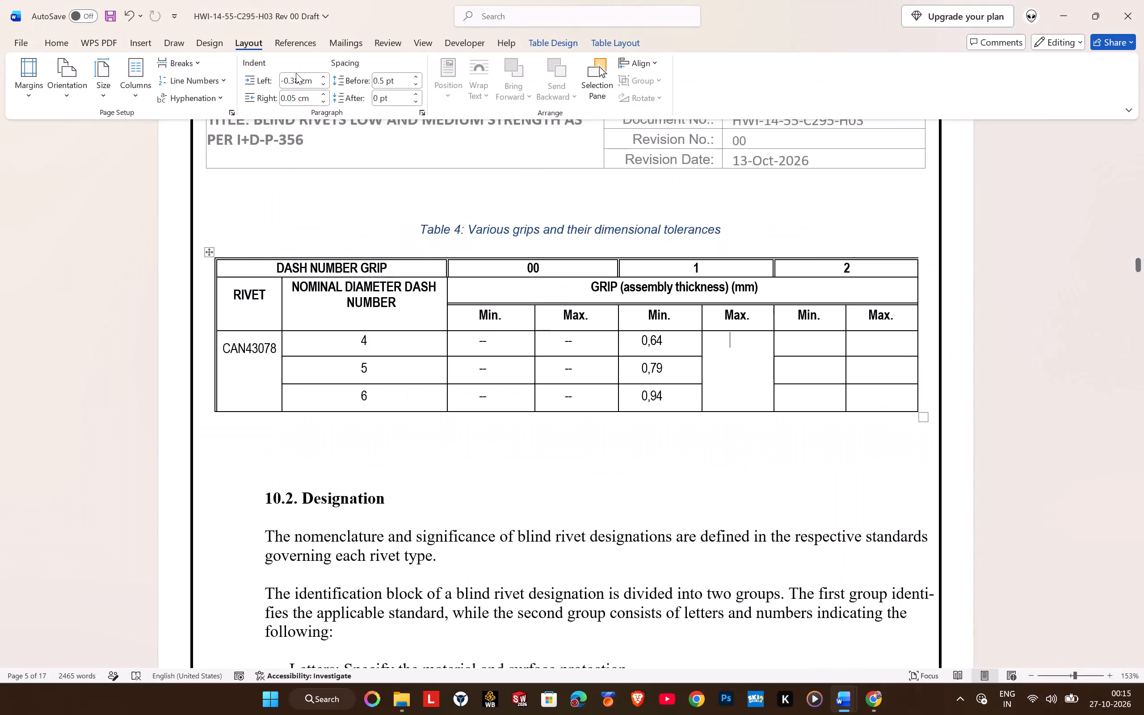
pyautogui.click(296, 73)
pyautogui.click(295, 77)
pyautogui.press('0')
pyautogui.press('Return')
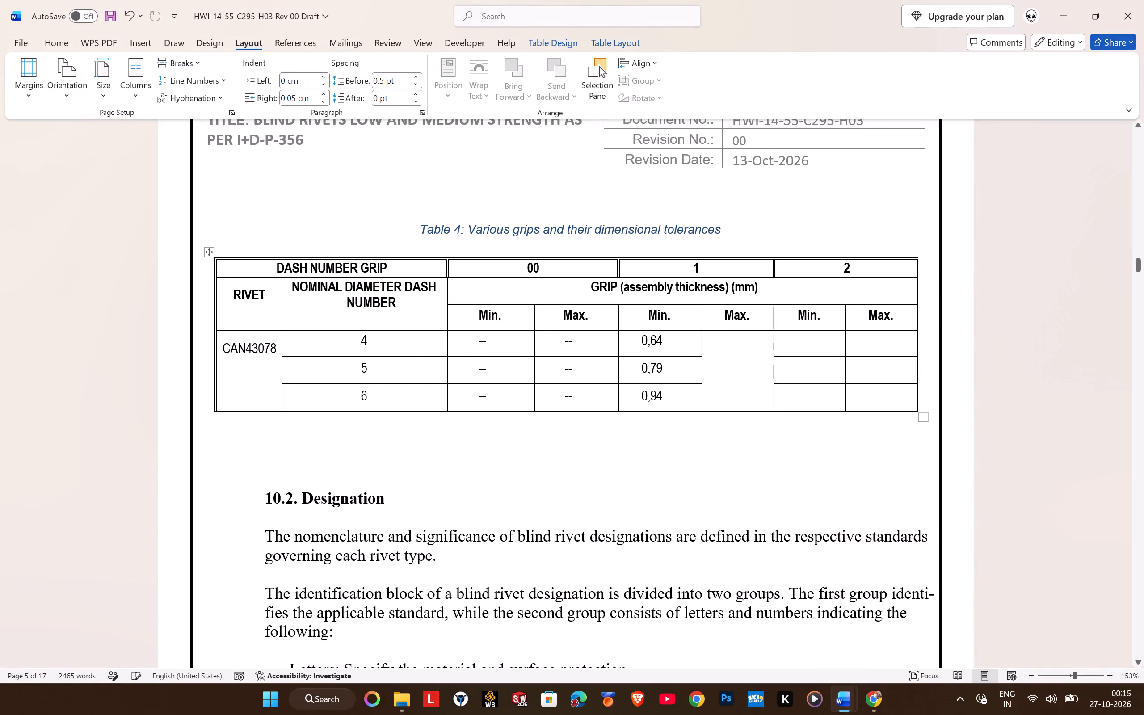
pyautogui.write('1.57')
pyautogui.click(726, 338)
pyautogui.press('Return')
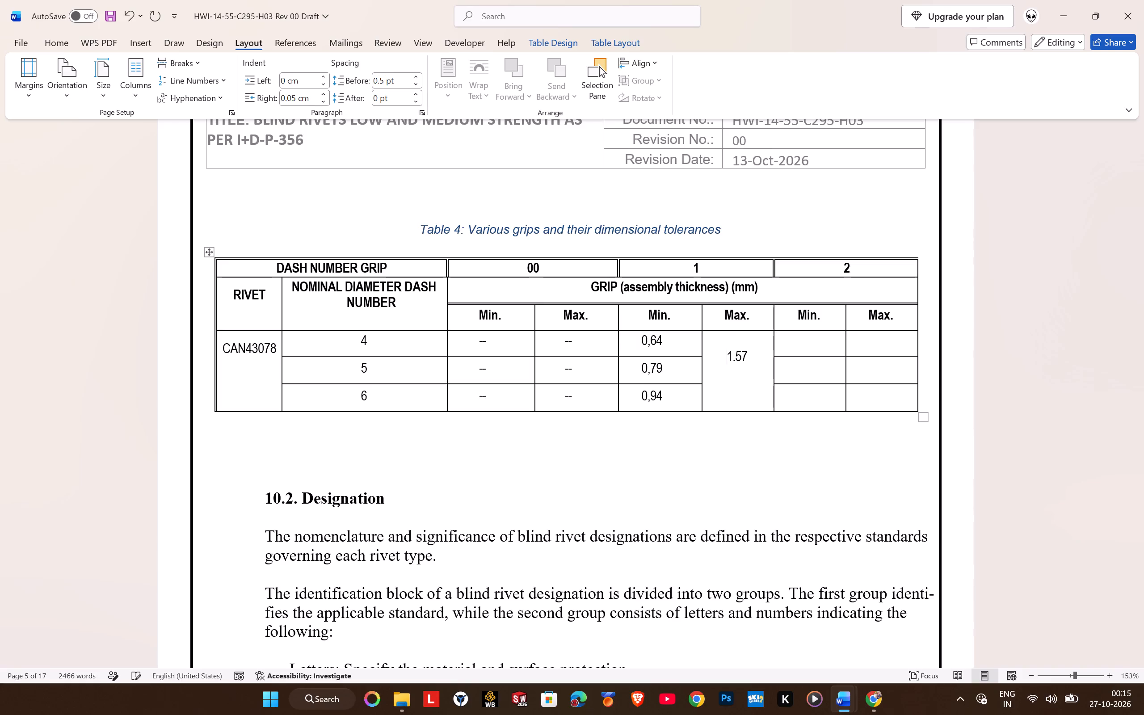
# Check Tabla-4's number format and replace the decimal point with a comma in the merged Max. cell, making it 1,57.
pyautogui.click(824, 348)
pyautogui.hotkey('alt', 'Tab')
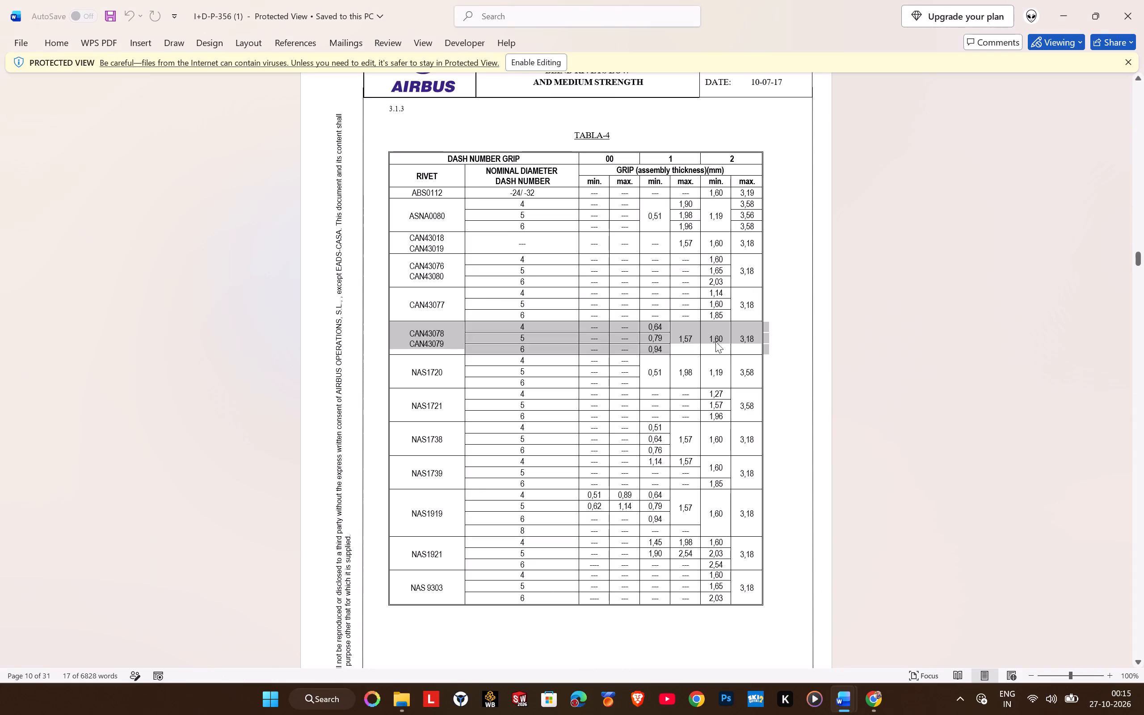
pyautogui.hotkey('alt', 'Tab')
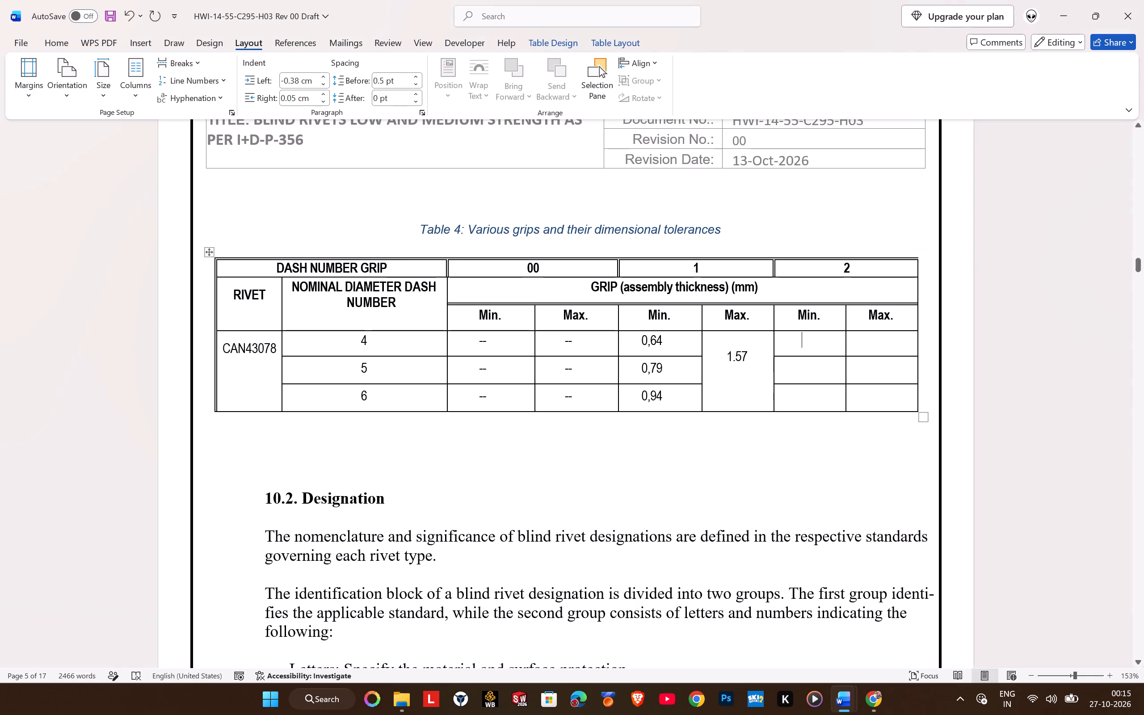
pyautogui.click(736, 360)
pyautogui.press('BackSpace')
pyautogui.press(',')
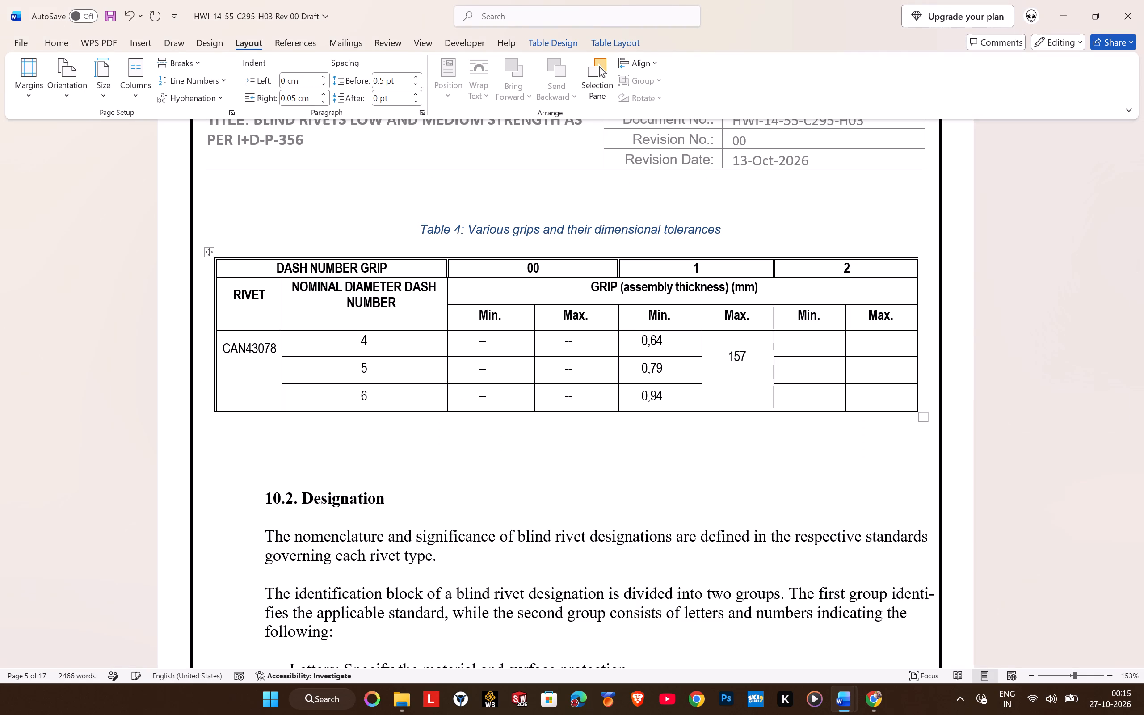
# Merge the three CAN43078 Min. cells under the 2 heading and set the merged cell's left indent to 0 cm.
pyautogui.moveTo(800, 341); pyautogui.dragTo(807, 374)
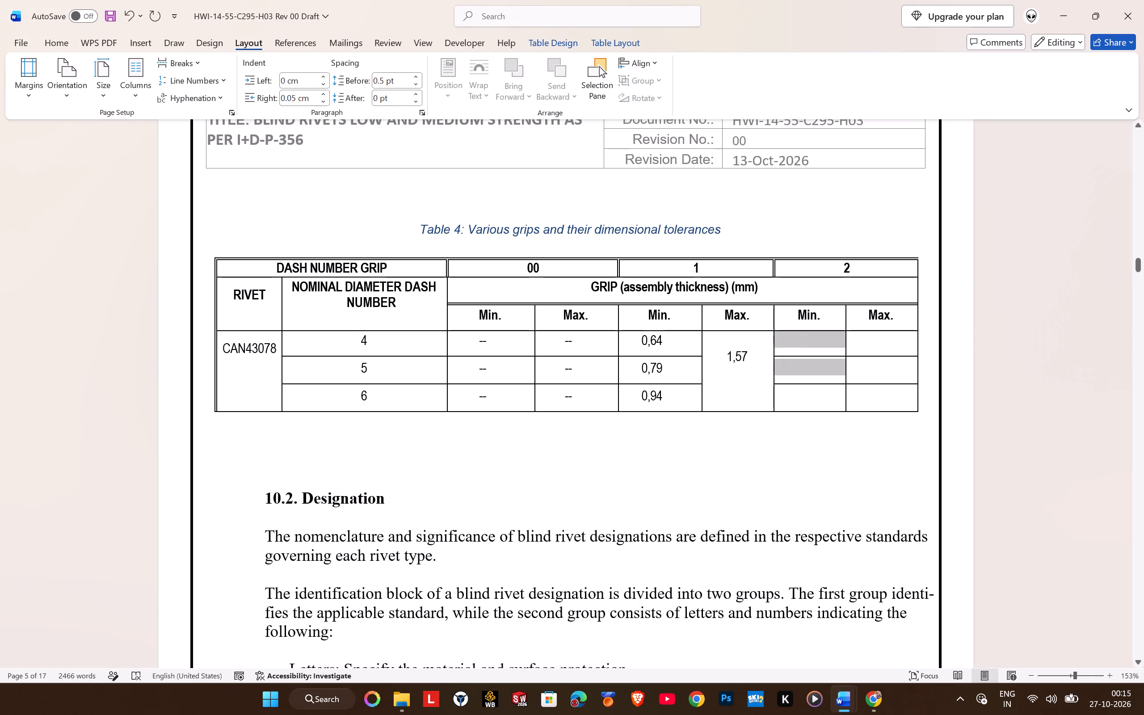
pyautogui.moveTo(807, 374); pyautogui.dragTo(811, 385)
pyautogui.rightClick(801, 372)
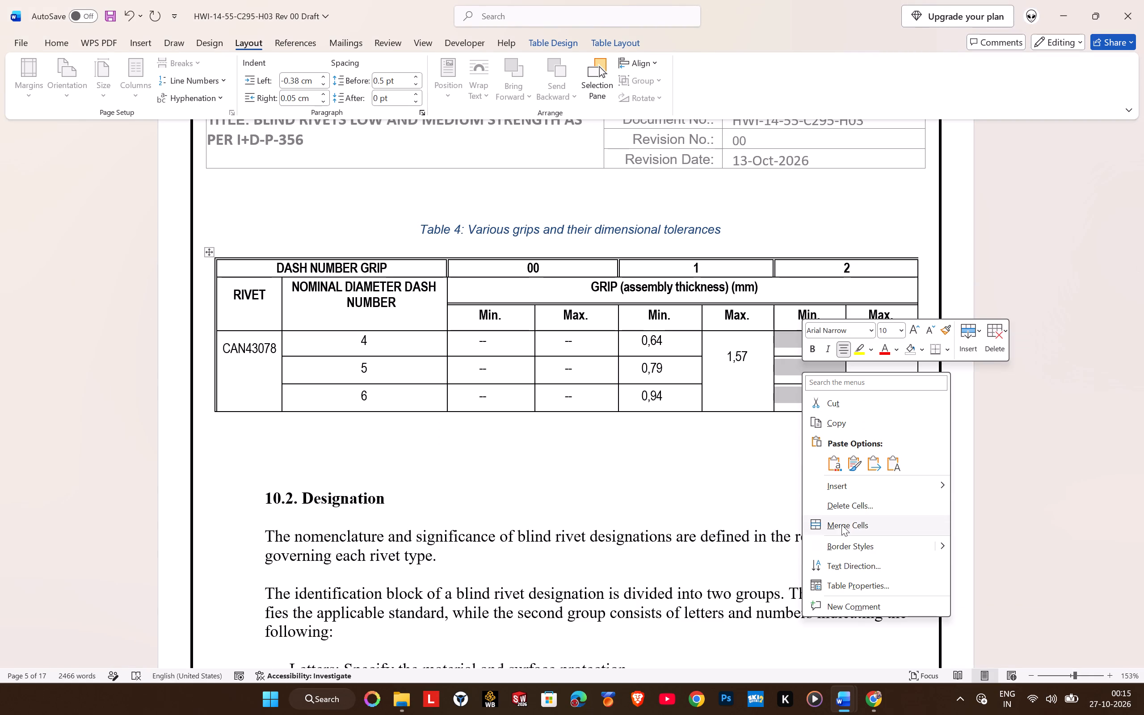
pyautogui.click(842, 529)
pyautogui.click(808, 353)
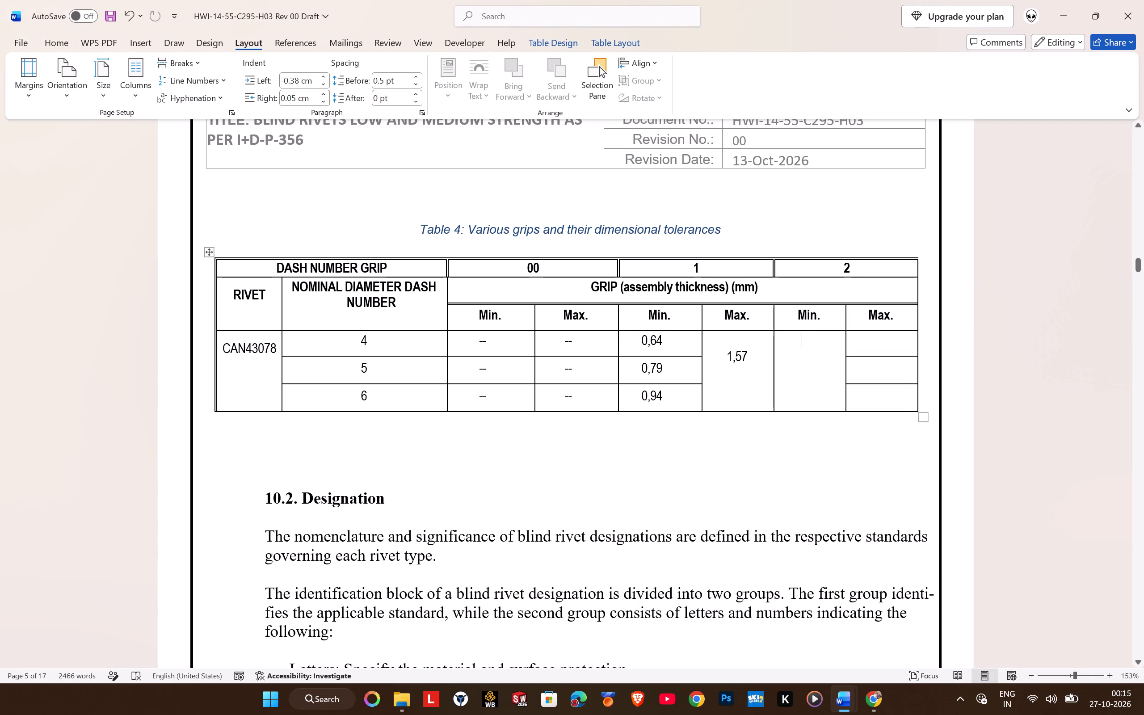
pyautogui.click(294, 78)
pyautogui.press('0')
pyautogui.press('Return')
# Set the left indent to 0 cm for the 0,64, 0,79 and 0,94 entries in the Min. column under 1.
pyautogui.click(647, 341)
pyautogui.click(291, 83)
pyautogui.press('0')
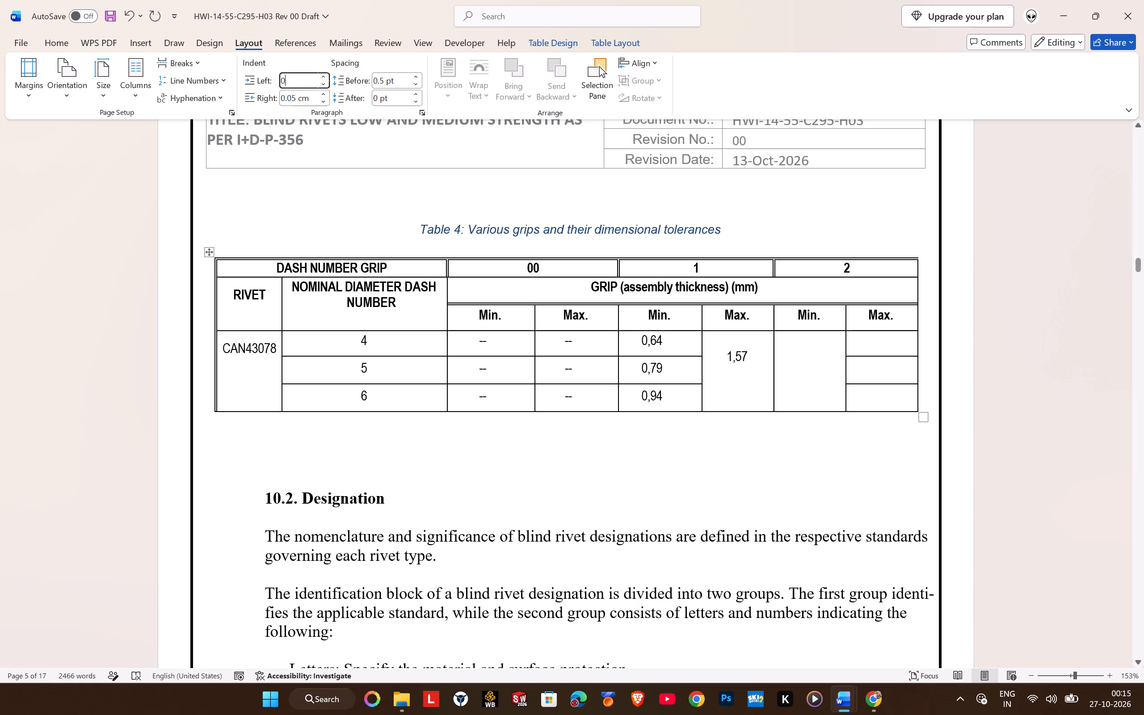
pyautogui.click(662, 365)
pyautogui.click(284, 72)
pyautogui.click(291, 78)
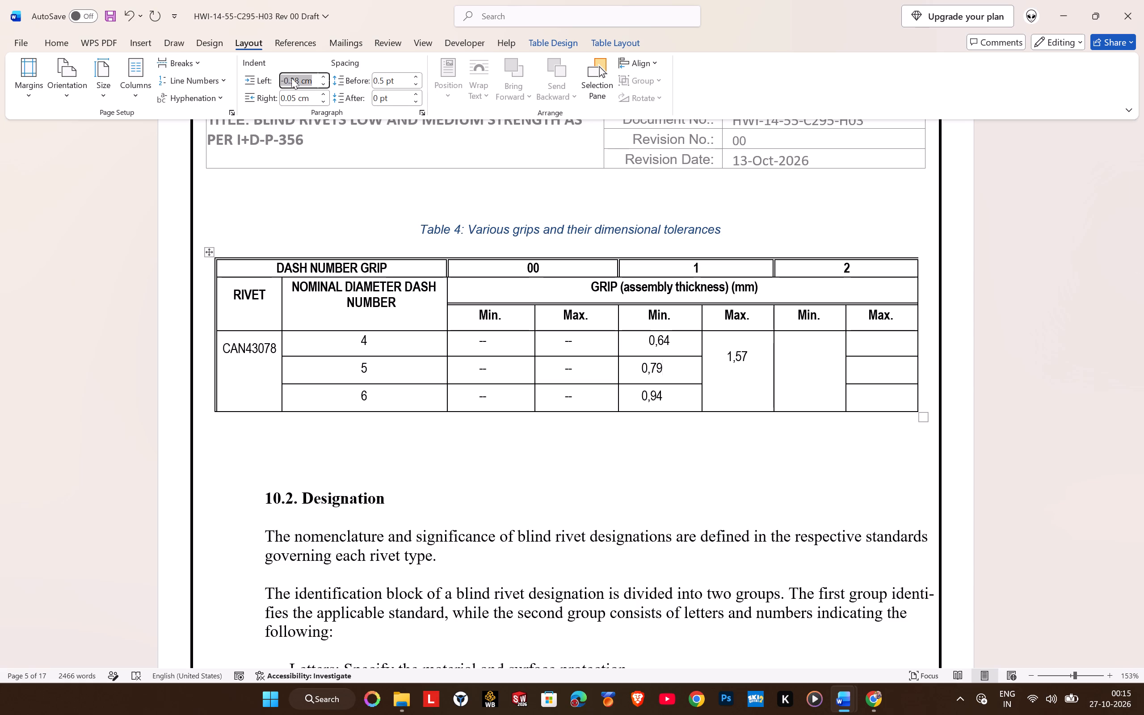
pyautogui.press('0')
pyautogui.click(655, 391)
pyautogui.click(290, 85)
pyautogui.press('0')
pyautogui.click(804, 366)
# Set the left indent to 0 cm for the three blank CAN43078 Max. cells under the 2 heading.
pyautogui.moveTo(861, 340); pyautogui.dragTo(879, 382)
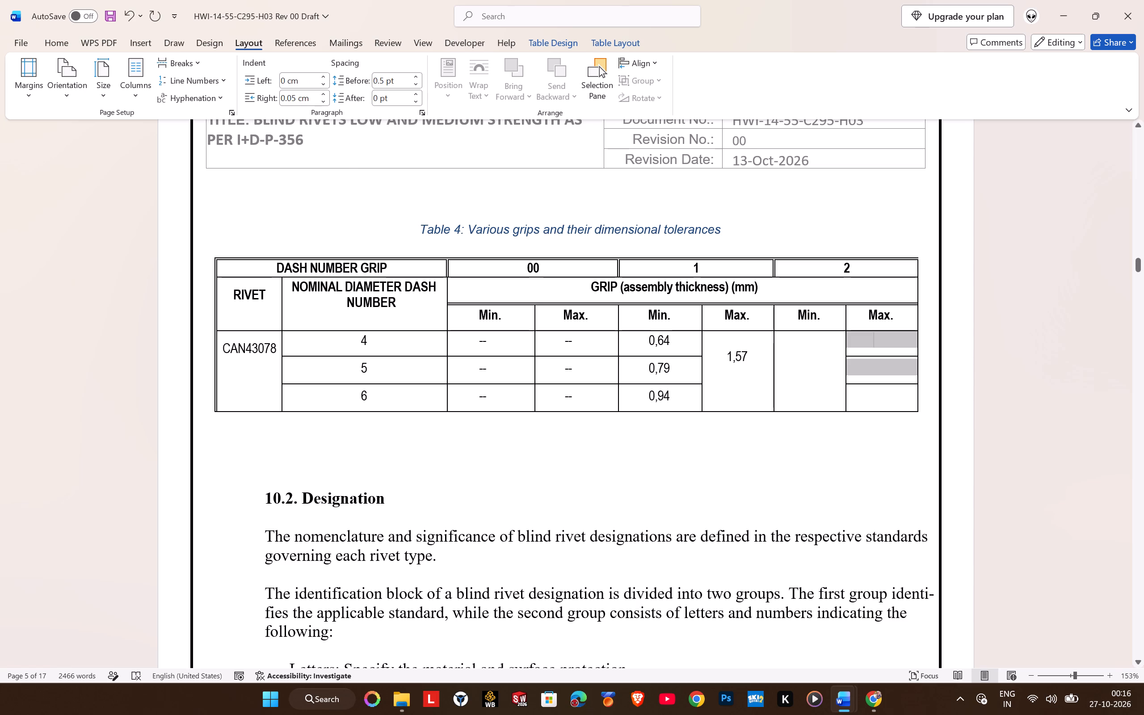
pyautogui.moveTo(879, 382); pyautogui.dragTo(880, 389)
pyautogui.click(298, 79)
pyautogui.press('0')
pyautogui.click(803, 356)
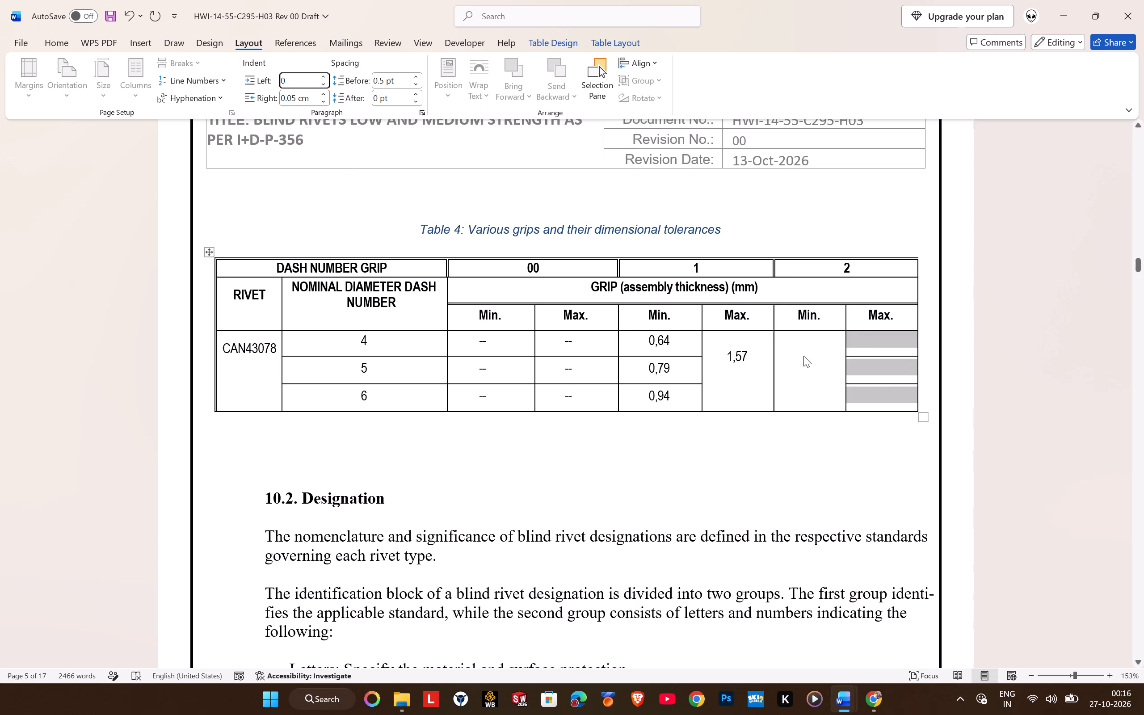
# Enter 1,60 from Tabla-4 one line down in Table 4's merged CAN43078 Min. cell under the 2 heading.
pyautogui.click(823, 347)
pyautogui.press('Return')
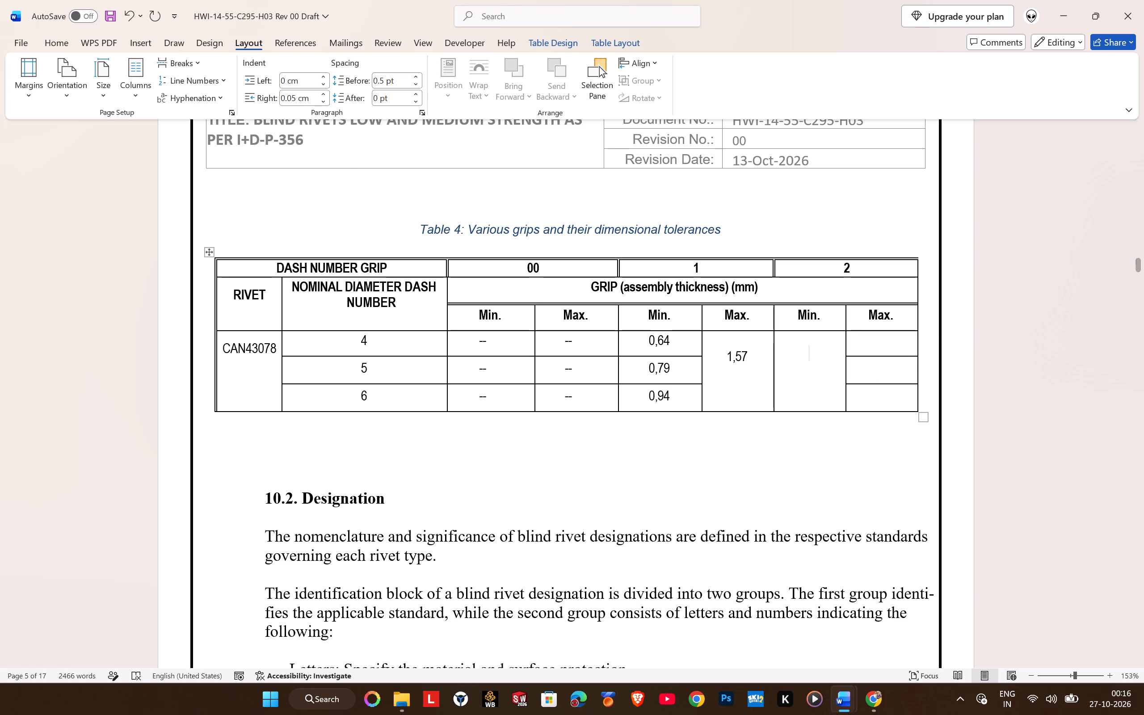
pyautogui.hotkey('alt', 'Tab')
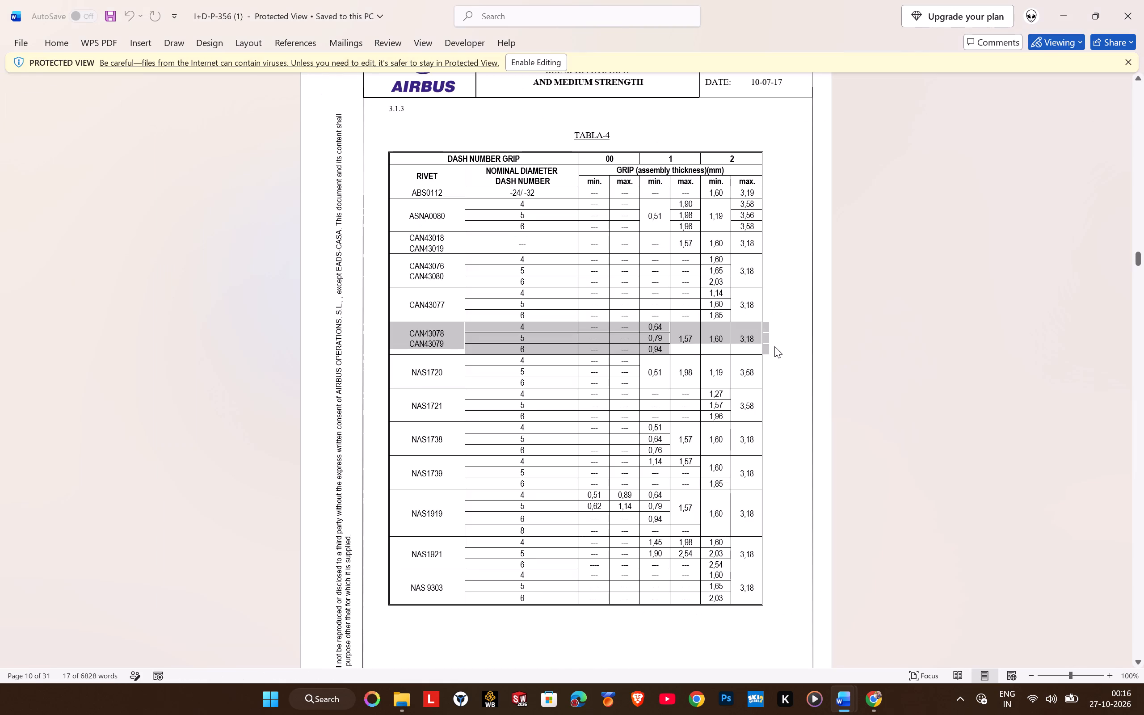
pyautogui.hotkey('alt', 'Tab')
pyautogui.write('1,60')
# Merge the three blank CAN43078 Max. cells under the 2 heading in Table 4.
pyautogui.moveTo(866, 345); pyautogui.dragTo(867, 360)
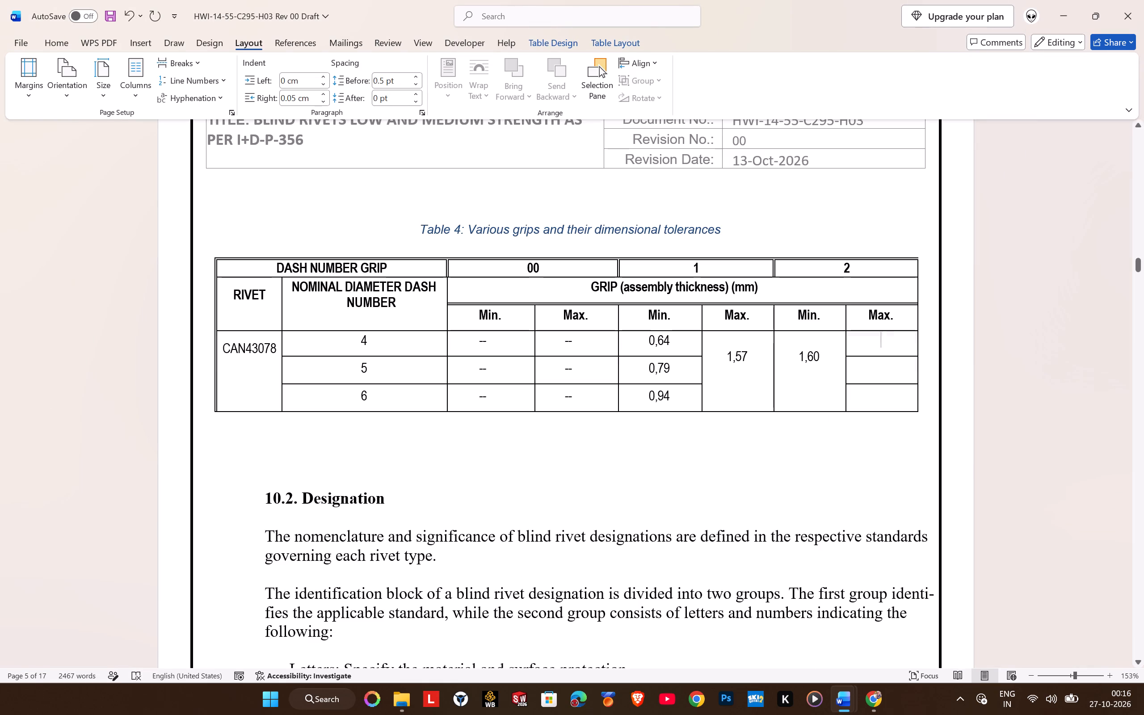
pyautogui.moveTo(867, 360); pyautogui.dragTo(876, 392)
pyautogui.rightClick(869, 357)
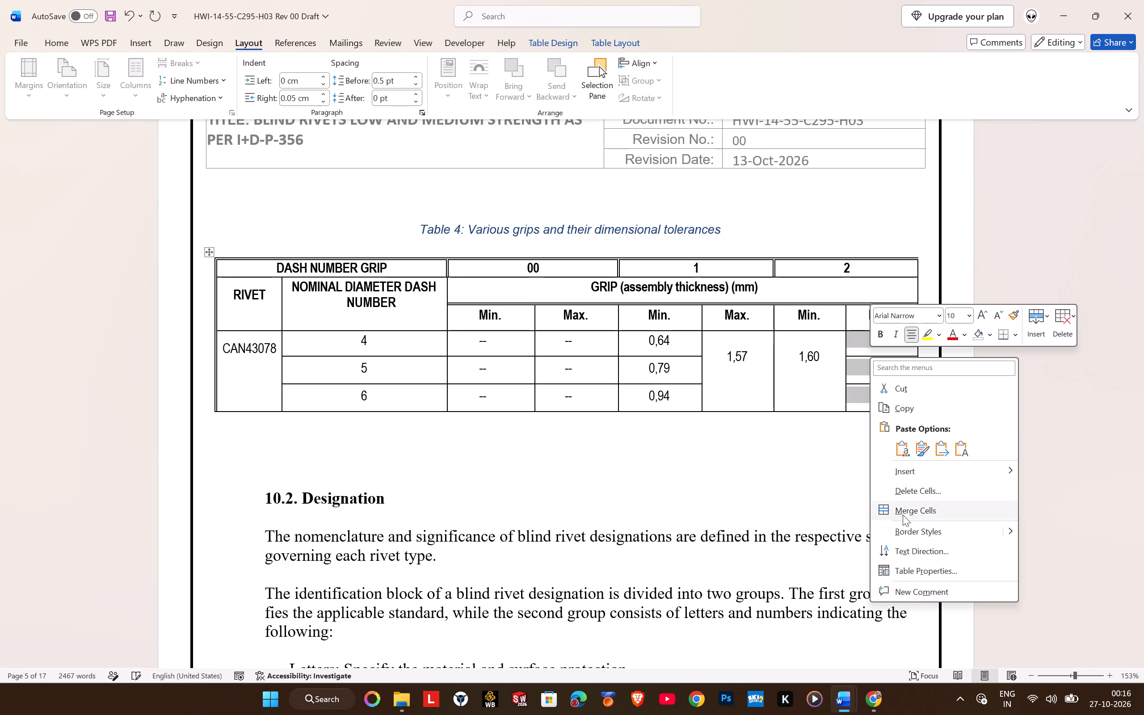
pyautogui.click(903, 513)
# Enter 3,18 from I+D-P-356's Tabla-4 one line down in the merged CAN43078 Max. cell under the 2 heading.
pyautogui.click(866, 367)
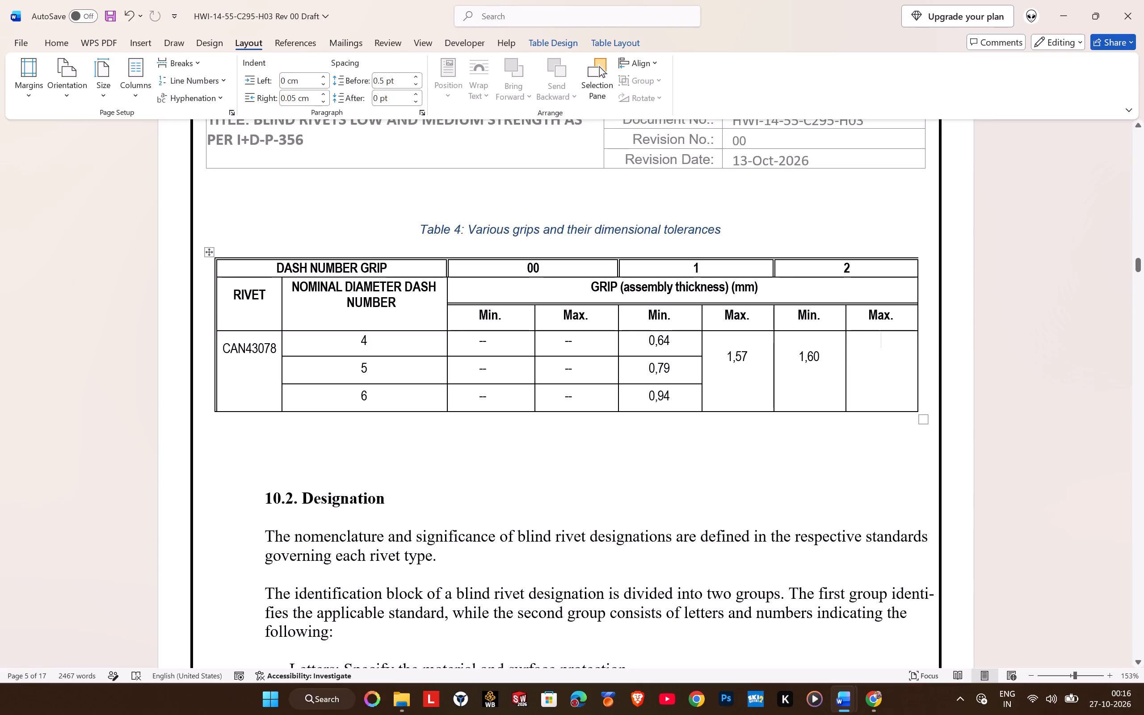
pyautogui.press('Return')
pyautogui.write('xx')
pyautogui.press('BackSpace')
pyautogui.press('BackSpace')
pyautogui.hotkey('alt', 'Tab')
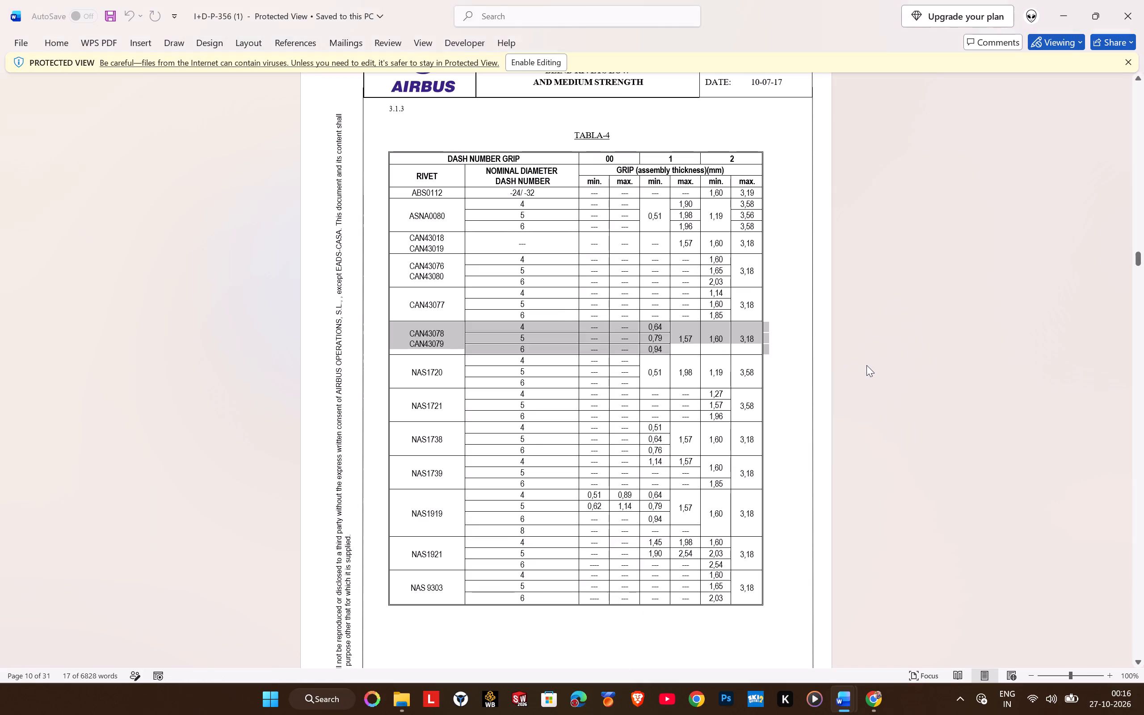
pyautogui.hotkey('alt', 'Tab')
pyautogui.write('3,18')
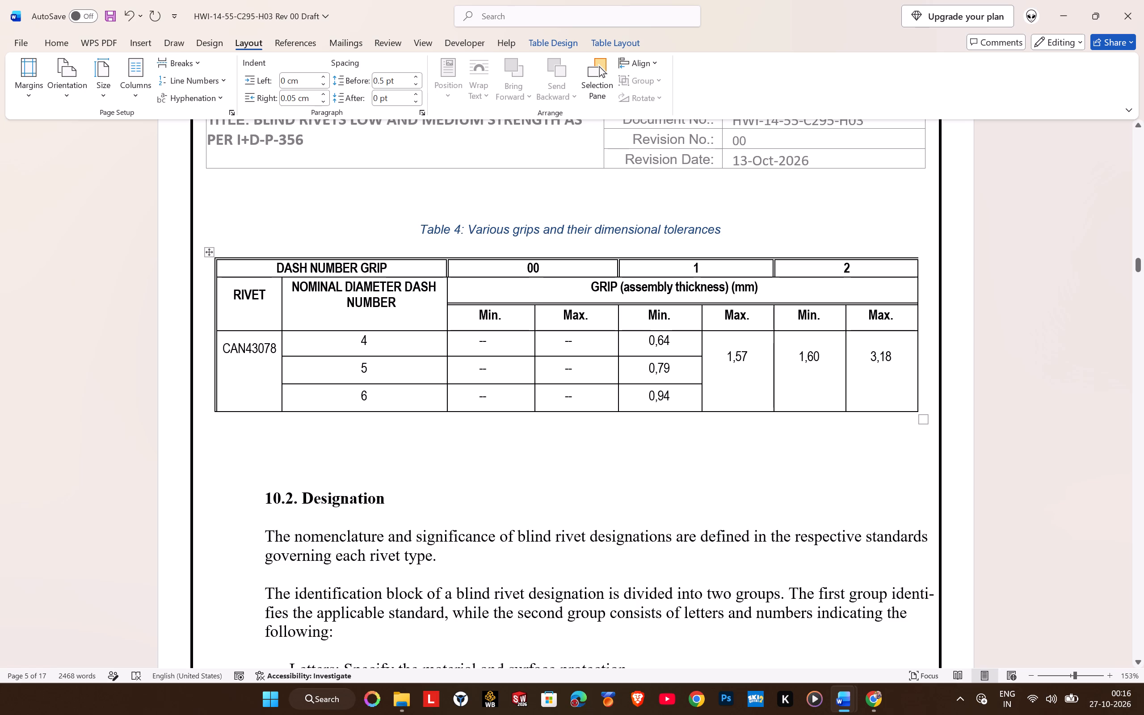
# Merge Table 4's RIVET heading cell with the blank cell directly beneath it.
pyautogui.moveTo(236, 294); pyautogui.dragTo(237, 299)
pyautogui.moveTo(237, 299); pyautogui.dragTo(249, 318)
pyautogui.rightClick(248, 313)
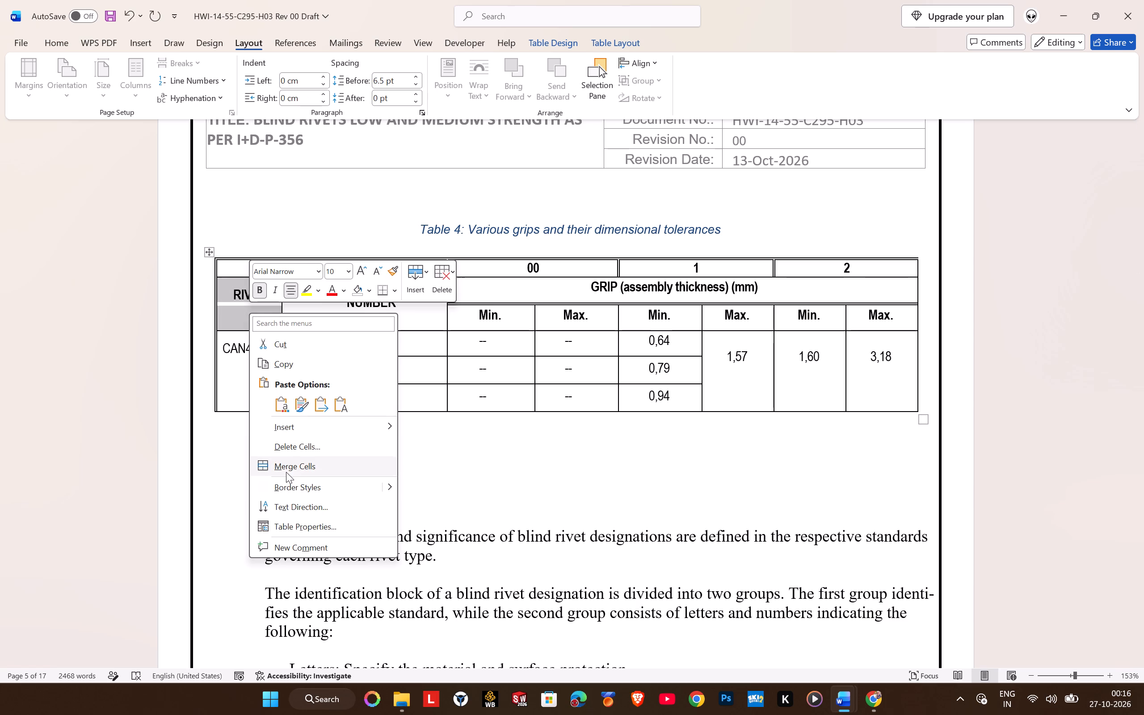
pyautogui.click(289, 466)
# Merge Table 4's CAN43078 cell with the two blank cells below it.
pyautogui.click(241, 363)
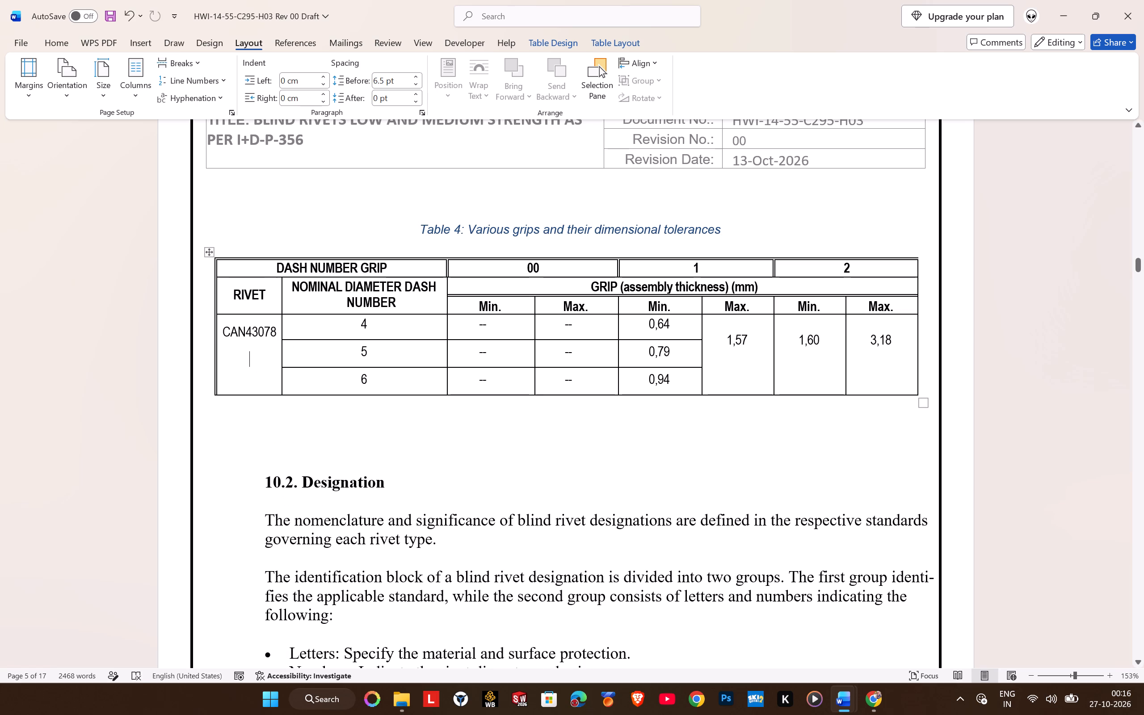
pyautogui.moveTo(225, 332); pyautogui.dragTo(257, 385)
pyautogui.rightClick(256, 382)
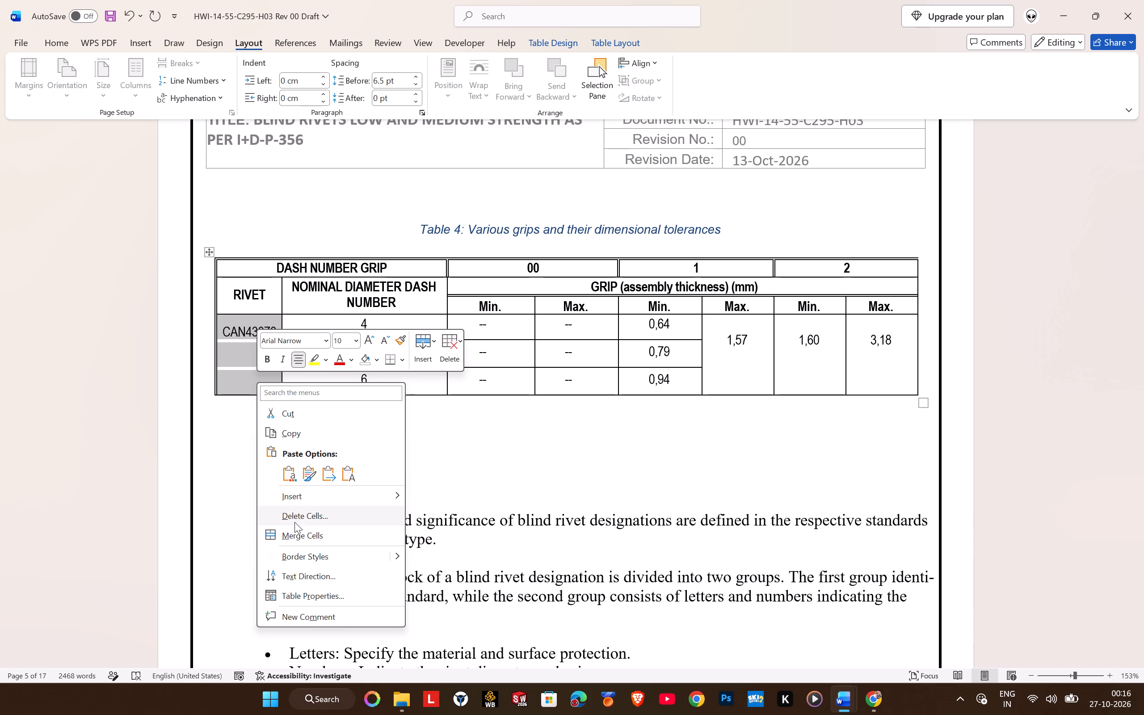
pyautogui.click(299, 540)
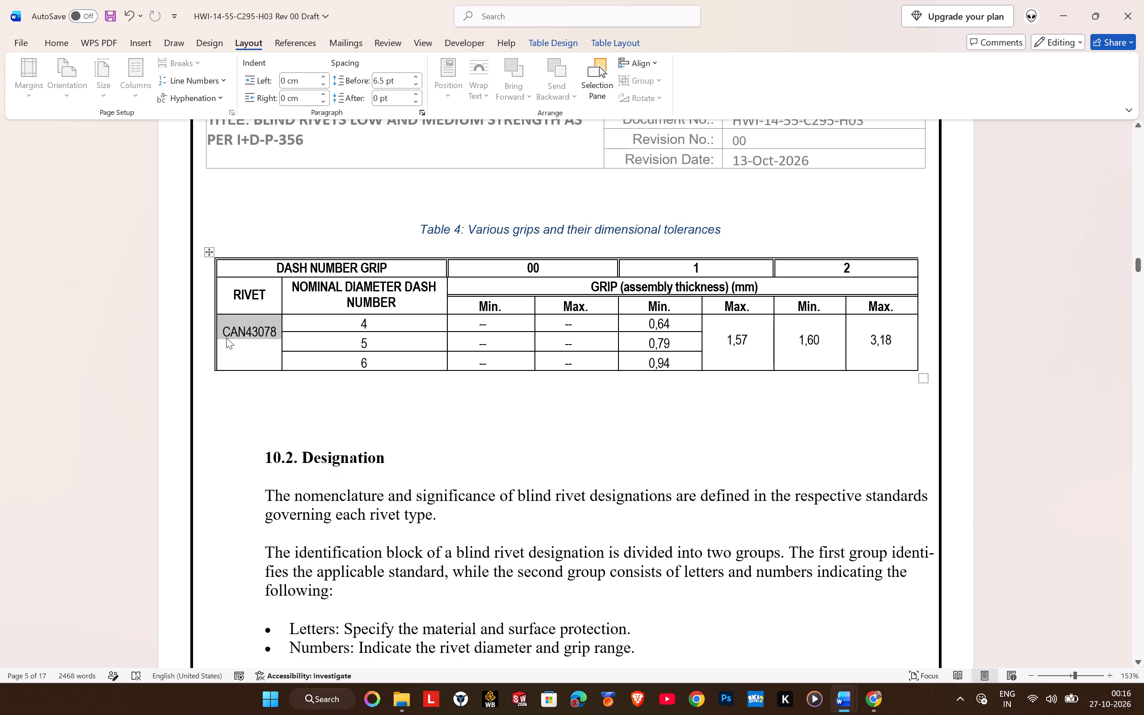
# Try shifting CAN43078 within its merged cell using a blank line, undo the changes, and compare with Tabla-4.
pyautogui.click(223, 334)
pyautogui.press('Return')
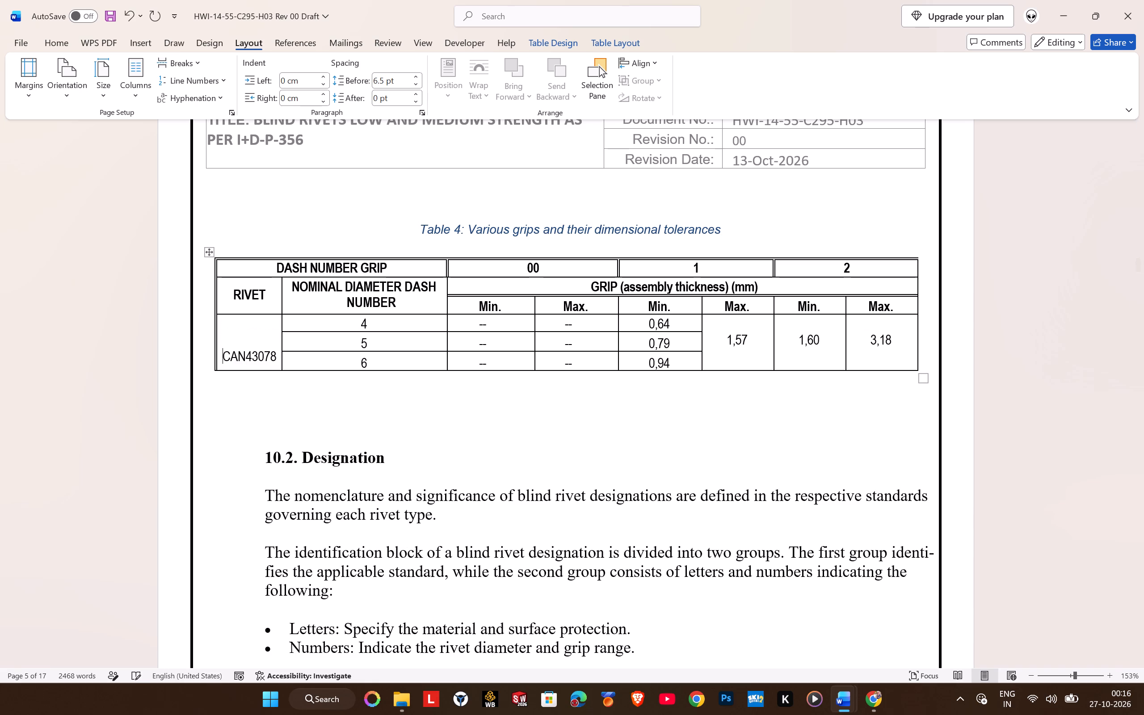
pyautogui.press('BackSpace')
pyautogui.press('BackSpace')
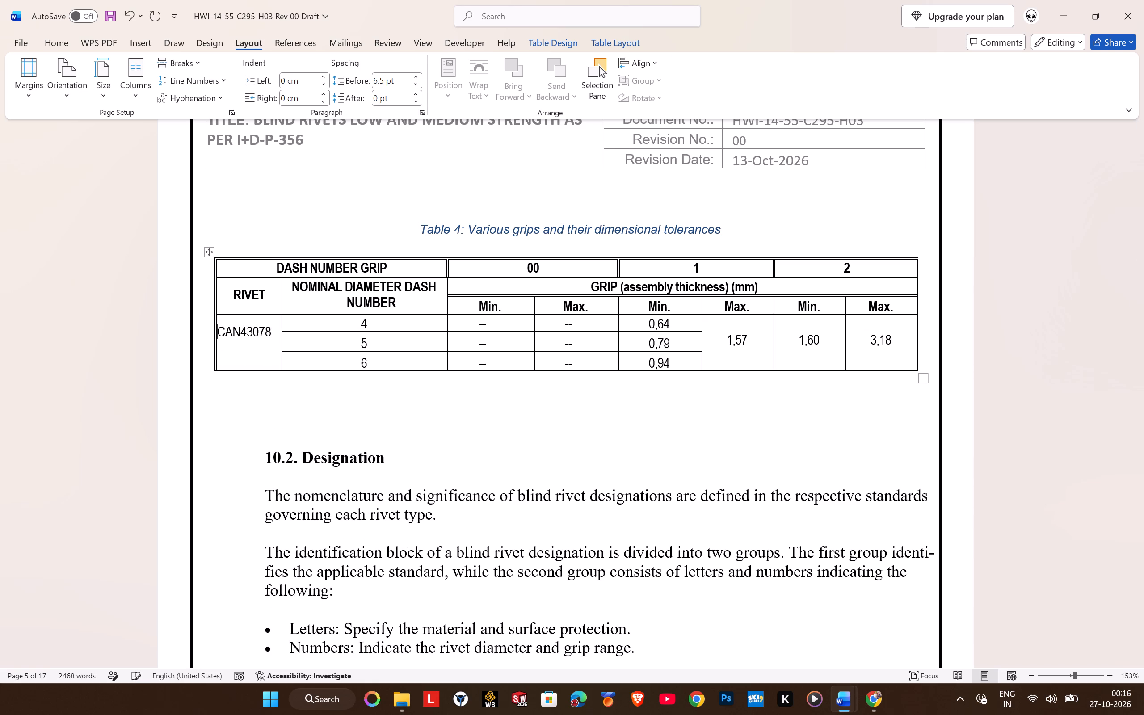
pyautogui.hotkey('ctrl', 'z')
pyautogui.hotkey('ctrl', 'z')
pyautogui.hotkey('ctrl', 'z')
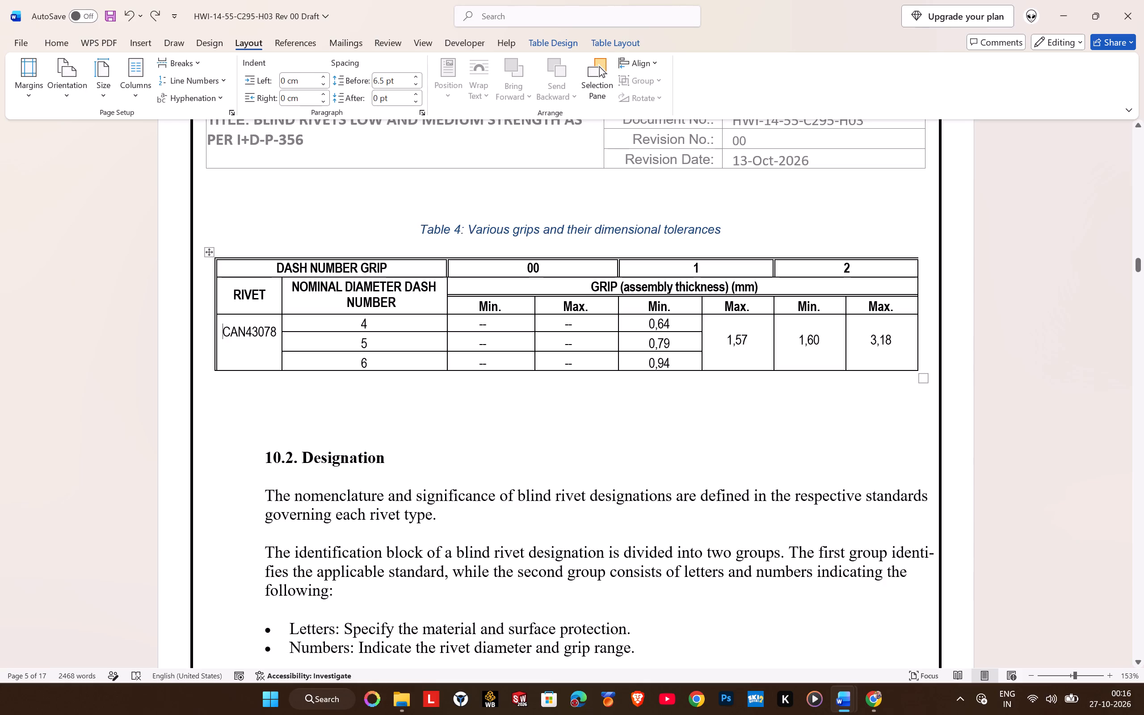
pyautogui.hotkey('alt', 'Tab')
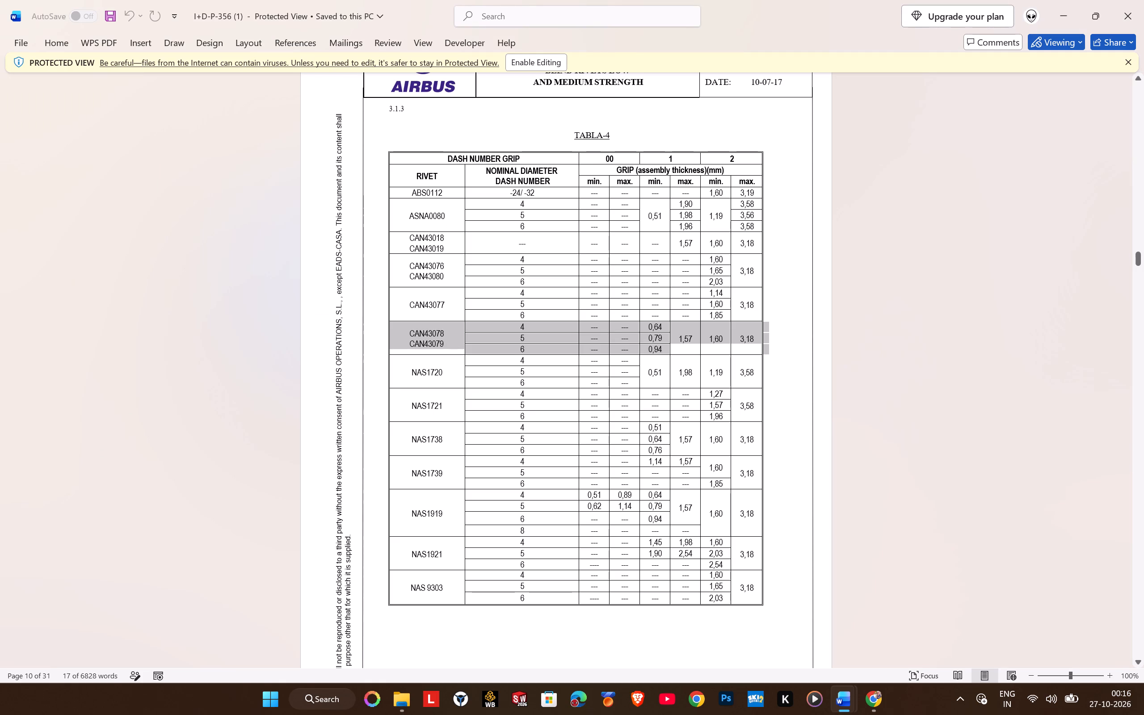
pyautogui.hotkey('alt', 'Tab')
# Delete the blank space above the Table 4 caption at the top of page 5.
pyautogui.scroll(2, 483, 388)
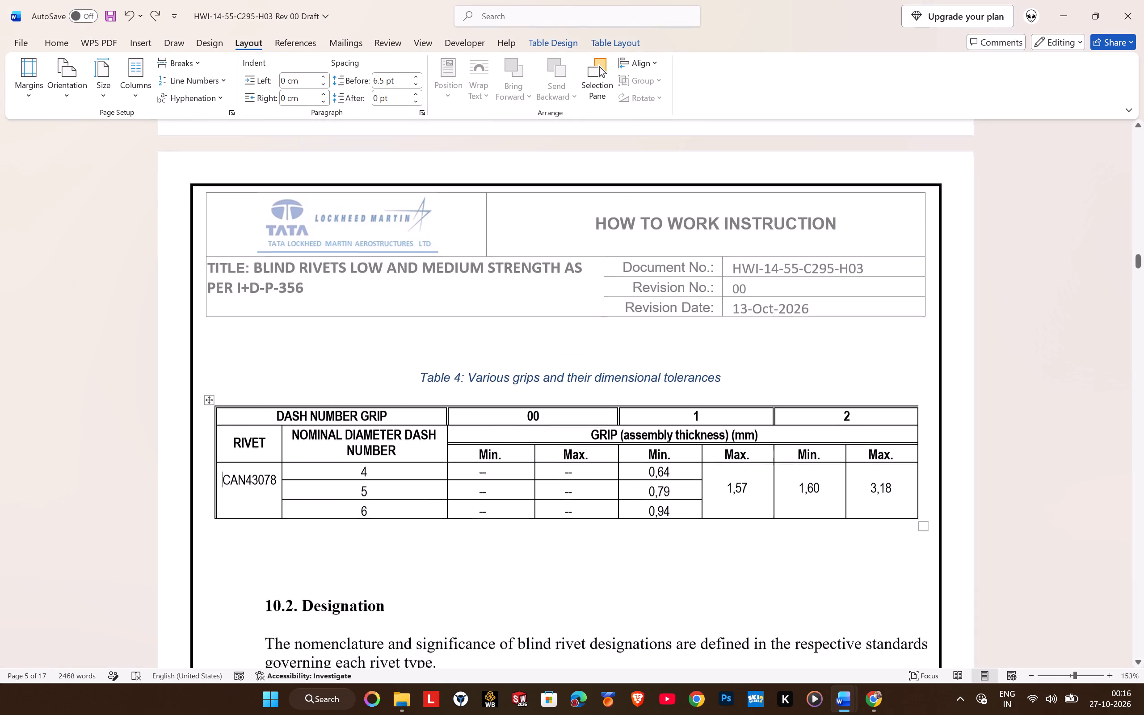
pyautogui.scroll(4, 483, 388)
pyautogui.scroll(-3, 483, 388)
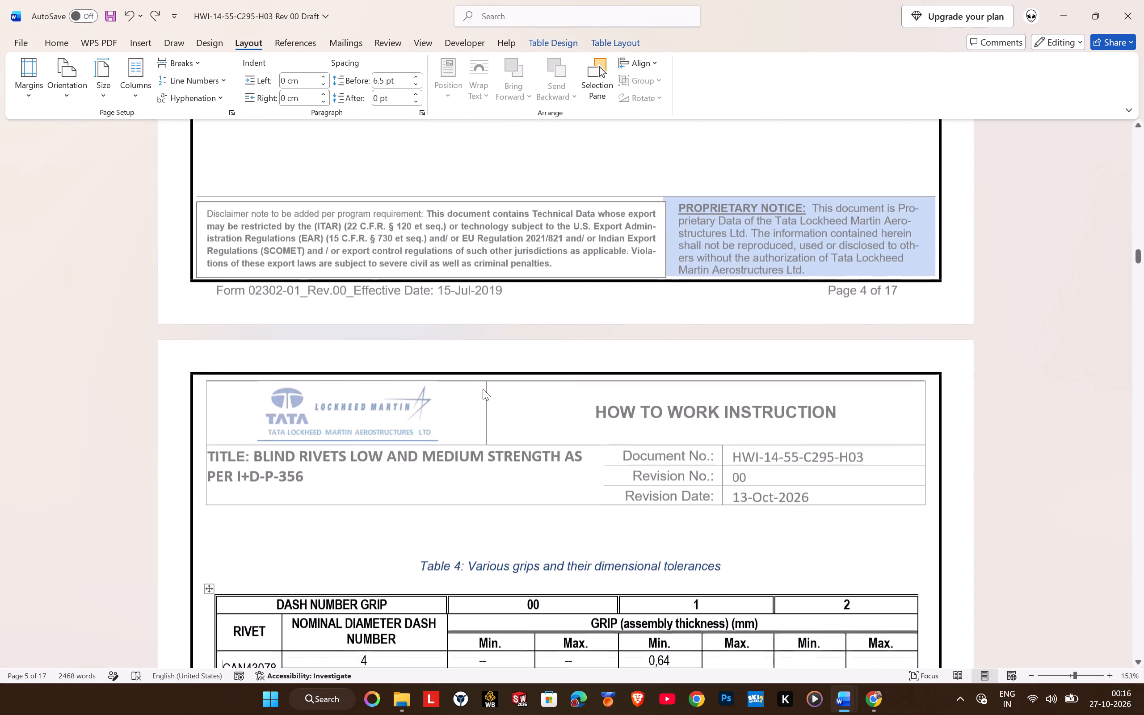
pyautogui.scroll(-2, 483, 389)
pyautogui.click(486, 286)
pyautogui.press('Delete')
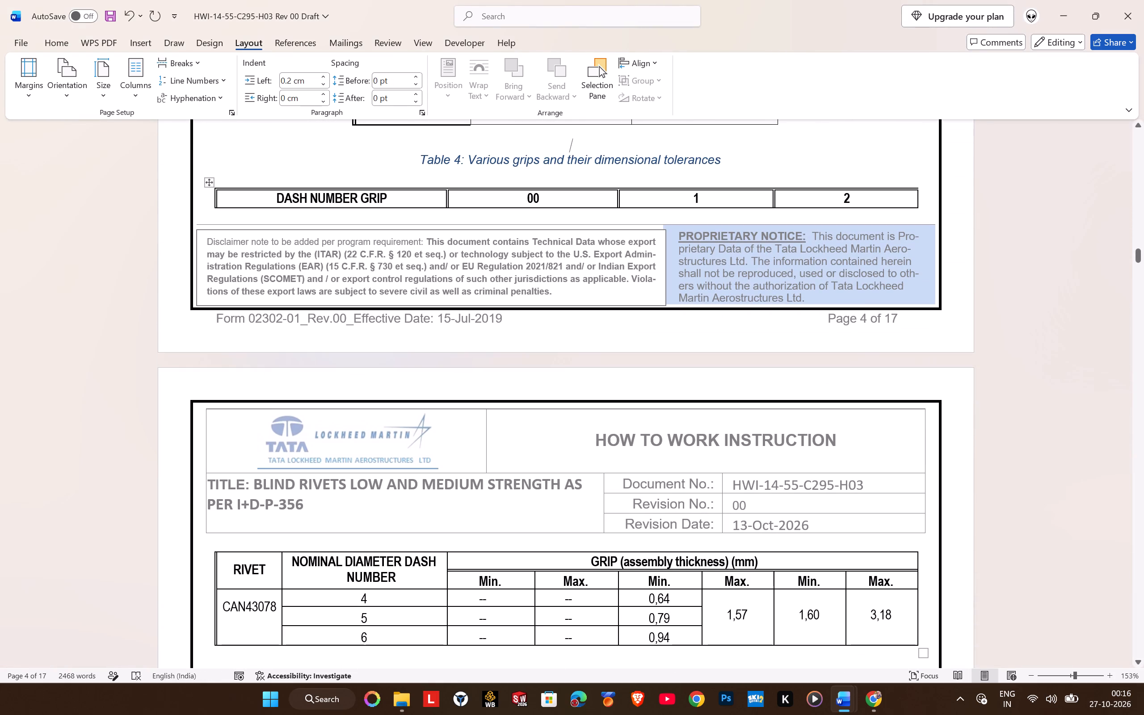
# Insert blank lines before the Table 4 caption to start it on page 5 with its whole table, and save the draft.
pyautogui.scroll(2, 436, 163)
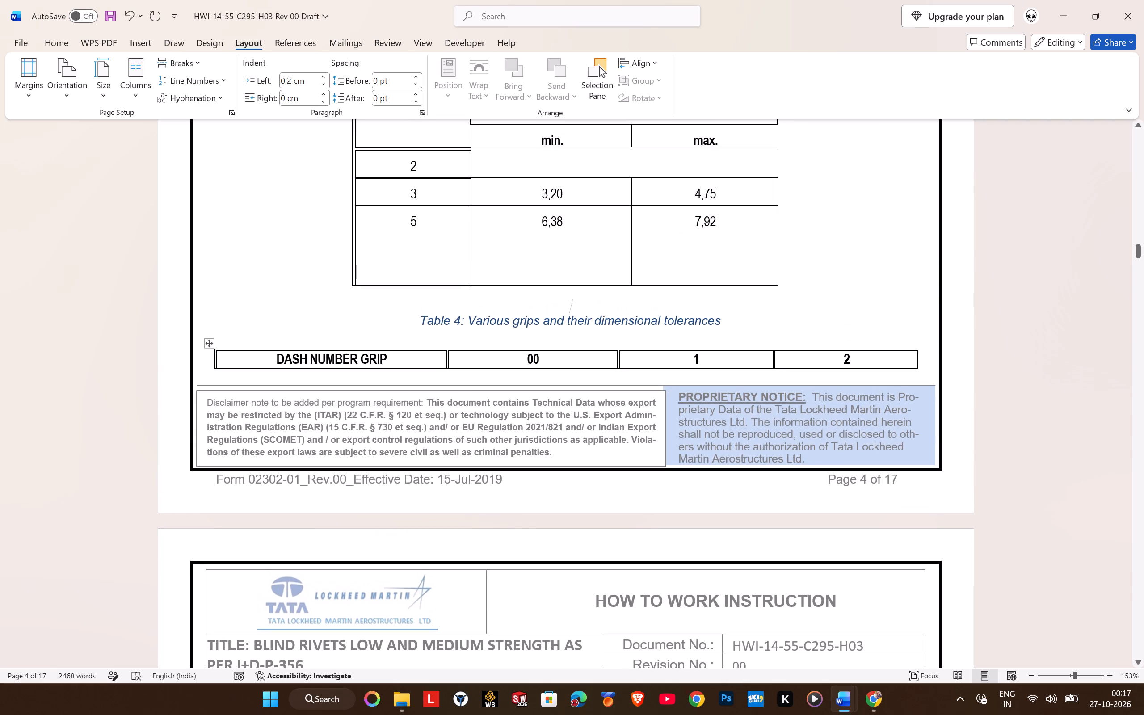
pyautogui.click(408, 318)
pyautogui.press('Return')
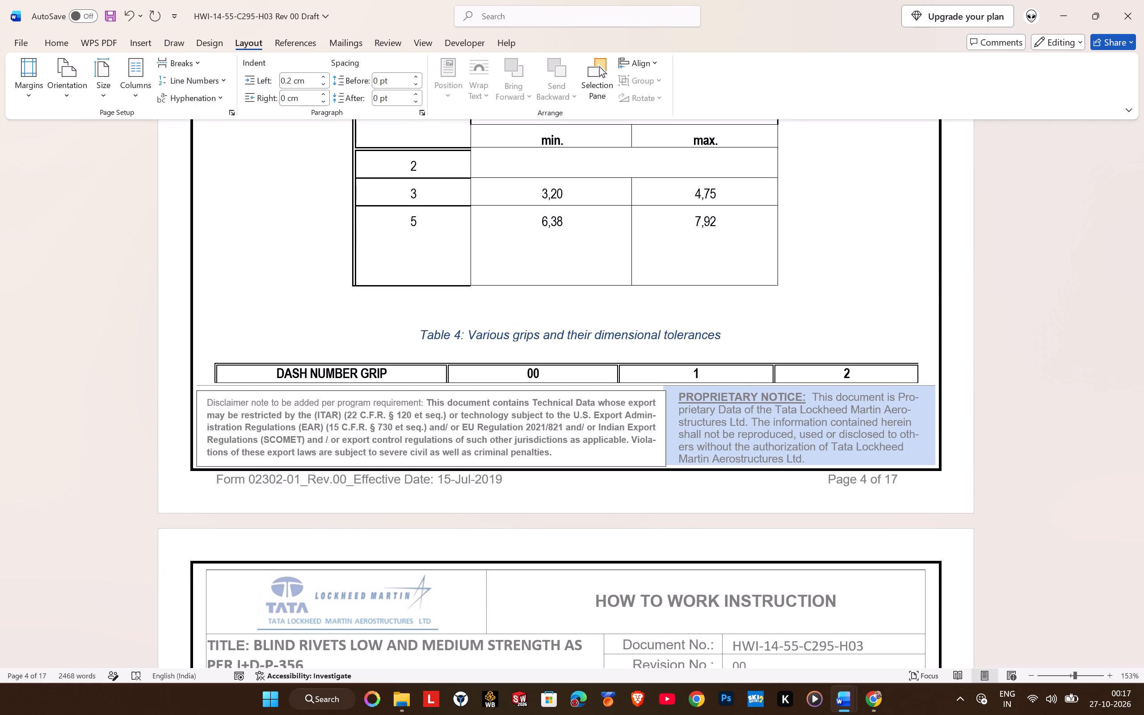
pyautogui.press('Return')
pyautogui.press('BackSpace')
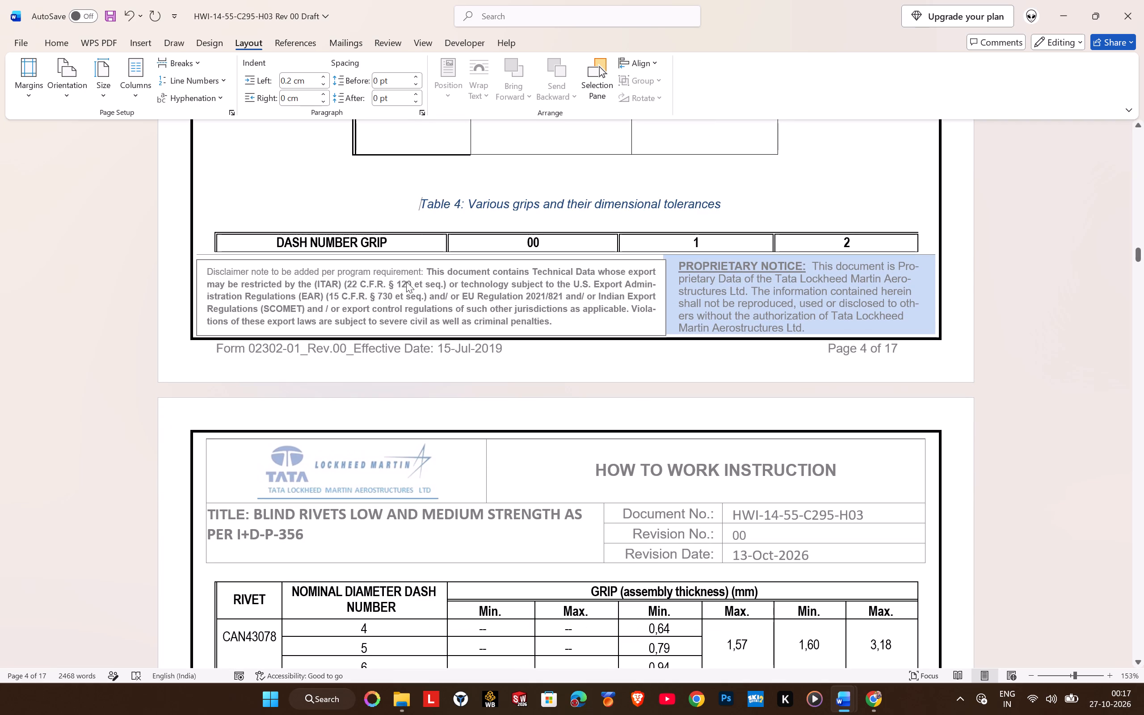
pyautogui.click(424, 182)
pyautogui.press('Return')
pyautogui.scroll(-2, 488, 387)
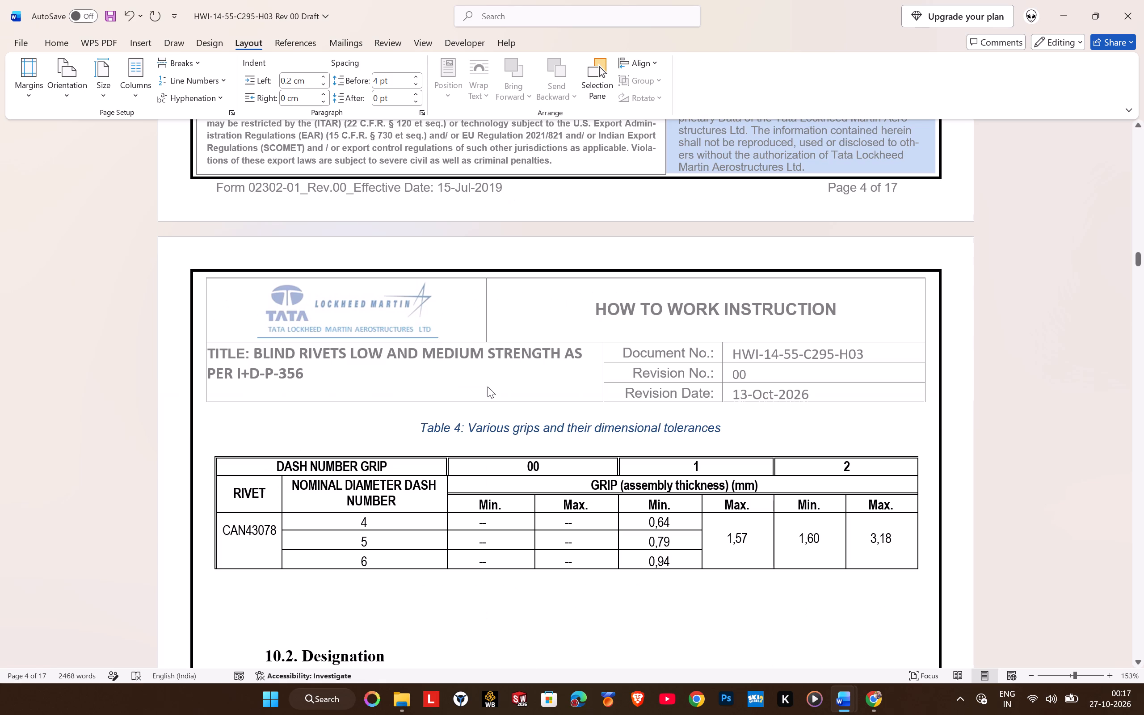
pyautogui.hotkey('ctrl', 's')
# Delete two blank lines between Table 4 and the 10.2. Designation heading.
pyautogui.scroll(-4, 488, 387)
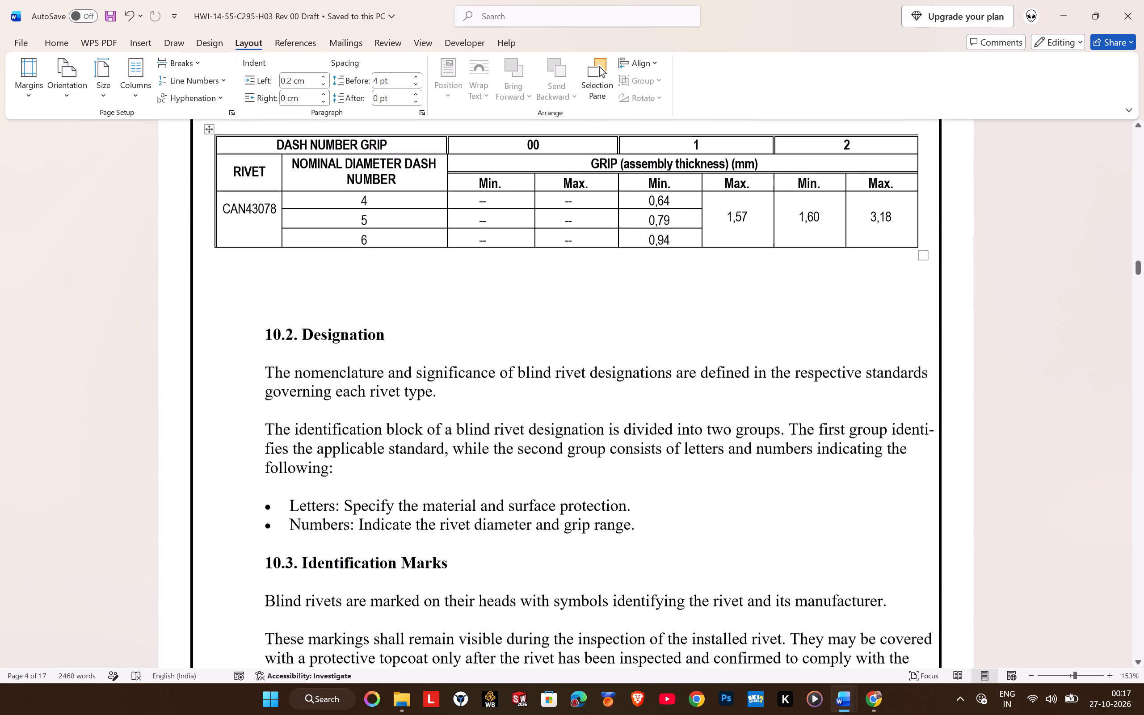
pyautogui.scroll(1, 438, 323)
pyautogui.click(264, 377)
pyautogui.press('BackSpace')
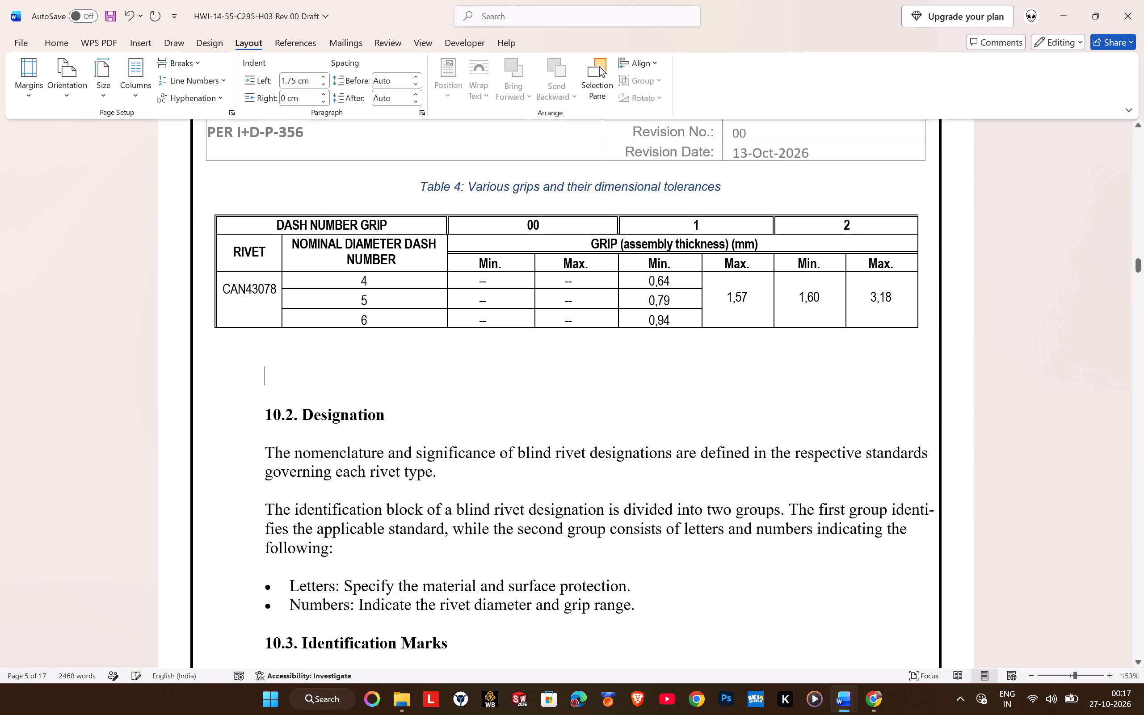
pyautogui.press('BackSpace')
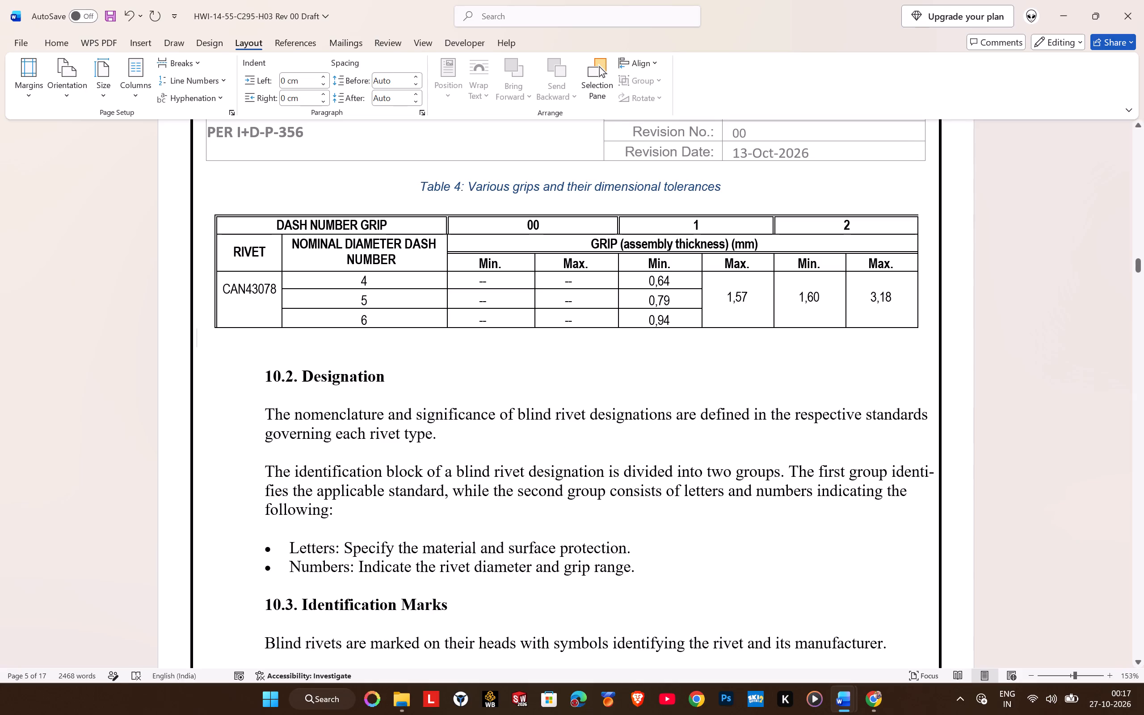
# Consult the grip table in I+D-P-356, and merge Table 3's GRIP DASH No cell with the blank cells directly above and below it.
pyautogui.scroll(10, 442, 377)
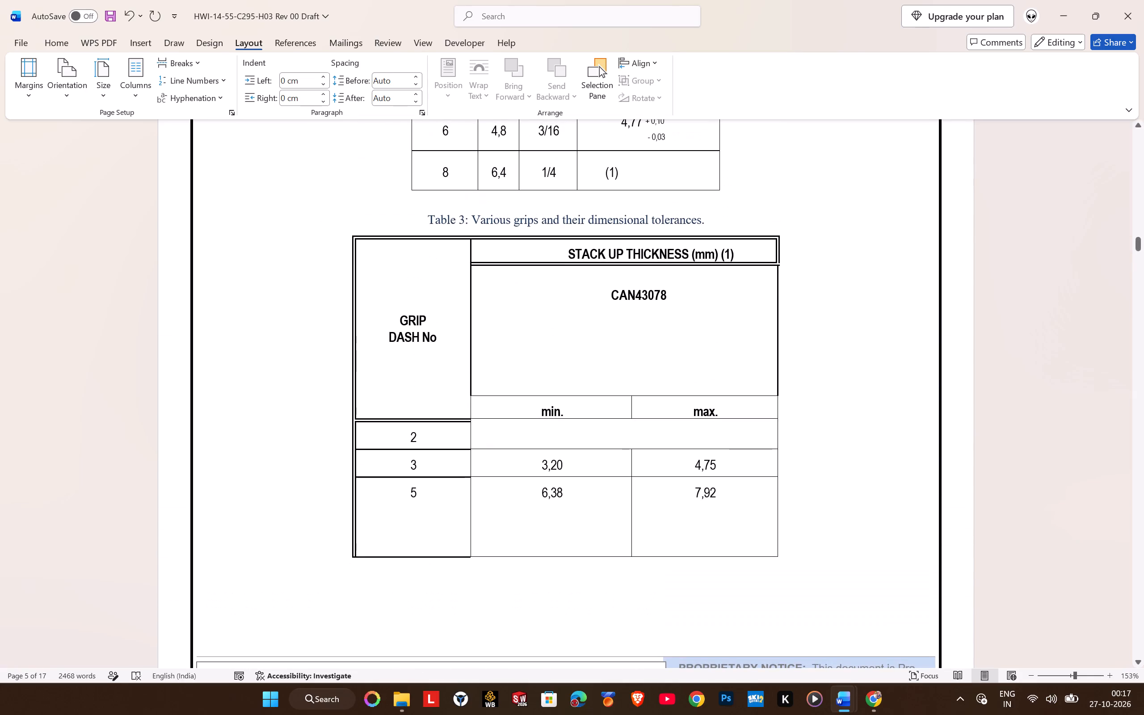
pyautogui.hotkey('alt', 'Tab')
pyautogui.scroll(8, 505, 282)
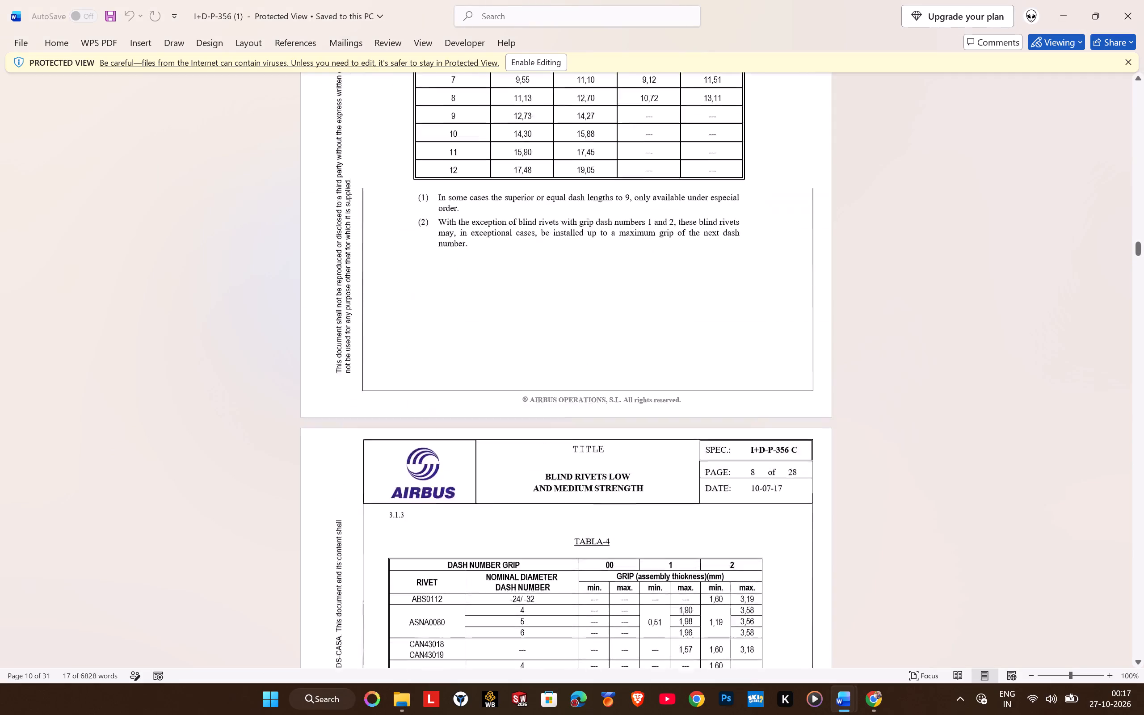
pyautogui.scroll(7, 507, 281)
pyautogui.hotkey('alt', 'Tab')
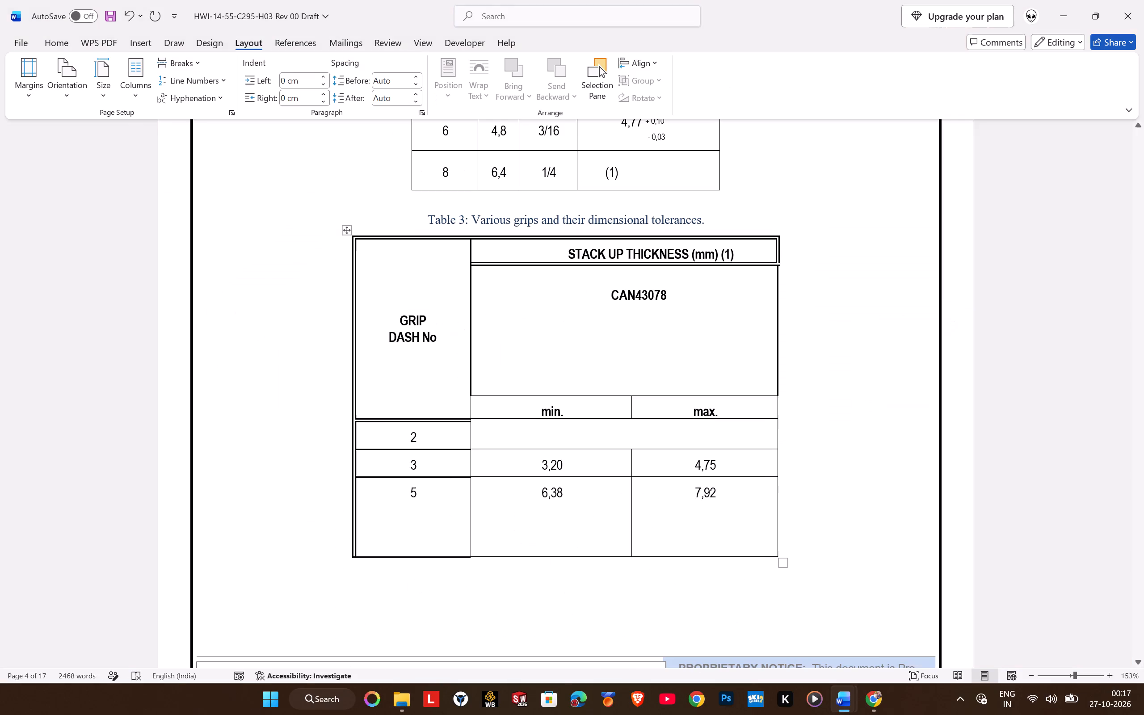
pyautogui.moveTo(575, 332); pyautogui.dragTo(696, 392)
pyautogui.click(360, 306)
pyautogui.moveTo(386, 279); pyautogui.dragTo(400, 315)
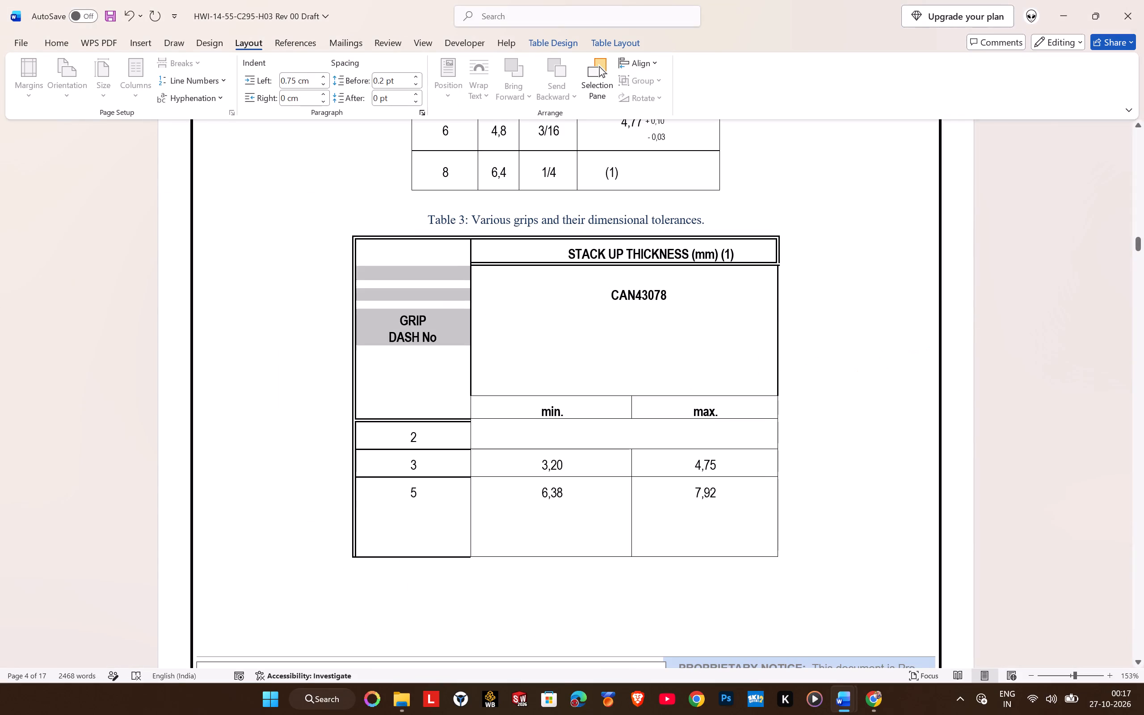
pyautogui.moveTo(400, 315); pyautogui.dragTo(417, 404)
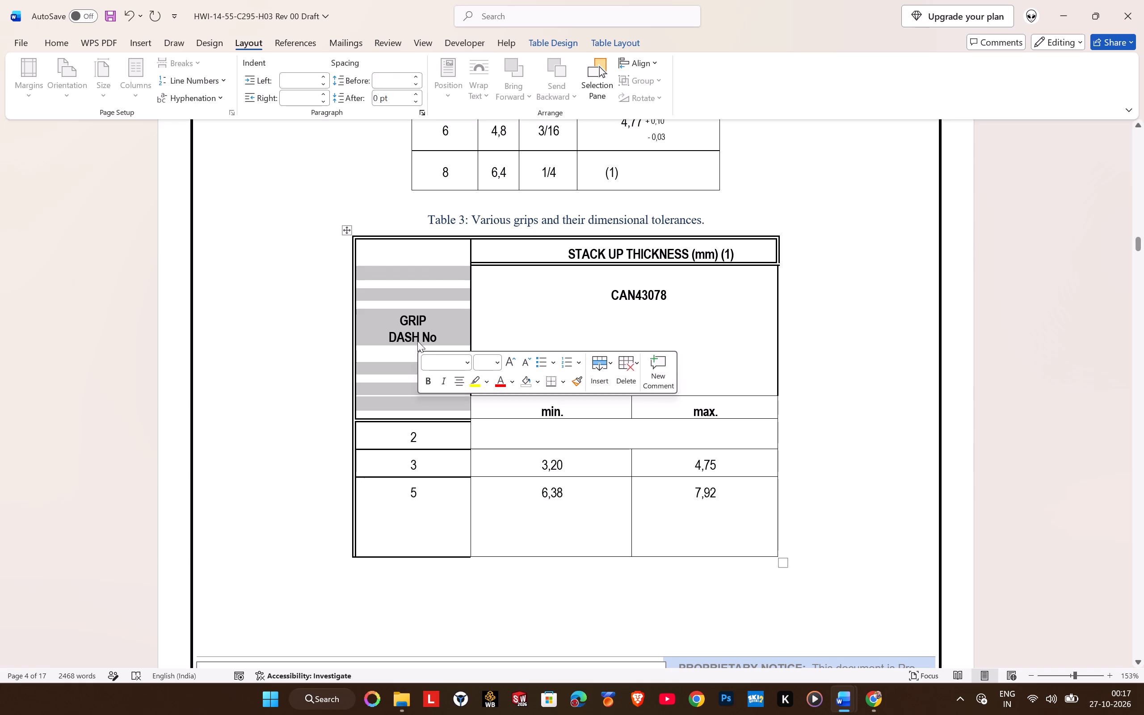
pyautogui.rightClick(425, 315)
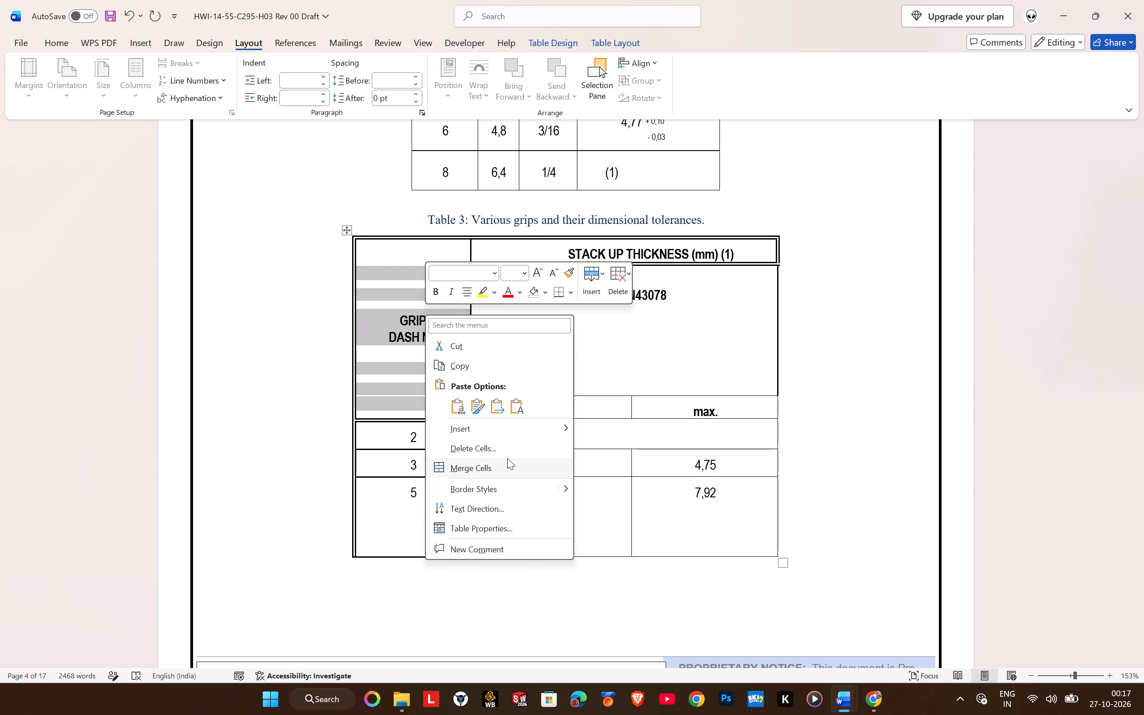
pyautogui.click(507, 458)
pyautogui.click(527, 342)
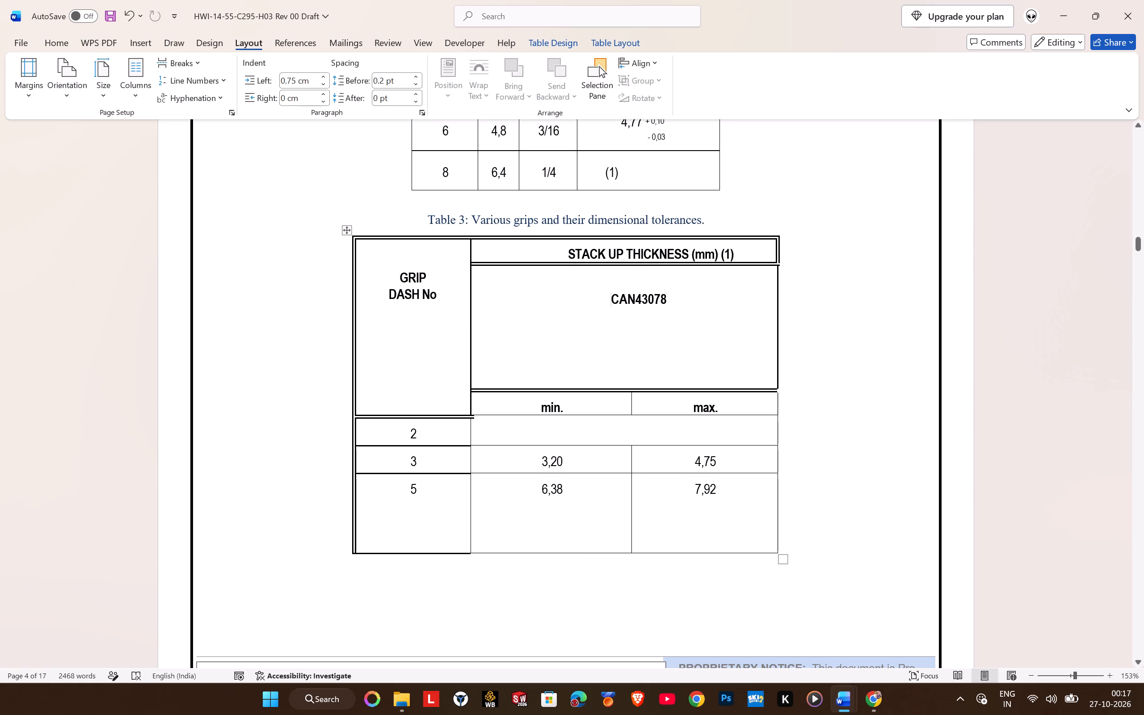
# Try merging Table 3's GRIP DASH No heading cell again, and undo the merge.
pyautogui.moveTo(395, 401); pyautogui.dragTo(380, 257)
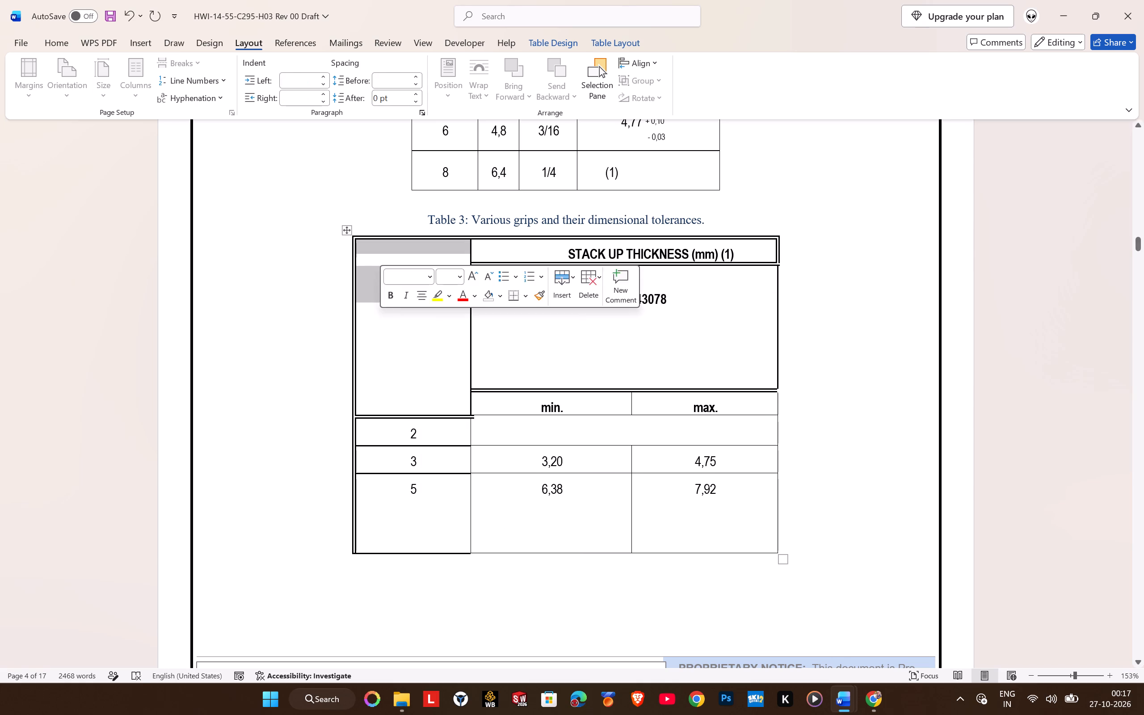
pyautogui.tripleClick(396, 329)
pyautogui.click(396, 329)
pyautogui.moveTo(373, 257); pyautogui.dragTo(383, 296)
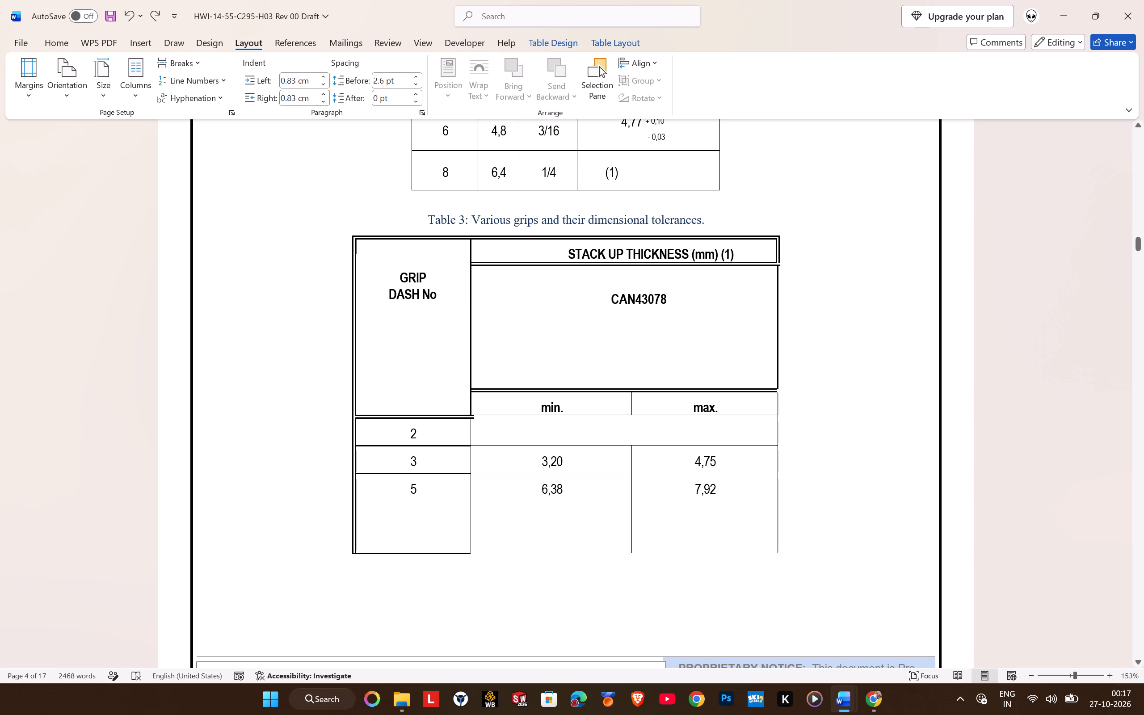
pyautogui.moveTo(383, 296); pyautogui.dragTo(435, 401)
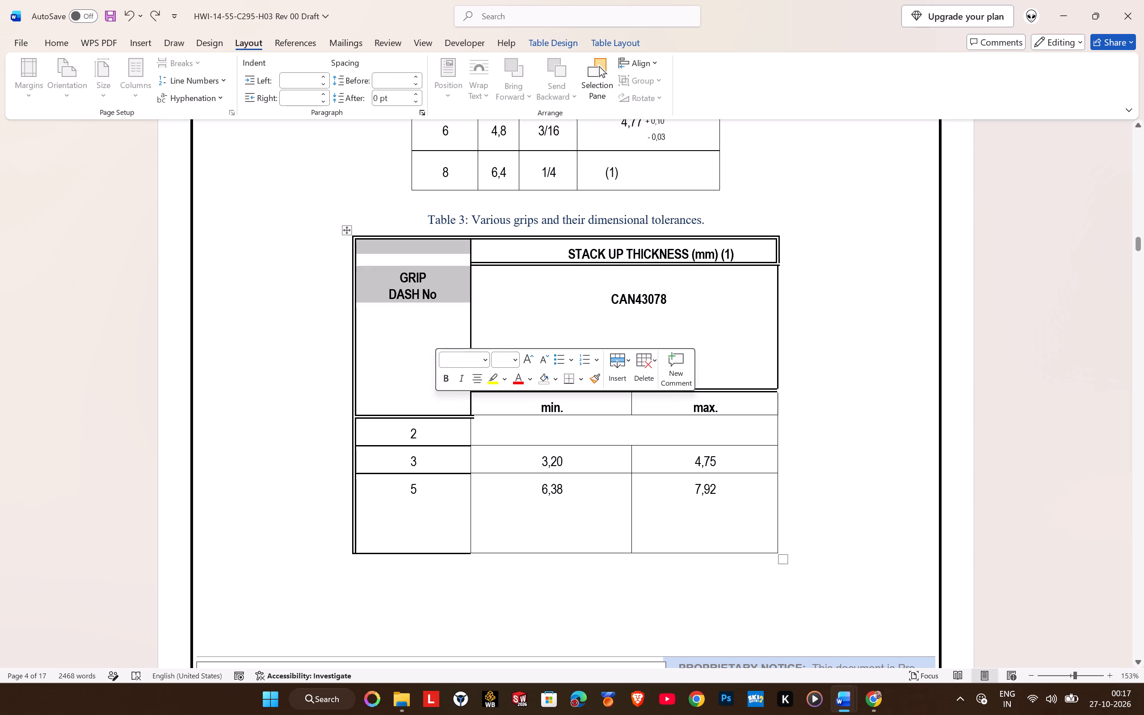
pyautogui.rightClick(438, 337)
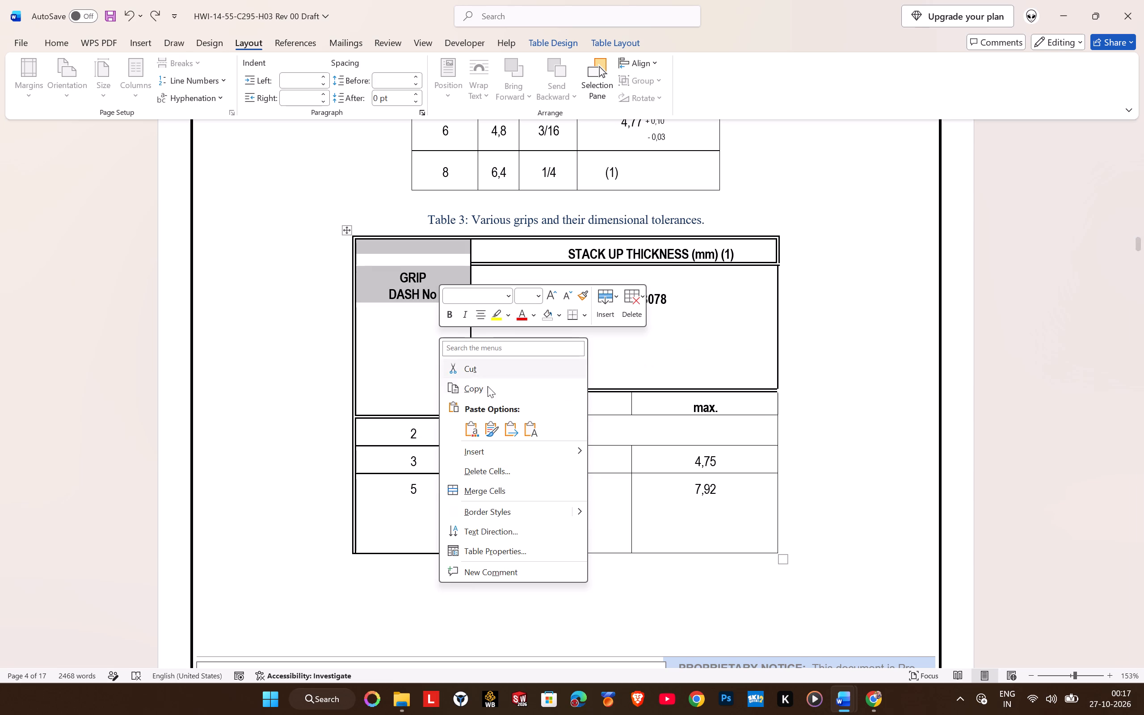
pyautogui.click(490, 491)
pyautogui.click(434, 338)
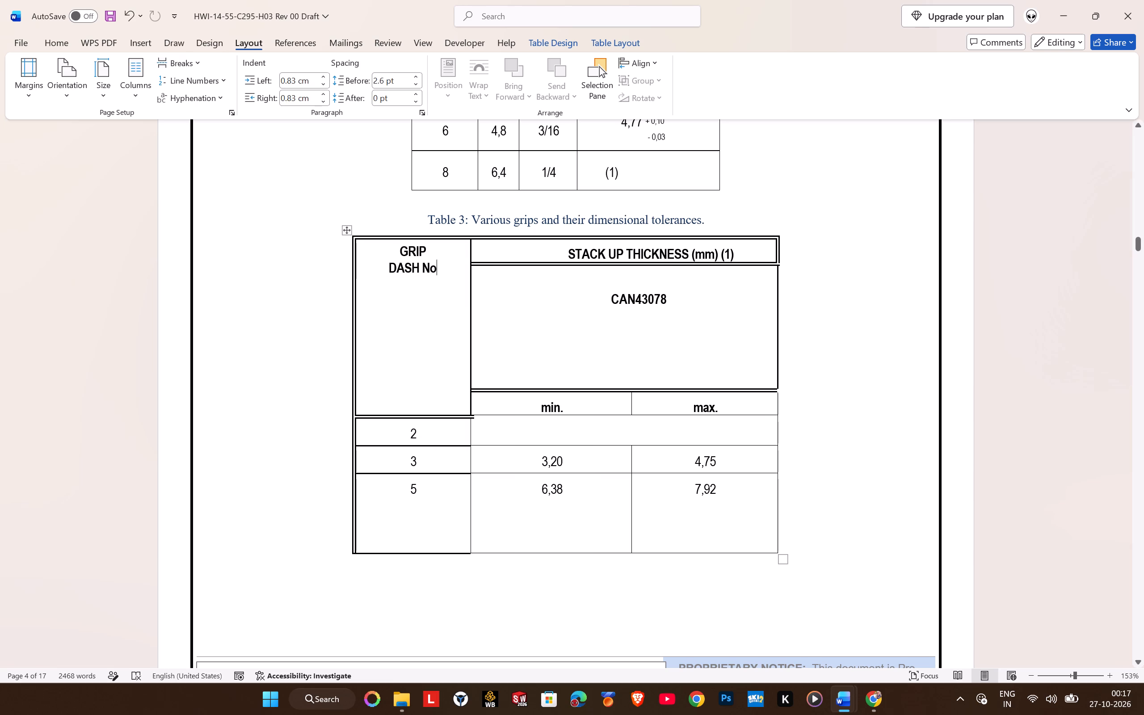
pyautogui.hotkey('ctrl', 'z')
# Check the grip table in I+D-P-356, and insert two blank lines above GRIP DASH No in Table 3's merged heading cell.
pyautogui.click(561, 318)
pyautogui.hotkey('alt', 'Tab')
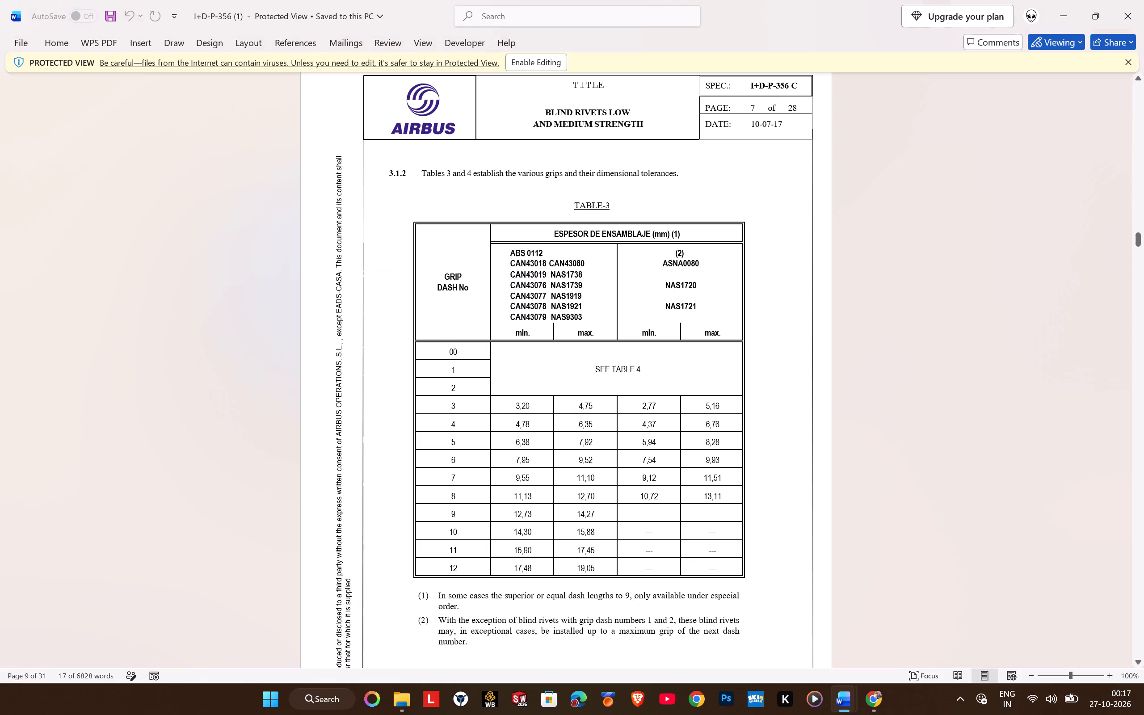
pyautogui.hotkey('alt', 'Tab')
pyautogui.click(389, 271)
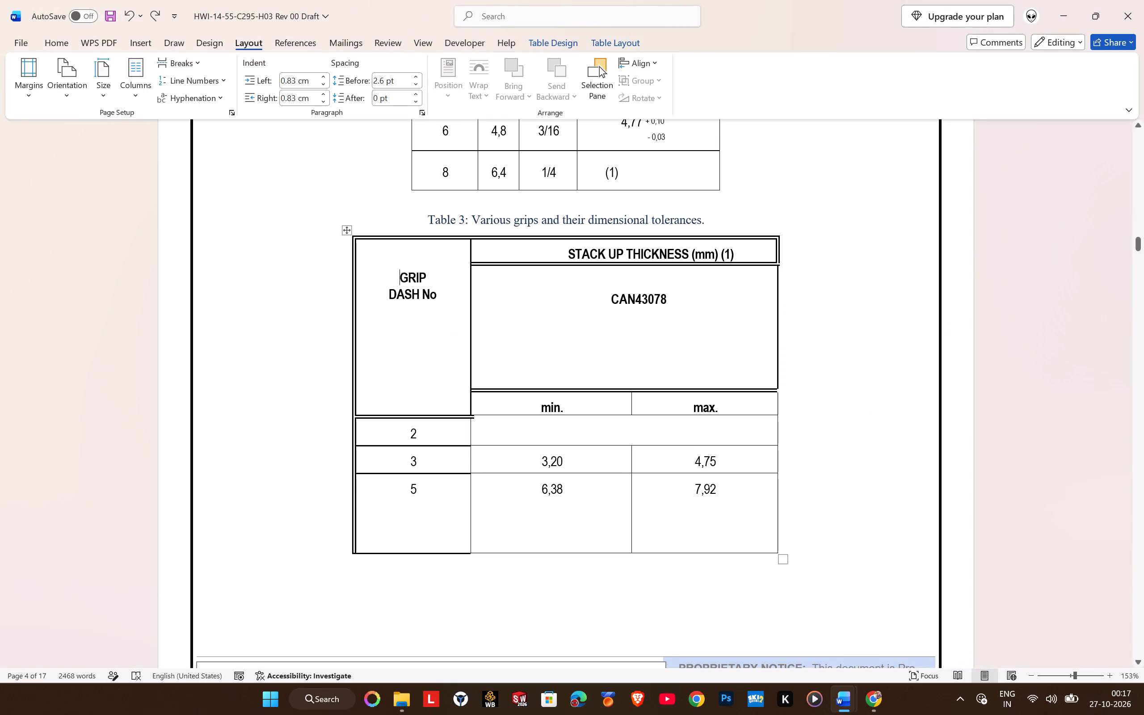
pyautogui.press('Return')
pyautogui.press('Return')
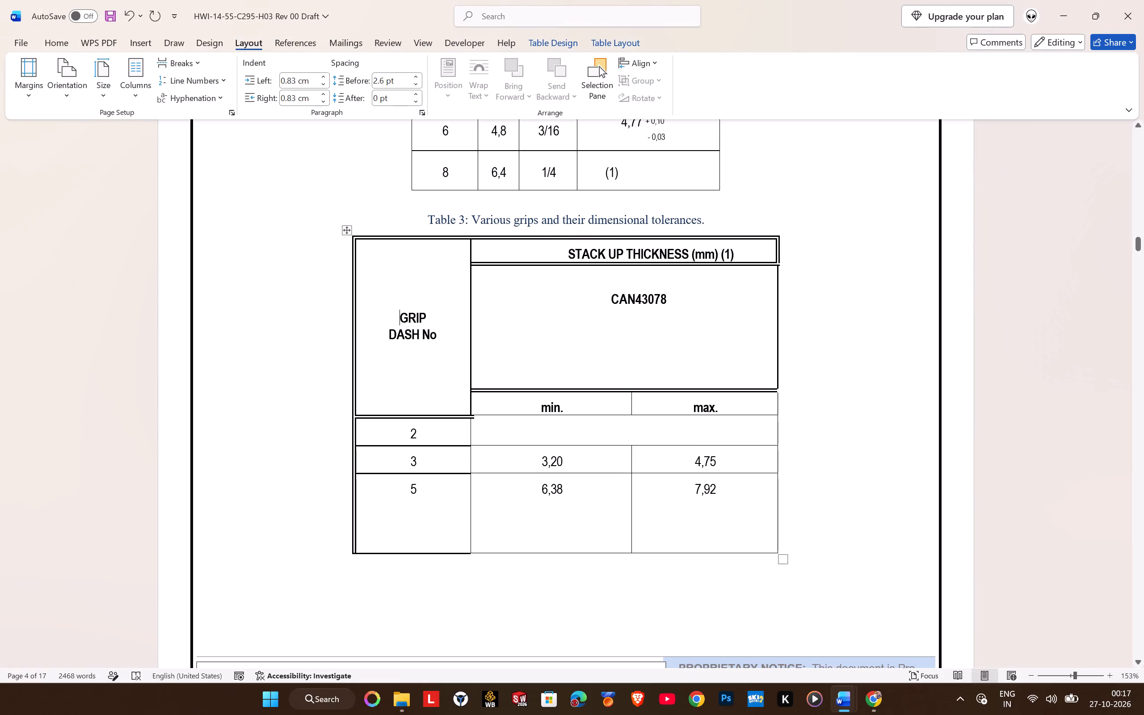
pyautogui.click(574, 343)
# Compare Table 3 with I+D-P-356, and set the spacing before to 0 pt in the blank cell beside grip 2.
pyautogui.hotkey('alt', 'Tab')
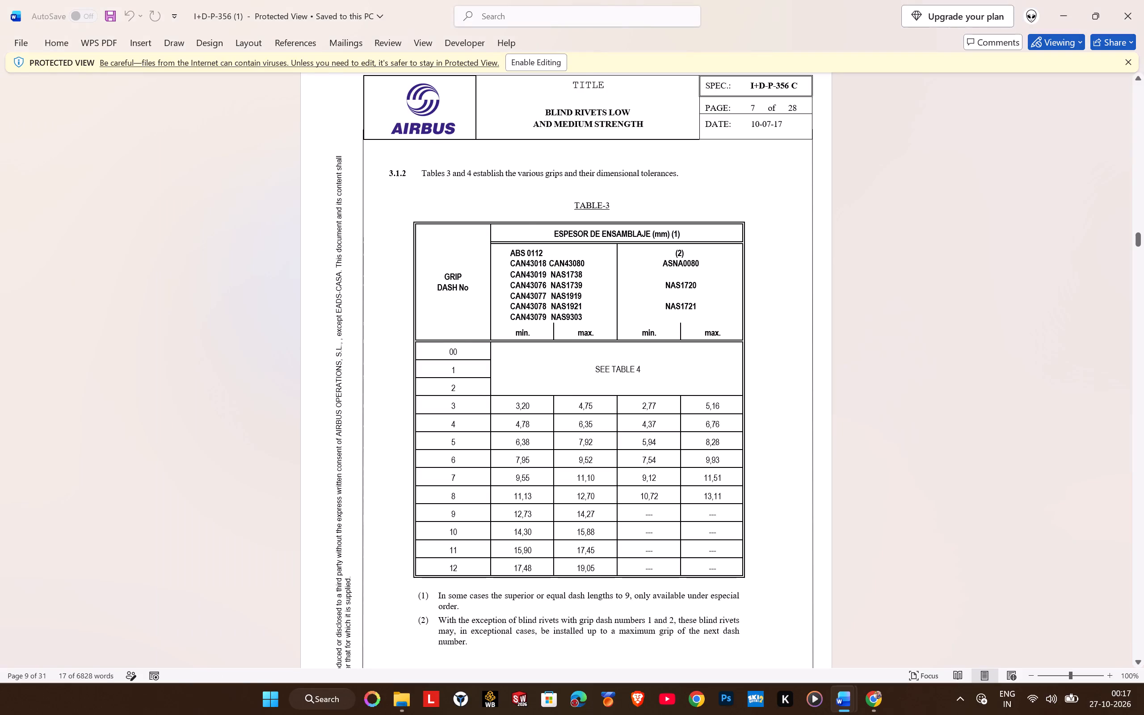
pyautogui.hotkey('alt', 'Tab')
pyautogui.hotkey('alt', 'Tab')
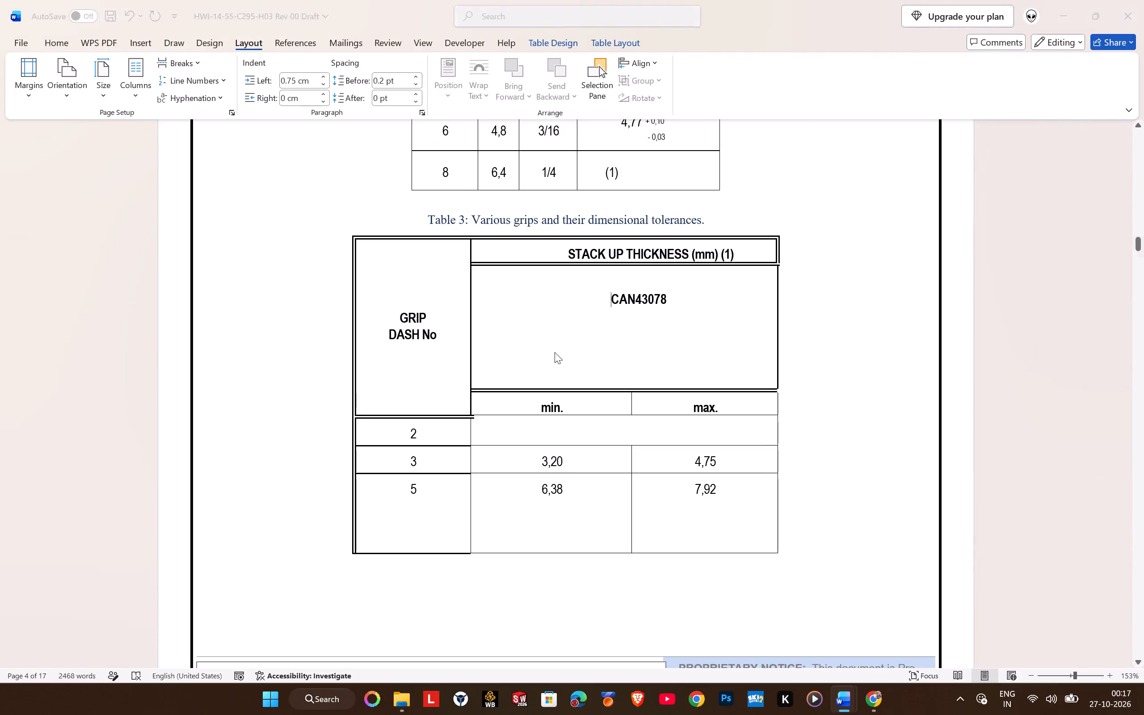
pyautogui.hotkey('alt', 'Tab')
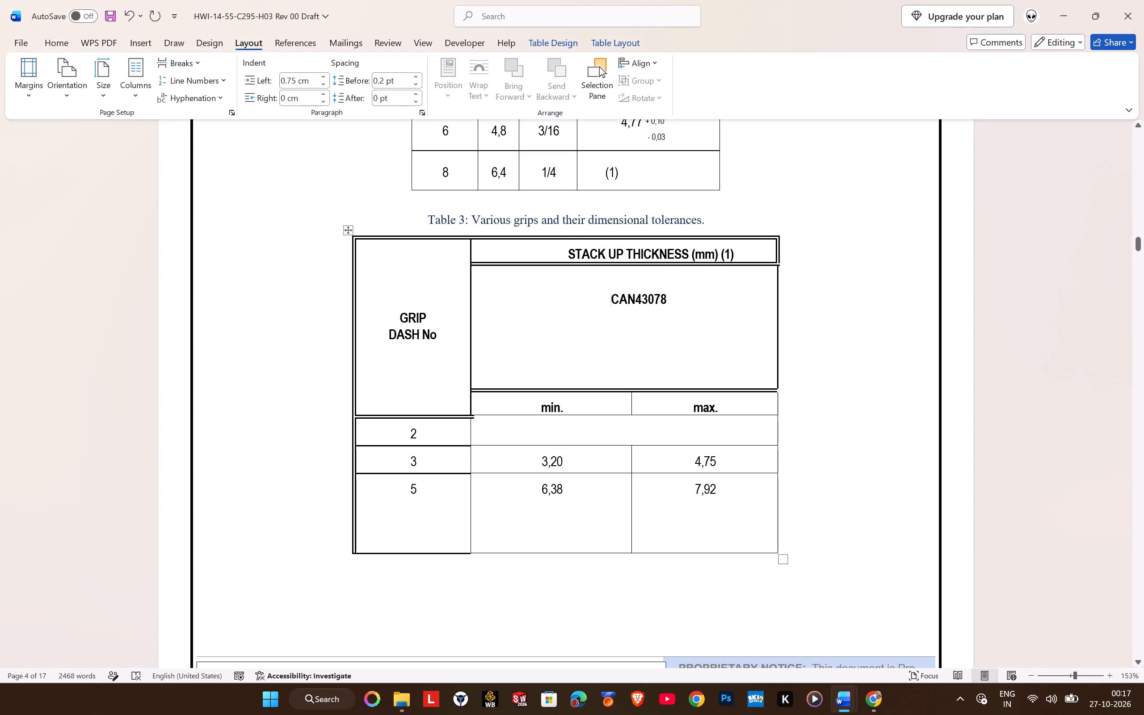
pyautogui.hotkey('alt', 'Tab')
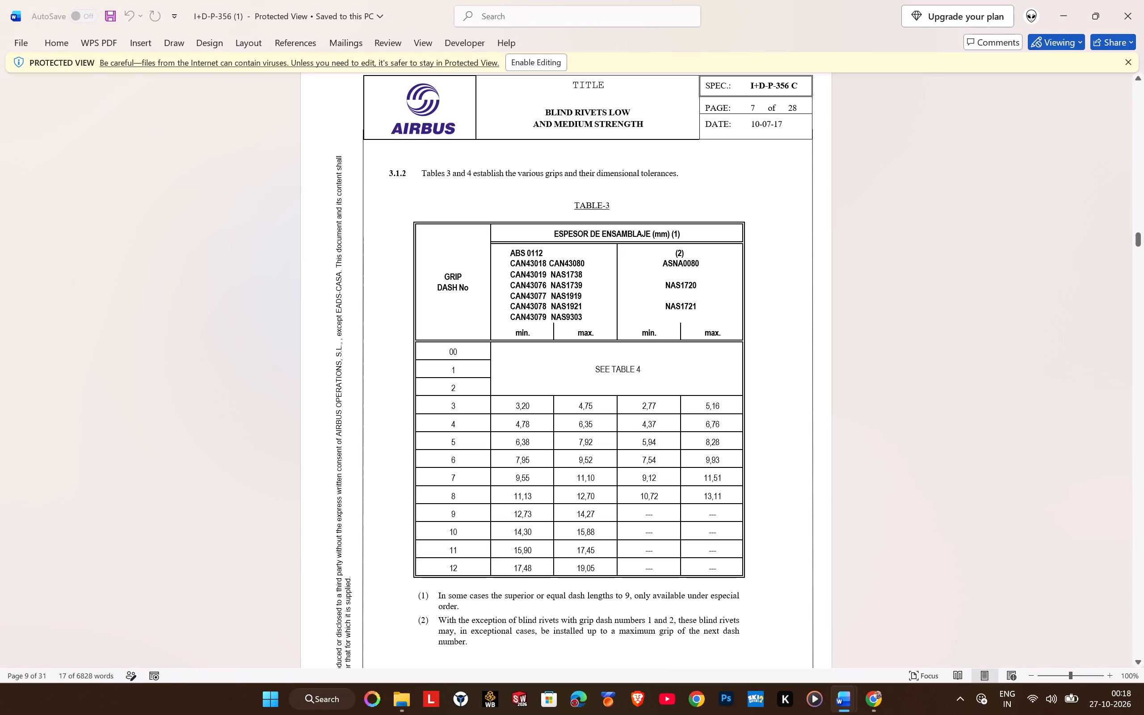
pyautogui.hotkey('alt', 'Tab')
pyautogui.click(555, 429)
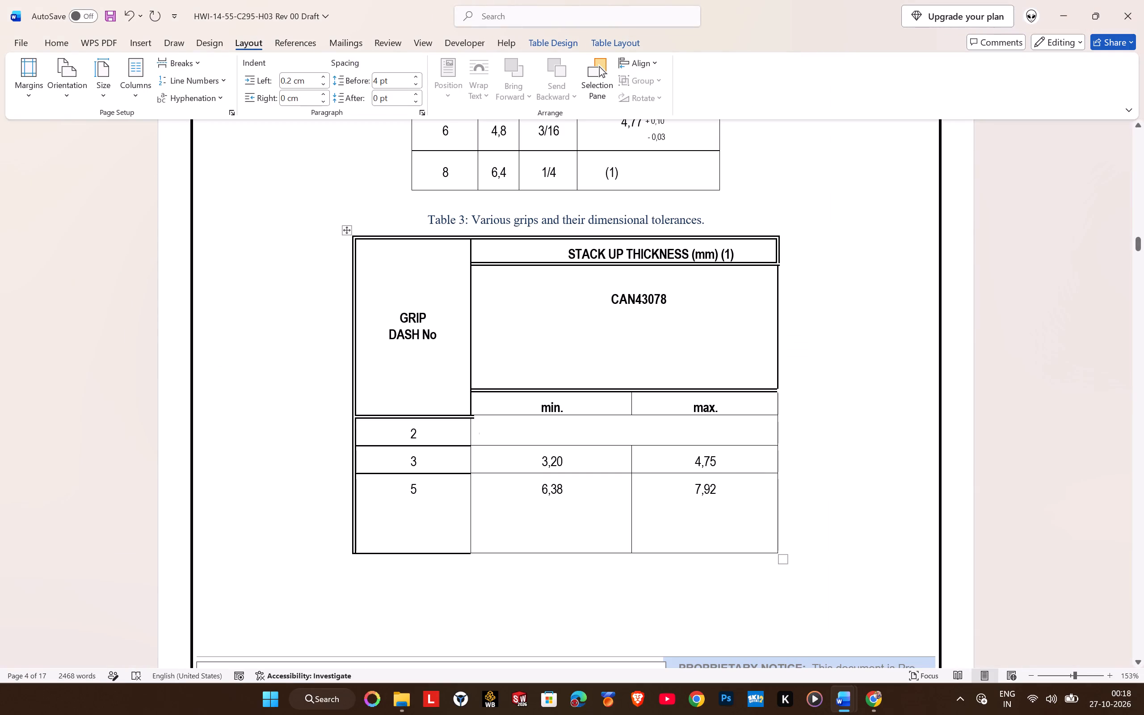
pyautogui.click(552, 428)
pyautogui.click(553, 437)
pyautogui.click(579, 438)
pyautogui.click(294, 83)
pyautogui.click(557, 428)
pyautogui.click(391, 76)
pyautogui.press('0')
pyautogui.press('Return')
# Enter test characters in the blank cell beside grip 2, and delete them along with the cell's left indent.
pyautogui.click(539, 445)
pyautogui.click(543, 424)
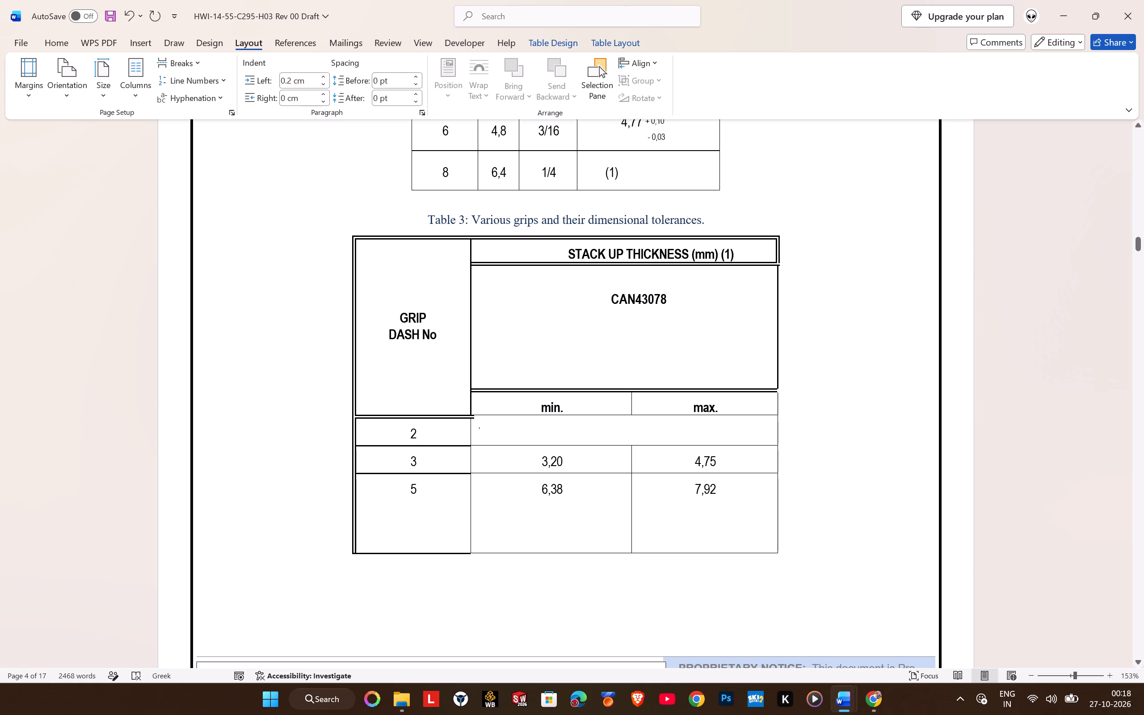
pyautogui.write('dd')
pyautogui.click(551, 437)
pyautogui.write('dddd')
pyautogui.press('BackSpace')
pyautogui.press('BackSpace')
pyautogui.press('BackSpace')
pyautogui.press('BackSpace')
pyautogui.press('BackSpace')
pyautogui.press('BackSpace')
pyautogui.press('BackSpace')
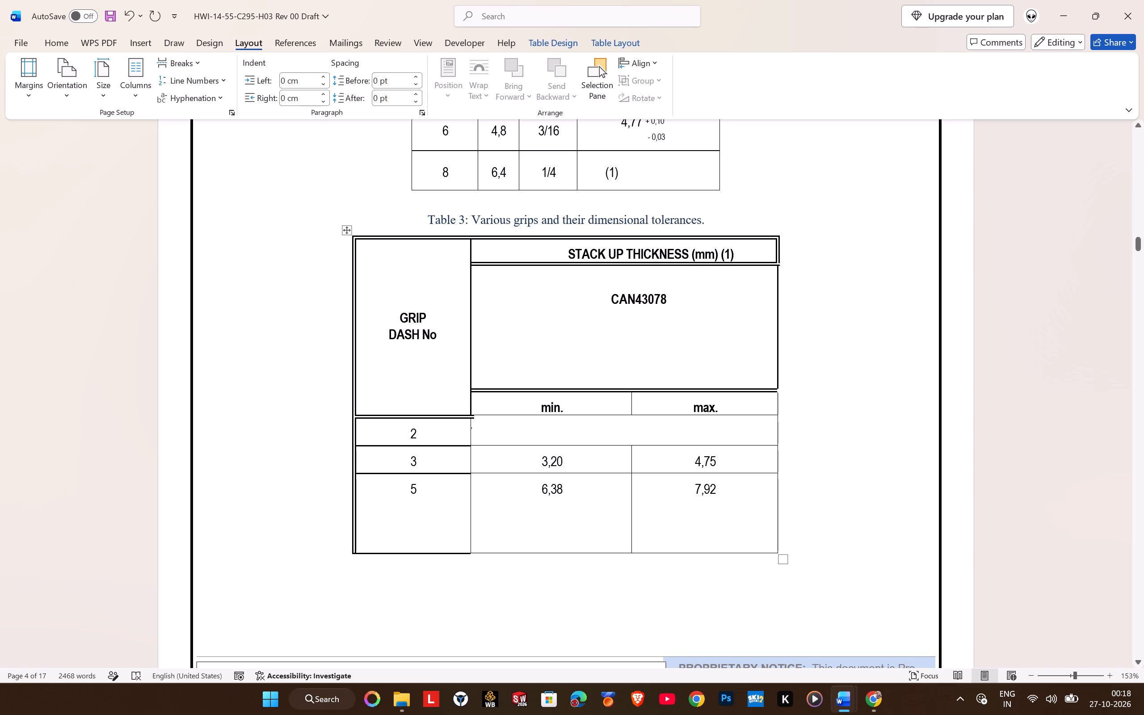
# Set the font size to 10 in the blank cell beside grip 2, and enter SEE TABLE 4 as in I+D-P-356.
pyautogui.click(47, 35)
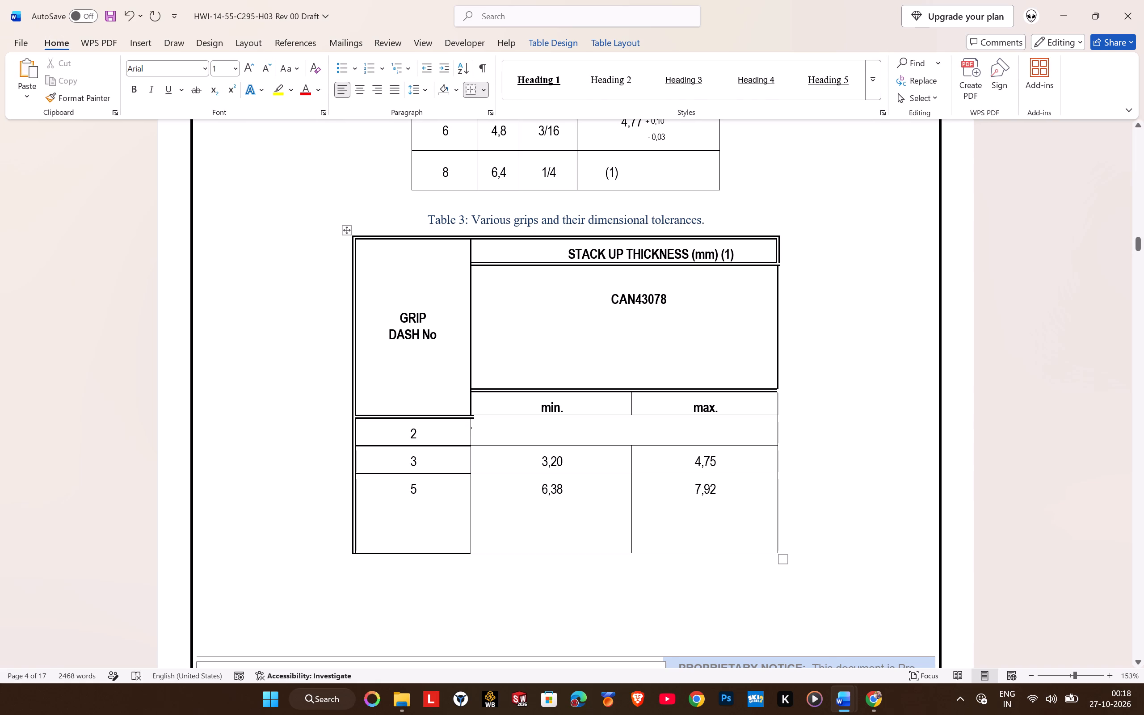
pyautogui.click(432, 437)
pyautogui.click(561, 451)
pyautogui.click(558, 434)
pyautogui.click(232, 67)
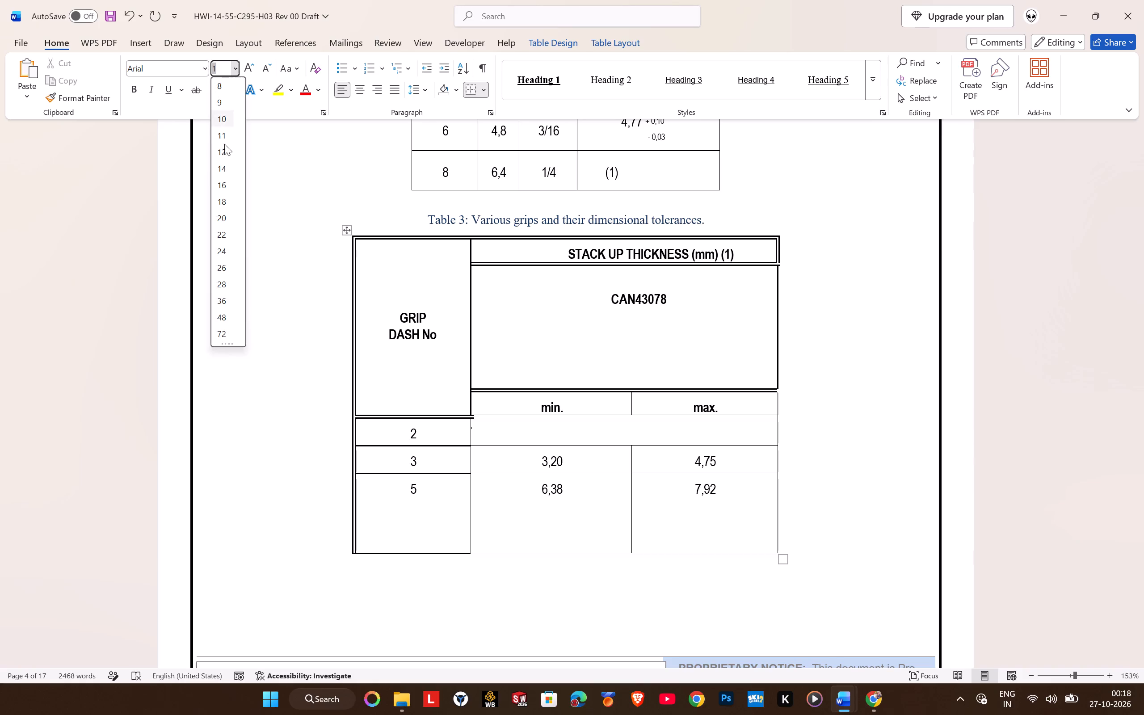
pyautogui.click(227, 122)
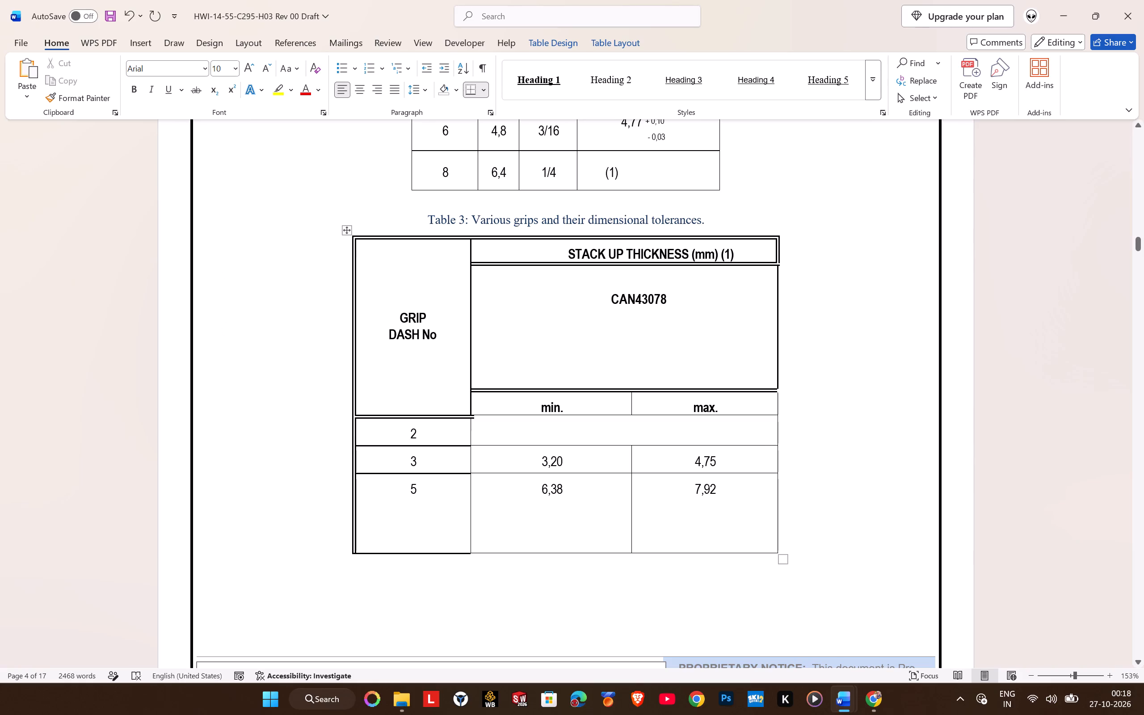
pyautogui.hotkey('alt', 'Tab')
pyautogui.hotkey('alt', 'Tab')
pyautogui.write('SEE TABLE 4')
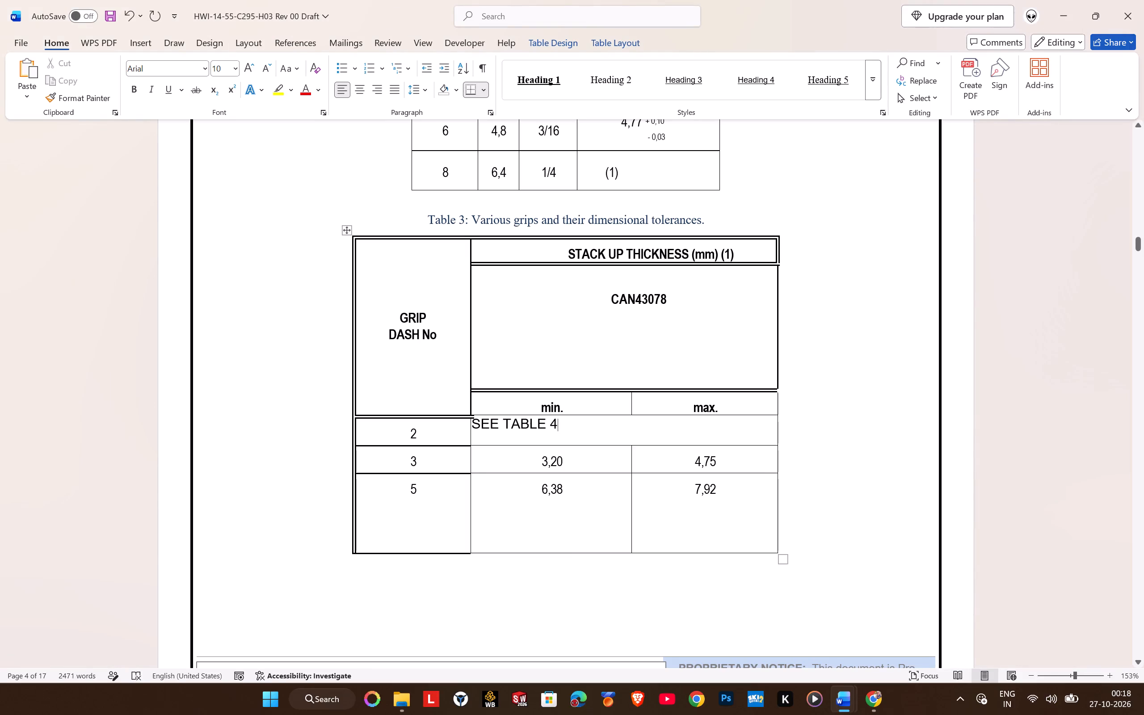
# Centre the SEE TABLE 4 text horizontally in its Table 3 cell.
pyautogui.moveTo(476, 427); pyautogui.dragTo(703, 433)
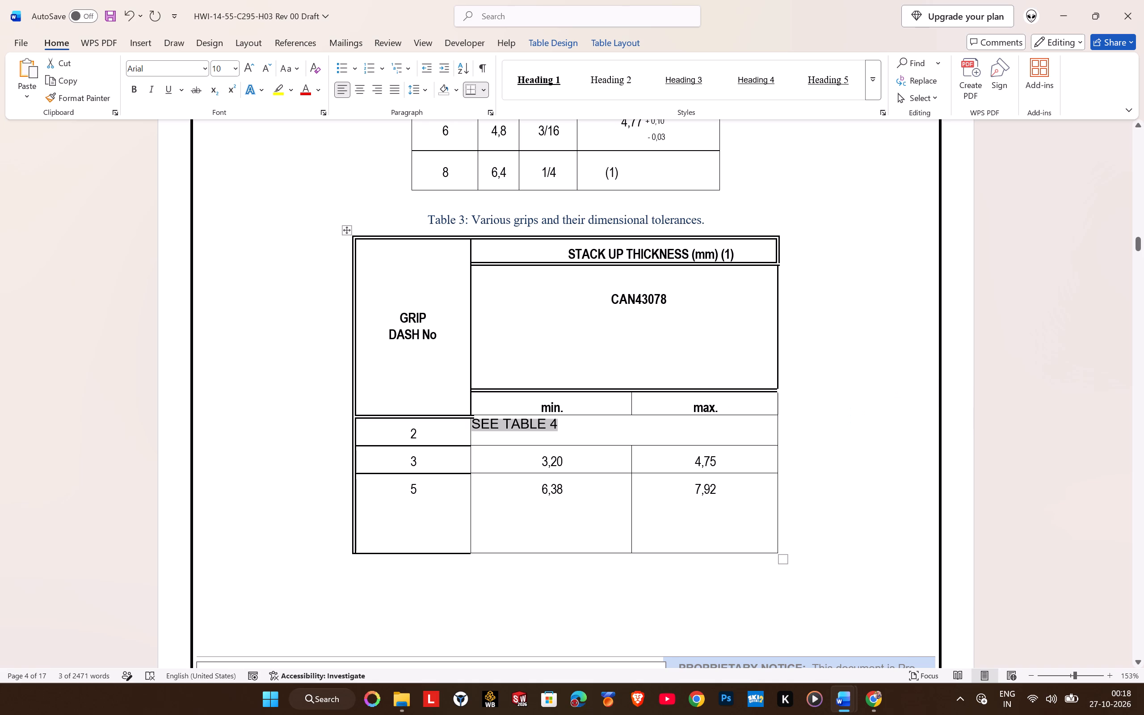
pyautogui.click(364, 95)
pyautogui.click(910, 377)
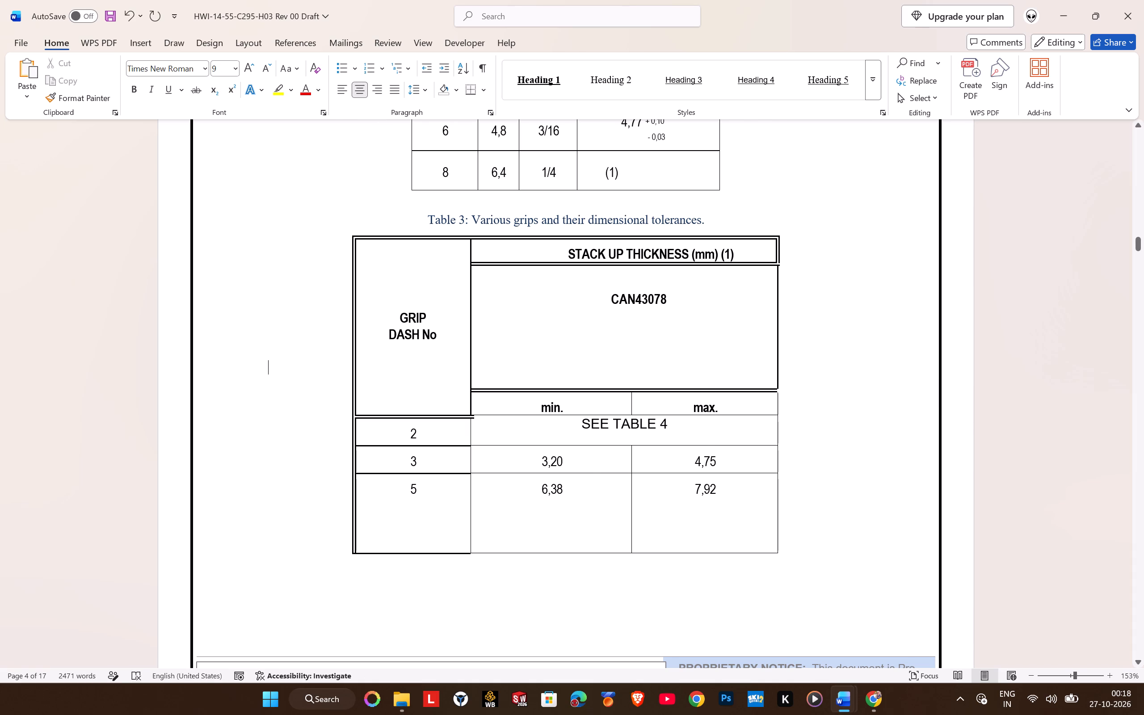
# Compare Table 3 with I+D-P-356, and shorten the grip 5 row to remove the empty space below its values.
pyautogui.hotkey('alt', 'Tab')
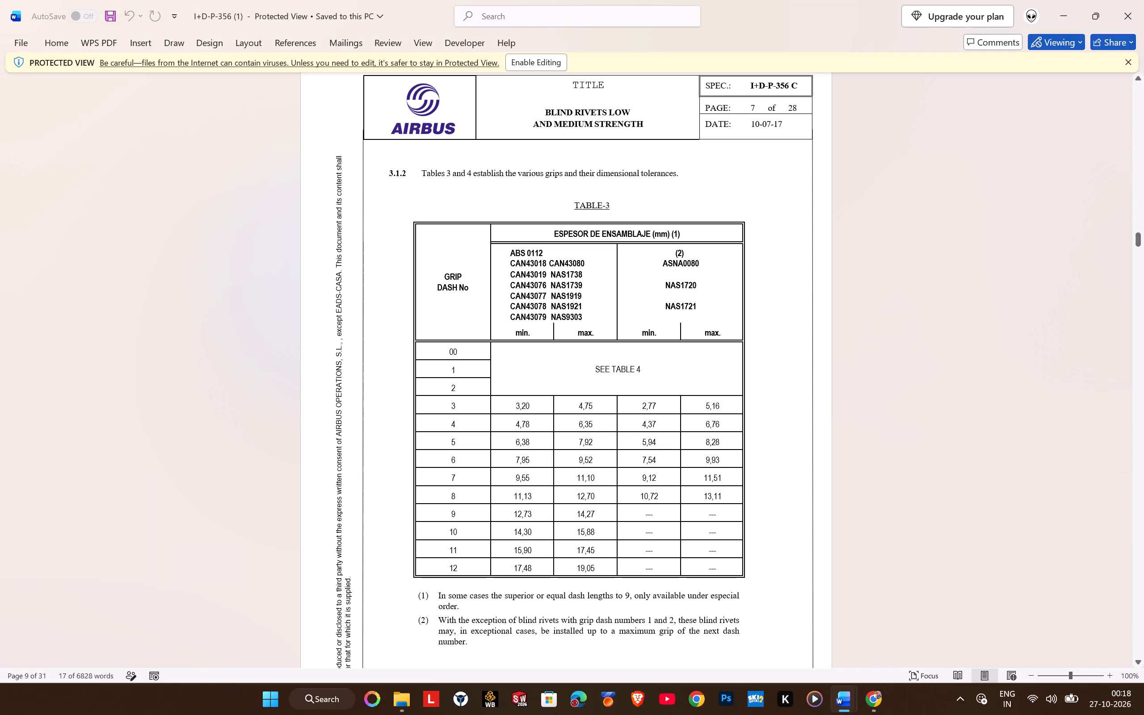
pyautogui.hotkey('alt', 'Tab')
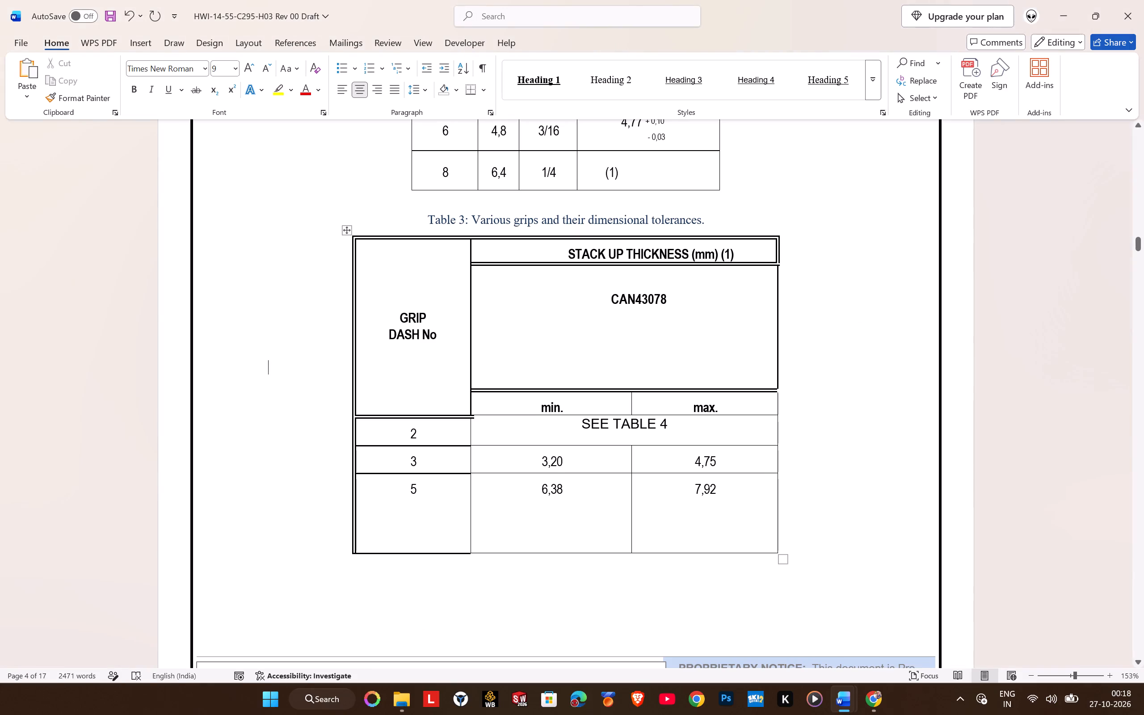
pyautogui.hotkey('alt', 'Tab')
pyautogui.hotkey('alt', 'Tab')
pyautogui.hotkey('alt', 'Tab')
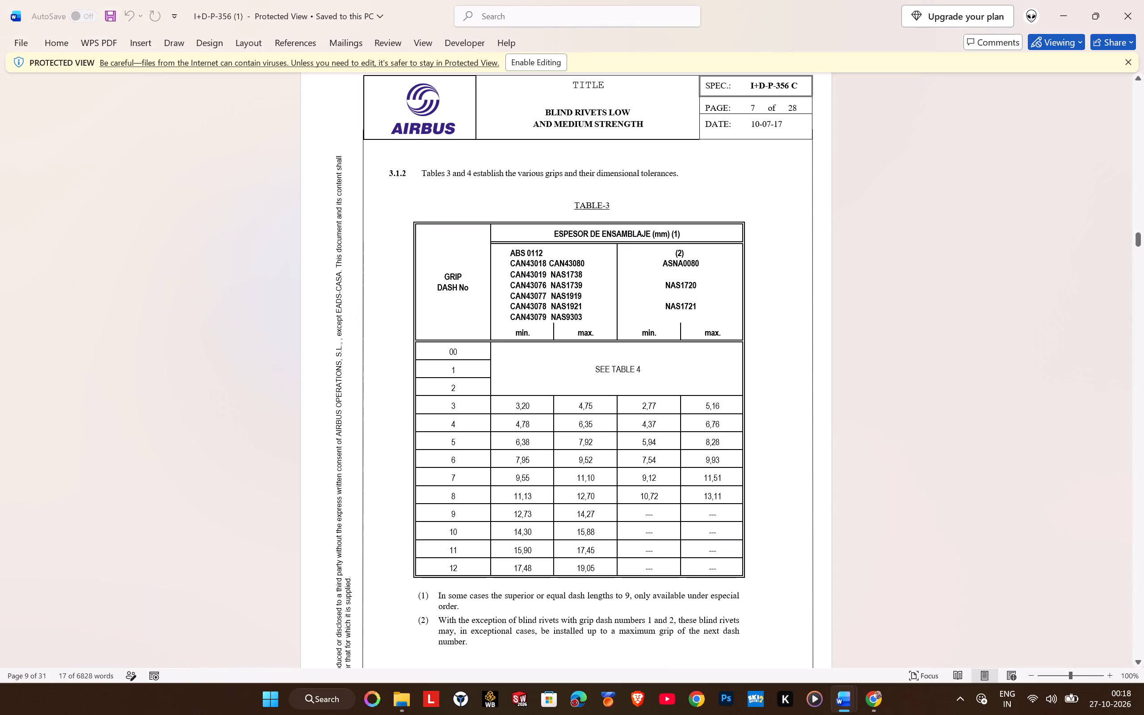
pyautogui.hotkey('alt', 'Tab')
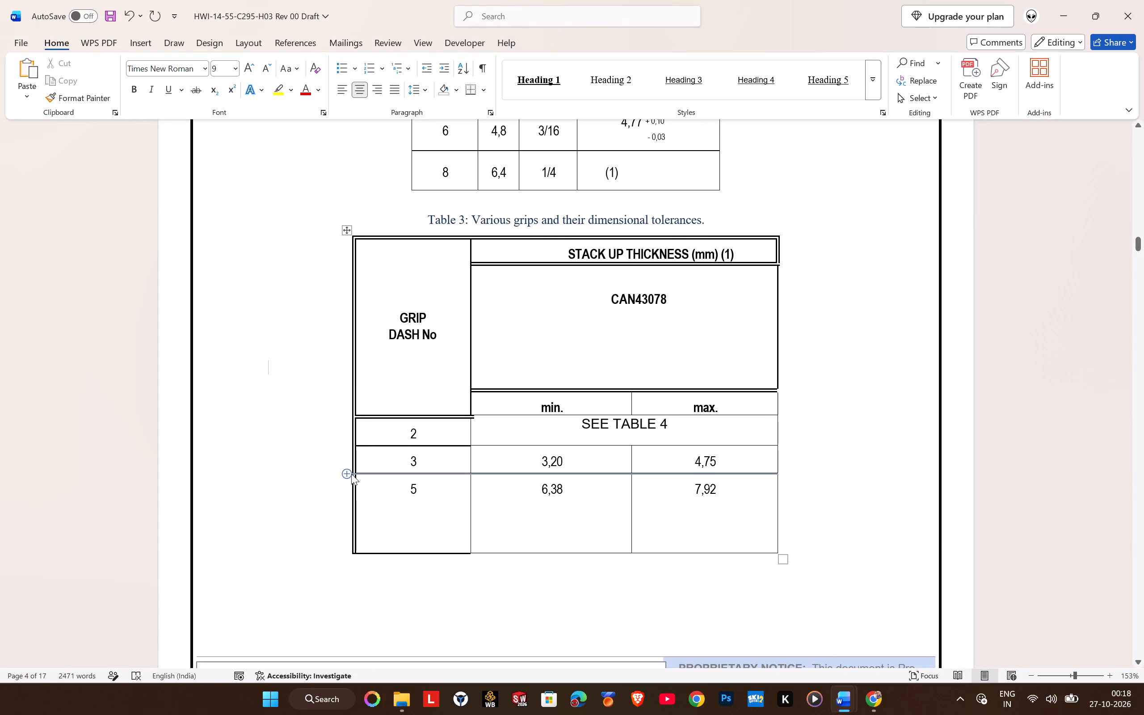
pyautogui.click(413, 522)
pyautogui.moveTo(391, 517); pyautogui.dragTo(533, 555)
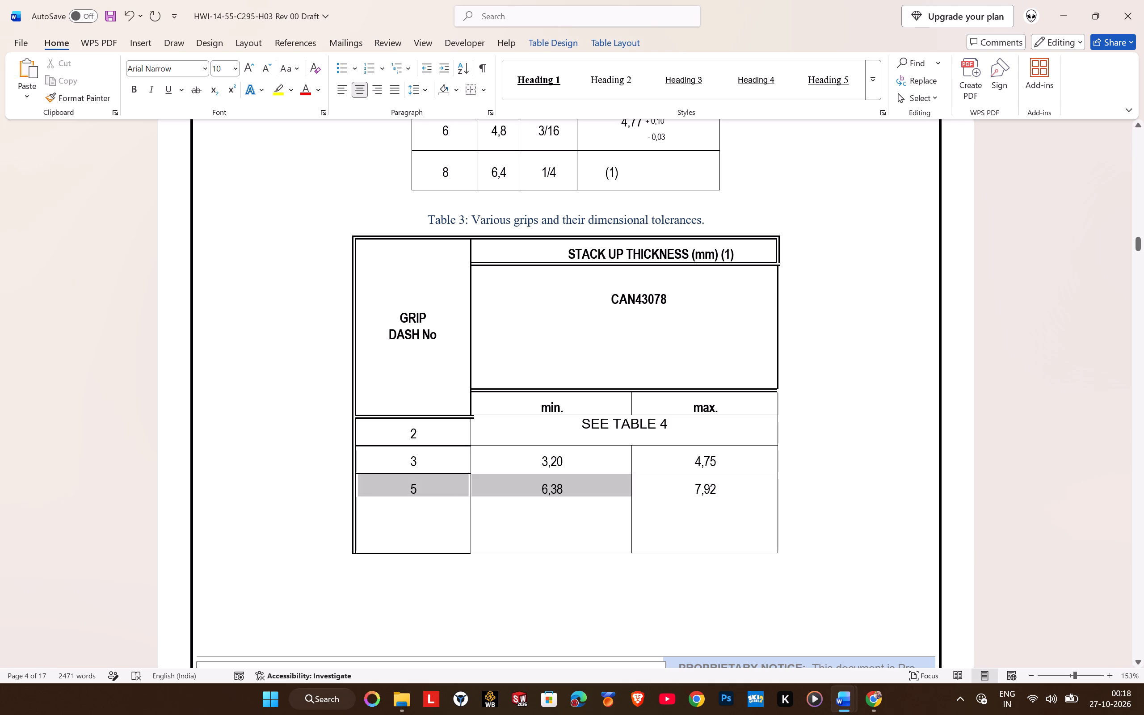
pyautogui.moveTo(533, 555); pyautogui.dragTo(605, 561)
pyautogui.click(478, 522)
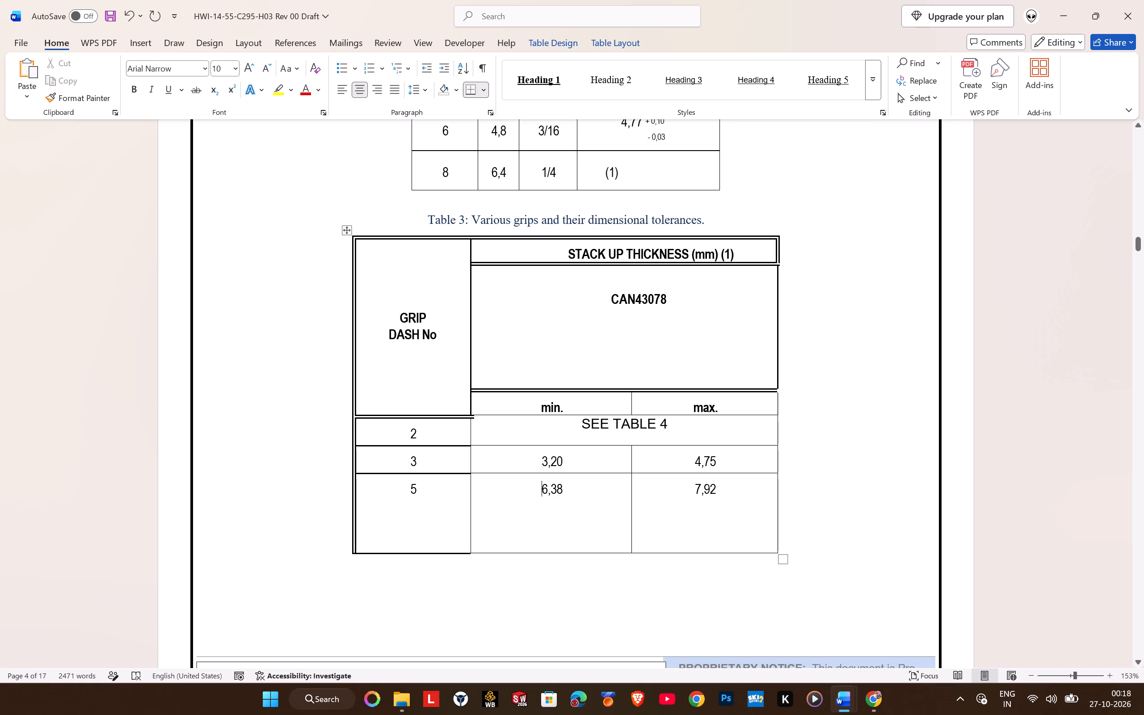
pyautogui.moveTo(587, 552); pyautogui.dragTo(586, 510)
pyautogui.scroll(1, 513, 488)
pyautogui.scroll(-4, 513, 488)
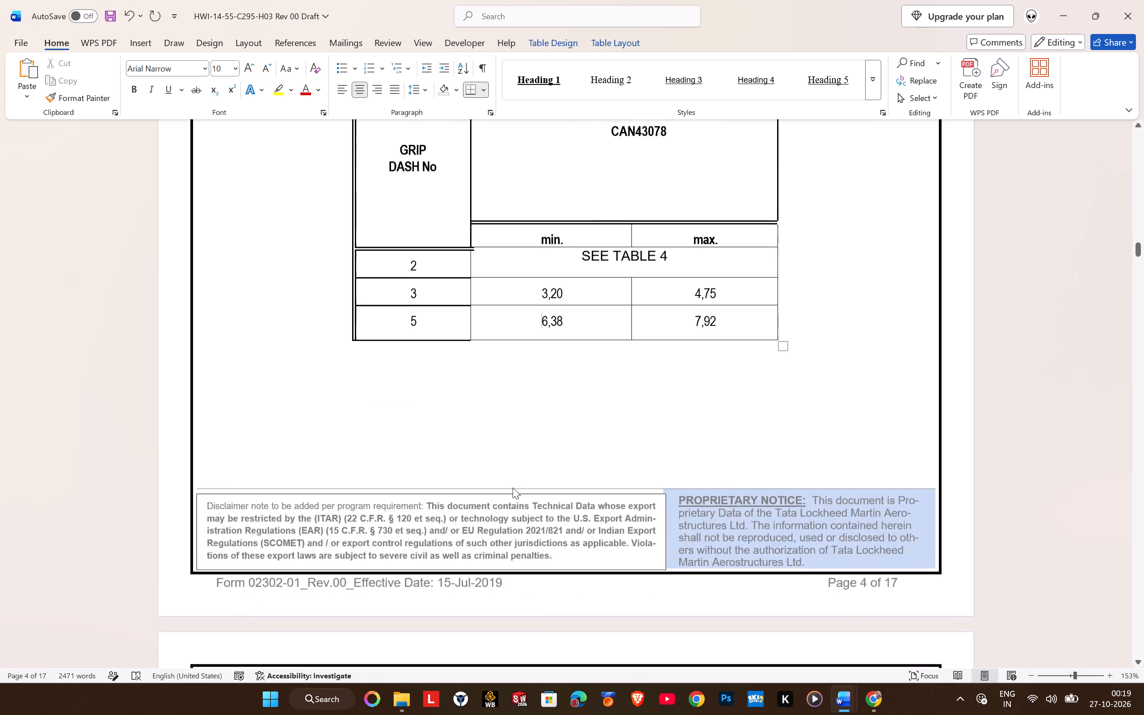
# Shorten the CAN43078 header row in Table 3 so that its lower border sits just below the text.
pyautogui.scroll(-3, 513, 488)
pyautogui.scroll(7, 513, 488)
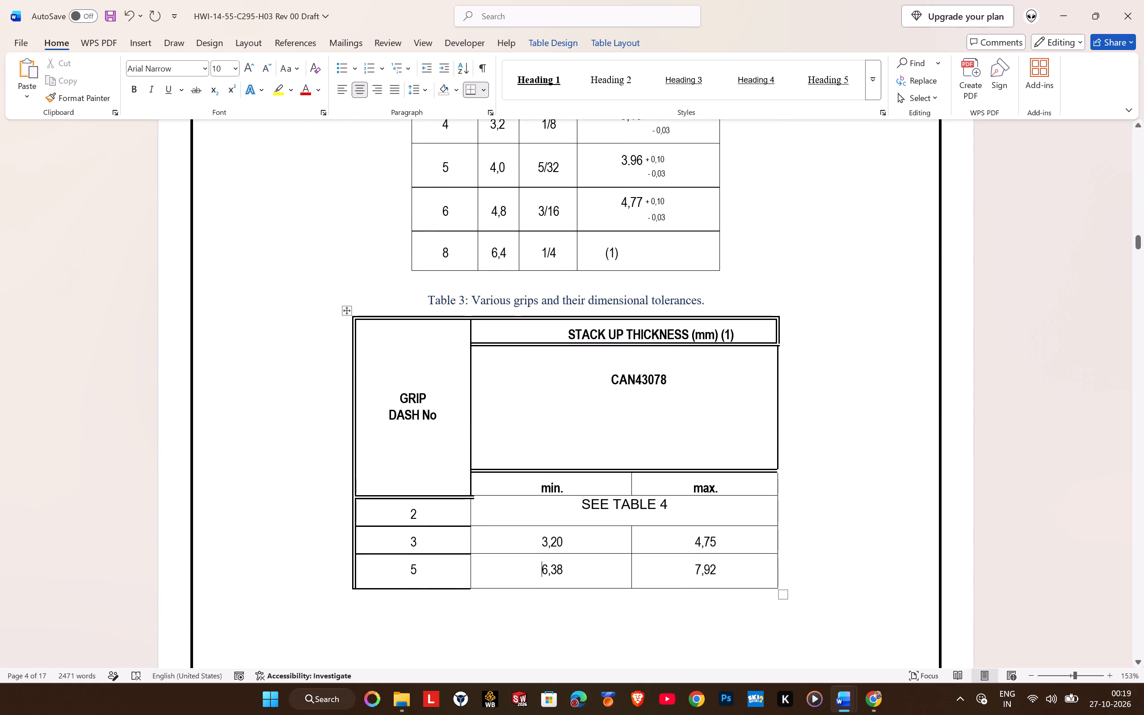
pyautogui.moveTo(507, 470); pyautogui.dragTo(507, 471)
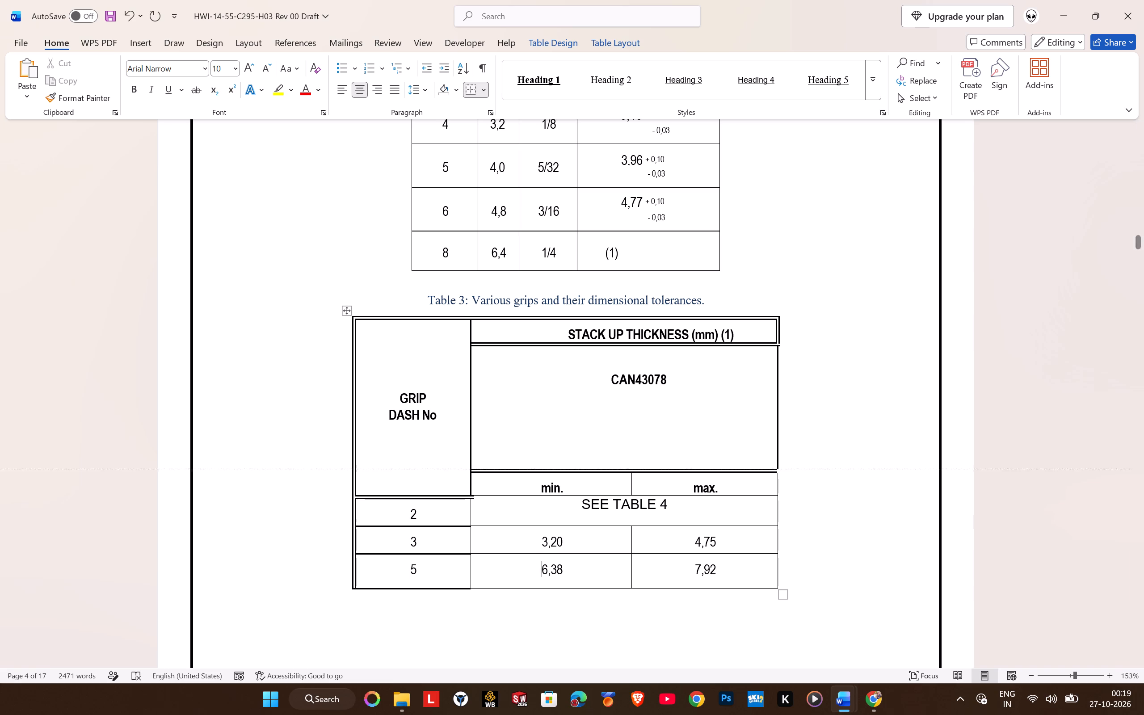
pyautogui.moveTo(507, 471); pyautogui.dragTo(515, 425)
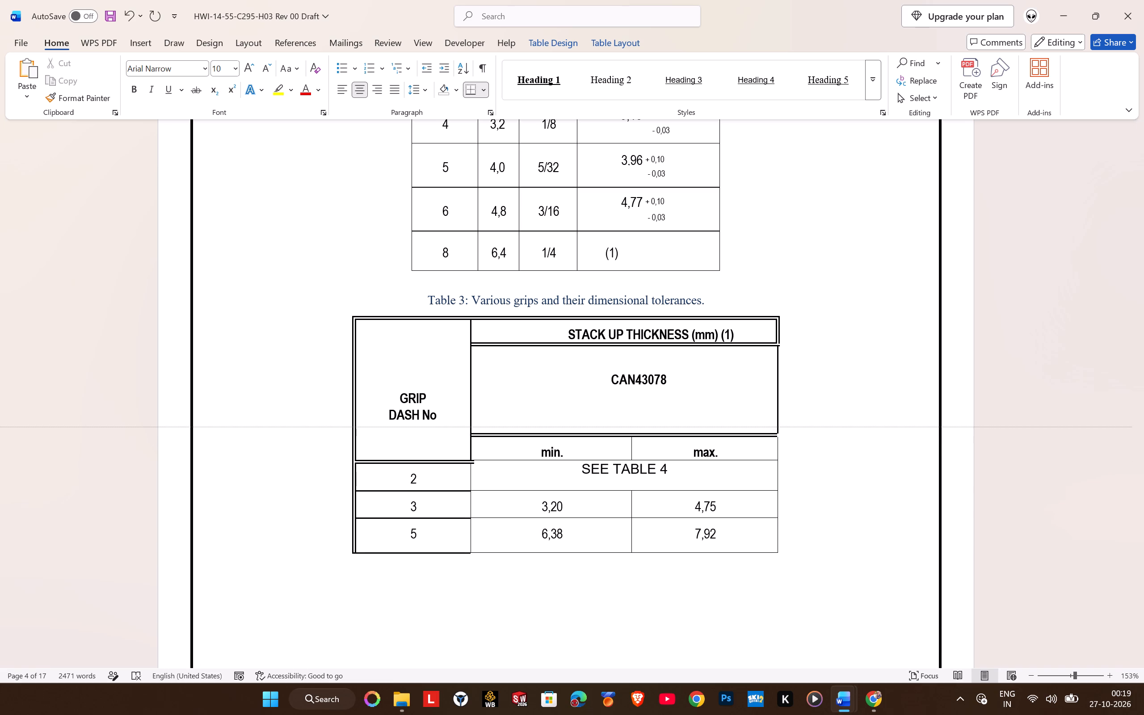
pyautogui.moveTo(515, 425); pyautogui.dragTo(516, 408)
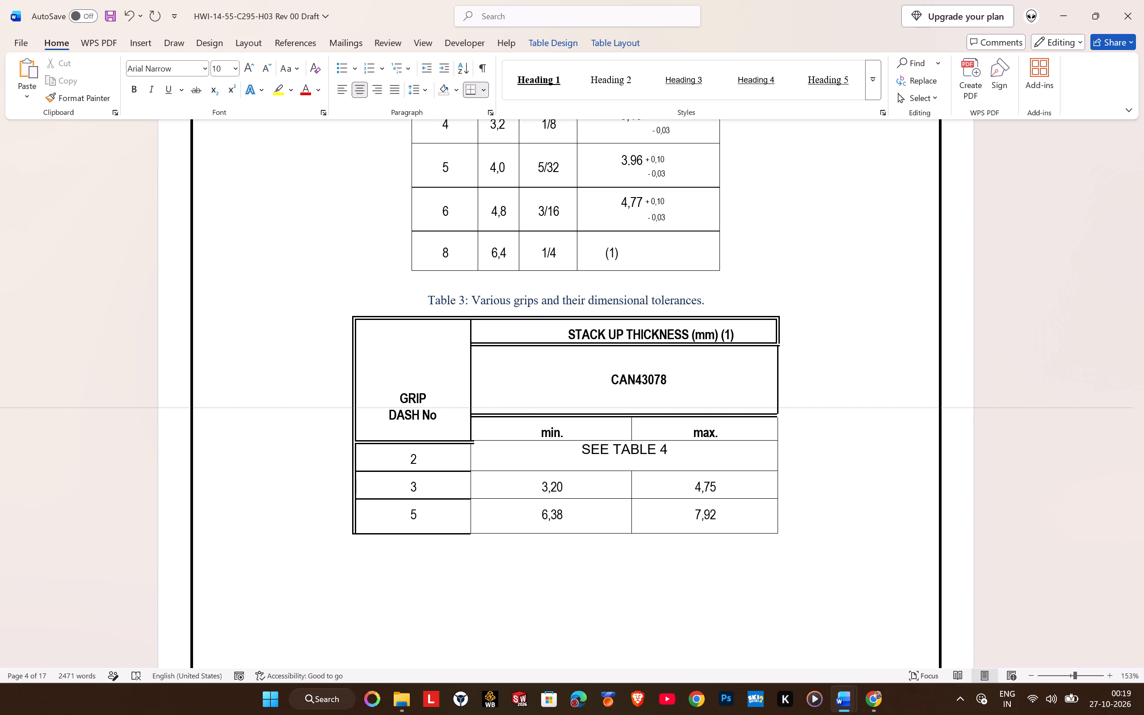
pyautogui.moveTo(516, 408); pyautogui.dragTo(517, 377)
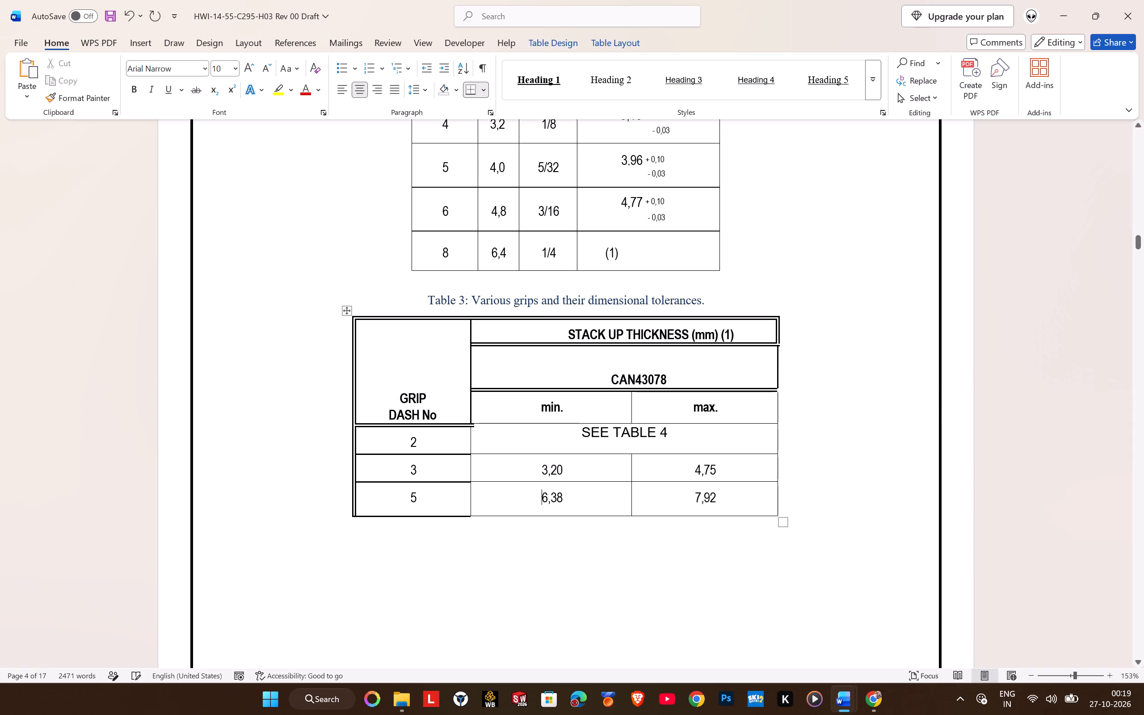
# Remove the left indent in front of CAN43078 in Table 3's header.
pyautogui.click(620, 362)
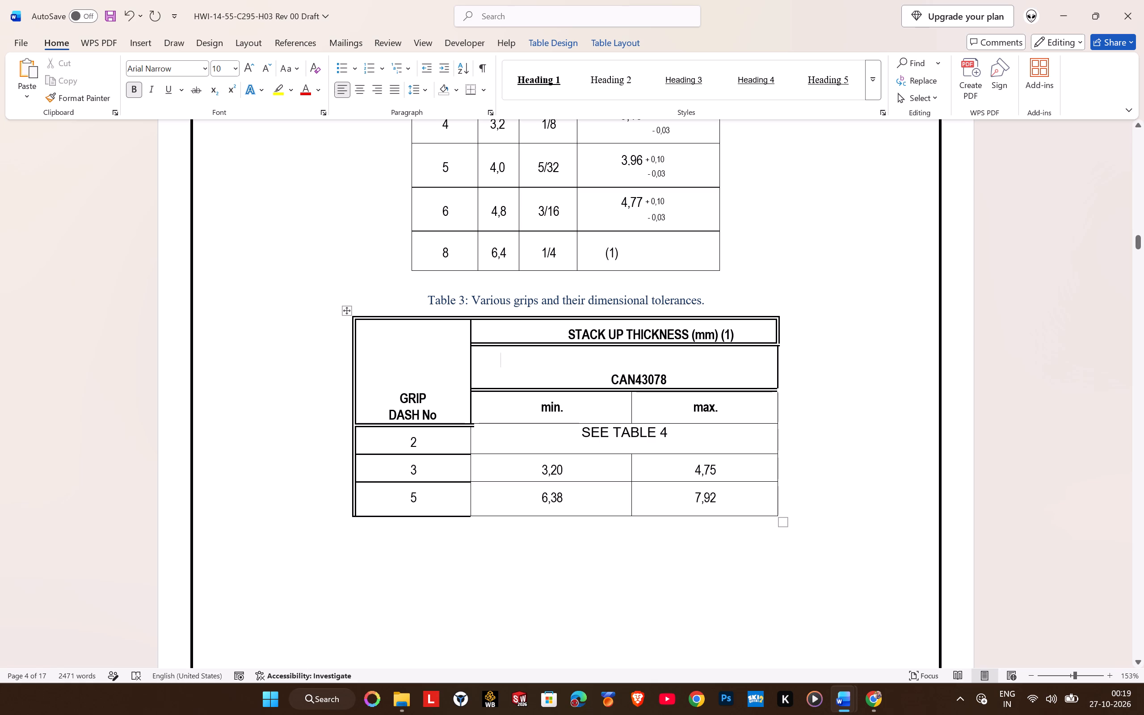
pyautogui.press('Delete')
pyautogui.press('Delete')
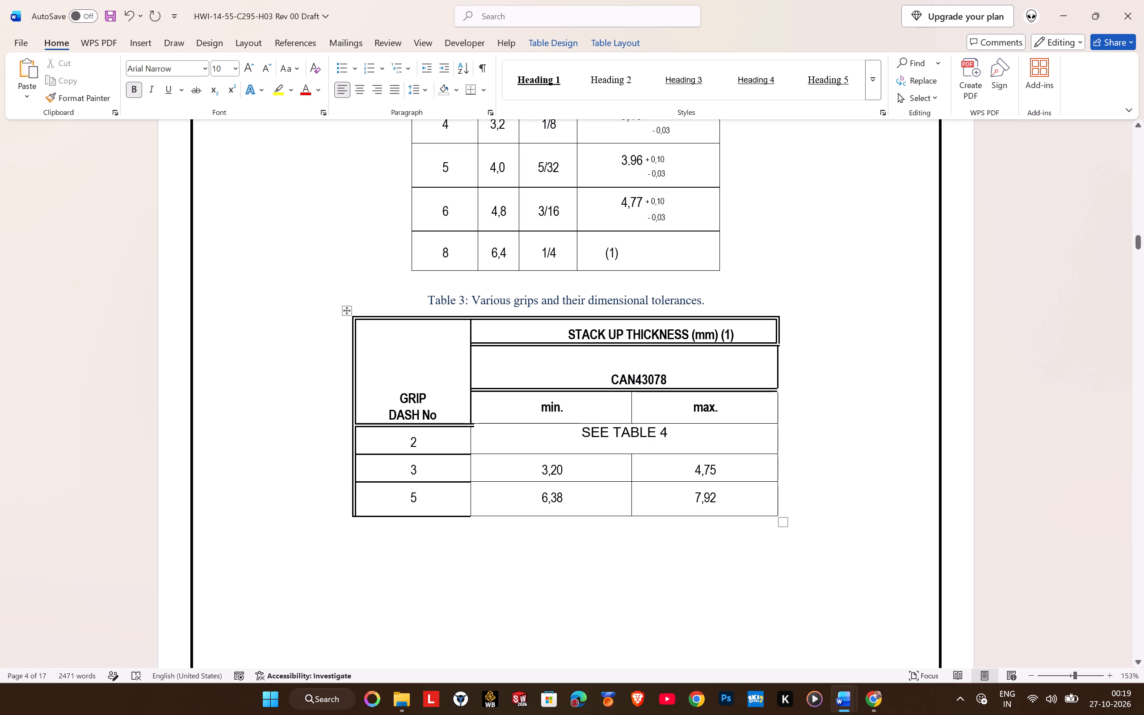
pyautogui.click(602, 378)
pyautogui.press('BackSpace')
pyautogui.press('BackSpace')
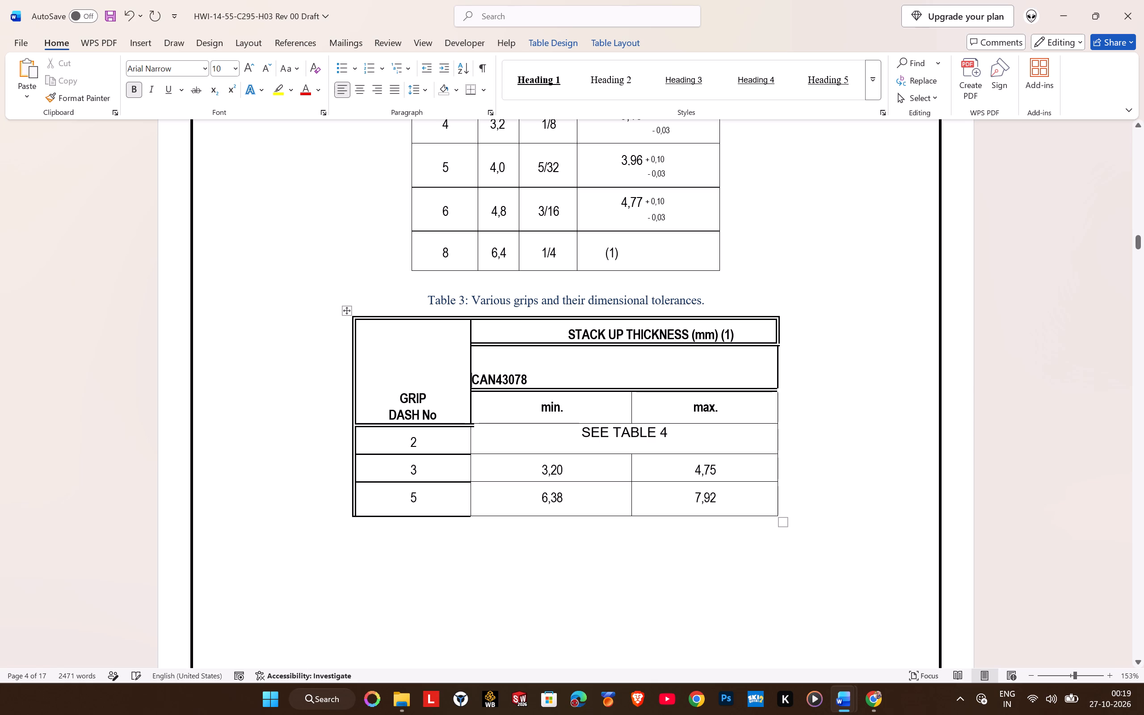
pyautogui.press('BackSpace')
# Merge the CAN43078 cell with the blank cell above it in Table 3, and centre the text horizontally.
pyautogui.moveTo(602, 379); pyautogui.dragTo(548, 347)
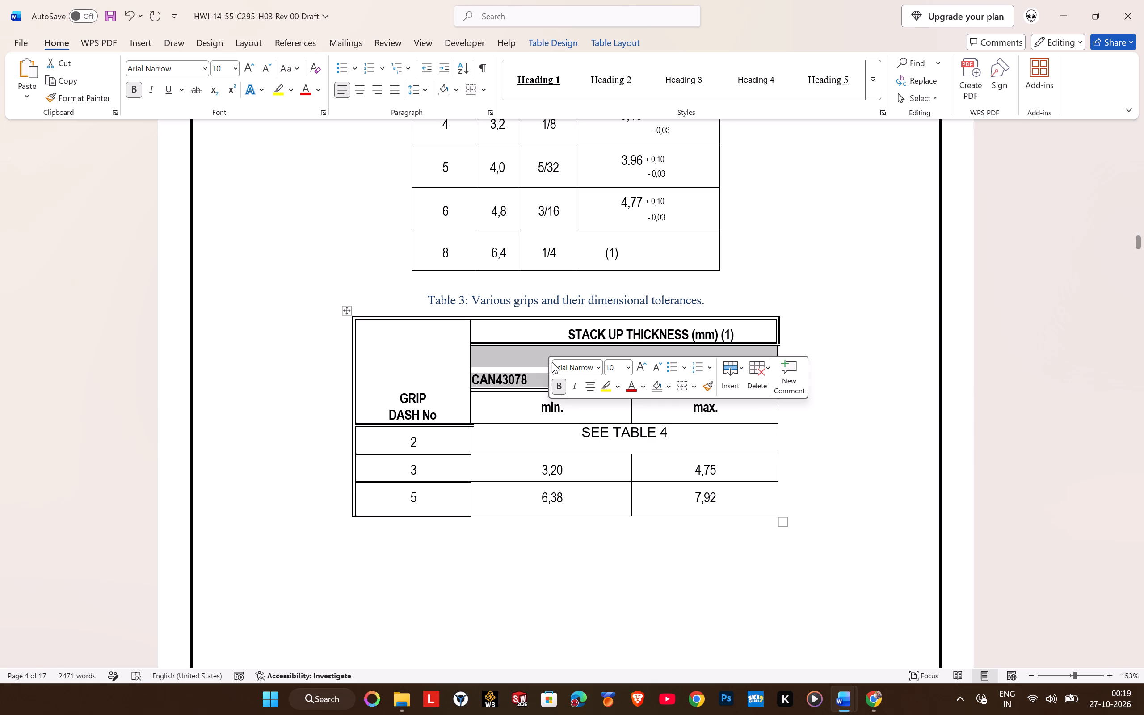
pyautogui.rightClick(549, 359)
pyautogui.rightClick(535, 358)
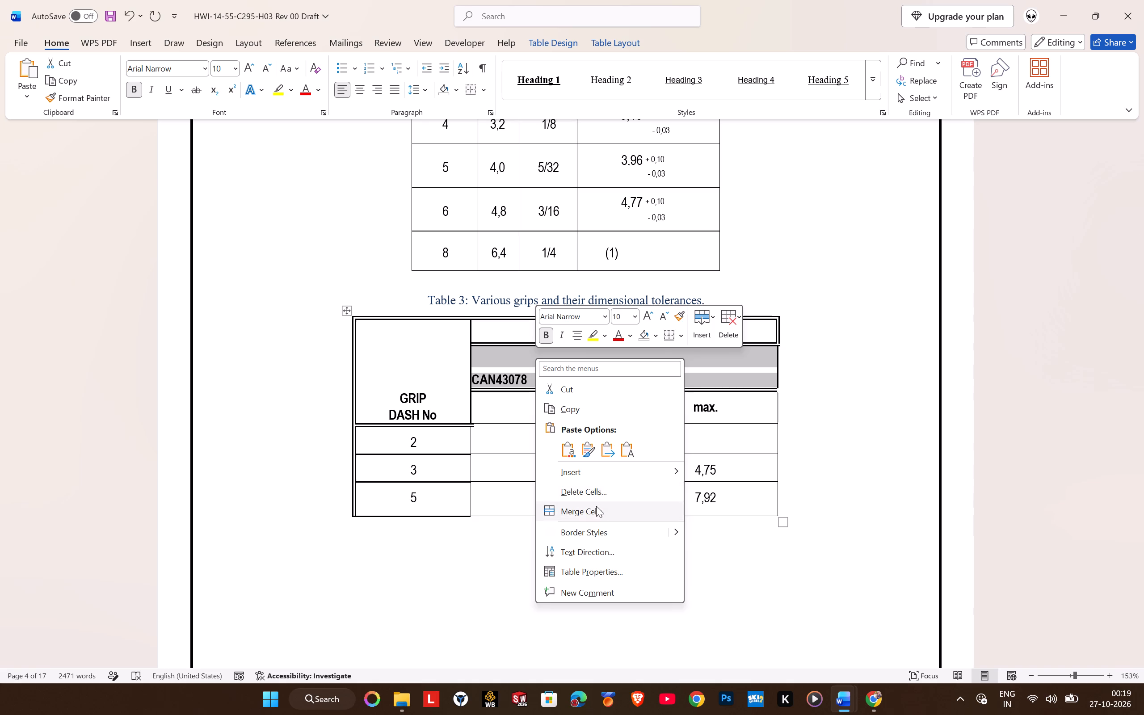
pyautogui.click(595, 516)
pyautogui.click(475, 349)
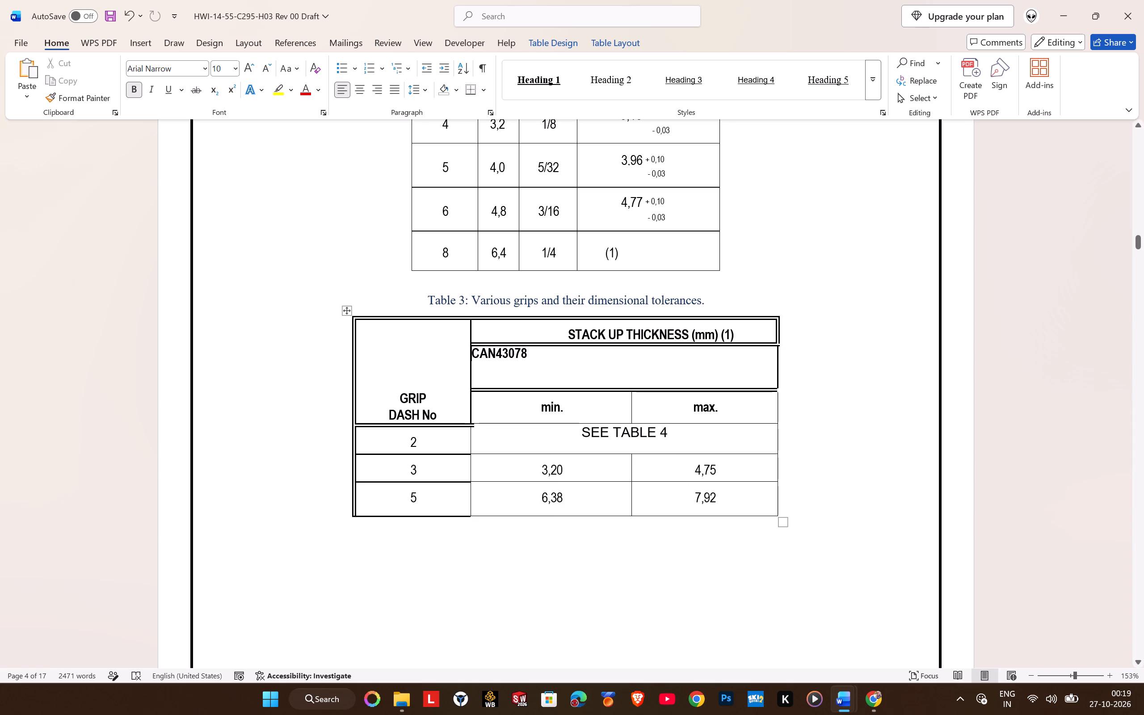
pyautogui.click(352, 91)
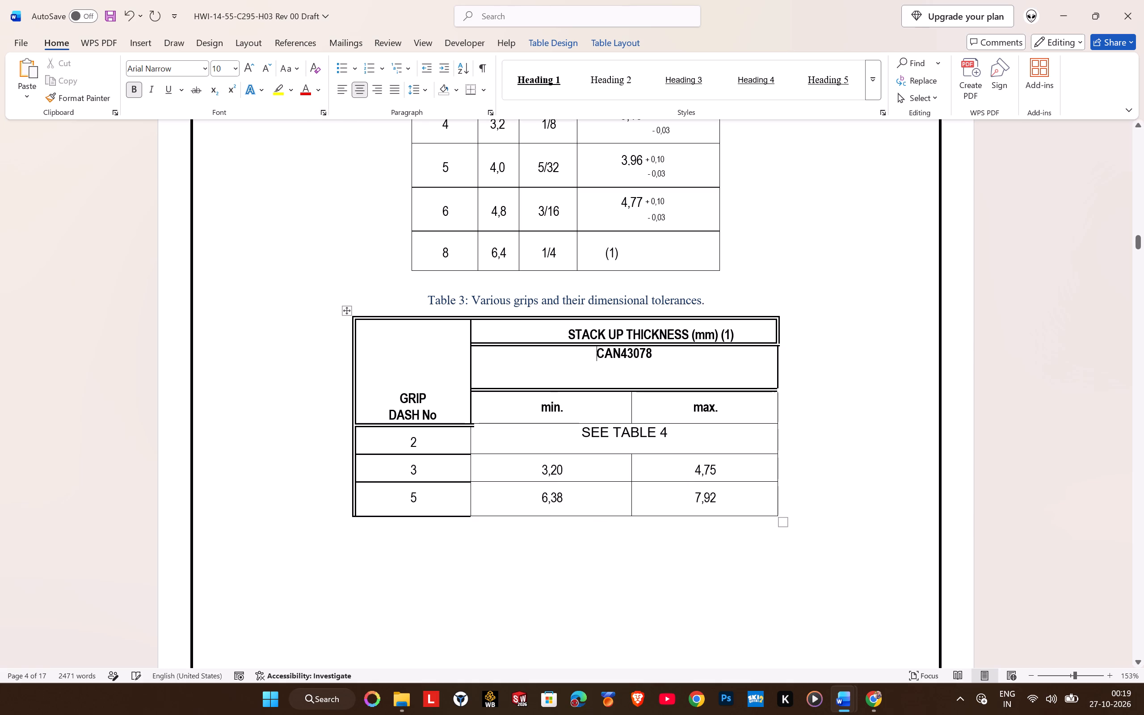
# Shorten the merged CAN43078 row in Table 3 to a single line of text, undoing the first resize.
pyautogui.moveTo(560, 388); pyautogui.dragTo(556, 363)
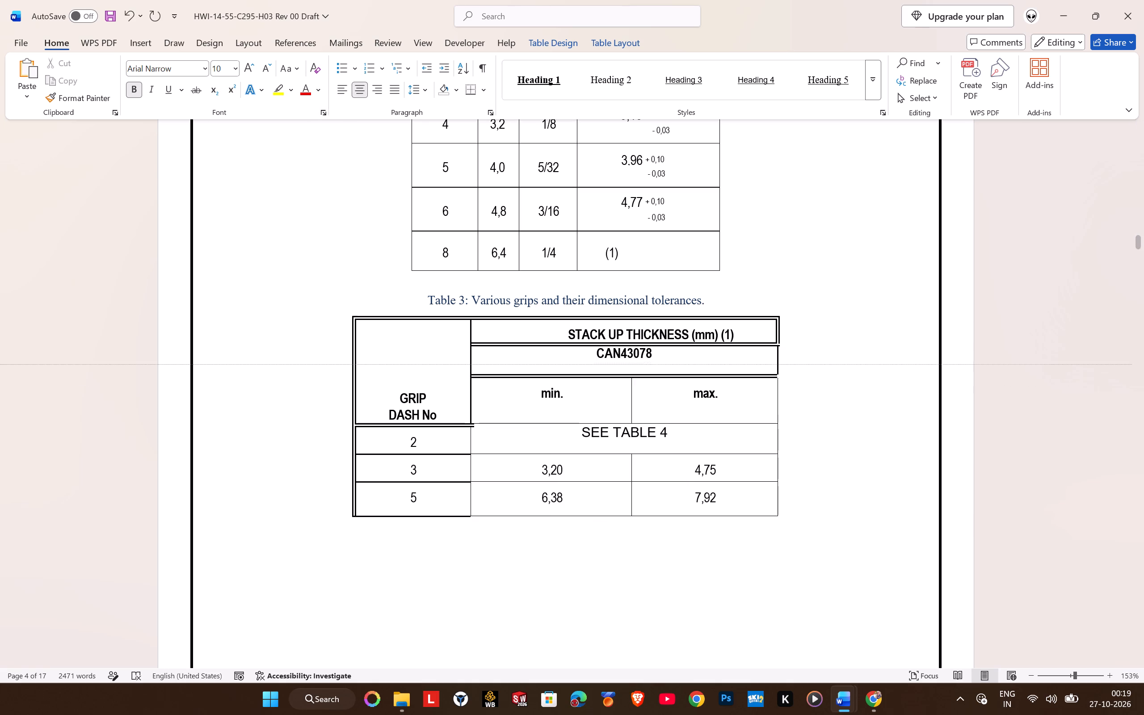
pyautogui.moveTo(556, 363); pyautogui.dragTo(559, 366)
pyautogui.hotkey('ctrl', 'z')
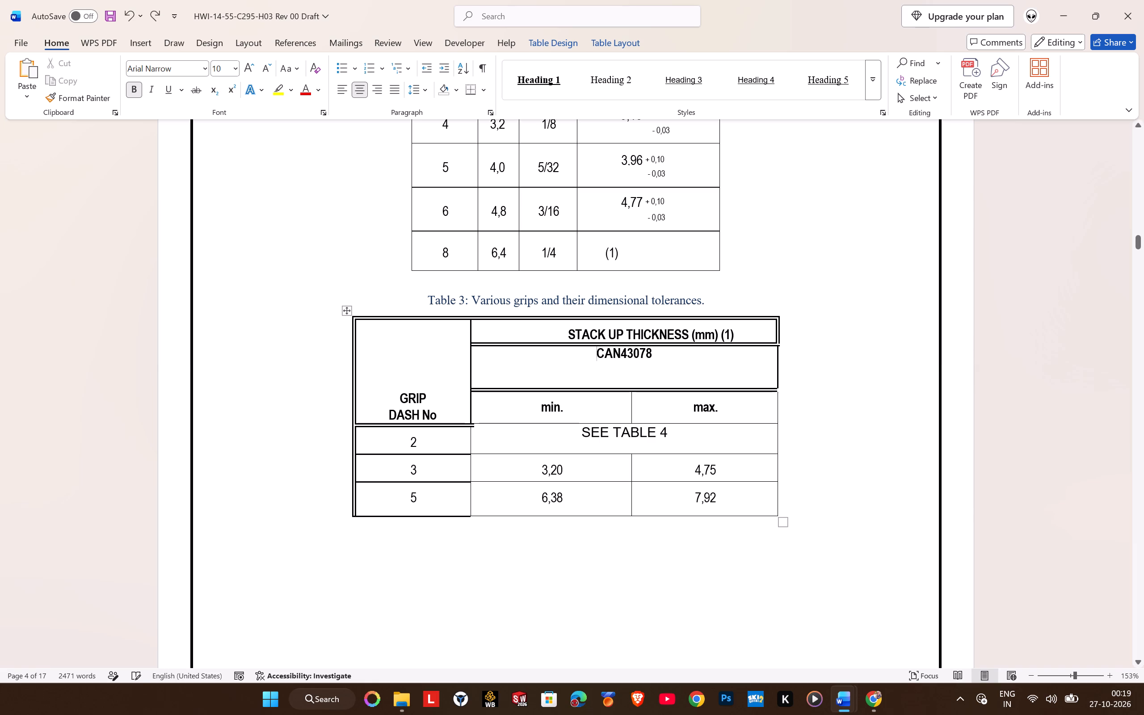
pyautogui.click(314, 385)
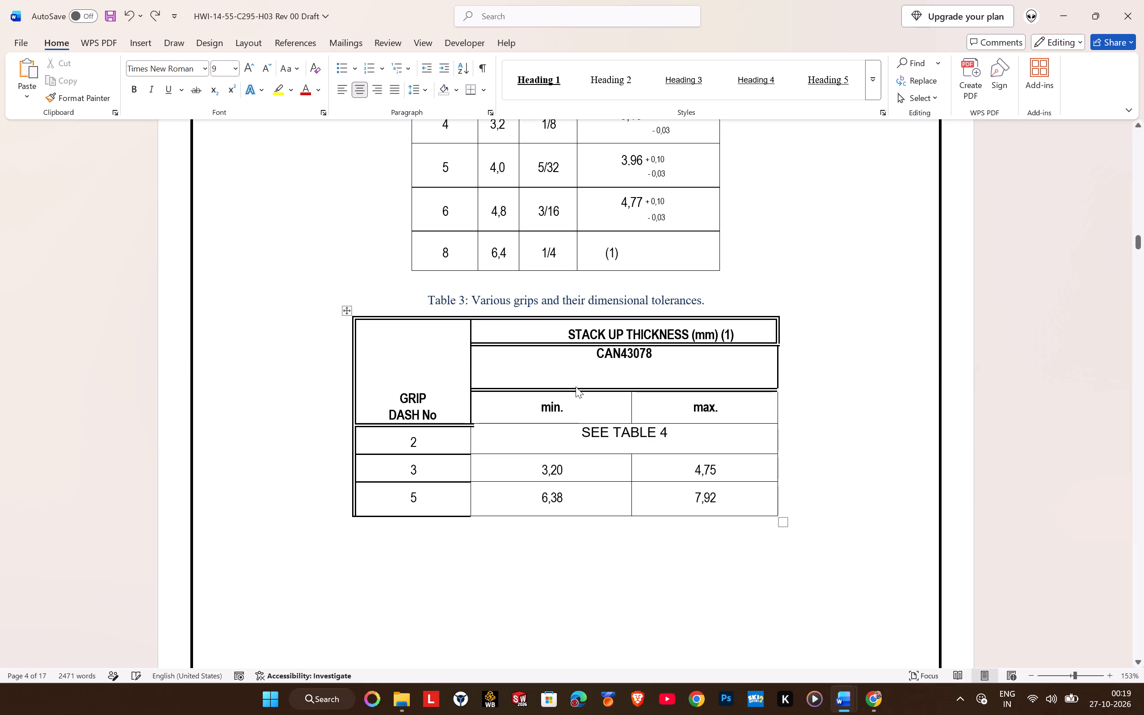
pyautogui.moveTo(579, 389); pyautogui.dragTo(579, 367)
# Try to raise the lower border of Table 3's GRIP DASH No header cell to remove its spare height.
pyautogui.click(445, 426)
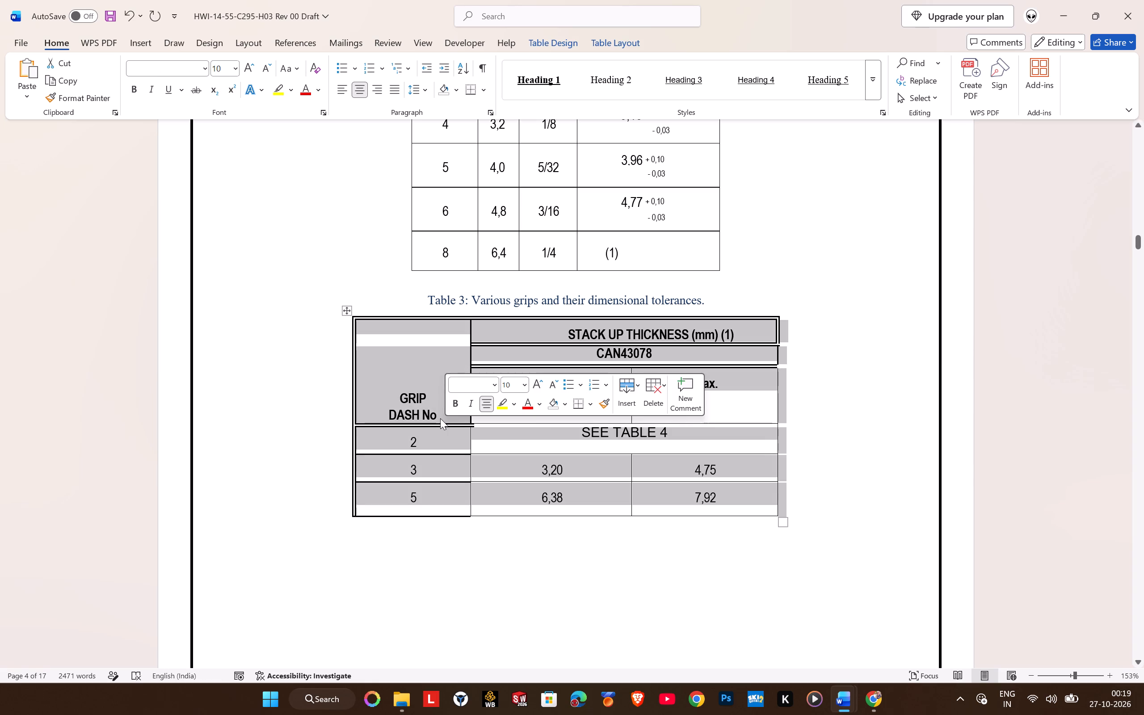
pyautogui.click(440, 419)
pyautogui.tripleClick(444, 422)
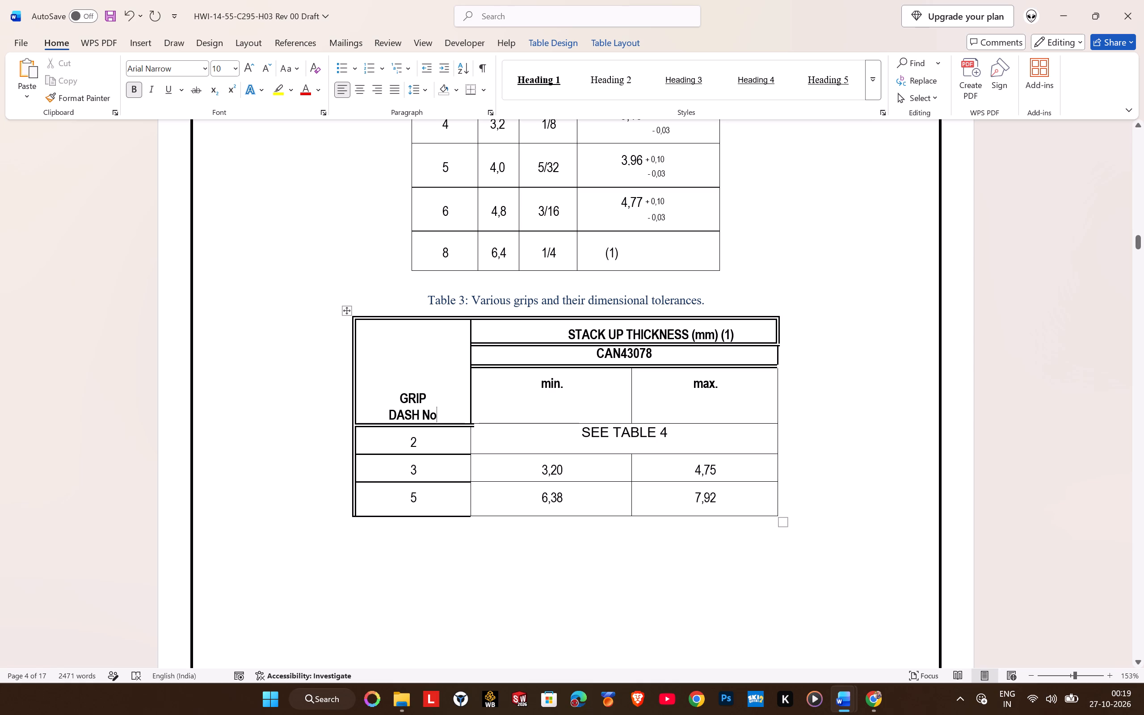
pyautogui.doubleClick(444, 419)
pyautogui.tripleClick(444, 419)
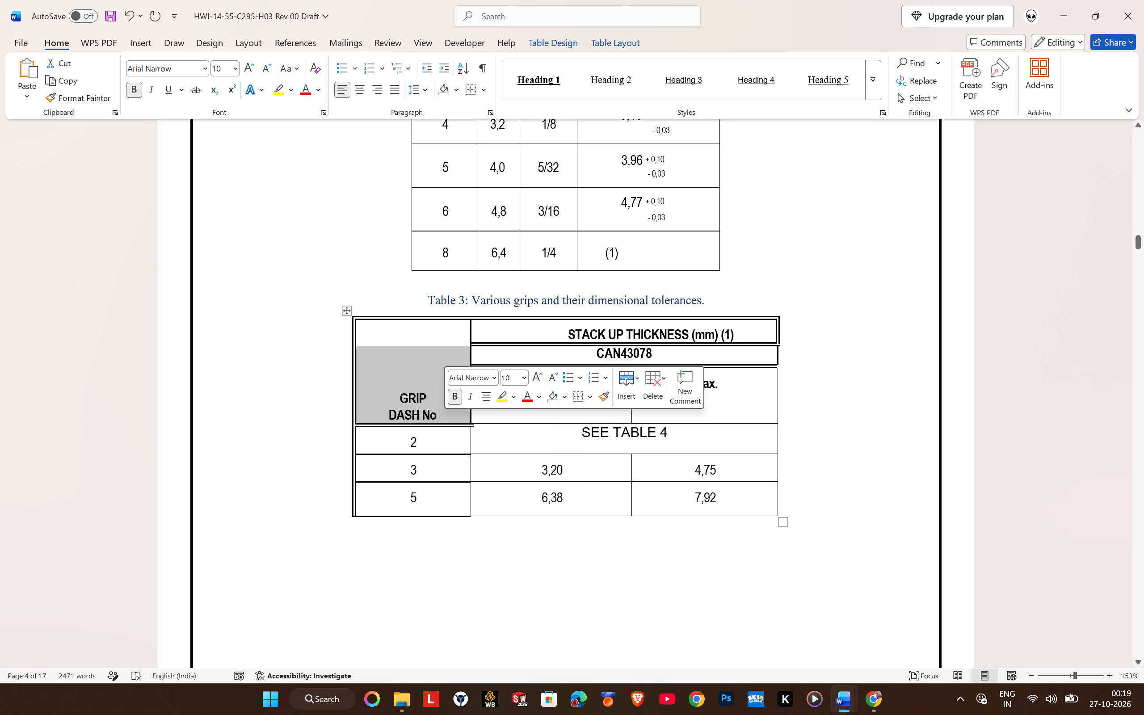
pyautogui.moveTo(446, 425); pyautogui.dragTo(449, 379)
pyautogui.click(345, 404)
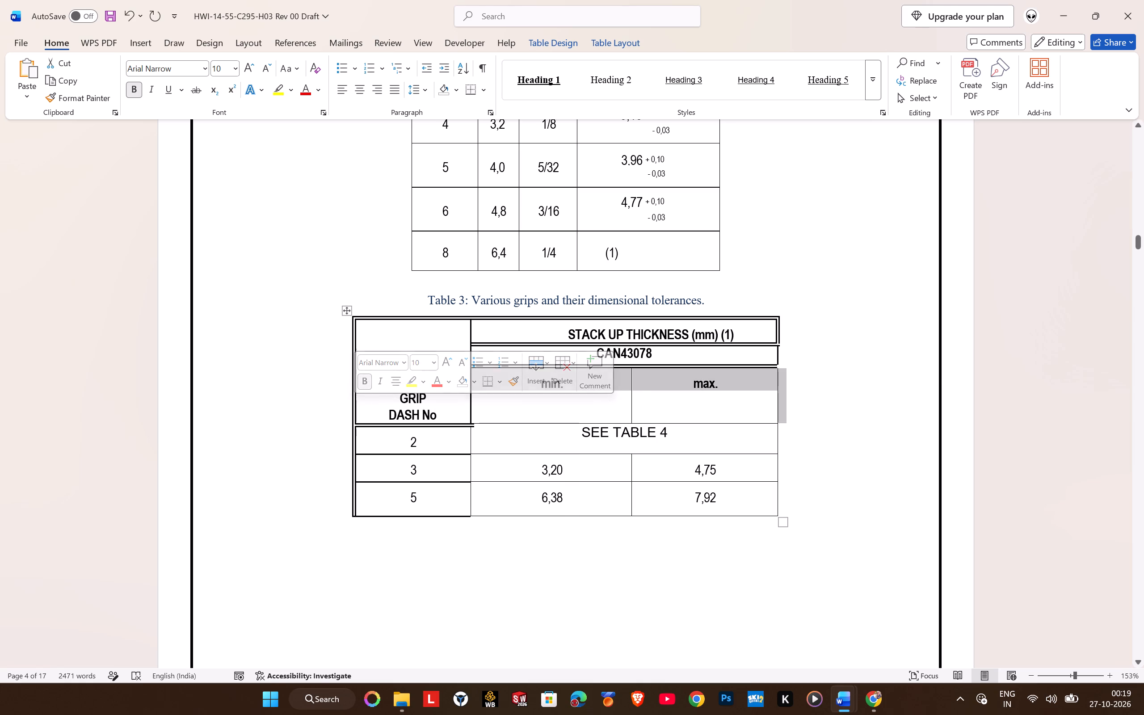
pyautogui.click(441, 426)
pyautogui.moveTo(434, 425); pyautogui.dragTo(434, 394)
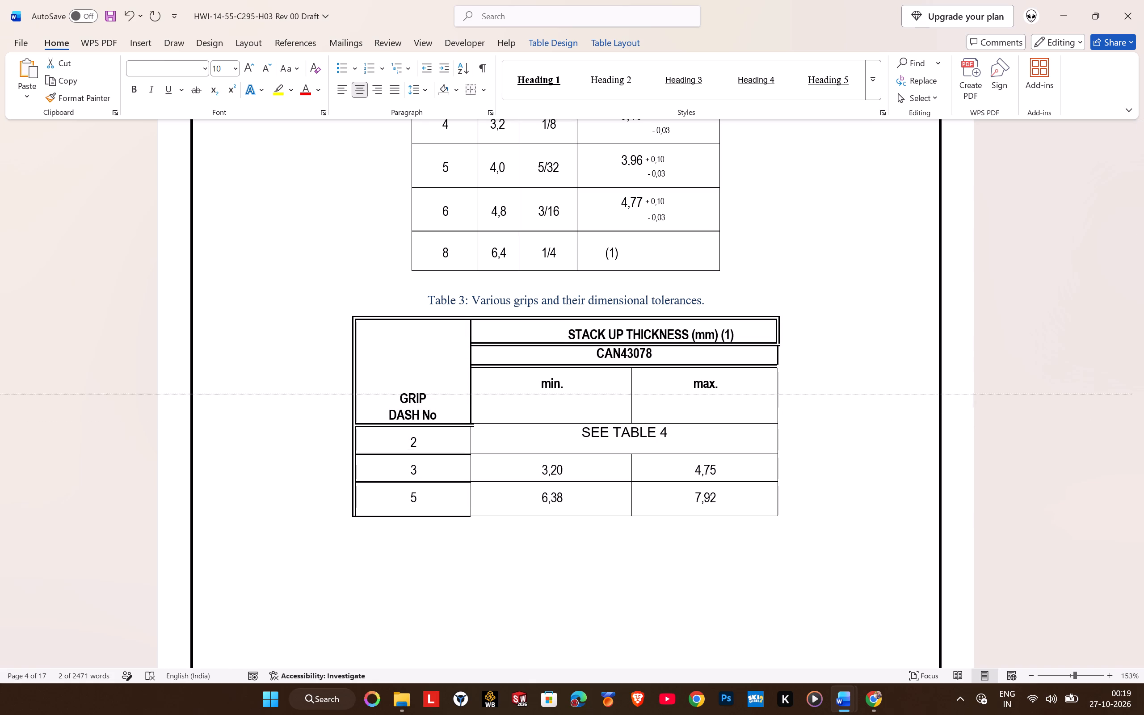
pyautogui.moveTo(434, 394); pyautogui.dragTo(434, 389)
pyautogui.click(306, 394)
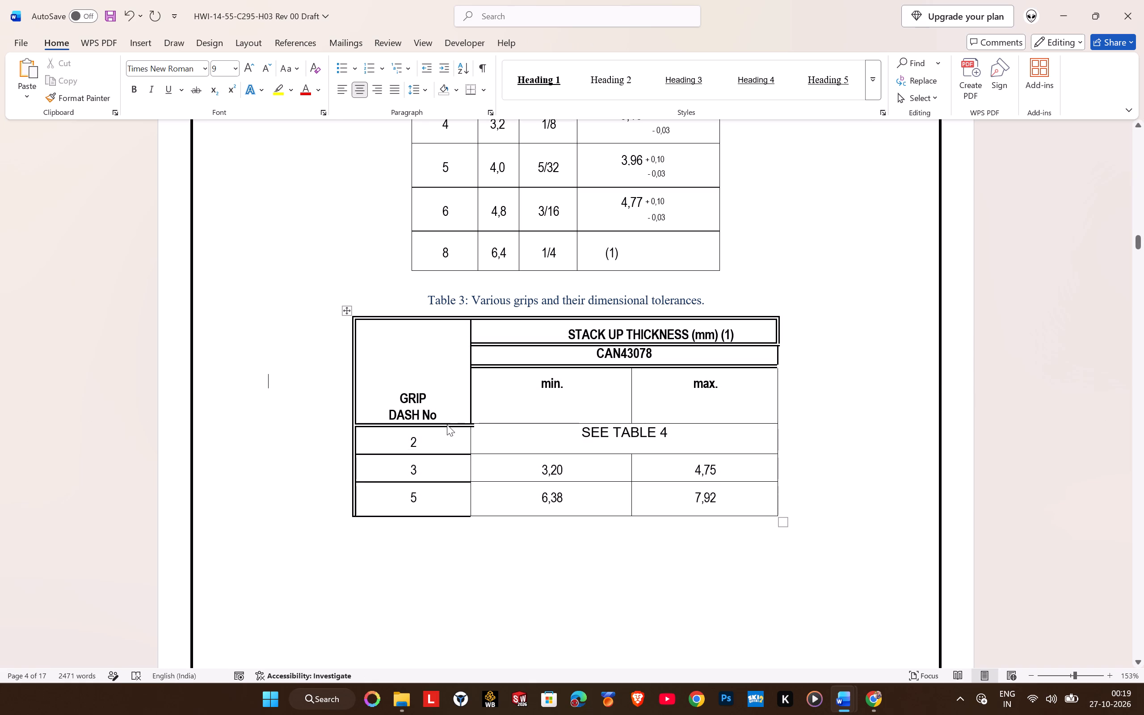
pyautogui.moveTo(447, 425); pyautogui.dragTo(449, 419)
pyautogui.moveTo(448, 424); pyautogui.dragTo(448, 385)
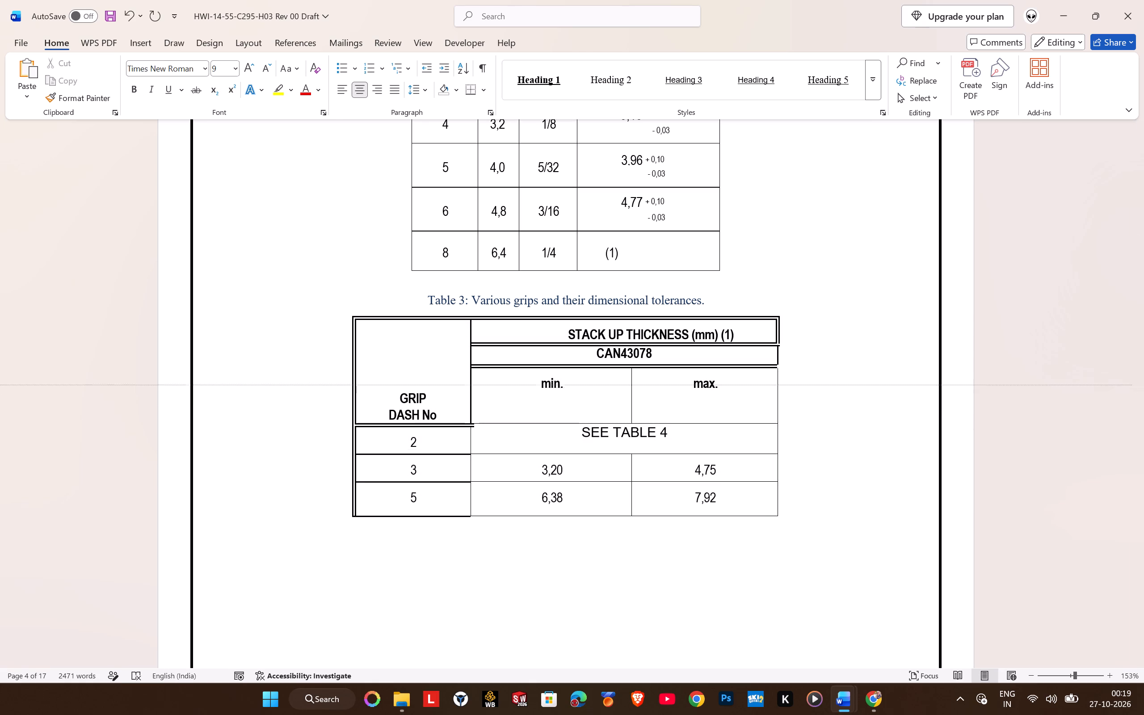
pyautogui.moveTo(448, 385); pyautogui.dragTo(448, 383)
# Delete the blank lines above GRIP DASH No in Table 3's header cell, keeping the full label.
pyautogui.click(414, 379)
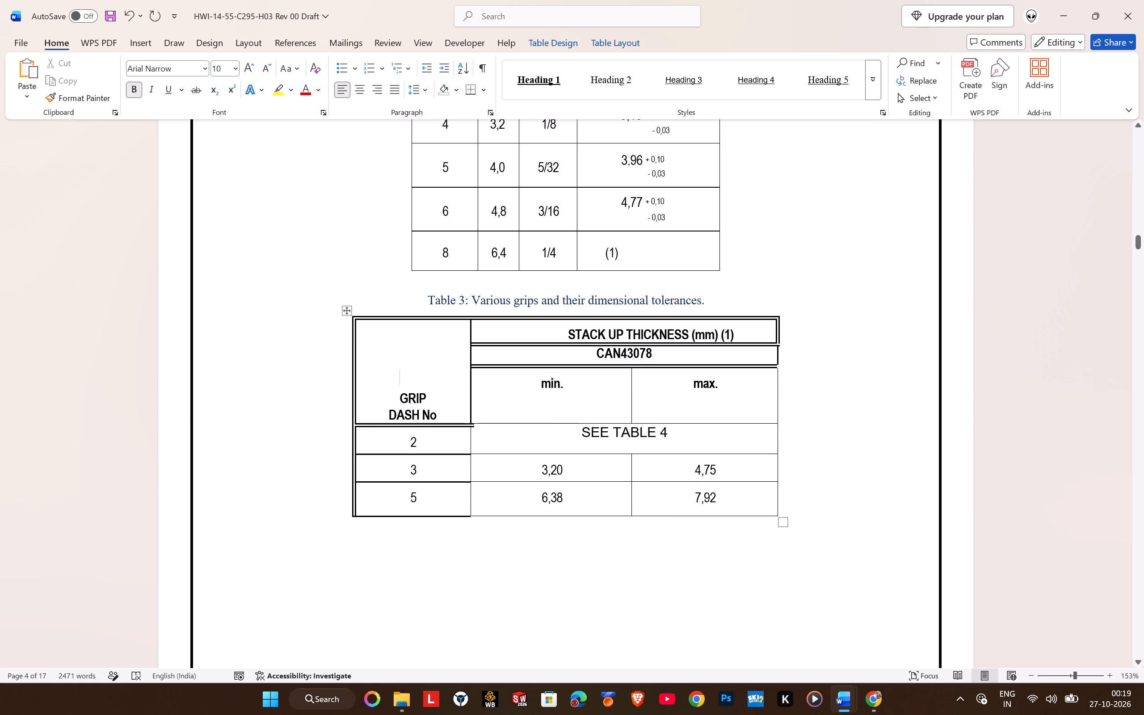
pyautogui.press('Delete')
pyautogui.press('Delete')
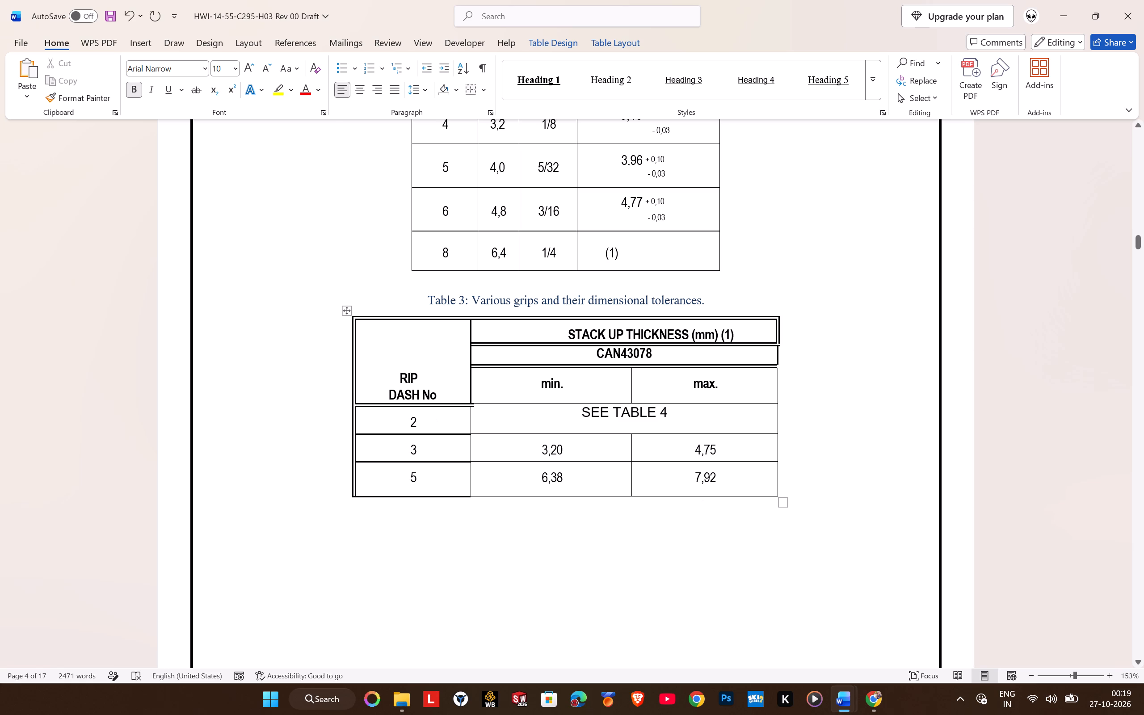
pyautogui.hotkey('ctrl', 'z')
pyautogui.press('Up')
pyautogui.press('Delete')
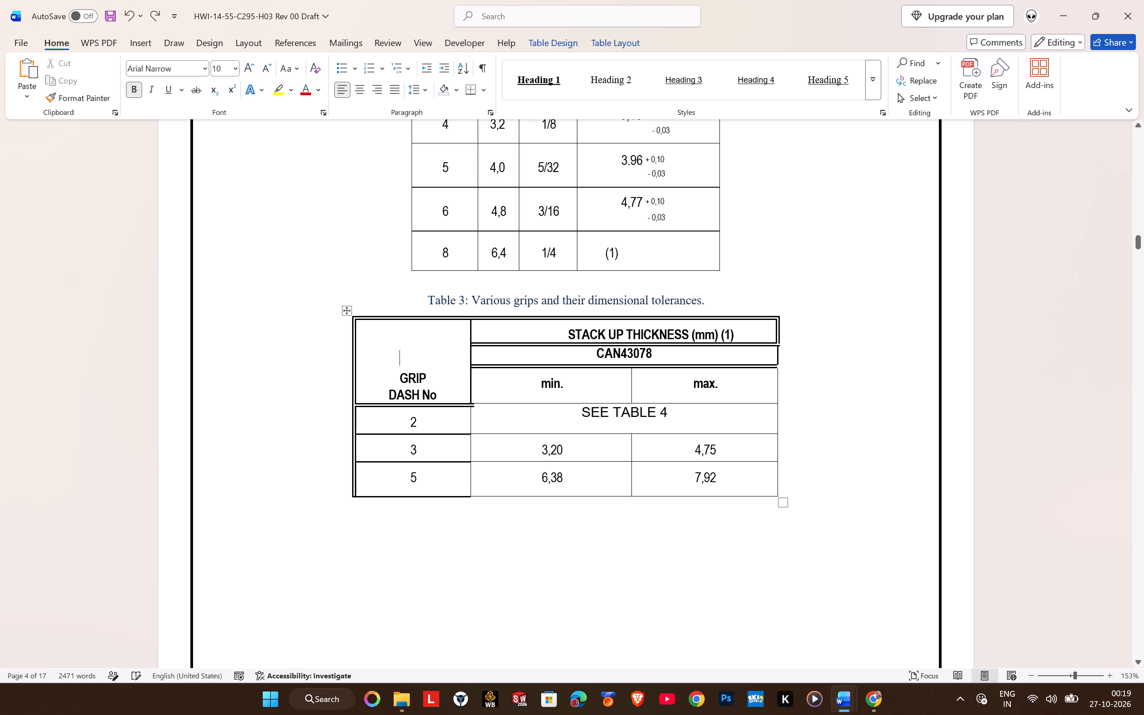
pyautogui.press('Up')
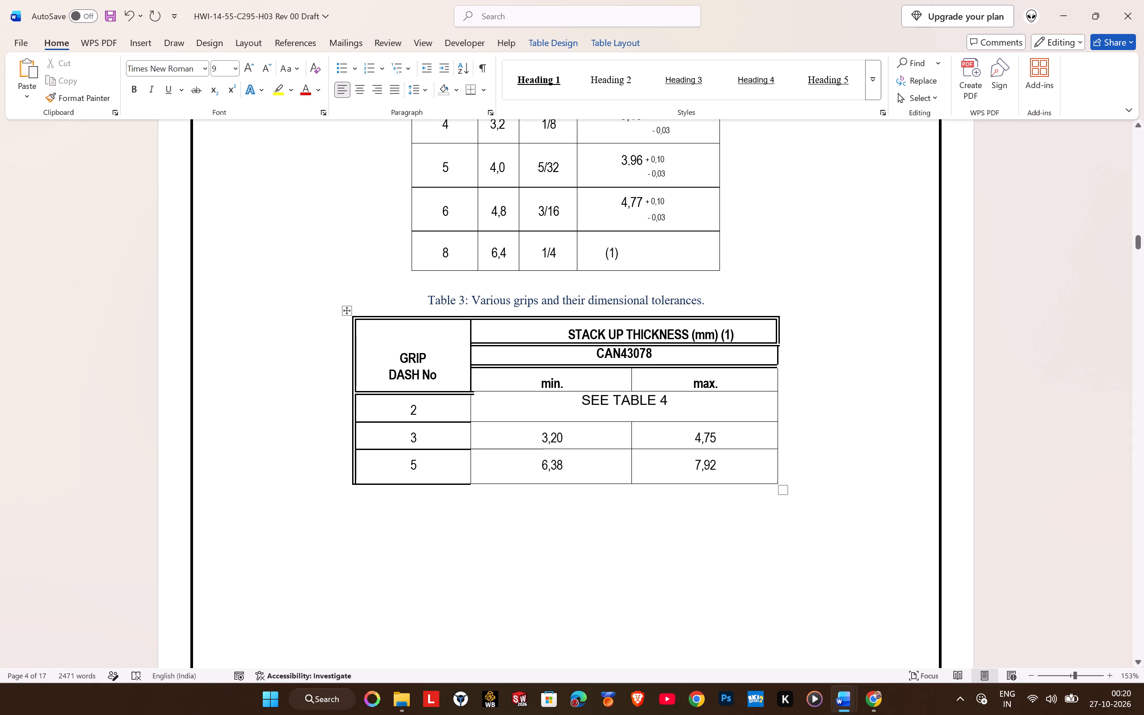
# Compare Table 2 of the draft with TABLE-2 in I+D-P-356, checking how the CAN43078 column entries are aligned.
pyautogui.click(499, 394)
pyautogui.click(522, 401)
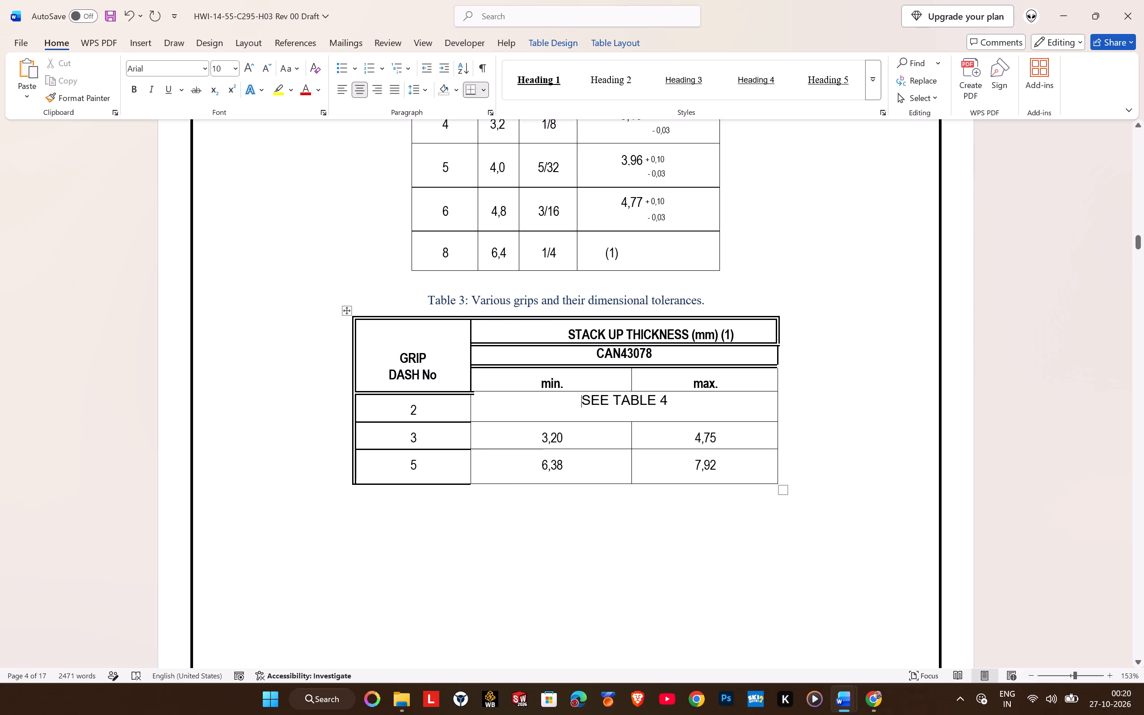
pyautogui.scroll(3, 622, 464)
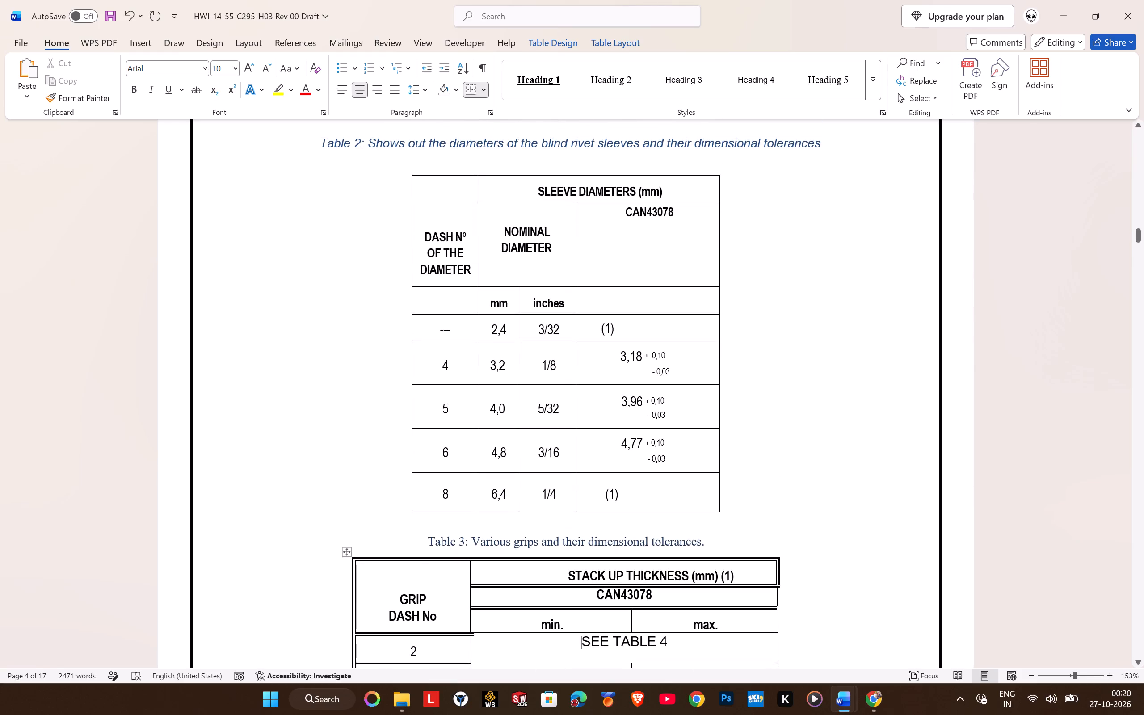
pyautogui.hotkey('alt', 'Tab')
pyautogui.scroll(14, 603, 320)
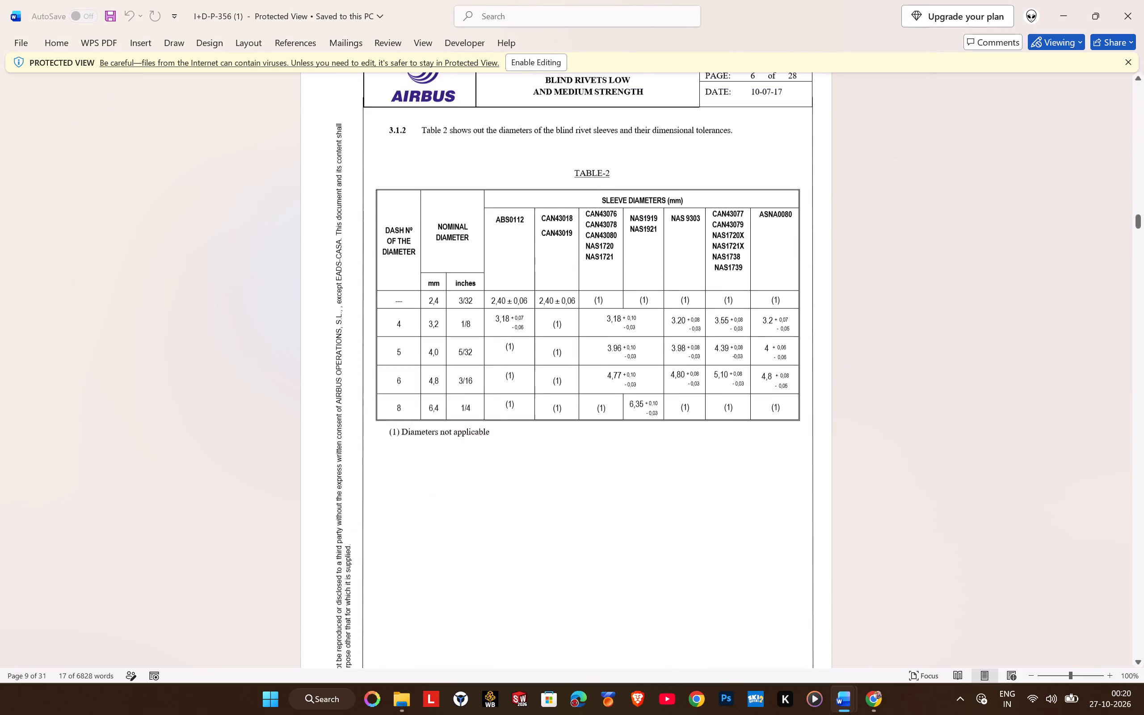
pyautogui.hotkey('alt', 'Tab')
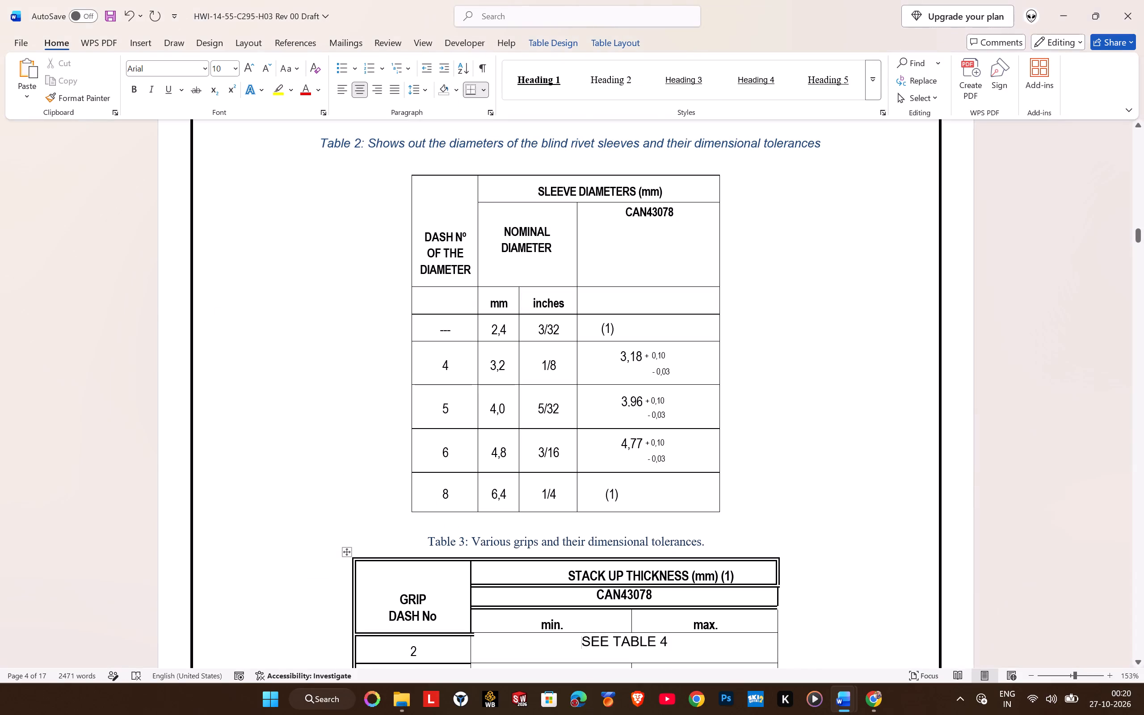
pyautogui.hotkey('alt', 'Tab')
pyautogui.hotkey('alt', 'Tab')
pyautogui.hotkey('alt', 'Tab')
pyautogui.hotkey('alt', 'Tab')
# Centre the (1) in the 3/32 inch row of Table 2's CAN43078 column, and set its left indent to 0 cm.
pyautogui.click(593, 328)
pyautogui.click(356, 87)
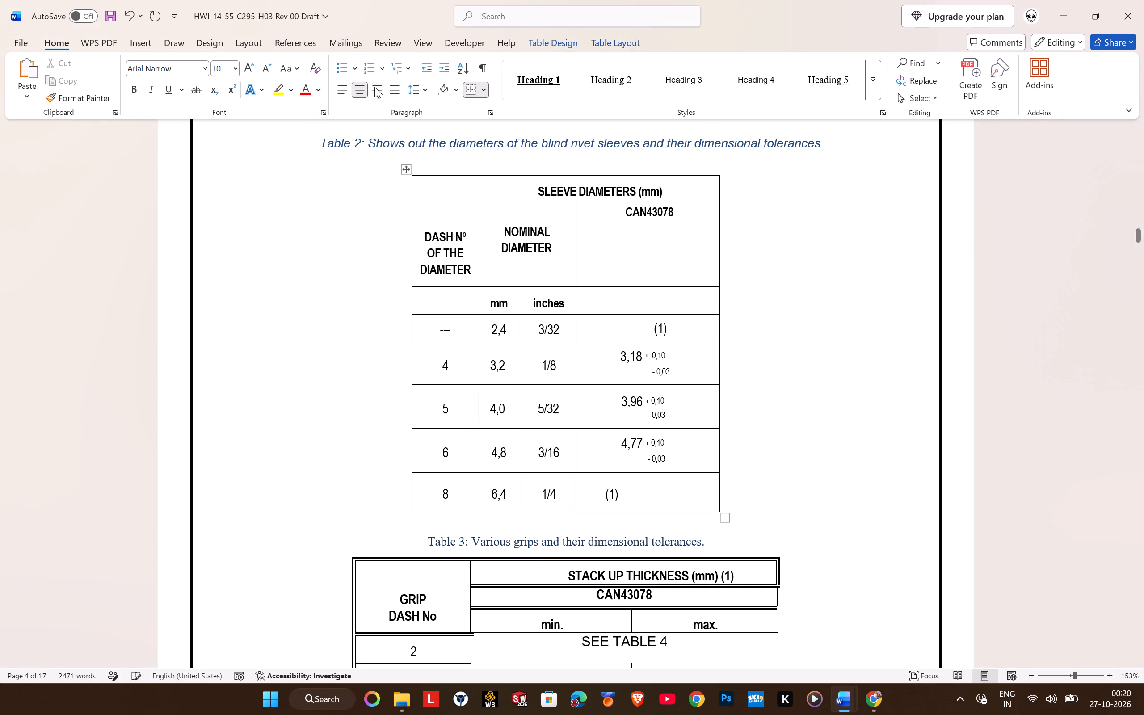
pyautogui.click(249, 38)
pyautogui.click(297, 84)
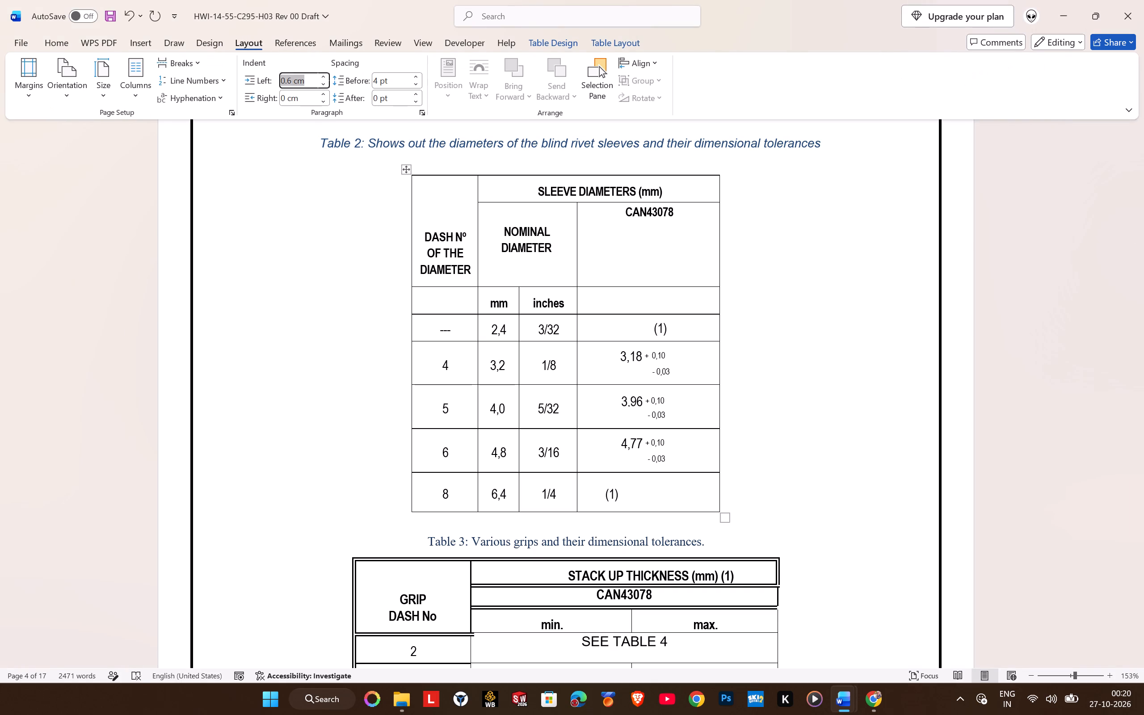
pyautogui.press('0')
pyautogui.press('Return')
# Set a 0 cm left indent for the (1) in the 1/4 inch row of Table 2's CAN43078 column, and centre it.
pyautogui.click(606, 494)
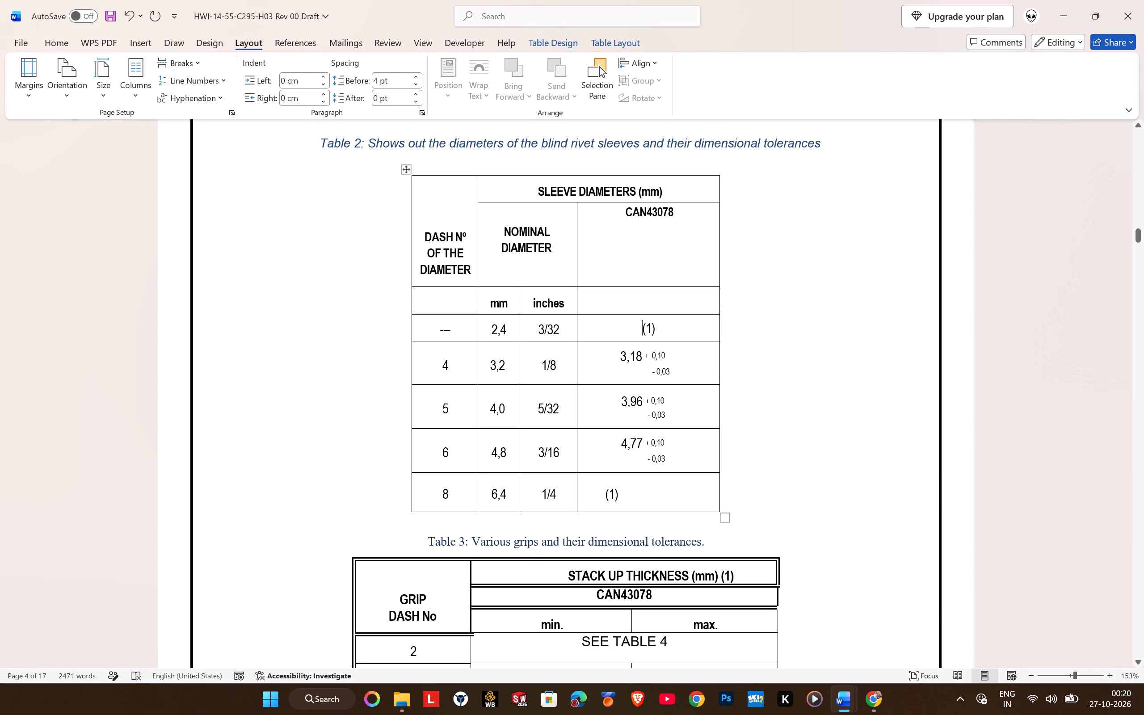
pyautogui.click(298, 88)
pyautogui.click(298, 82)
pyautogui.press('0')
pyautogui.press('Return')
pyautogui.click(55, 38)
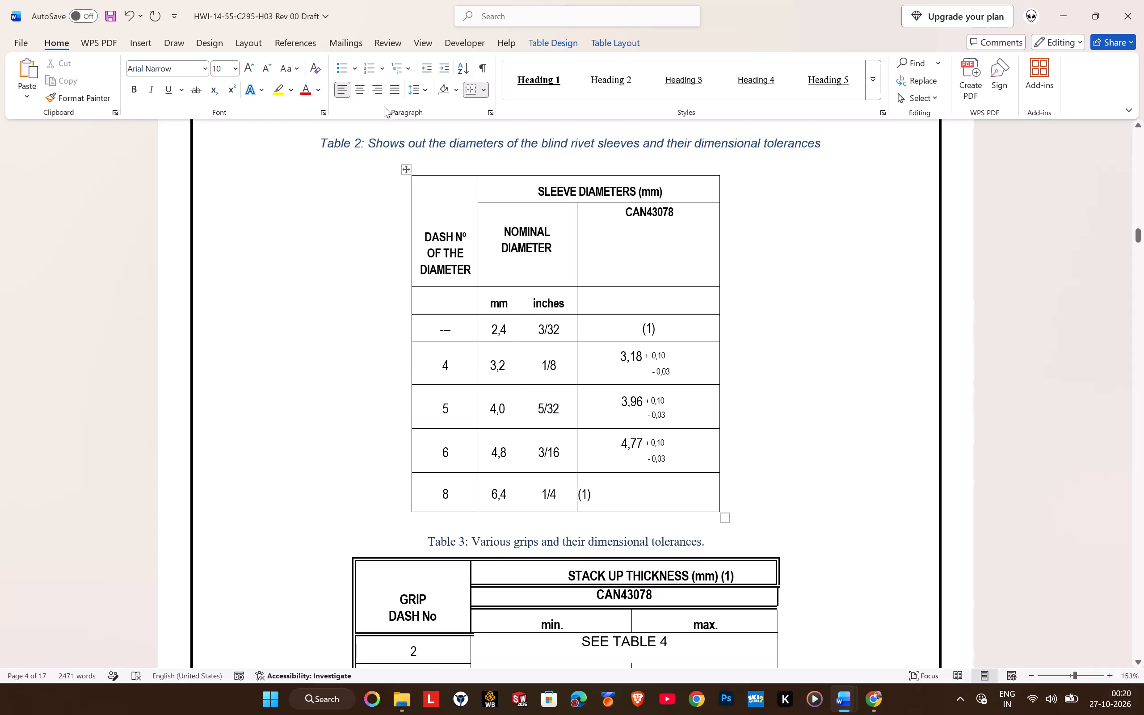
pyautogui.click(356, 89)
# Resolve the spelling flag on Aluminium in the CAN43078 row of Table 1's material SLEEVE column.
pyautogui.scroll(10, 500, 428)
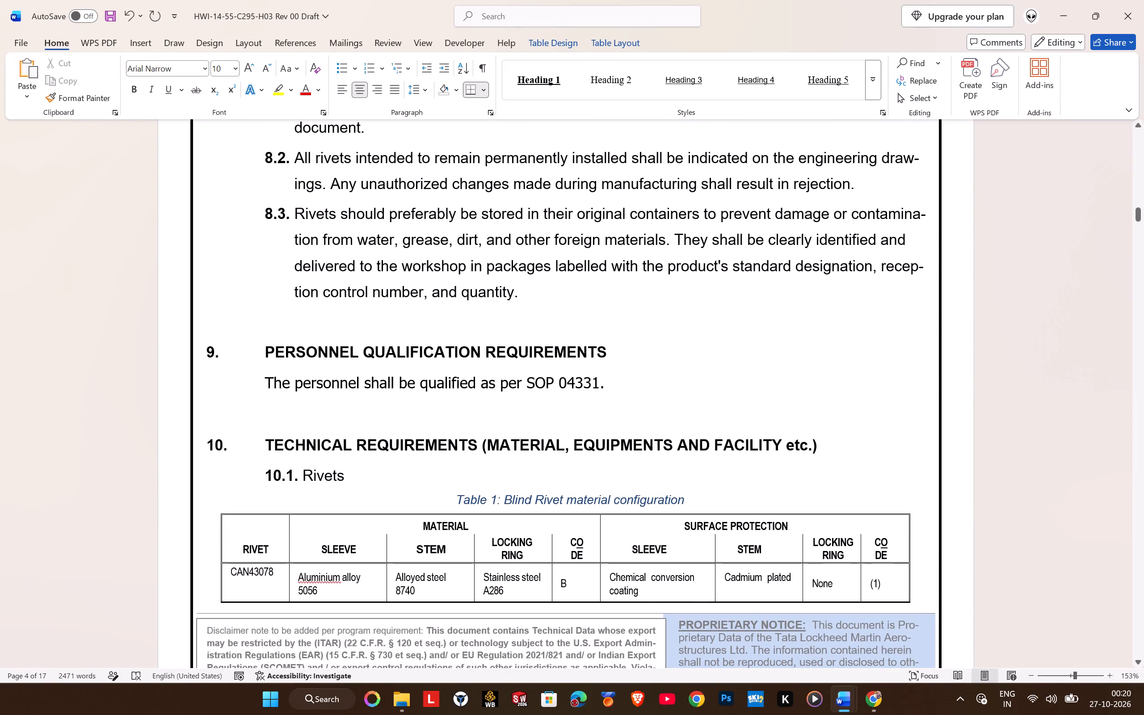
pyautogui.scroll(7, 497, 405)
pyautogui.scroll(-9, 496, 402)
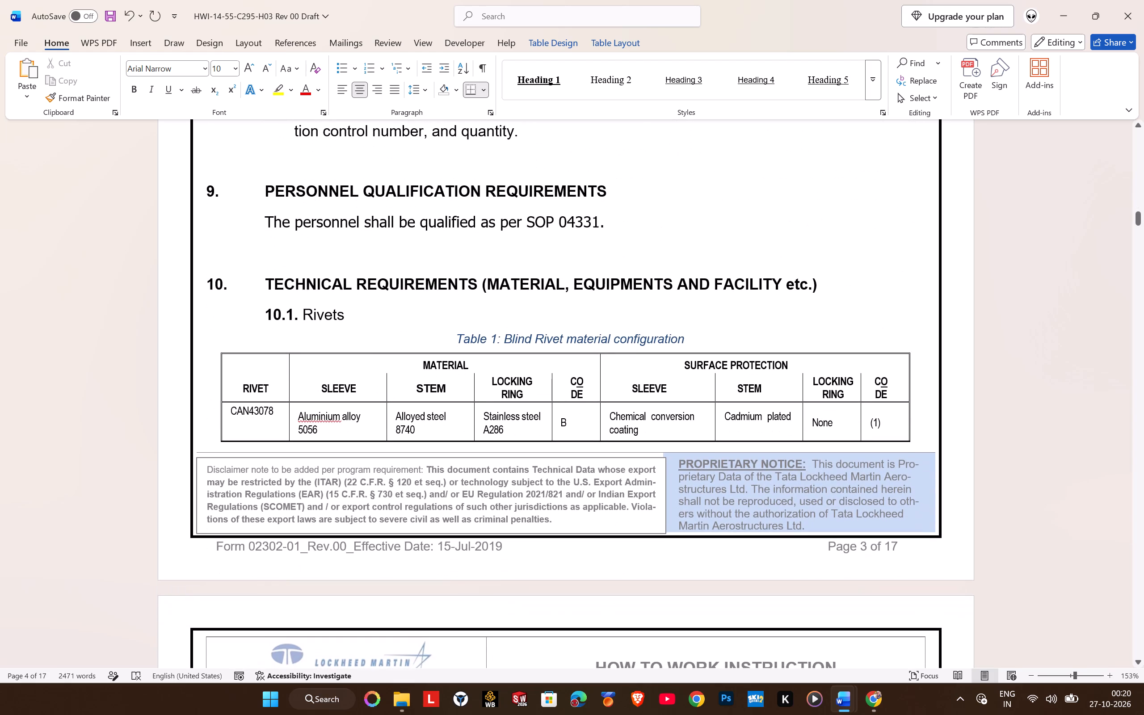
pyautogui.rightClick(329, 418)
pyautogui.click(274, 126)
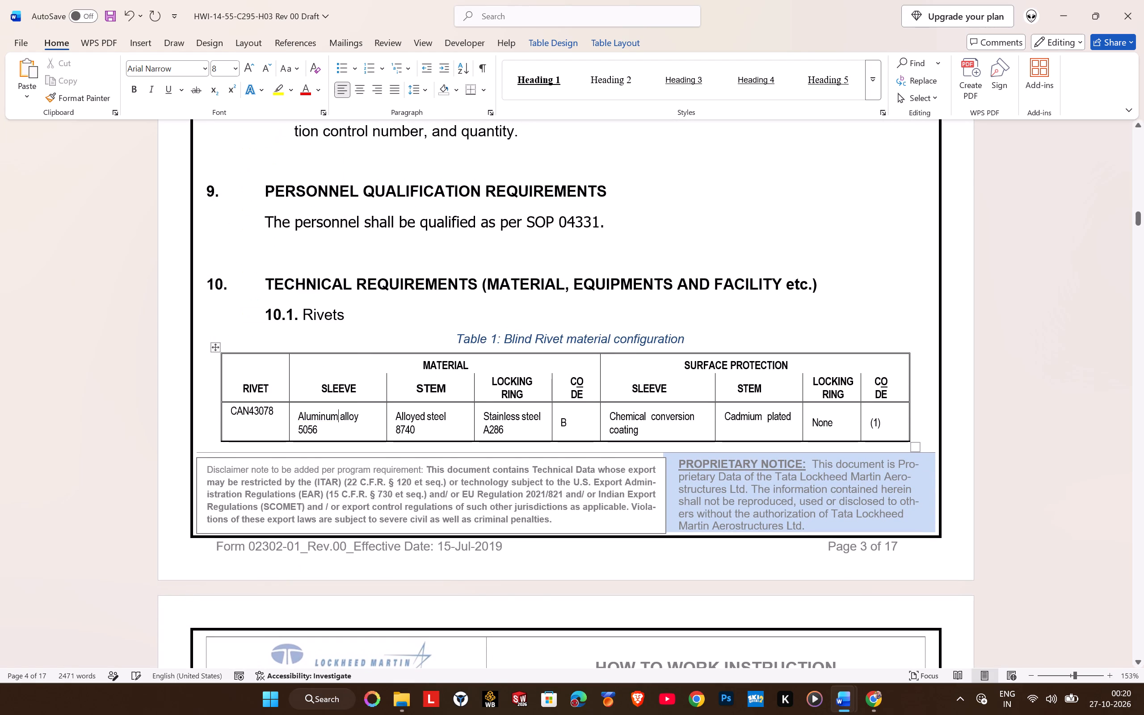
# Delete the blank lines between Table 3 and the Table 4 caption so Table 4 sits directly below on the same page.
pyautogui.scroll(-17, 617, 364)
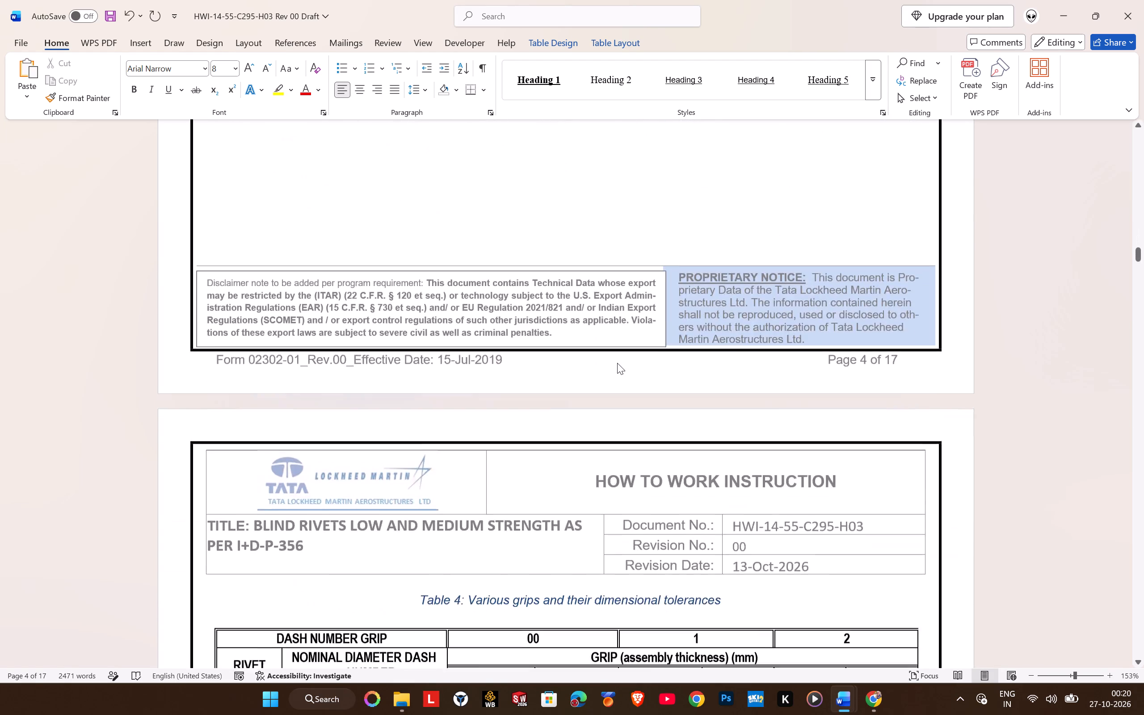
pyautogui.scroll(8, 617, 363)
pyautogui.scroll(-9, 617, 361)
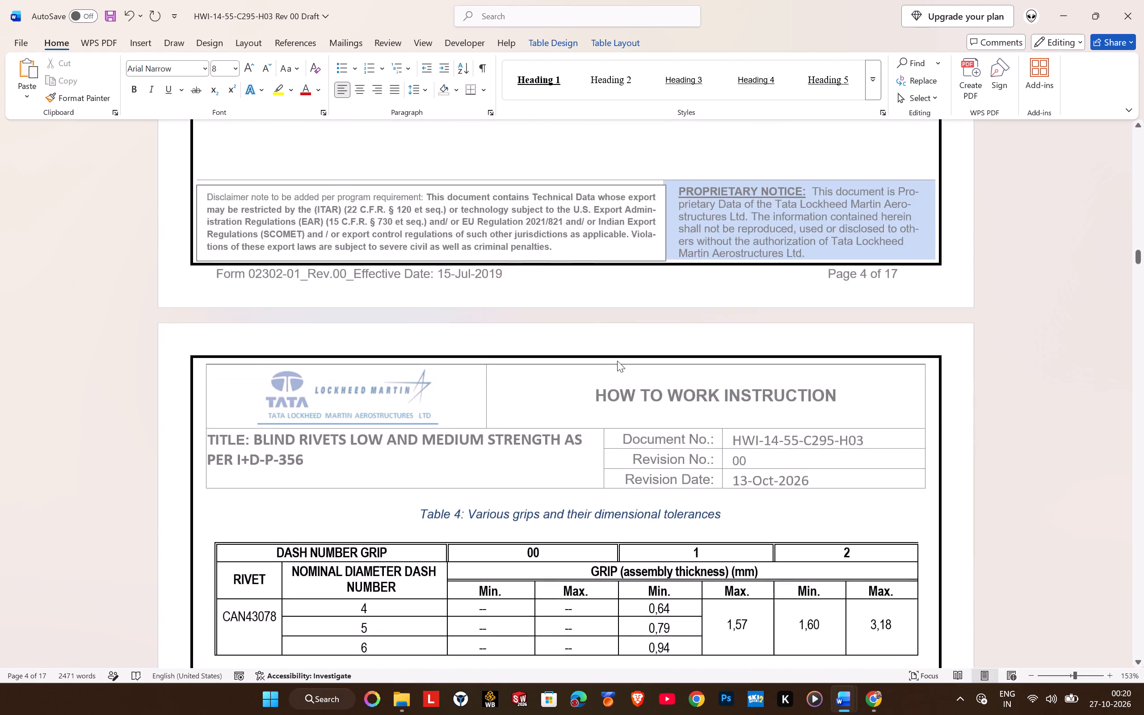
pyautogui.scroll(-4, 617, 361)
pyautogui.scroll(9, 617, 361)
pyautogui.click(485, 356)
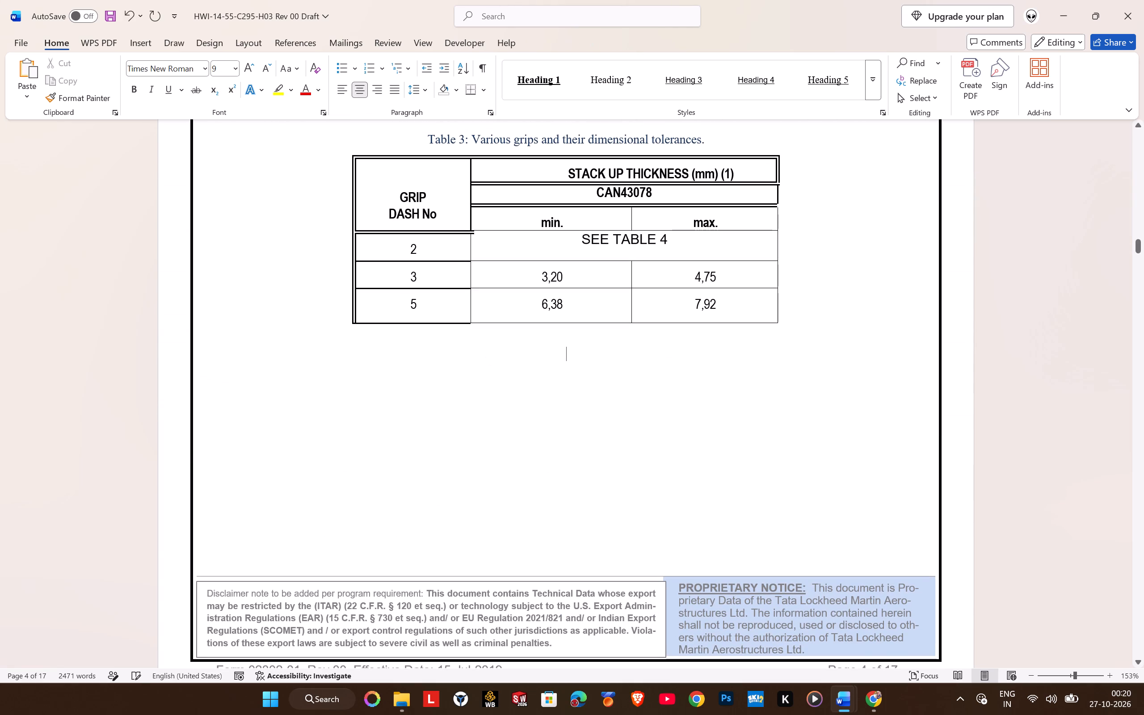
pyautogui.press('Delete')
pyautogui.press('Delete')
pyautogui.press('Delete')
pyautogui.press('Delete')
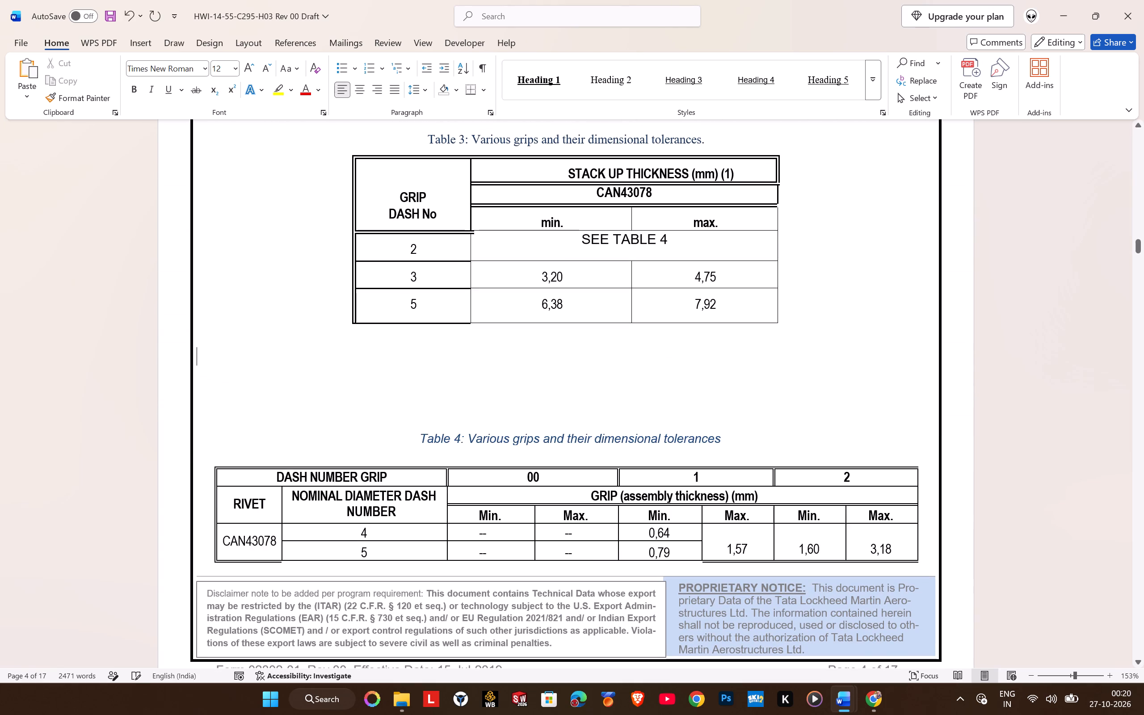
pyautogui.press('Delete')
pyautogui.press('Delete')
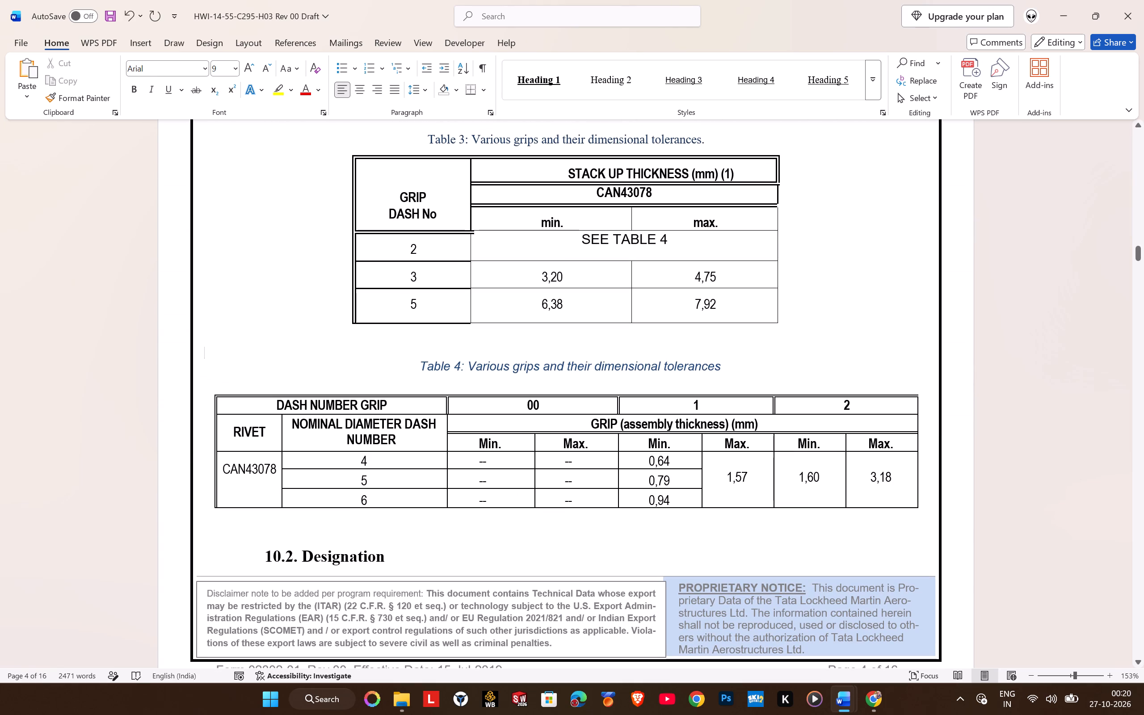
pyautogui.press('Delete')
# Push the 10.2 Designation heading onto the next page by adding a line break before it, and save the draft.
pyautogui.press('Down')
pyautogui.press('Down')
pyautogui.press('Down')
pyautogui.press('Down')
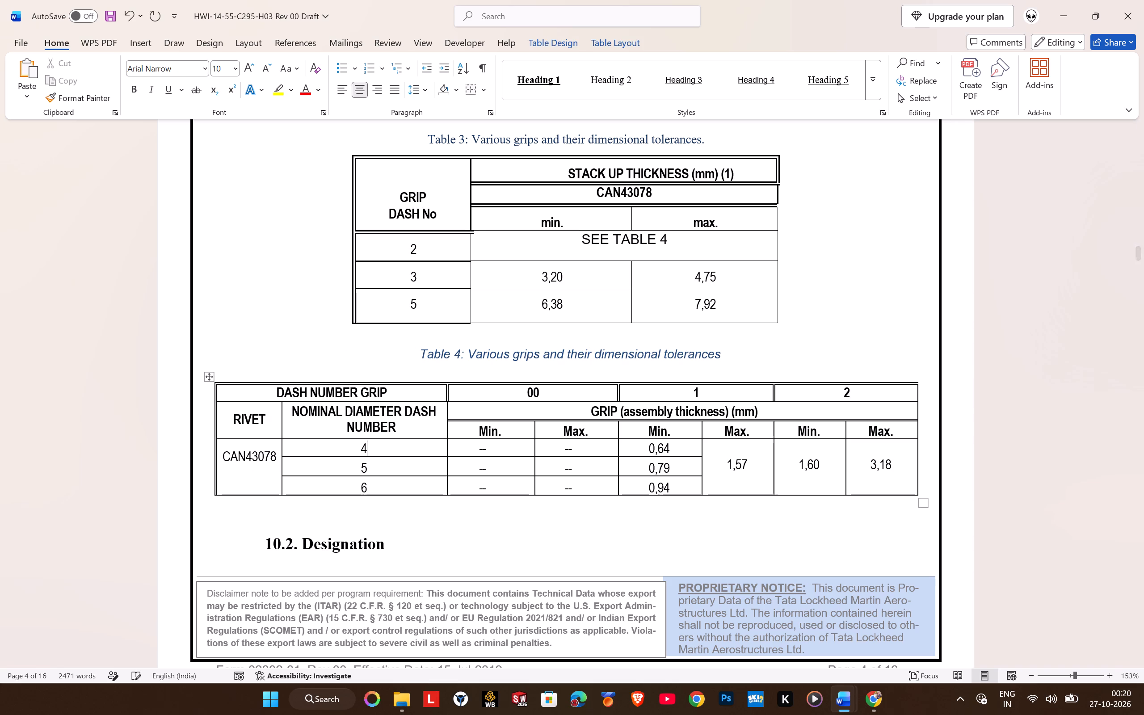
pyautogui.press('Down')
pyautogui.press('Down')
pyautogui.press('Down')
pyautogui.press('Return')
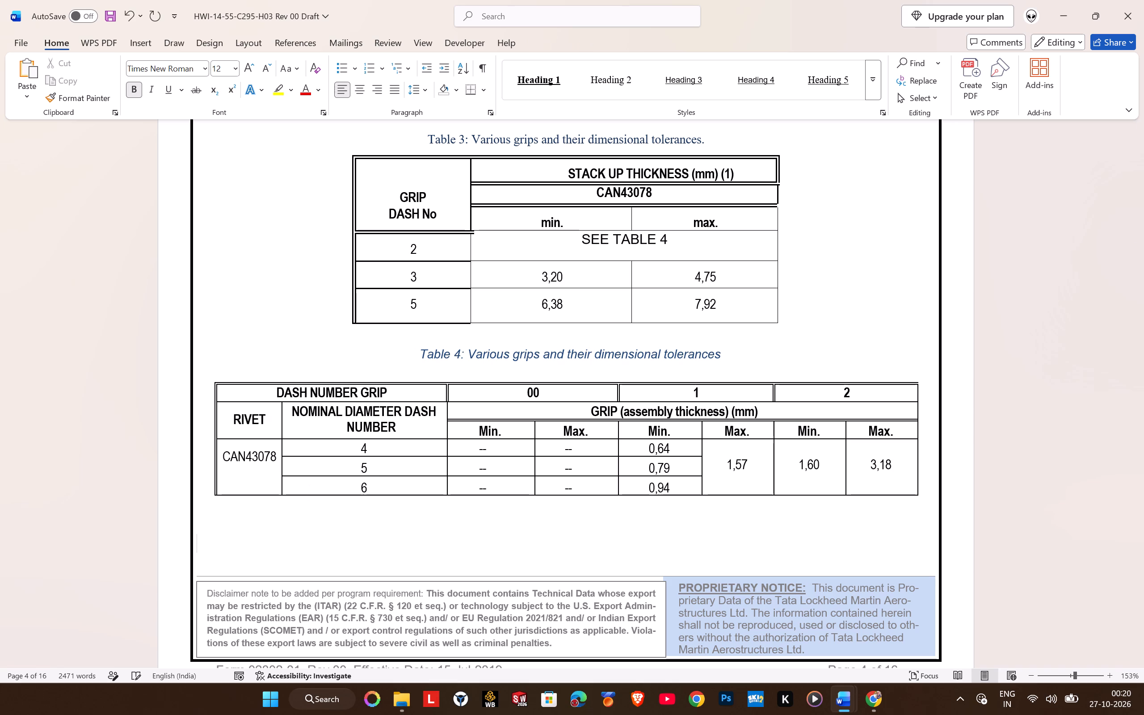
pyautogui.scroll(-9, 485, 357)
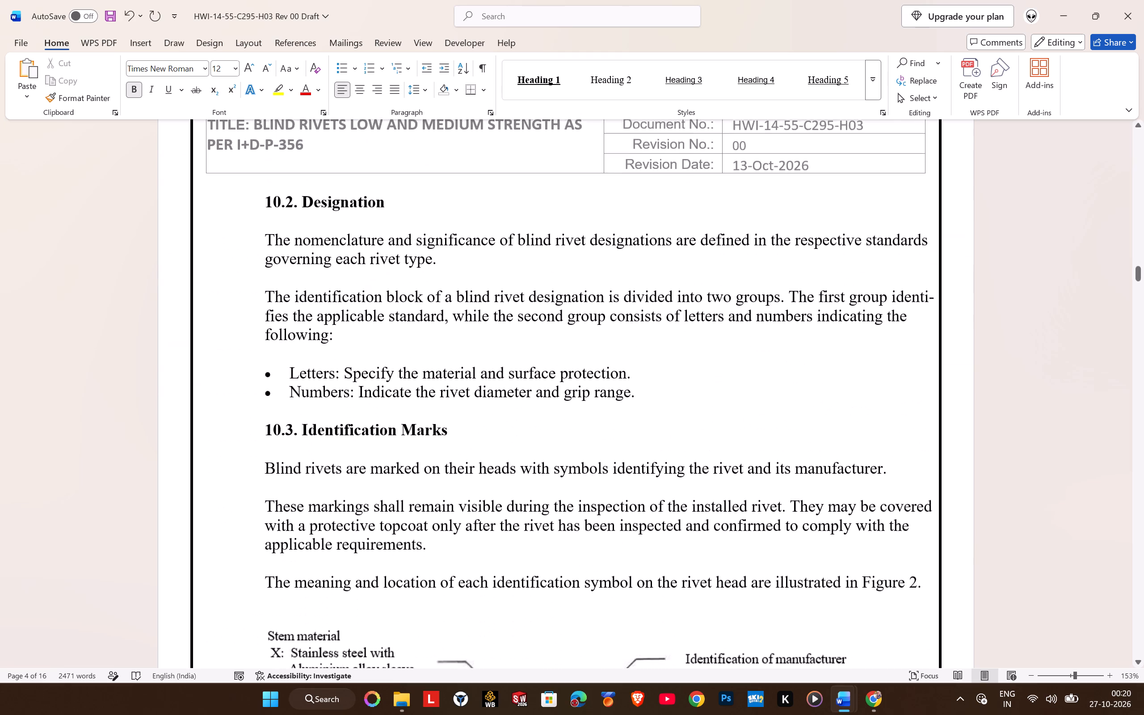
pyautogui.hotkey('ctrl', 's')
# Delete the blank lines above the 11. LIMITATIONS heading so it starts directly beneath the page header.
pyautogui.scroll(-5, 481, 354)
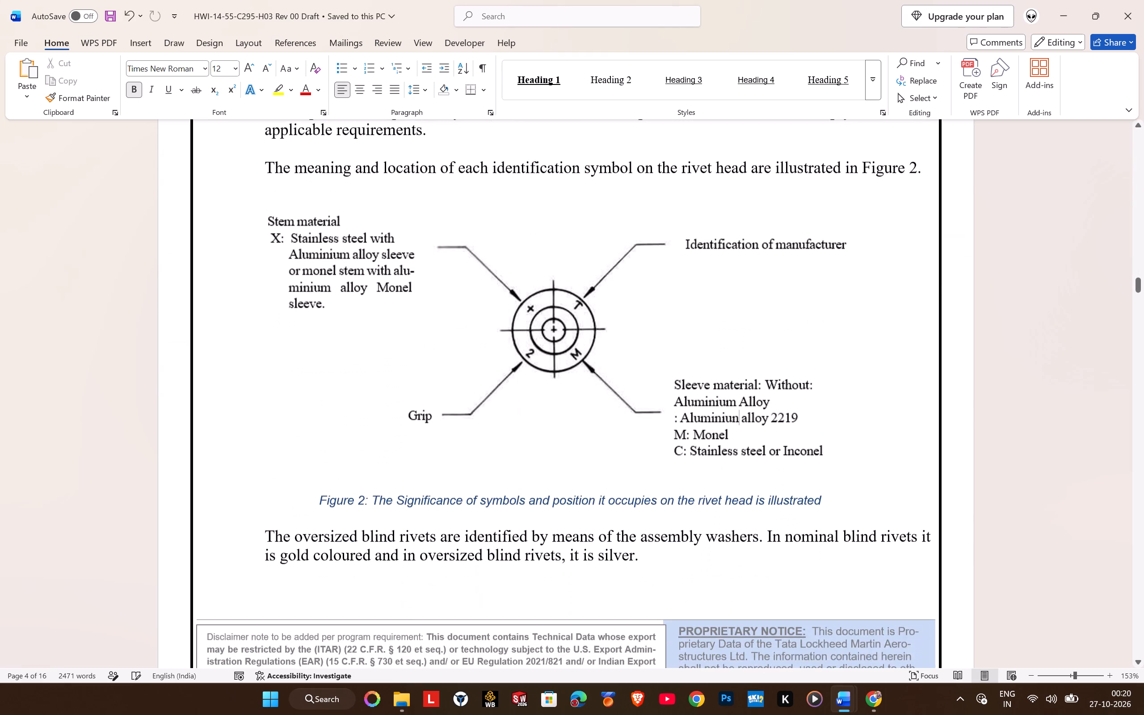
pyautogui.scroll(-9, 481, 354)
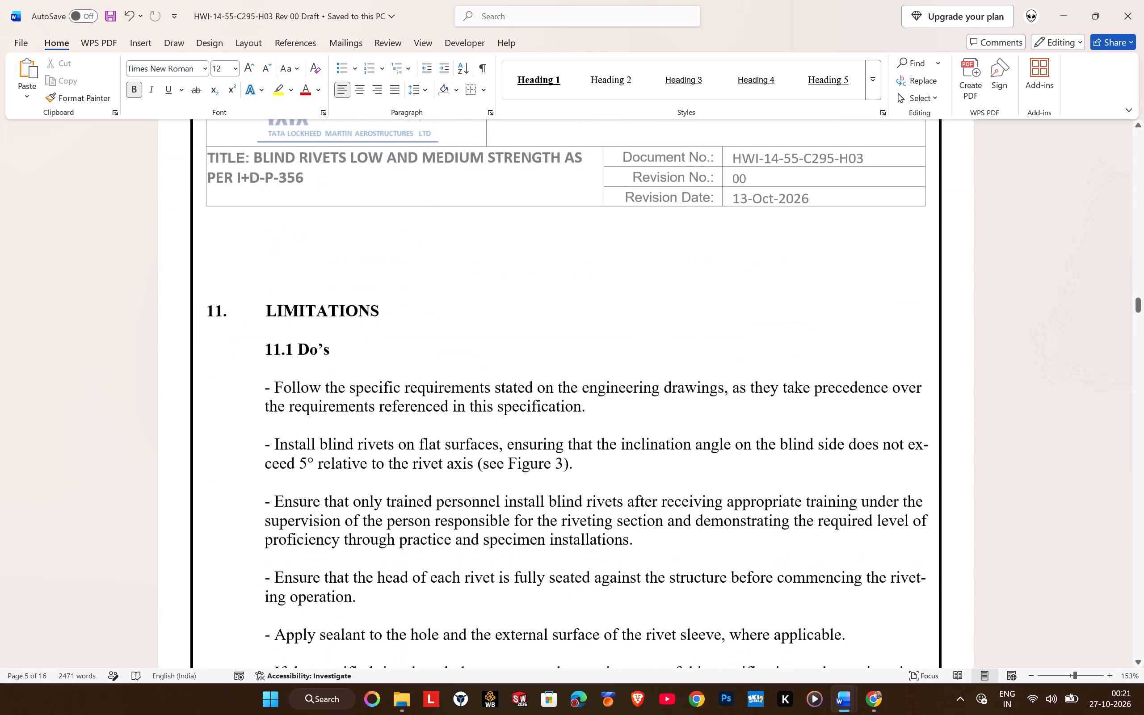
pyautogui.click(332, 277)
pyautogui.press('BackSpace')
pyautogui.press('BackSpace')
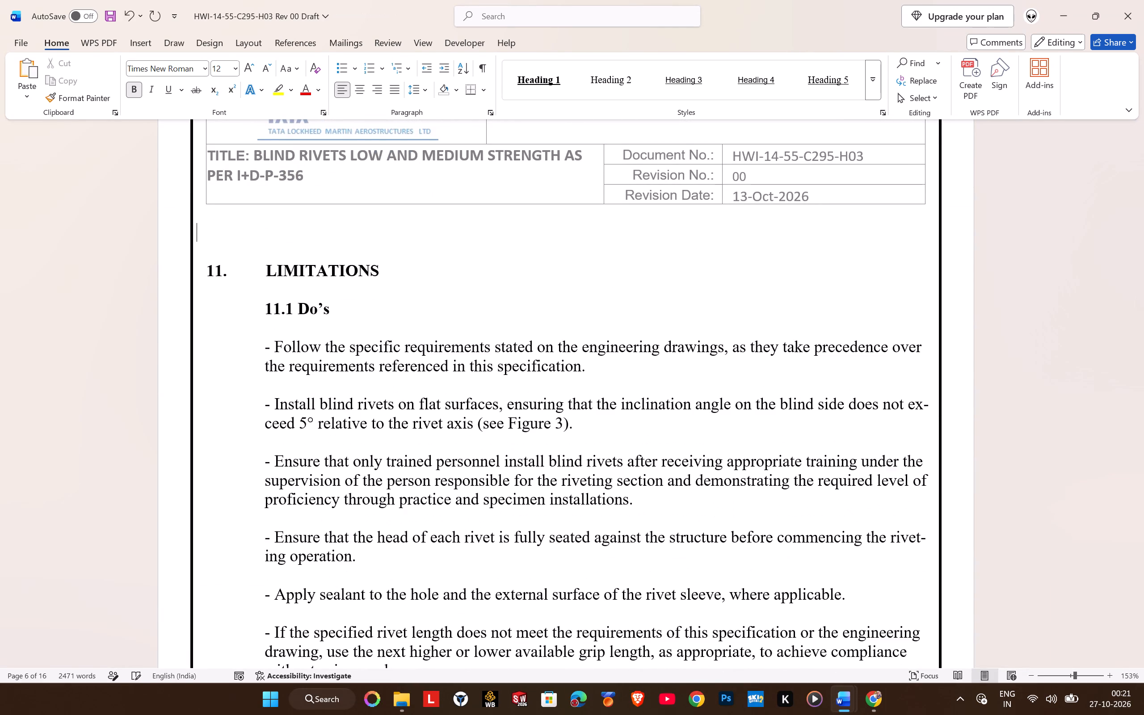
pyautogui.press('BackSpace')
pyautogui.scroll(3, 330, 283)
pyautogui.scroll(-3, 330, 281)
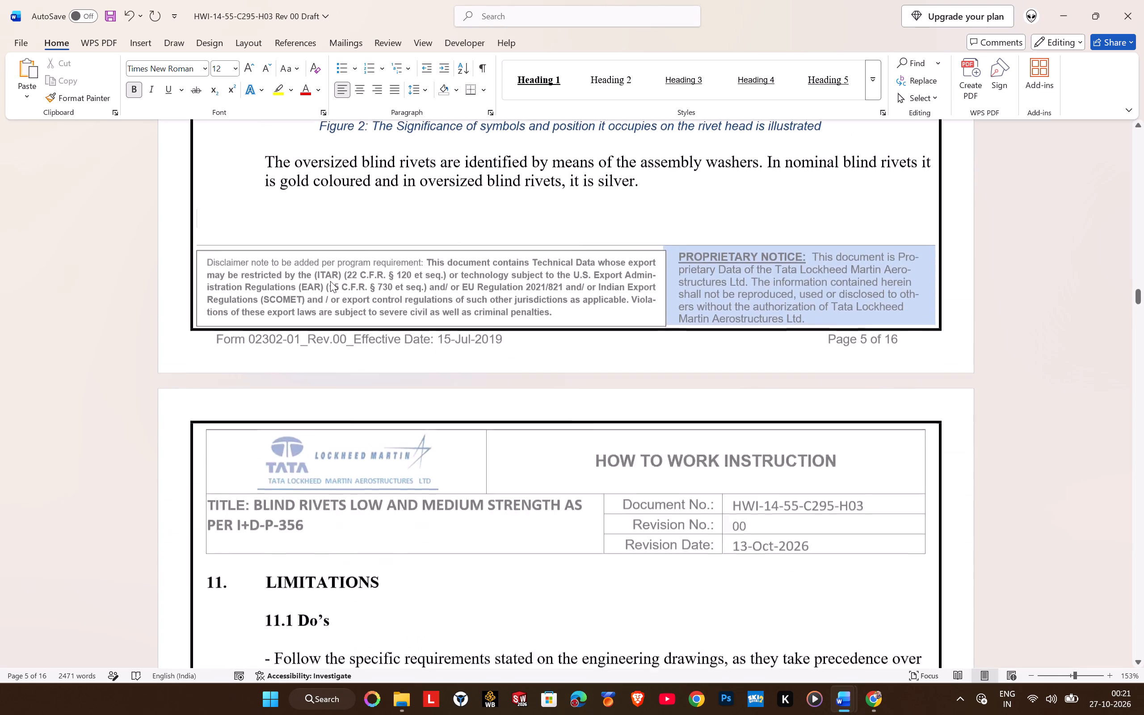
# Shrink the Figure 3 rivet inclination image slightly and recentre it above its caption.
pyautogui.scroll(-6, 330, 281)
pyautogui.scroll(-5, 333, 320)
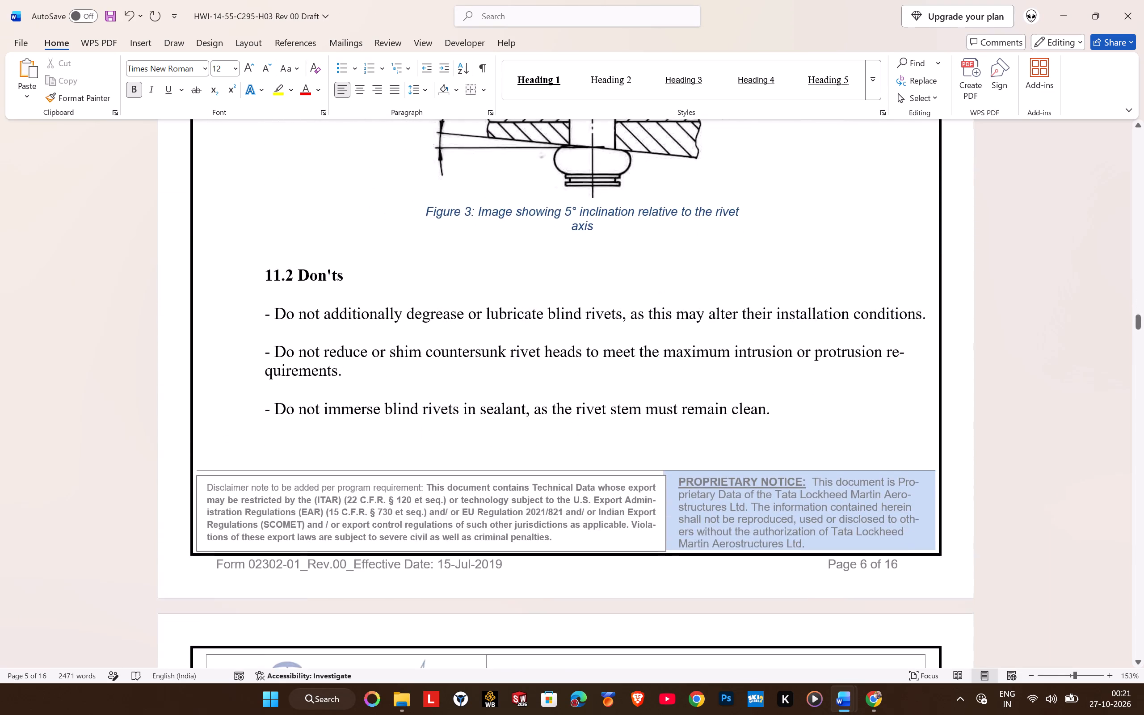
pyautogui.scroll(-7, 333, 320)
pyautogui.scroll(8, 333, 320)
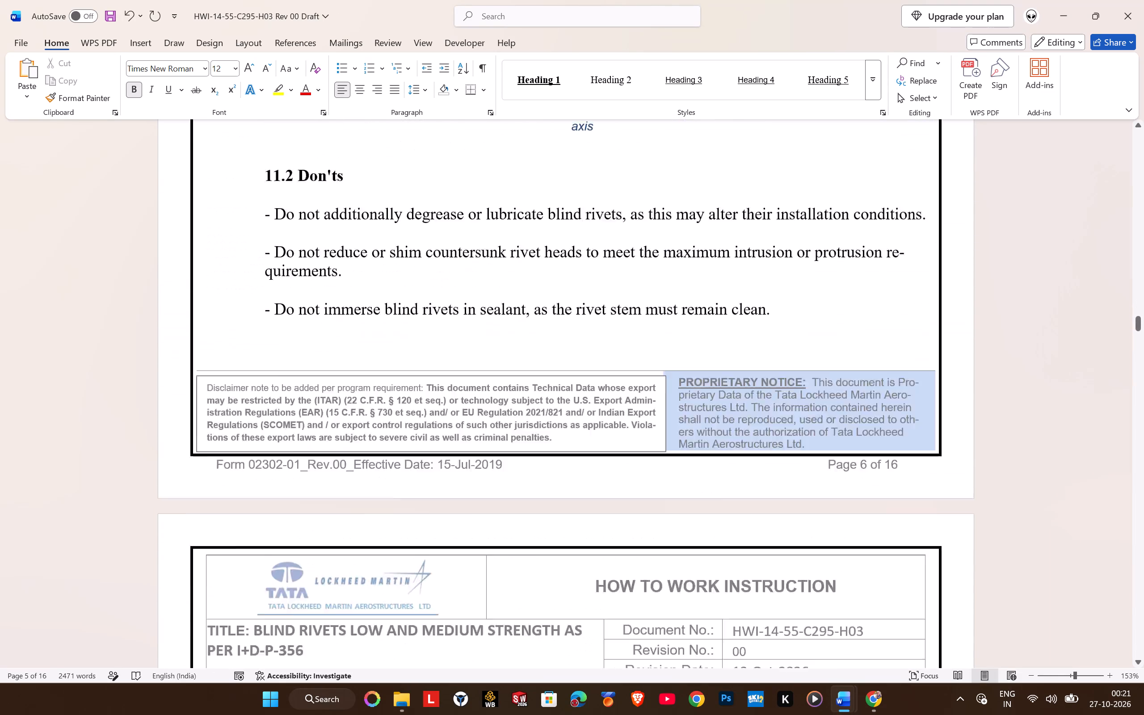
pyautogui.scroll(3, 333, 320)
pyautogui.click(509, 416)
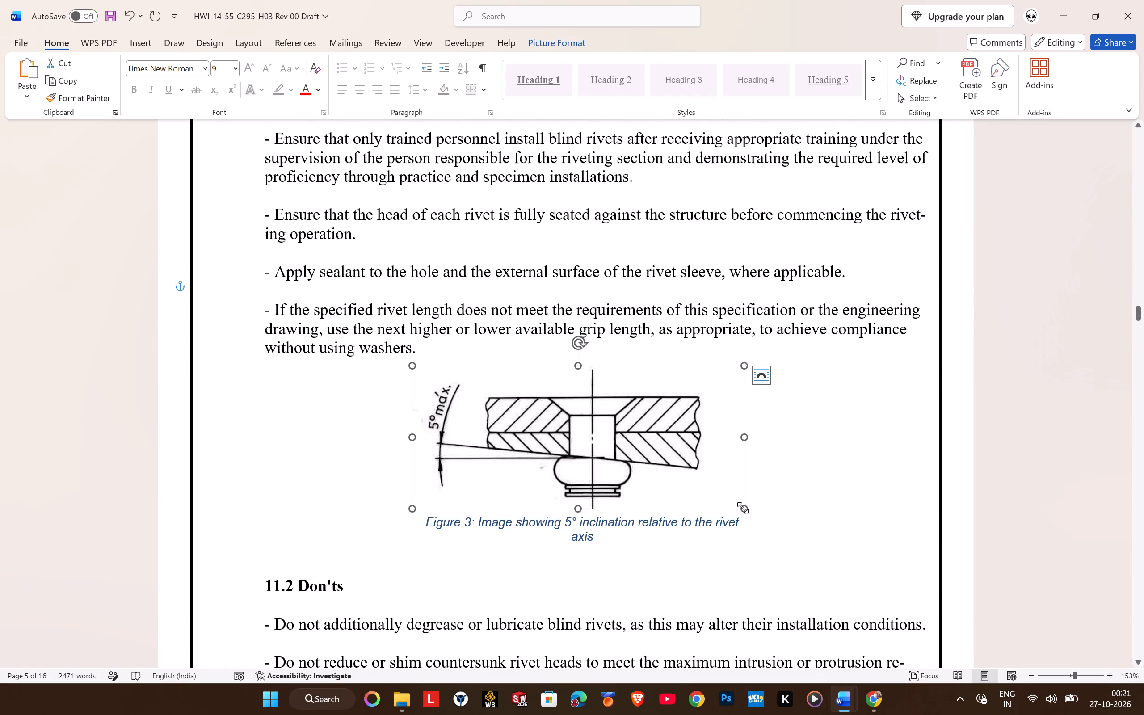
pyautogui.moveTo(746, 508); pyautogui.dragTo(686, 477)
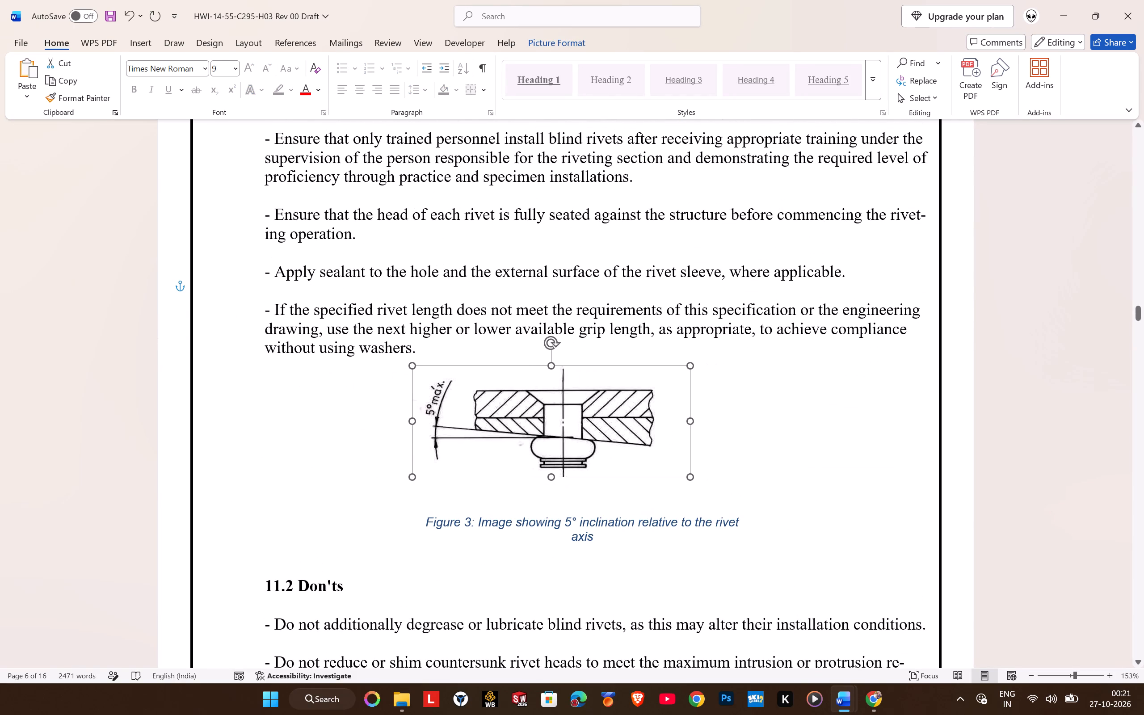
pyautogui.moveTo(686, 477); pyautogui.dragTo(686, 482)
pyautogui.moveTo(537, 422); pyautogui.dragTo(570, 422)
pyautogui.click(524, 503)
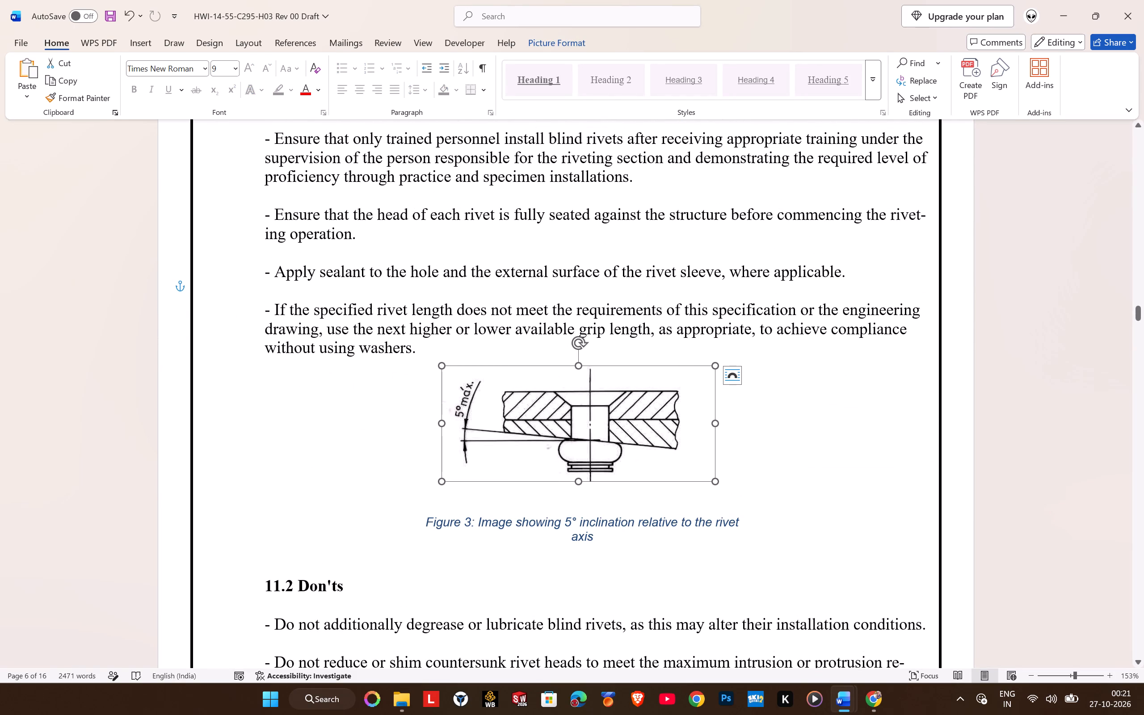
# Move the Figure 3 caption box up directly beneath the reduced image, roughly centred under it, and save the draft.
pyautogui.doubleClick(445, 519)
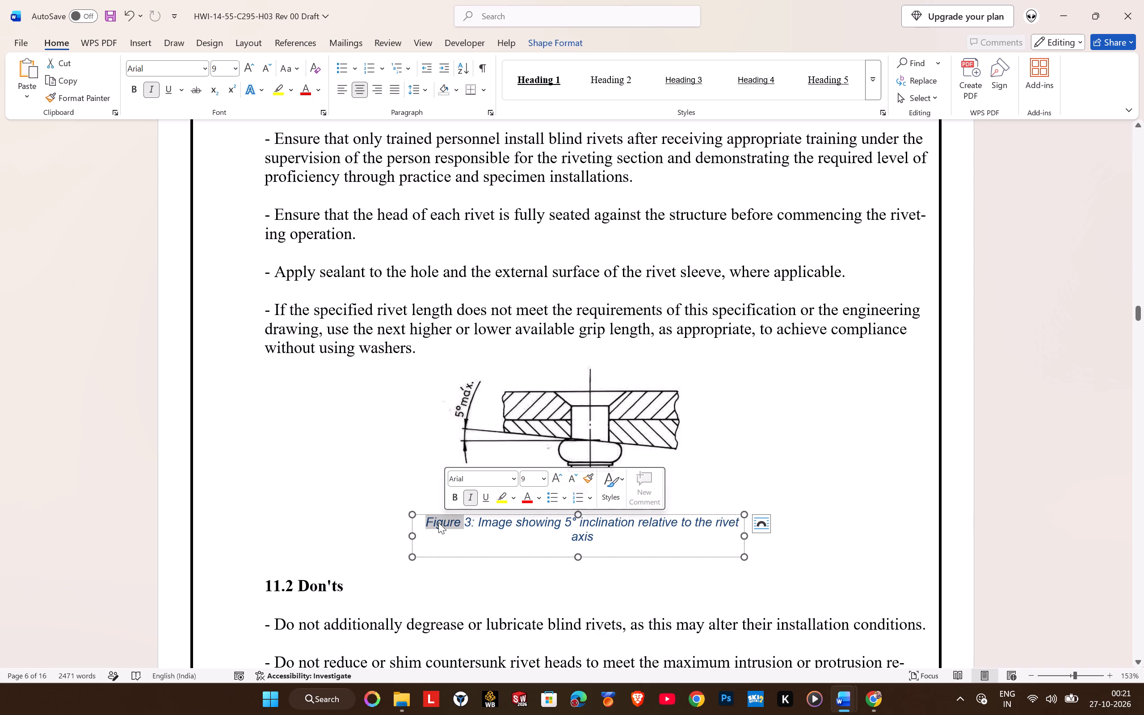
pyautogui.moveTo(419, 514); pyautogui.dragTo(419, 486)
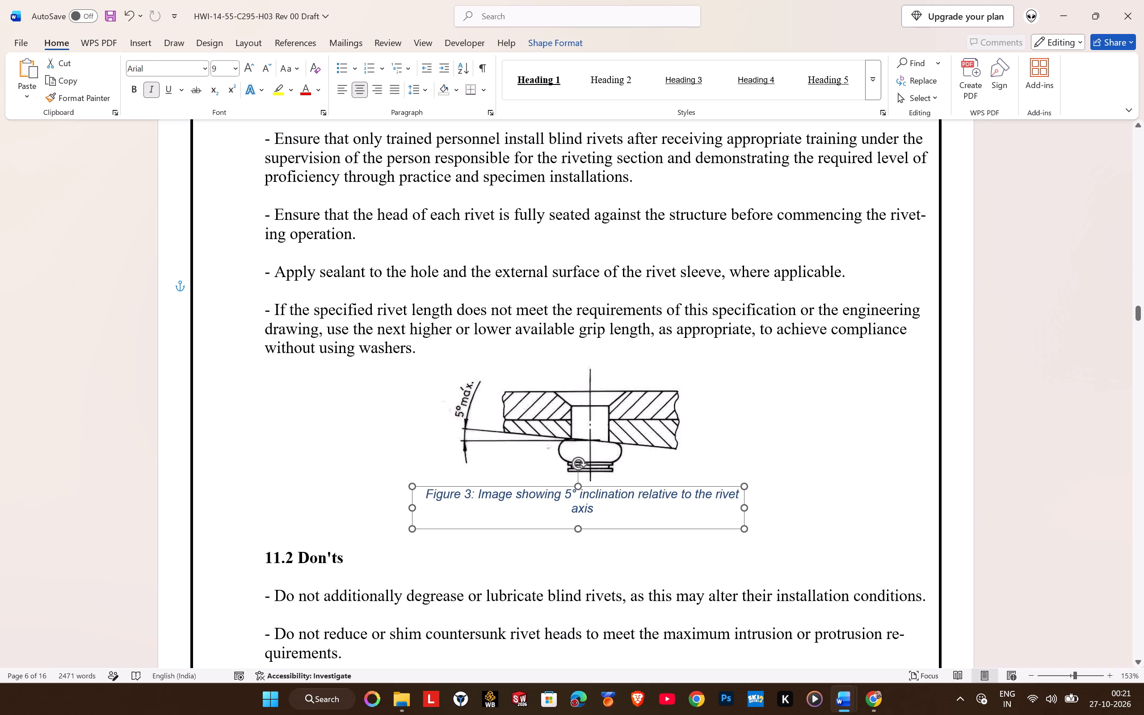
pyautogui.moveTo(419, 486); pyautogui.dragTo(431, 482)
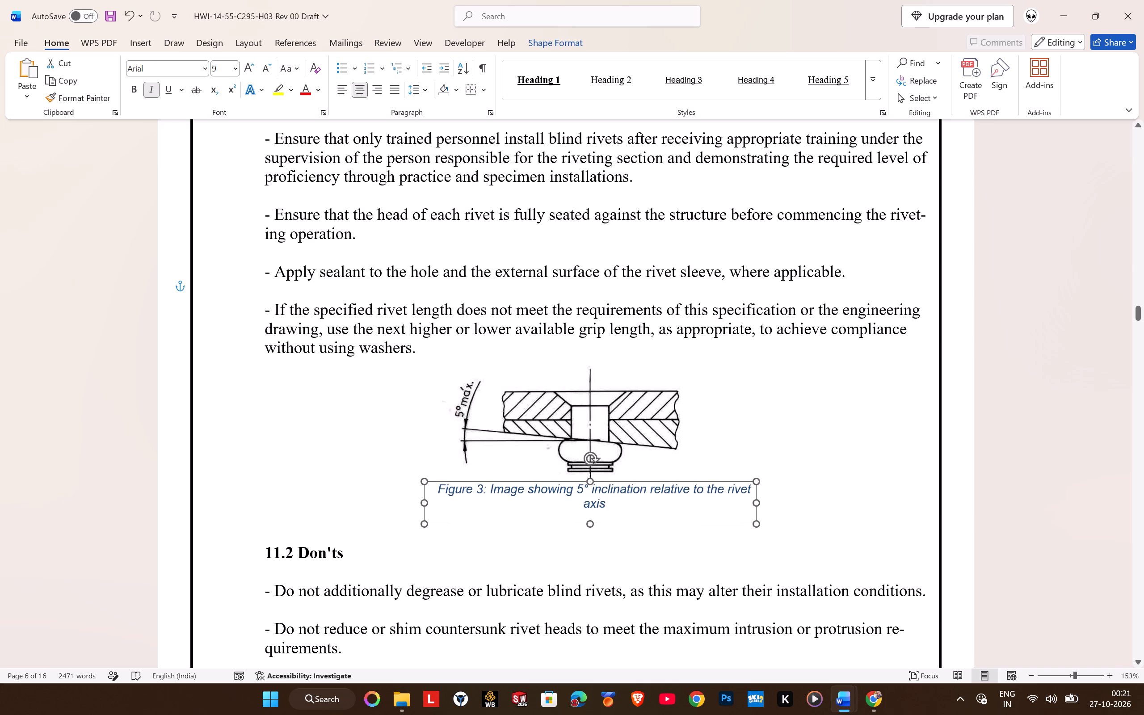
pyautogui.moveTo(431, 482); pyautogui.dragTo(425, 480)
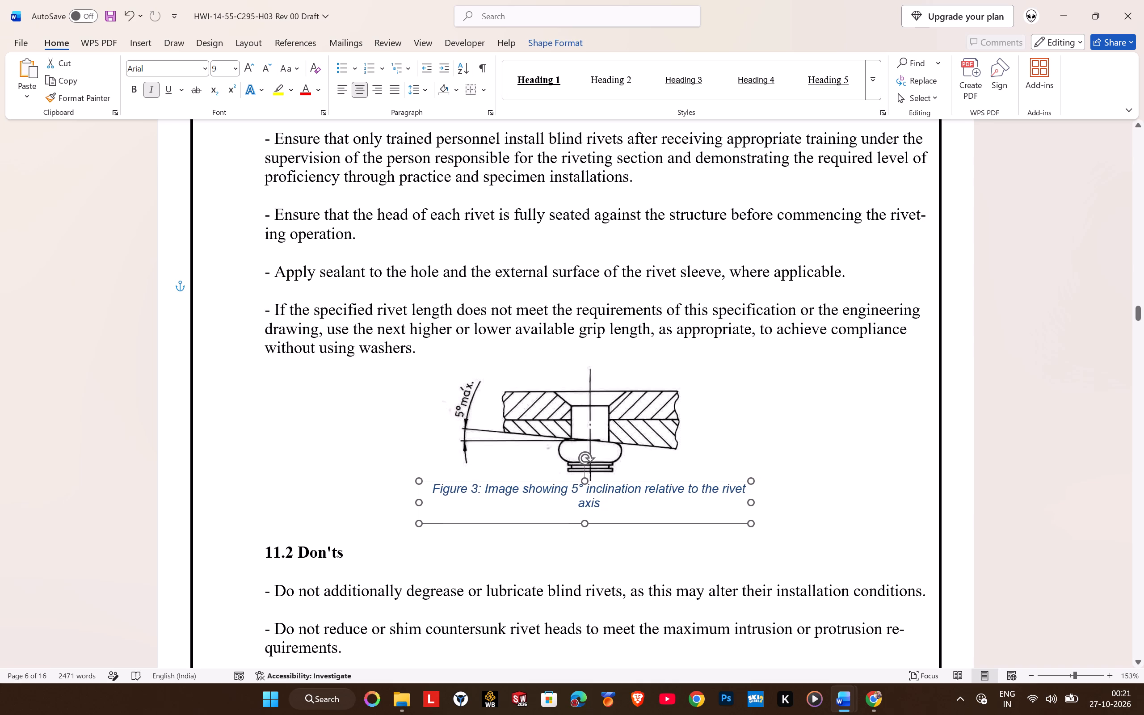
pyautogui.moveTo(425, 480); pyautogui.dragTo(425, 480)
pyautogui.click(742, 446)
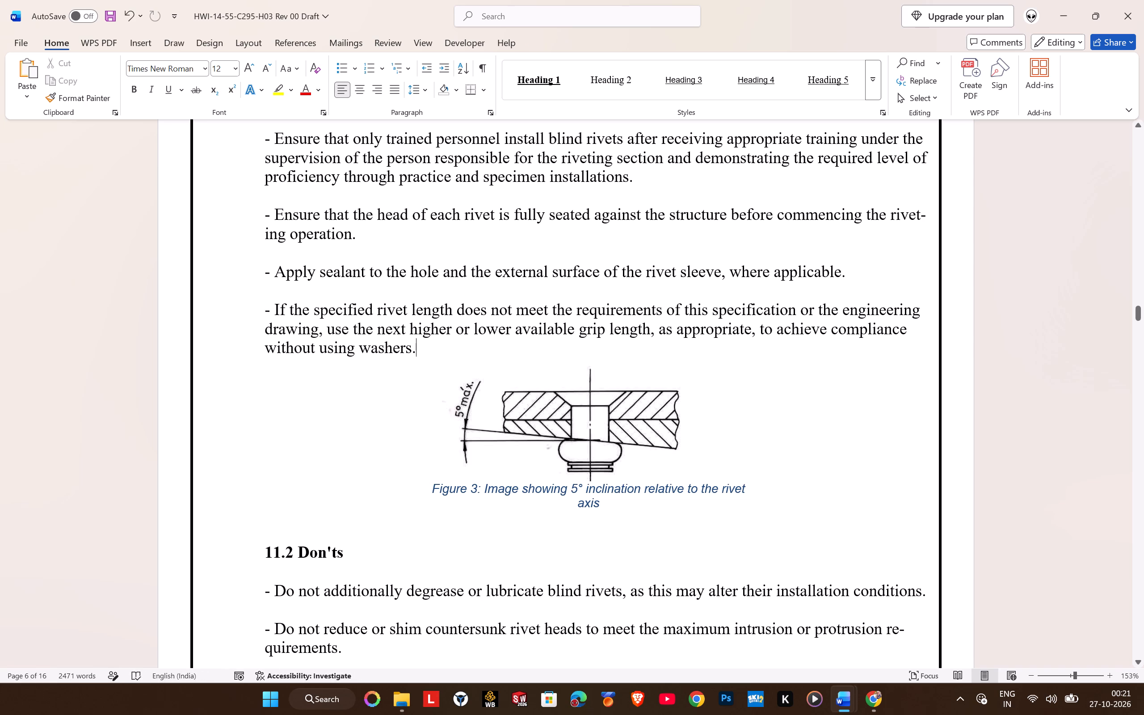
pyautogui.scroll(-2, 680, 428)
pyautogui.scroll(-7, 608, 428)
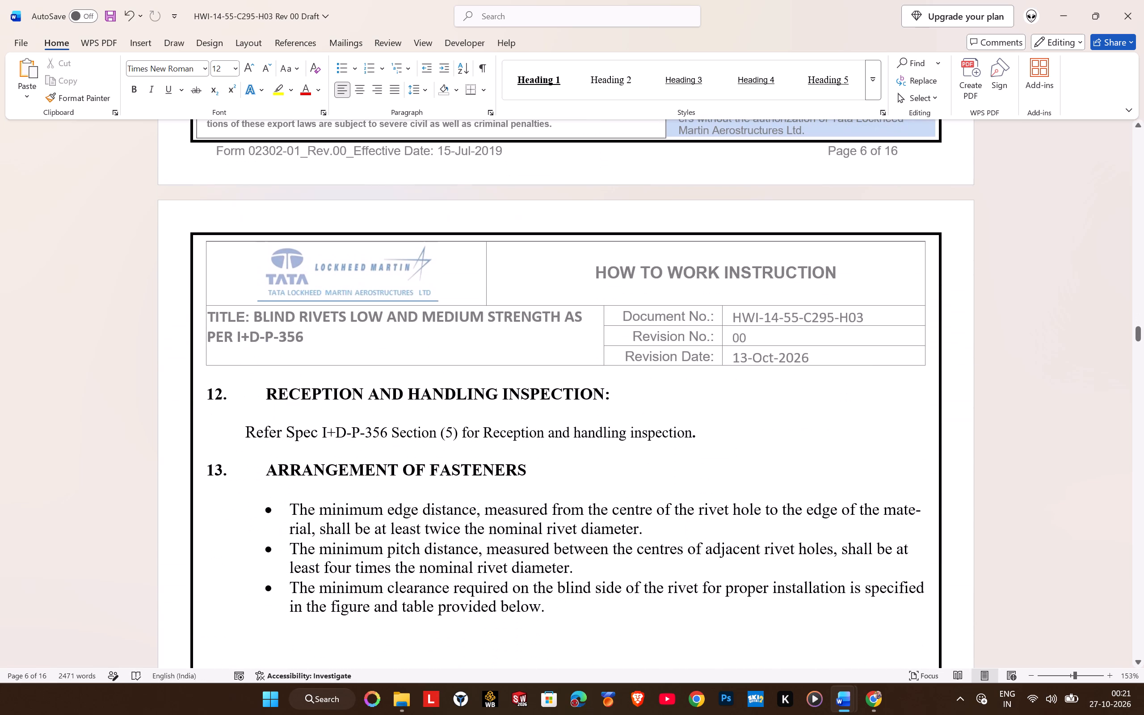
pyautogui.hotkey('ctrl', 's')
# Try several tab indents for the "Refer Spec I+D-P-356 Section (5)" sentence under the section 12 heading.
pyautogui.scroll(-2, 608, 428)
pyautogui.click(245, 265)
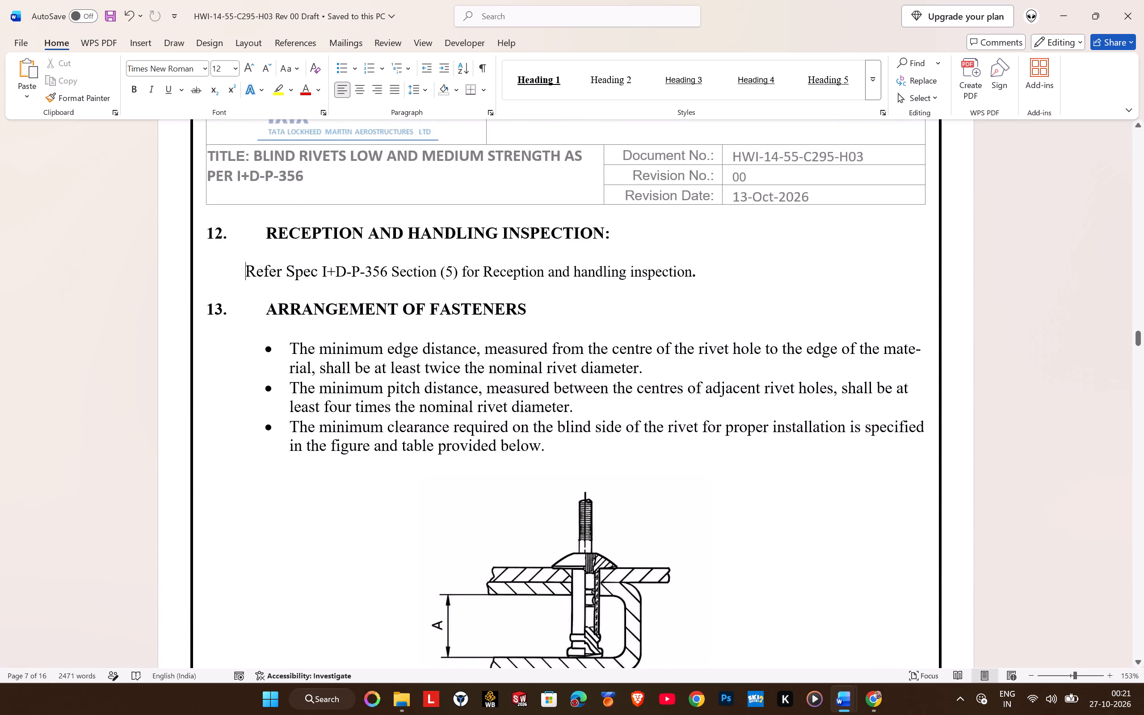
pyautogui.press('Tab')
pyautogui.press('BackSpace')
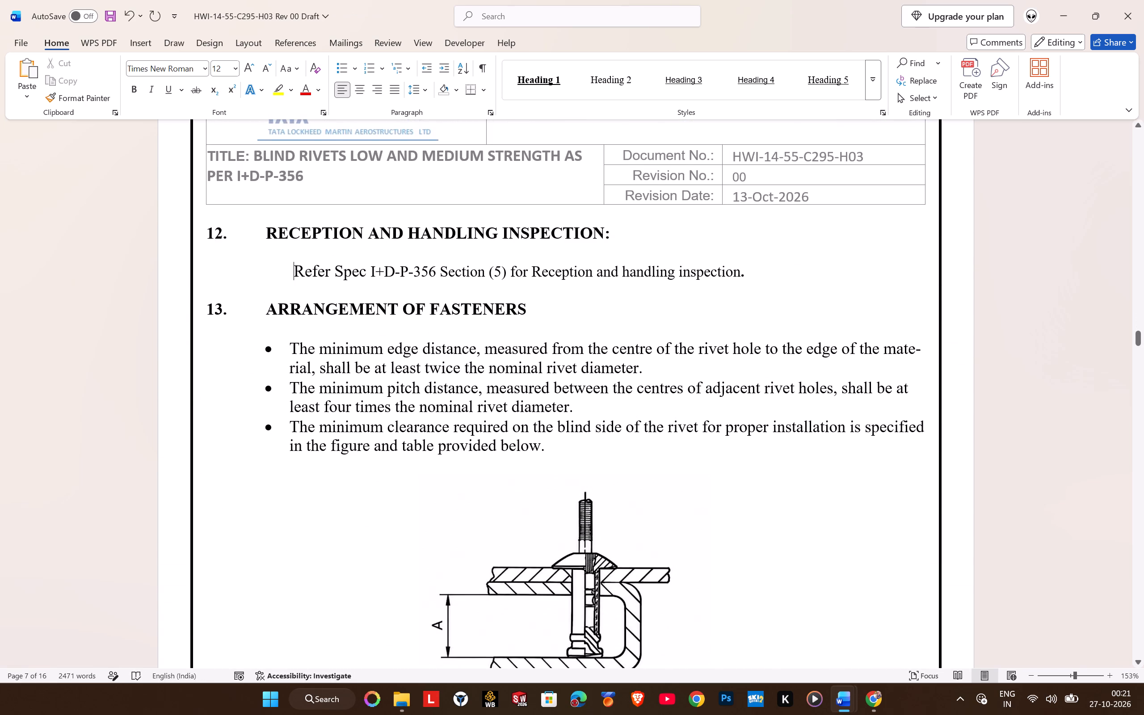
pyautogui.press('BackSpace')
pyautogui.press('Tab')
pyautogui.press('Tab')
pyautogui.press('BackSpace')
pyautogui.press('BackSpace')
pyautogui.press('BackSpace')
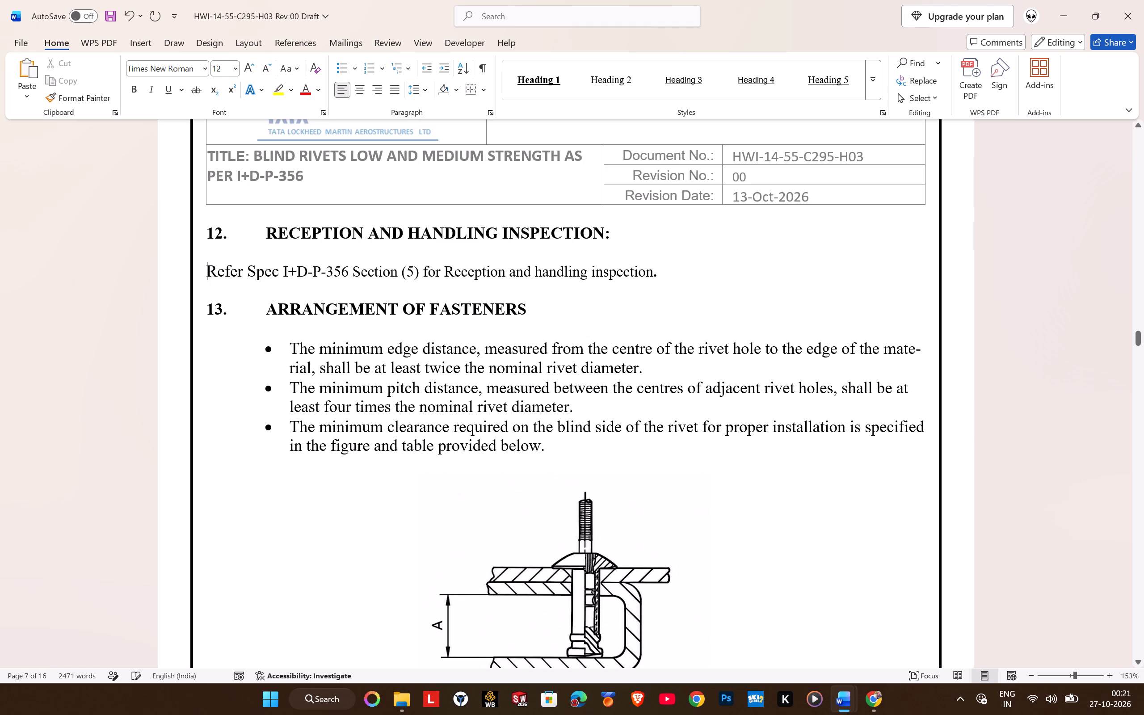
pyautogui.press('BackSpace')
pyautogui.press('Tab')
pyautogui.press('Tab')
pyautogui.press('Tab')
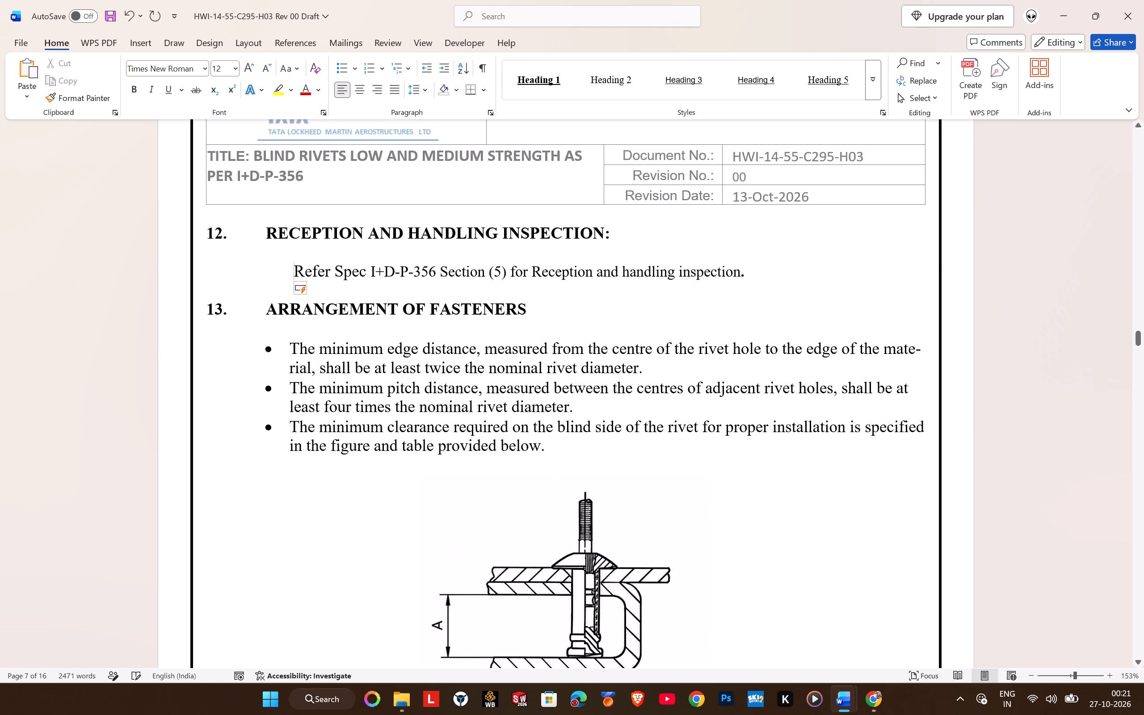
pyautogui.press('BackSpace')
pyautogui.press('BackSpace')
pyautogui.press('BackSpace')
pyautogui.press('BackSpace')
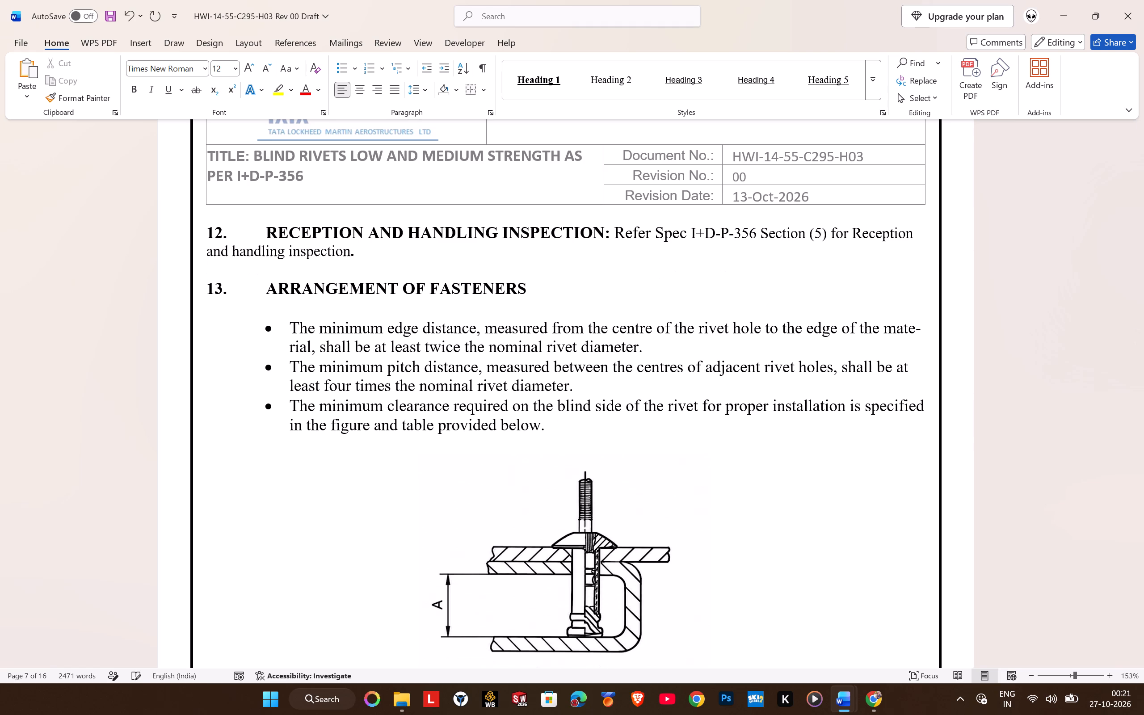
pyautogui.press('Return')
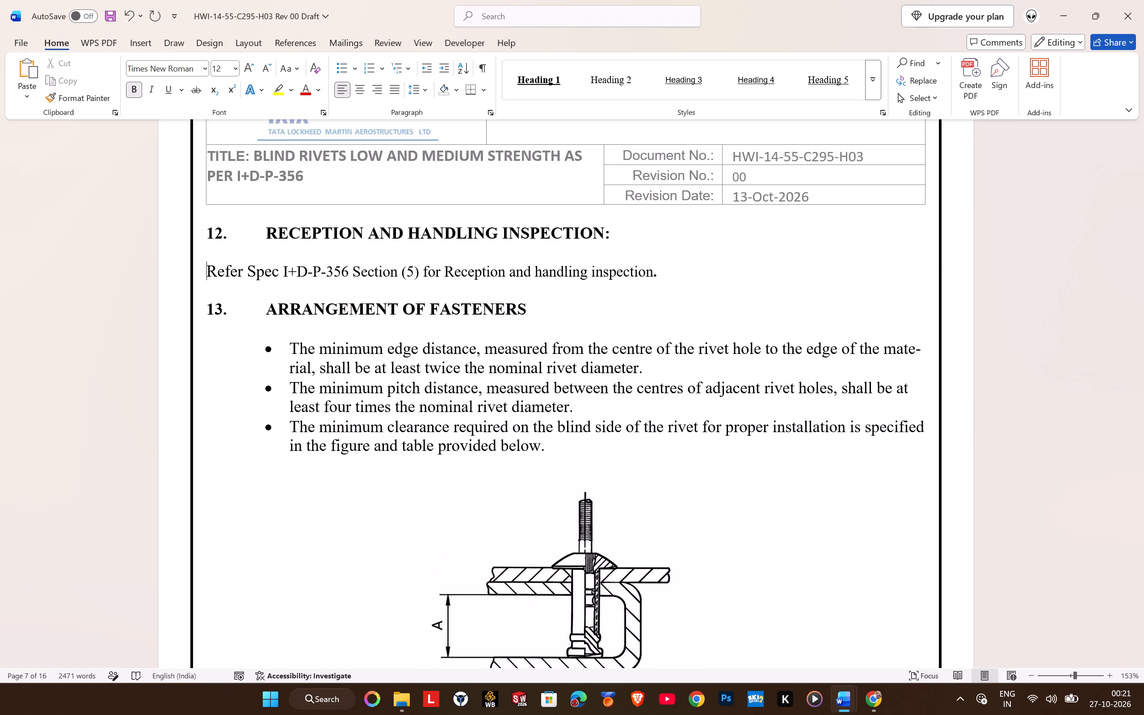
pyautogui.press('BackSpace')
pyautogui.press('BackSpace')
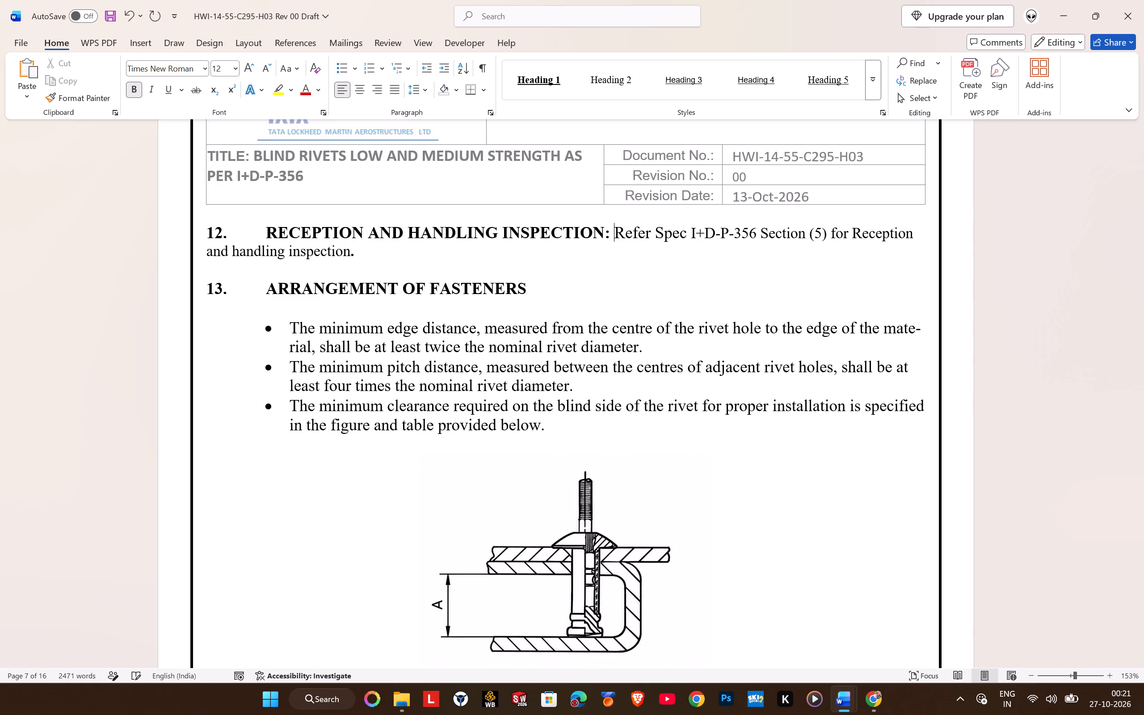
# Put the section 12 reference sentence on its own line below the heading and indent it to line up with the heading text.
pyautogui.press('Return')
pyautogui.press('Tab')
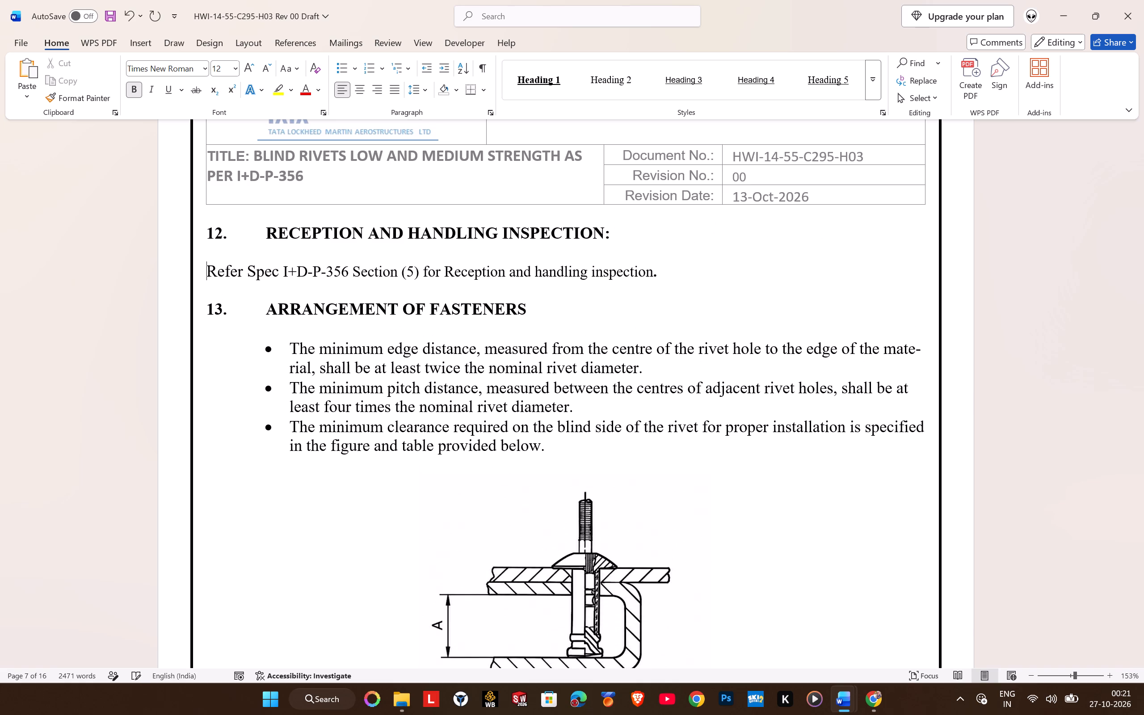
pyautogui.press('Tab')
pyautogui.press('BackSpace')
pyautogui.press('space')
pyautogui.press('space')
pyautogui.press('space')
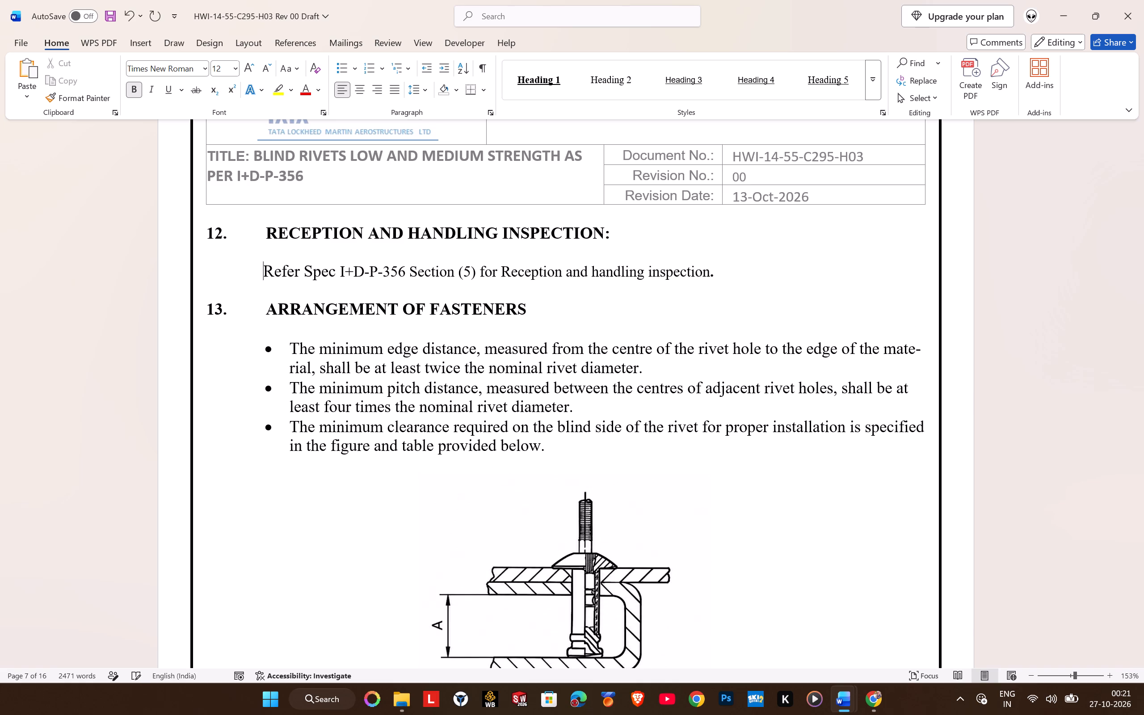
pyautogui.click(254, 275)
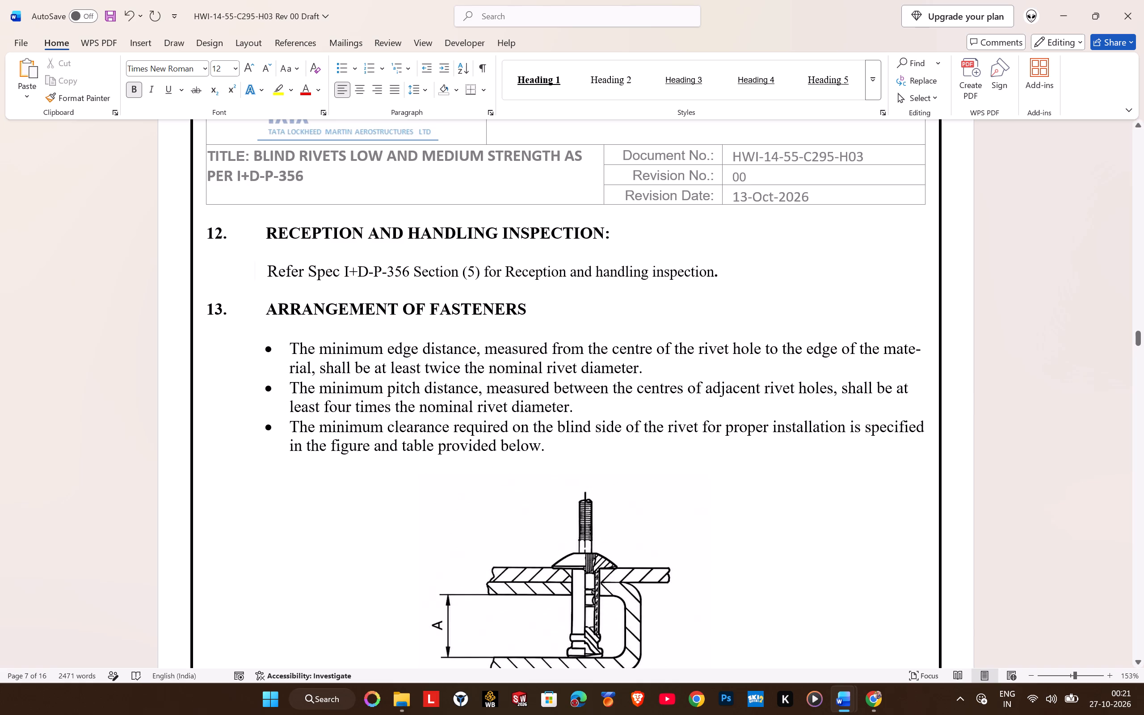
pyautogui.click(267, 269)
pyautogui.click(262, 232)
pyautogui.click(234, 232)
pyautogui.click(242, 232)
pyautogui.click(247, 232)
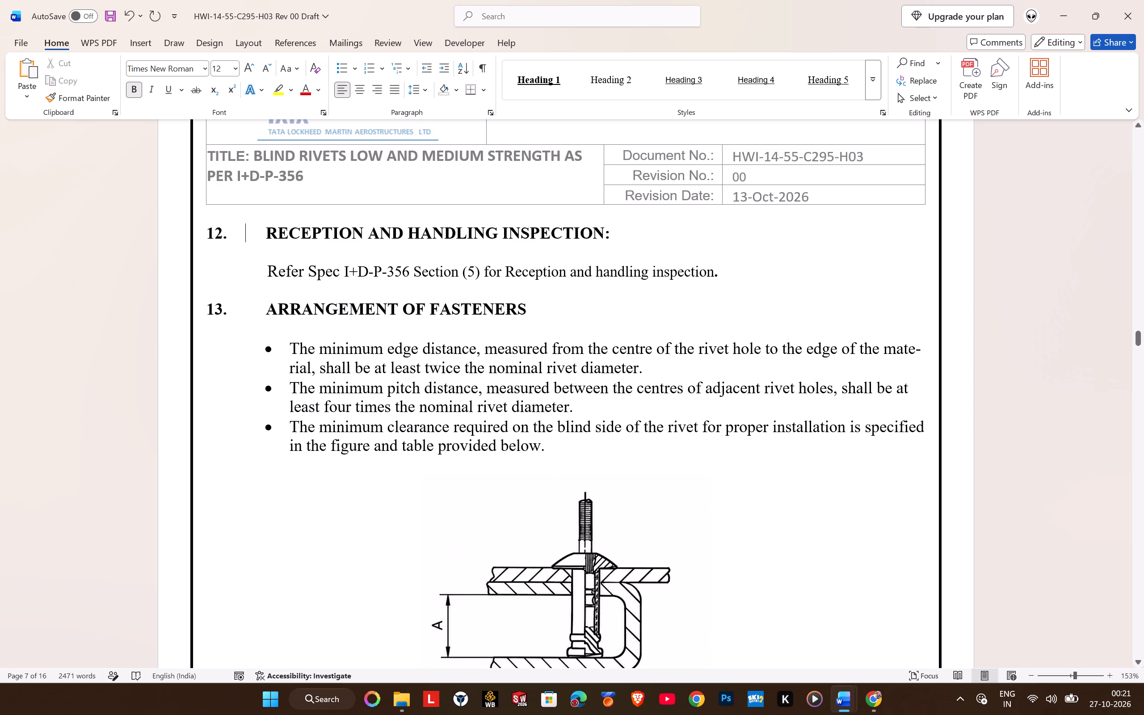
pyautogui.click(253, 232)
pyautogui.click(254, 232)
pyautogui.click(262, 309)
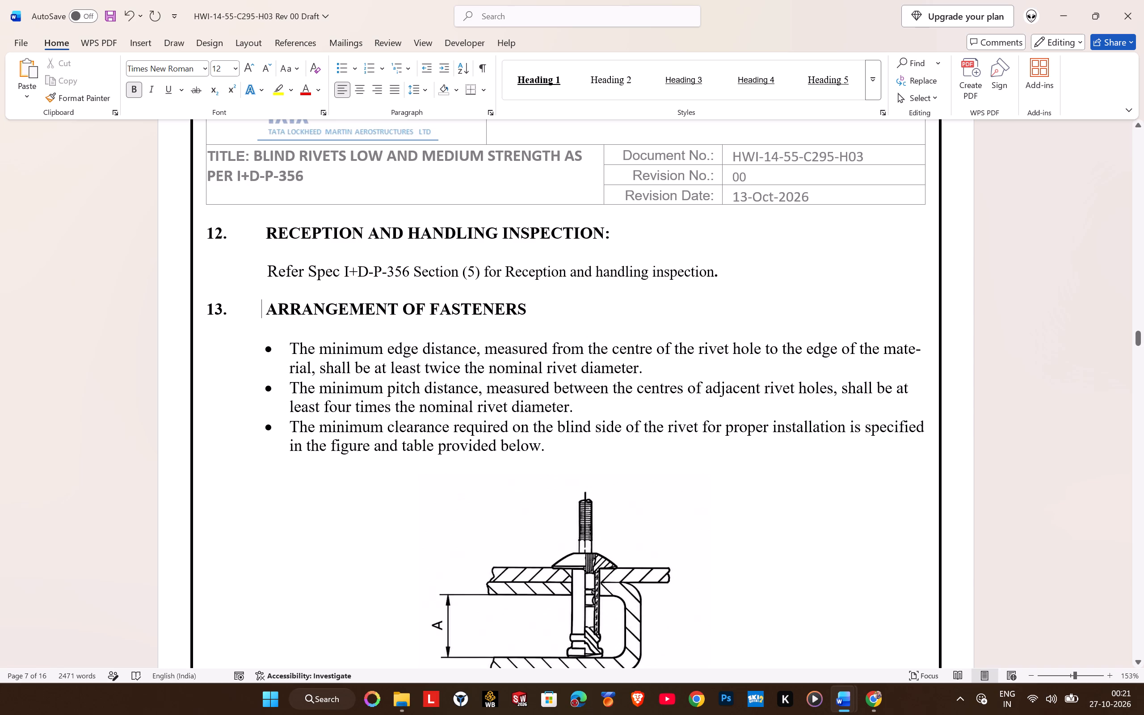
pyautogui.click(266, 313)
# Delete a blank line between the Figure 4 caption and the Table 5 caption.
pyautogui.scroll(-6, 288, 372)
pyautogui.scroll(2, 288, 372)
pyautogui.scroll(2, 464, 388)
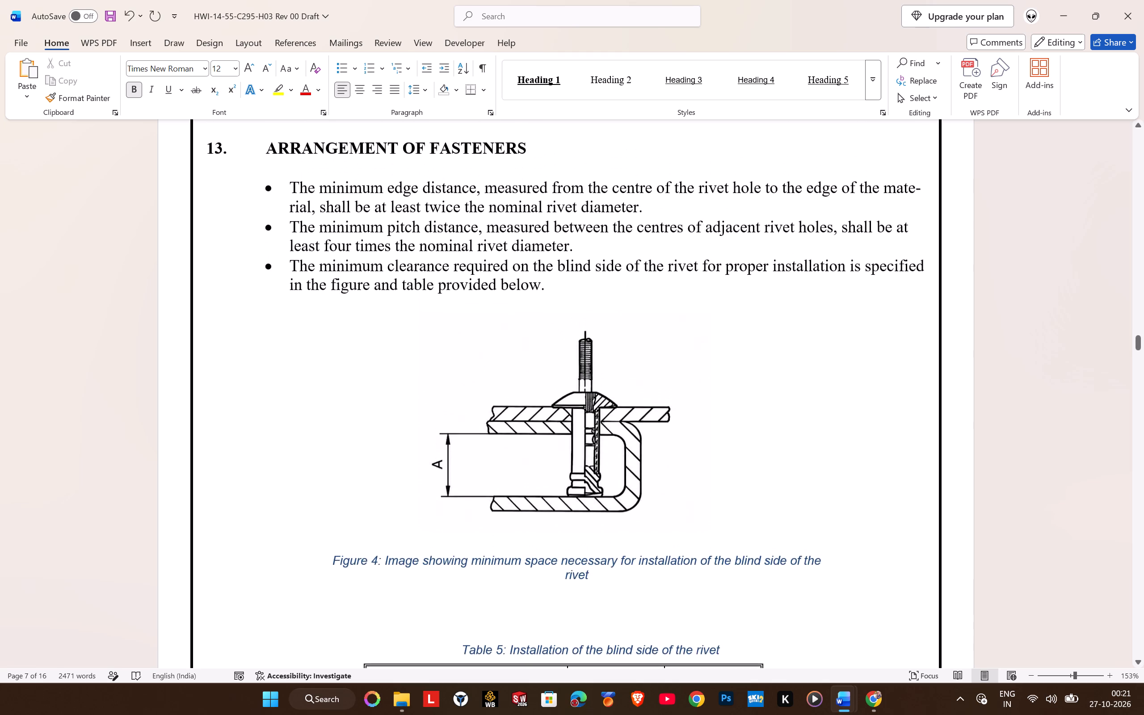
pyautogui.scroll(-5, 589, 412)
pyautogui.scroll(3, 558, 380)
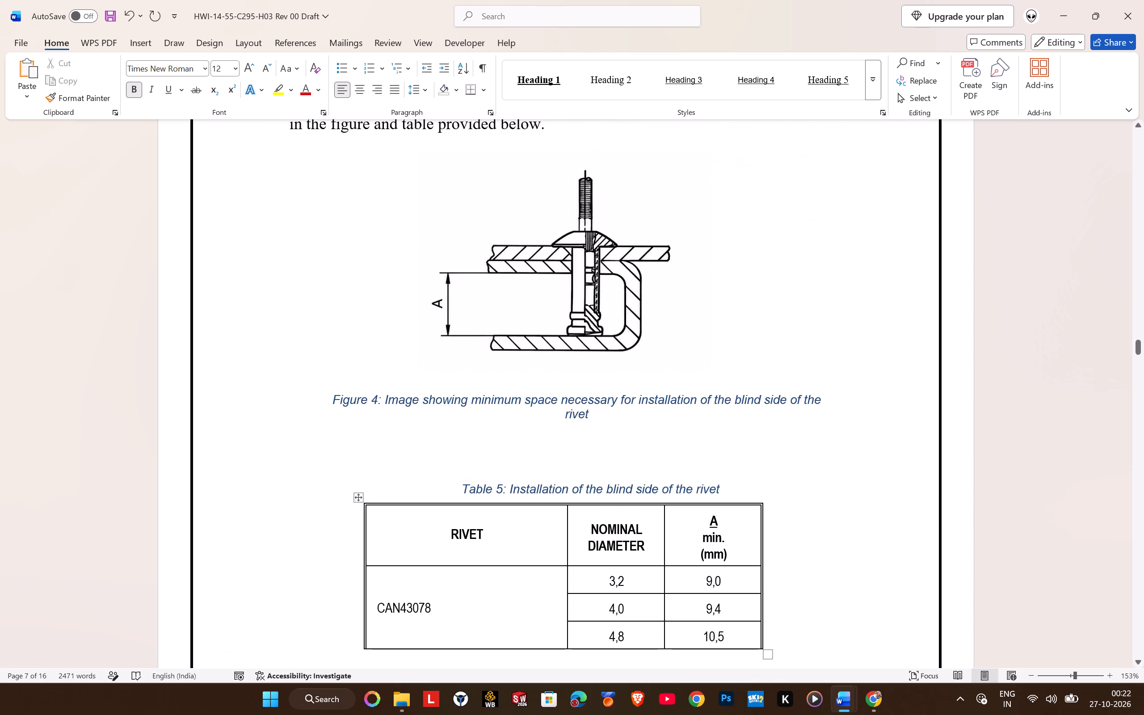
pyautogui.click(564, 430)
pyautogui.click(564, 448)
pyautogui.press('Delete')
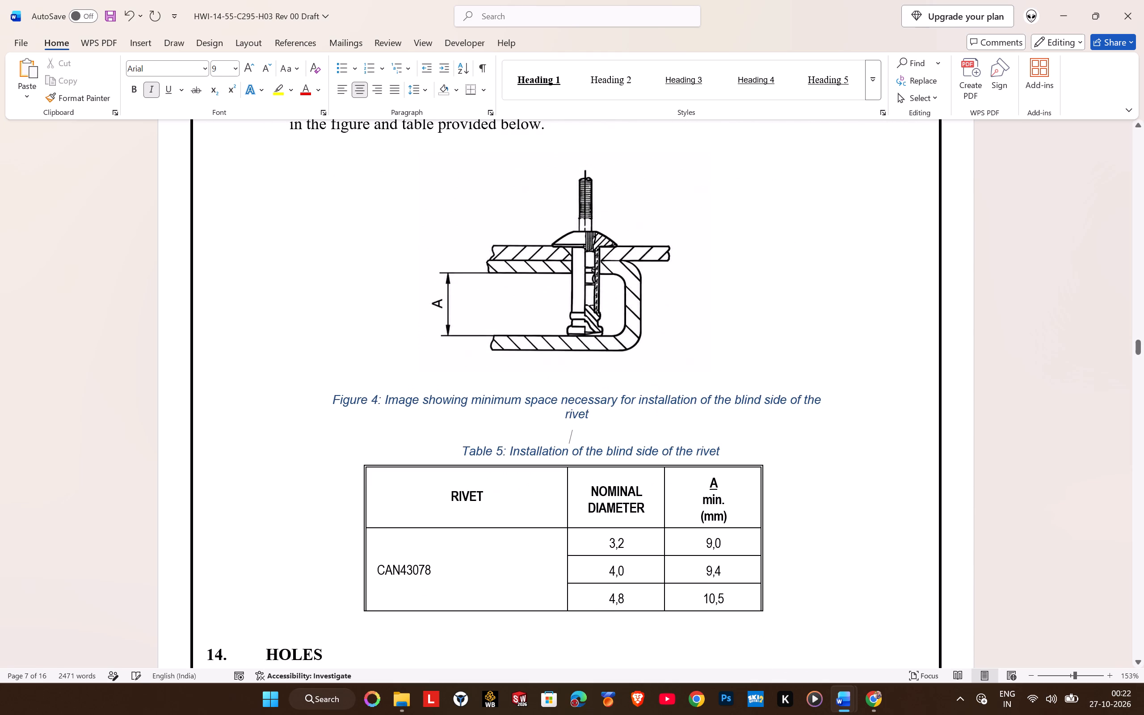
# Shrink the Figure 4 blind-side clearance image slightly, keeping its proportions.
pyautogui.click(562, 337)
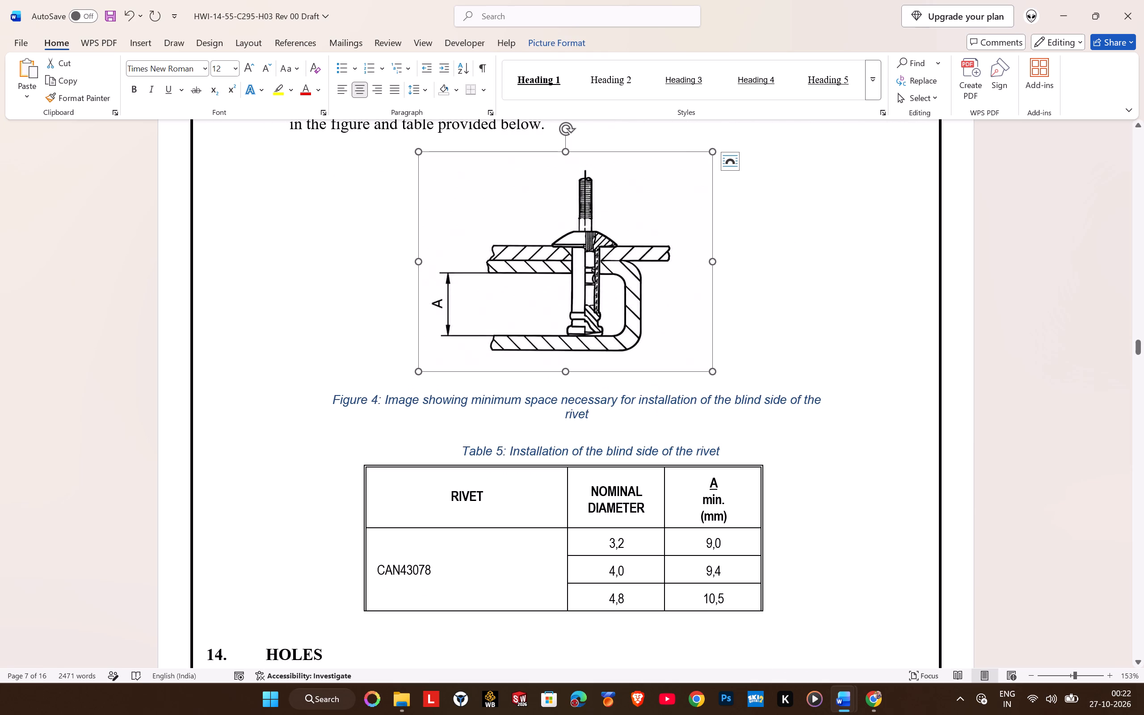
pyautogui.click(561, 397)
pyautogui.click(561, 331)
pyautogui.moveTo(712, 372); pyautogui.dragTo(679, 305)
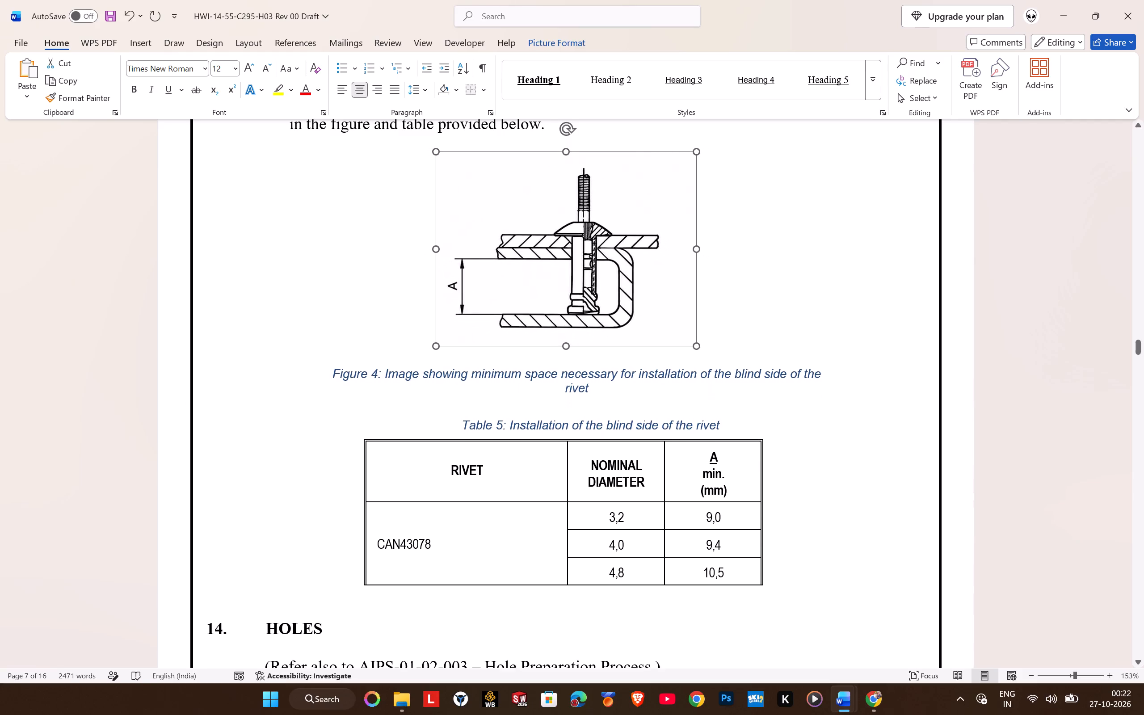
# Compare the draft's Table 5 CAN43078 diameters and minimum A values with the corresponding clearance table in I+D-P-356.
pyautogui.scroll(-3, 636, 376)
pyautogui.scroll(2, 635, 377)
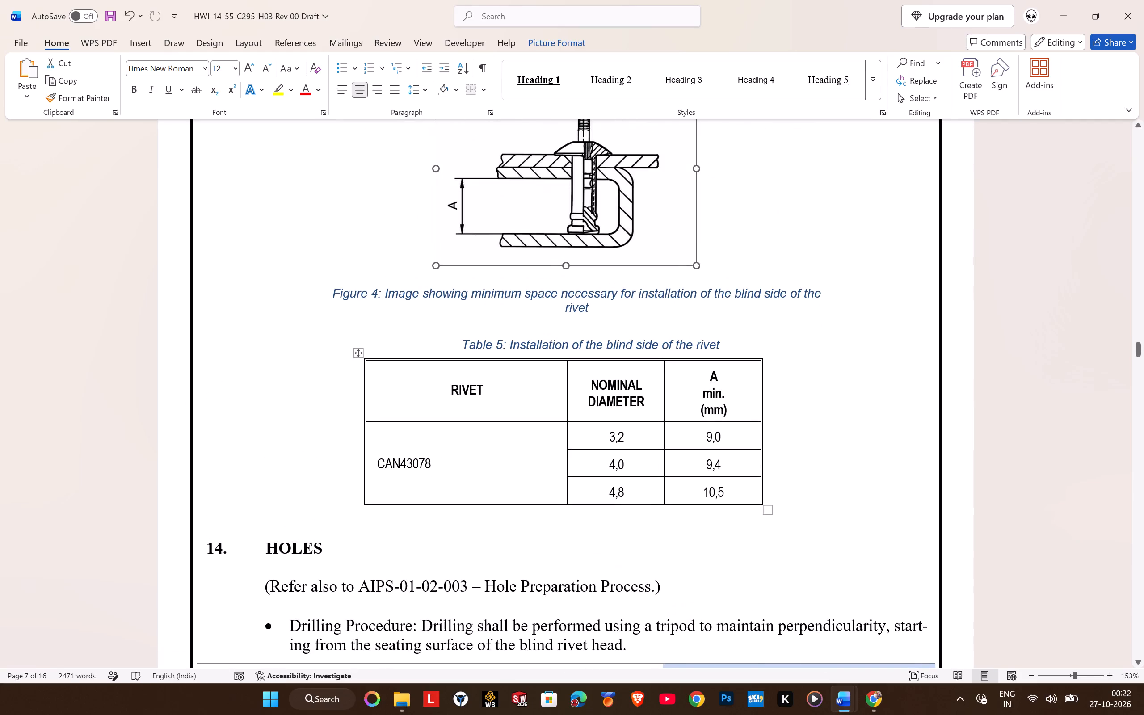
pyautogui.hotkey('alt', 'Tab')
pyautogui.scroll(-9, 539, 400)
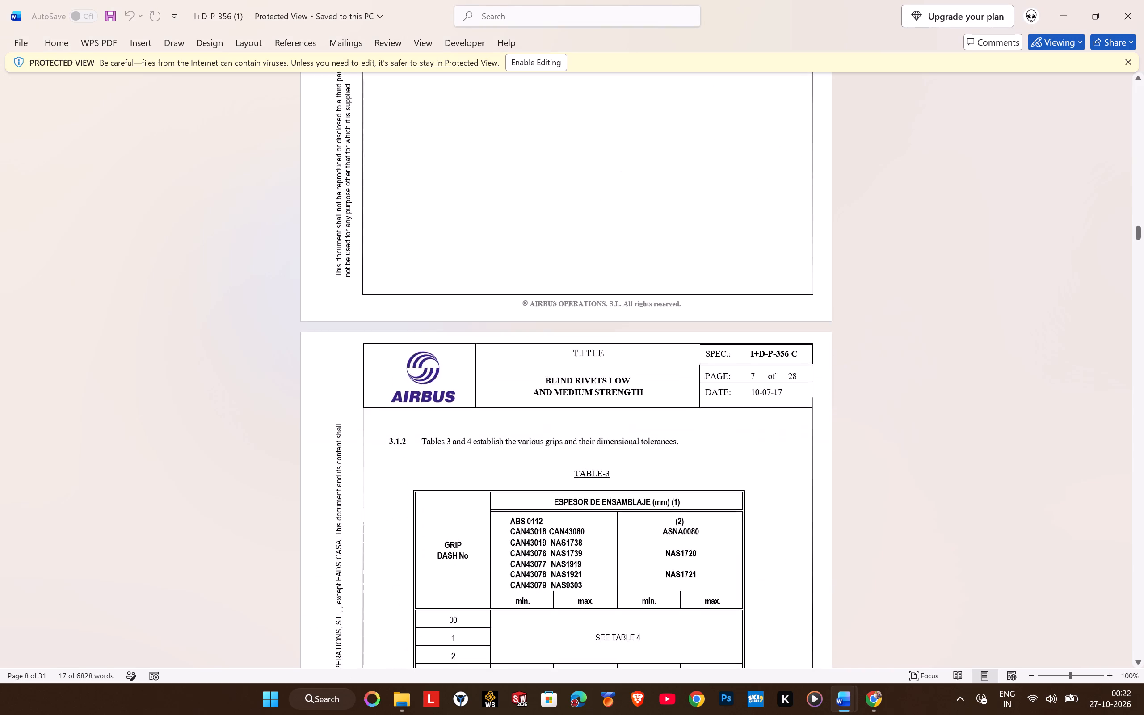
pyautogui.scroll(-3, 539, 400)
pyautogui.scroll(-20, 539, 392)
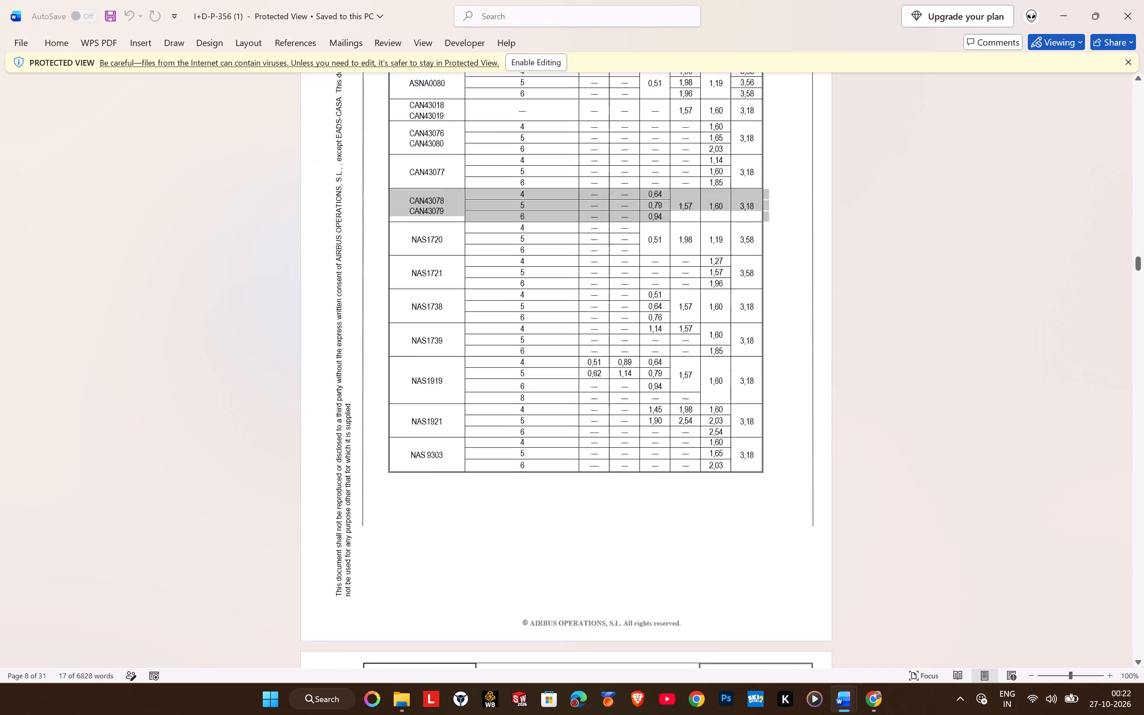
pyautogui.scroll(-11, 539, 392)
pyautogui.scroll(-15, 539, 392)
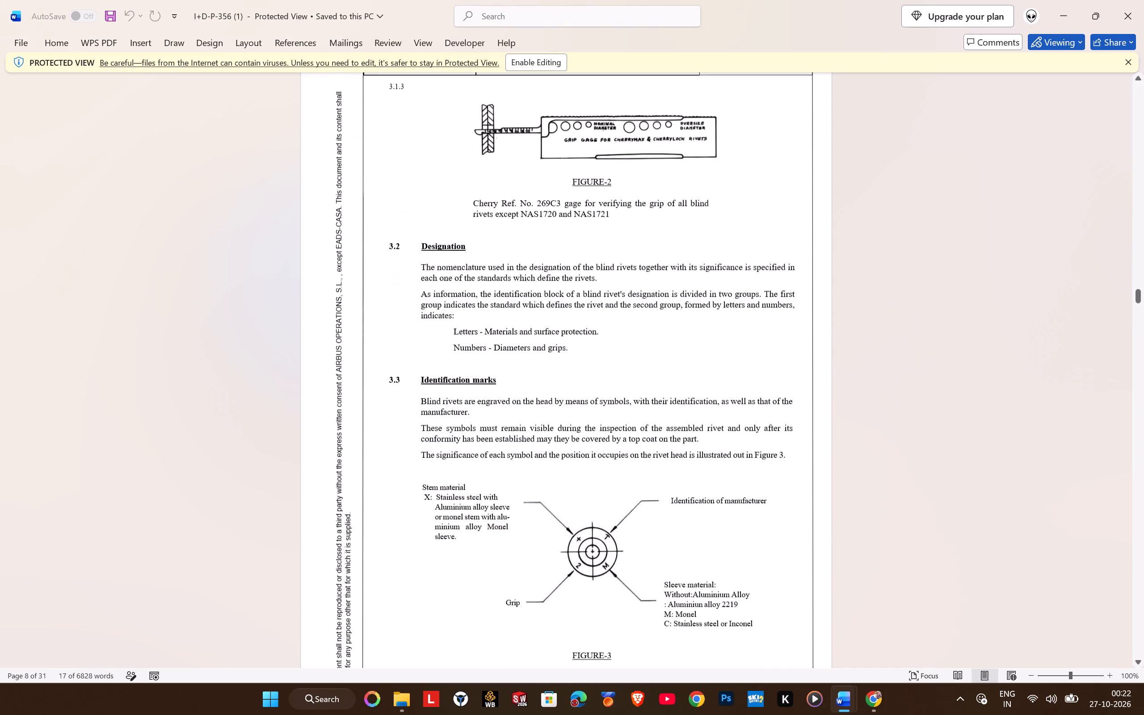
pyautogui.moveTo(541, 348); pyautogui.dragTo(541, 440, button='middle')
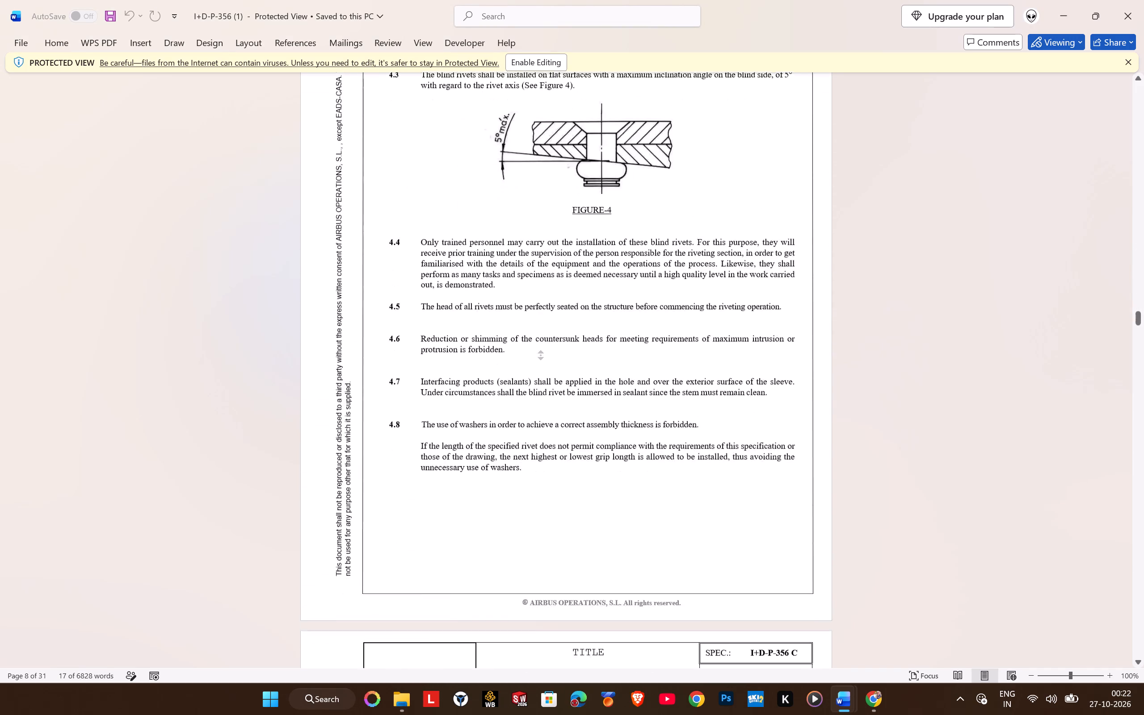
pyautogui.moveTo(541, 440); pyautogui.dragTo(541, 408, button='middle')
pyautogui.scroll(14, 541, 404)
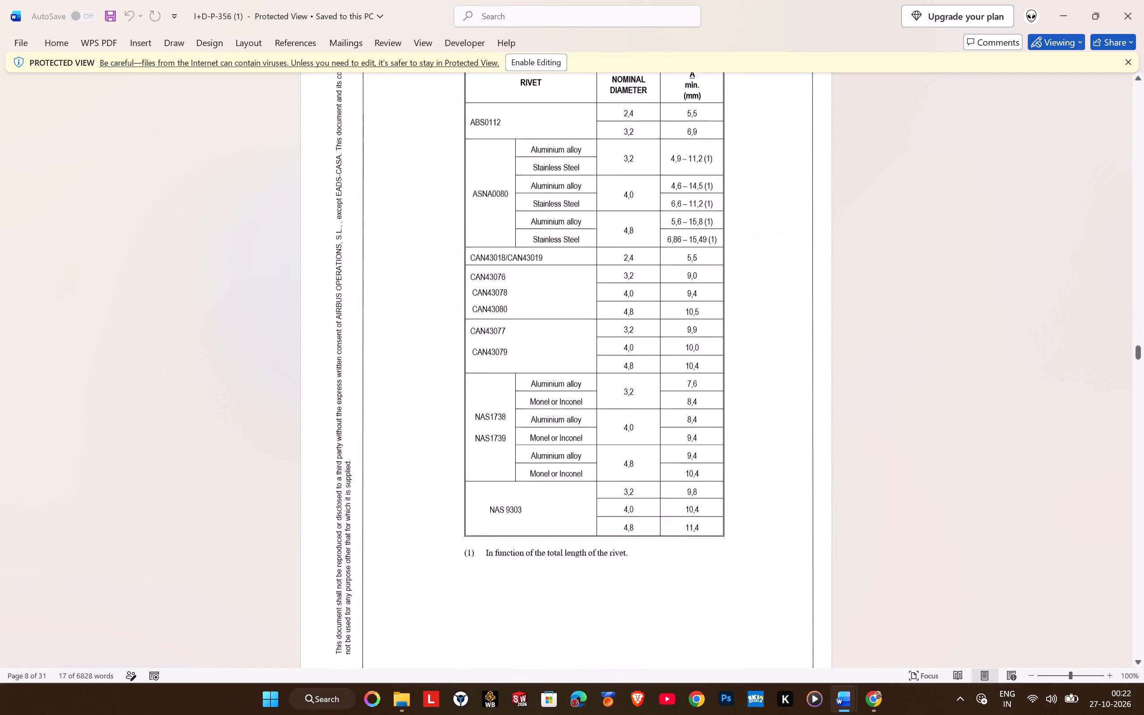
pyautogui.scroll(4, 541, 397)
pyautogui.scroll(-2, 541, 397)
pyautogui.hotkey('alt', 'Tab')
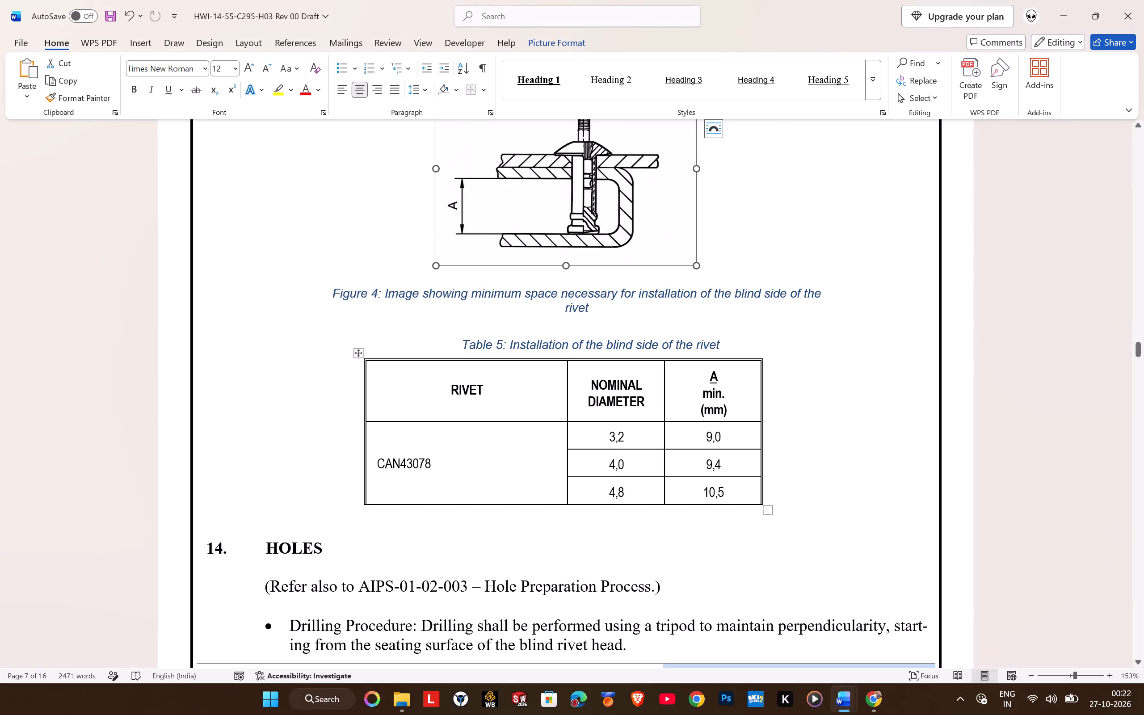
pyautogui.hotkey('alt', 'Tab')
pyautogui.hotkey('alt', 'Tab')
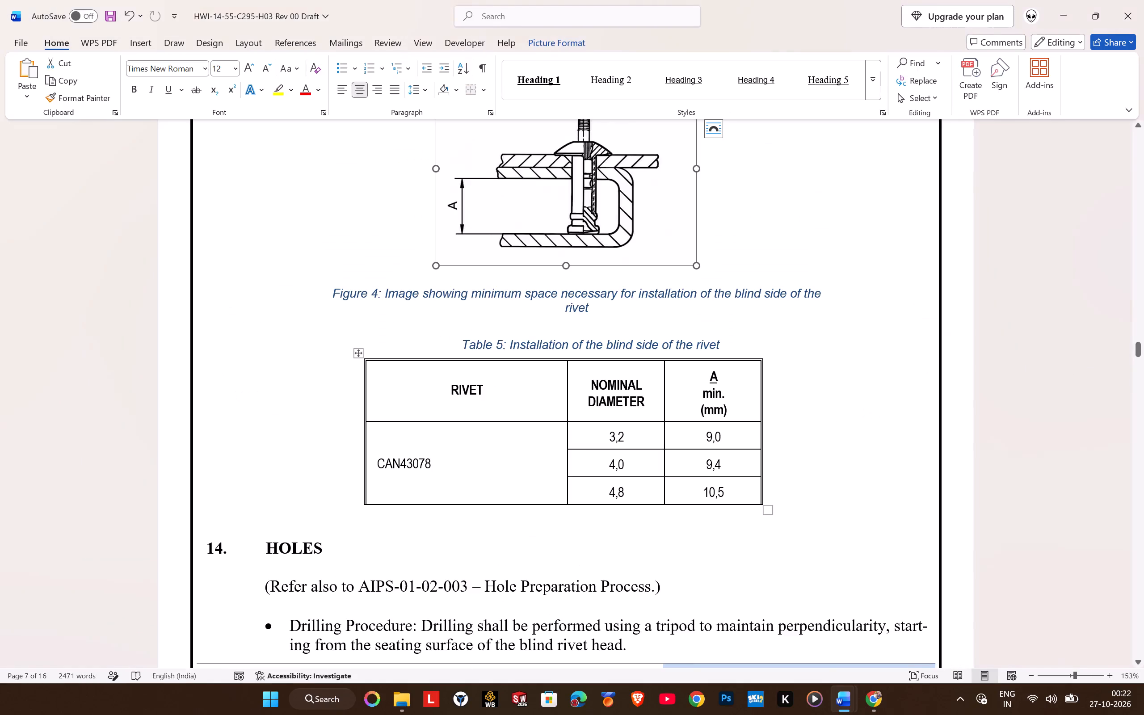
pyautogui.hotkey('alt', 'Tab')
pyautogui.hotkey('alt', 'Tab')
# Review section 14 Holes in the draft, from the drilling bullets through Table 6.
pyautogui.scroll(-4, 580, 475)
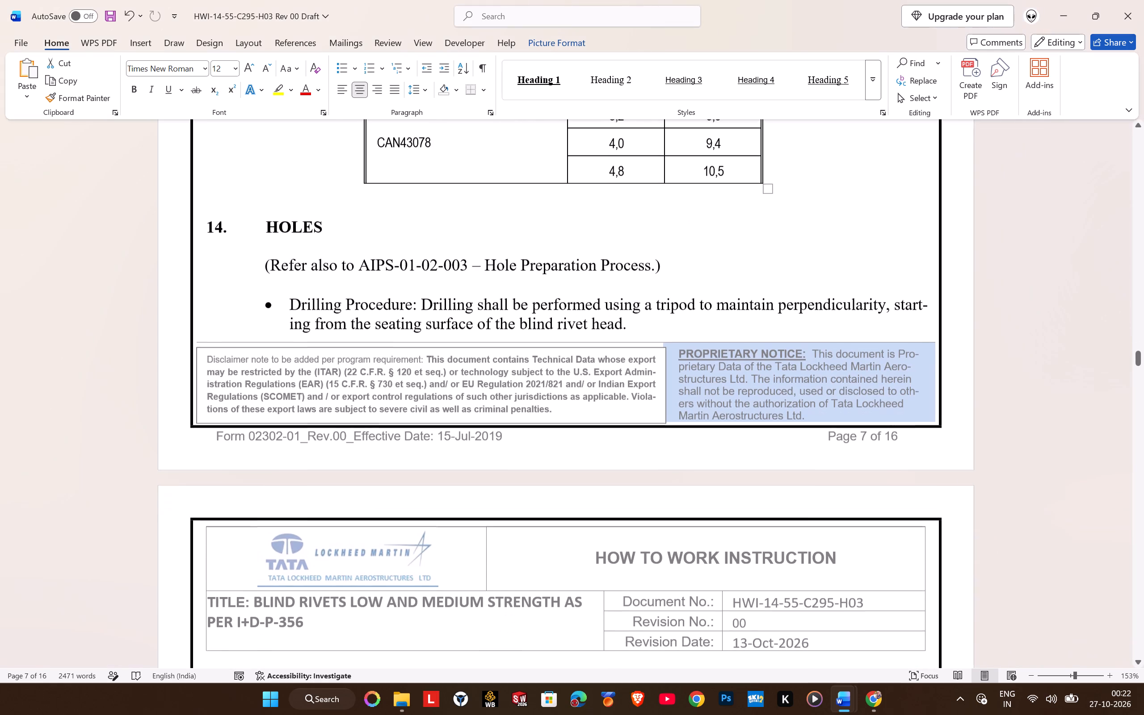
pyautogui.scroll(-9, 580, 475)
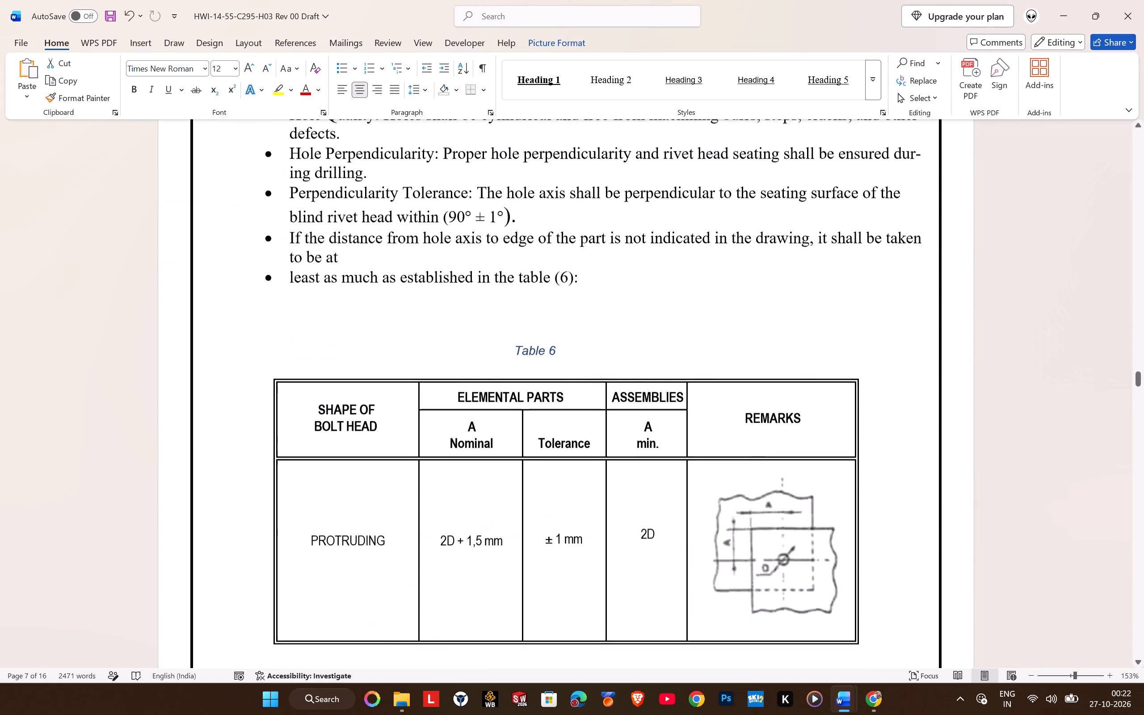
pyautogui.scroll(-2, 577, 473)
pyautogui.scroll(14, 577, 473)
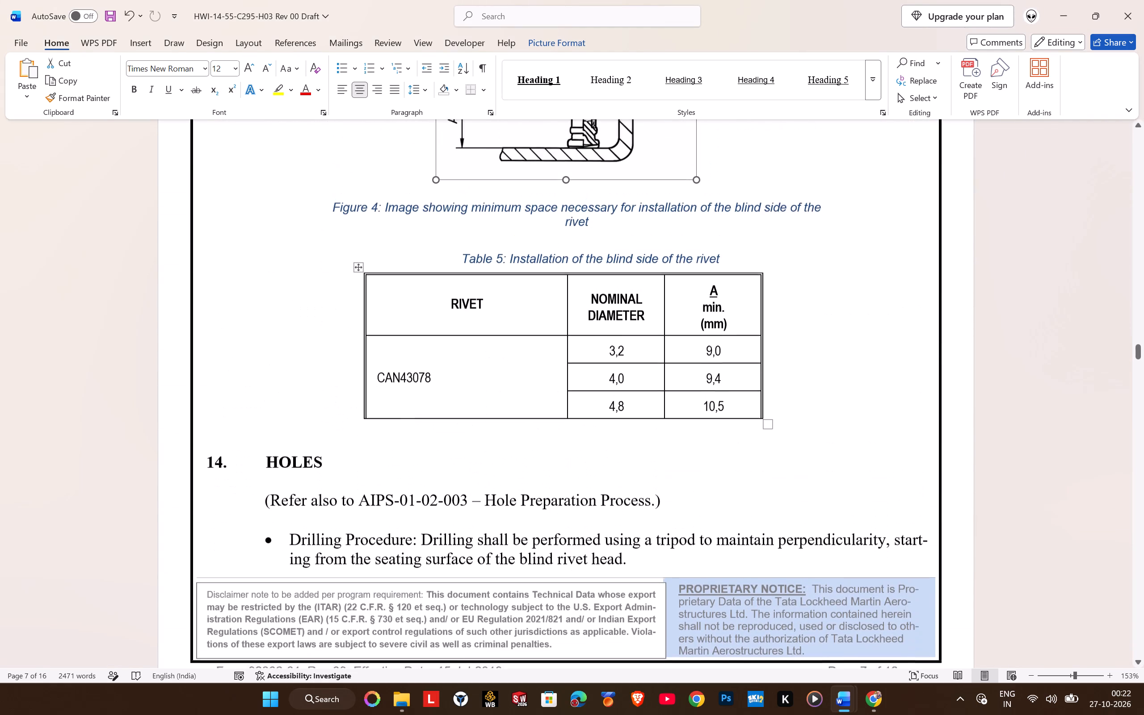
pyautogui.scroll(-12, 576, 472)
# Find clause 7.3 and Table-8A in I+D-P-356 and compare them with the draft's edge-distance bullets and Table 6.
pyautogui.hotkey('alt', 'Tab')
pyautogui.scroll(-4, 576, 468)
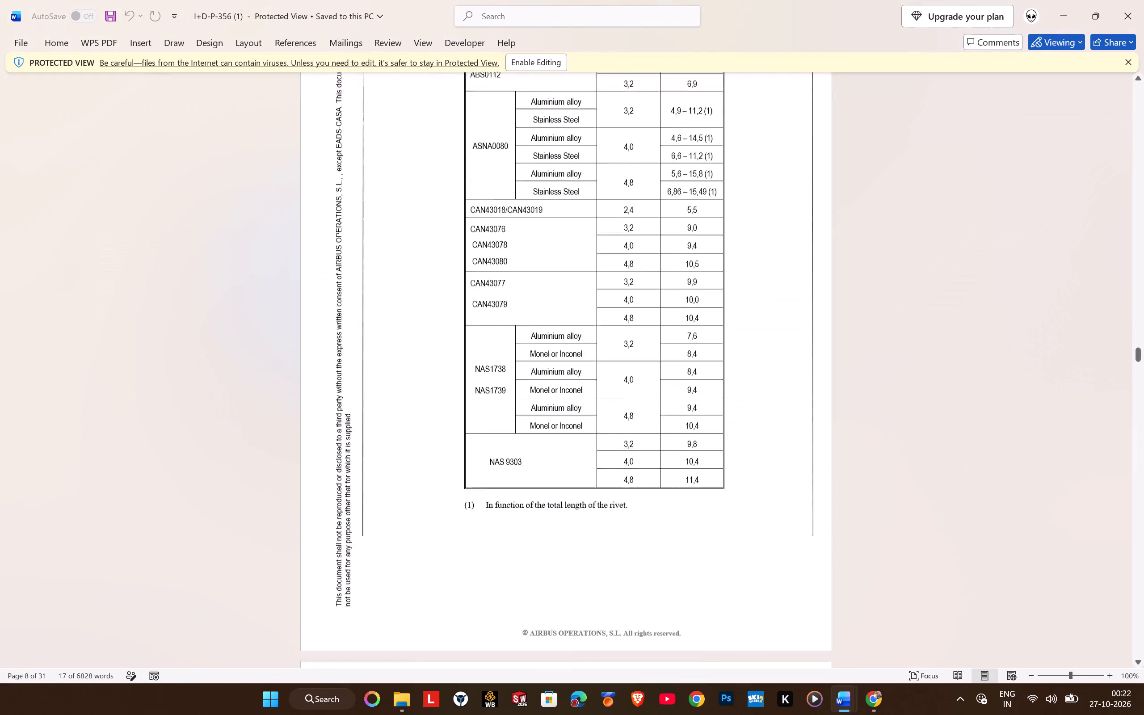
pyautogui.scroll(-9, 576, 468)
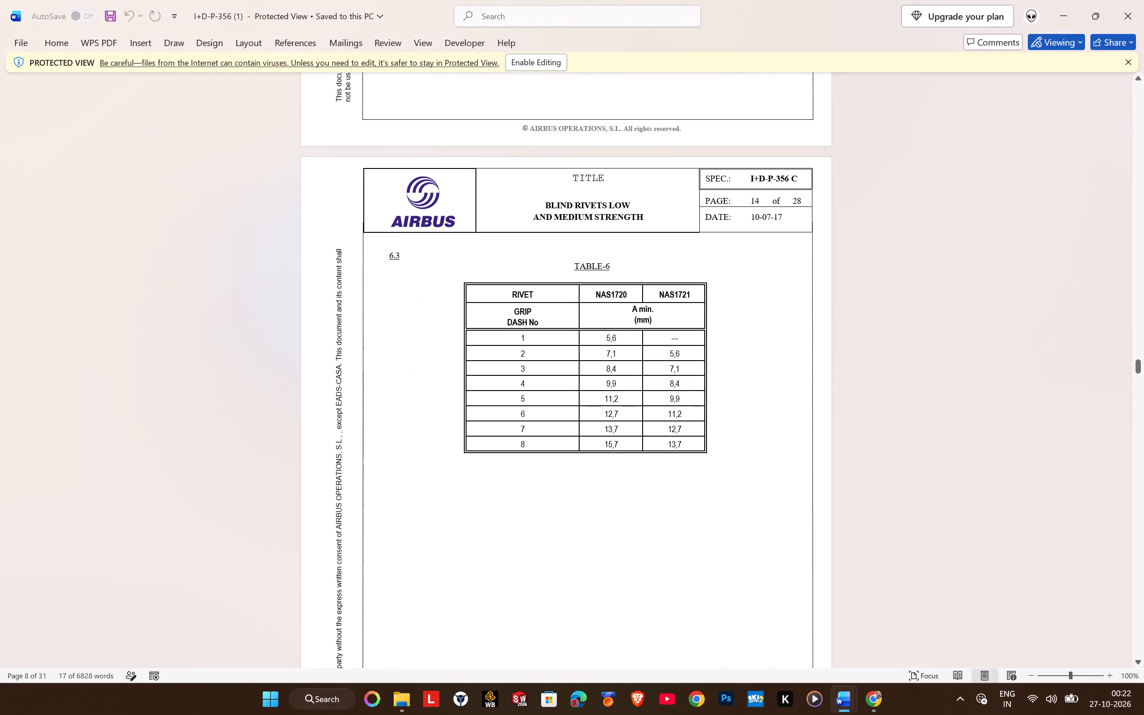
pyautogui.hotkey('alt', 'Tab')
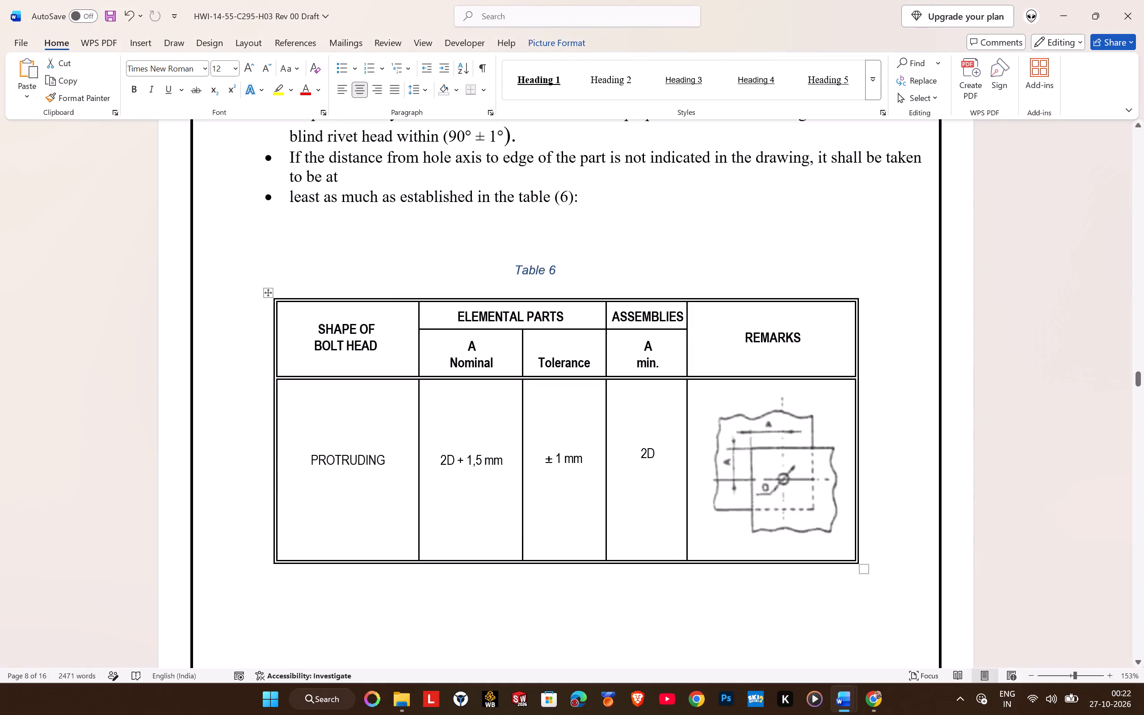
pyautogui.hotkey('alt', 'Tab')
pyautogui.scroll(-5, 574, 467)
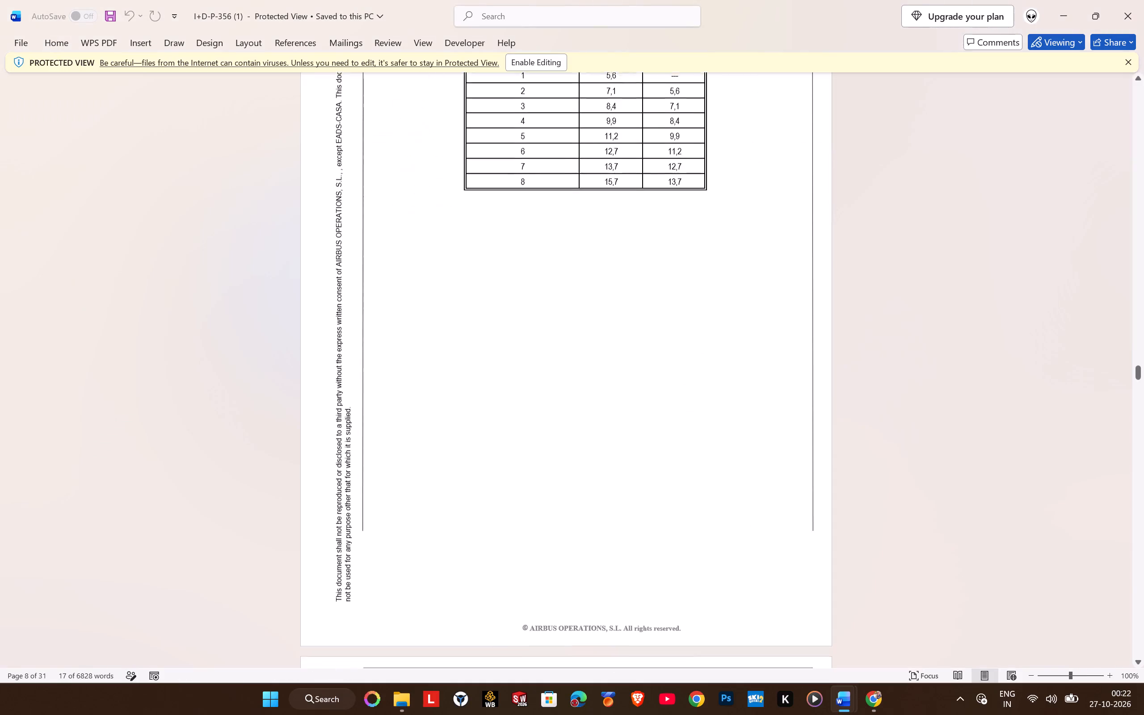
pyautogui.scroll(-17, 574, 467)
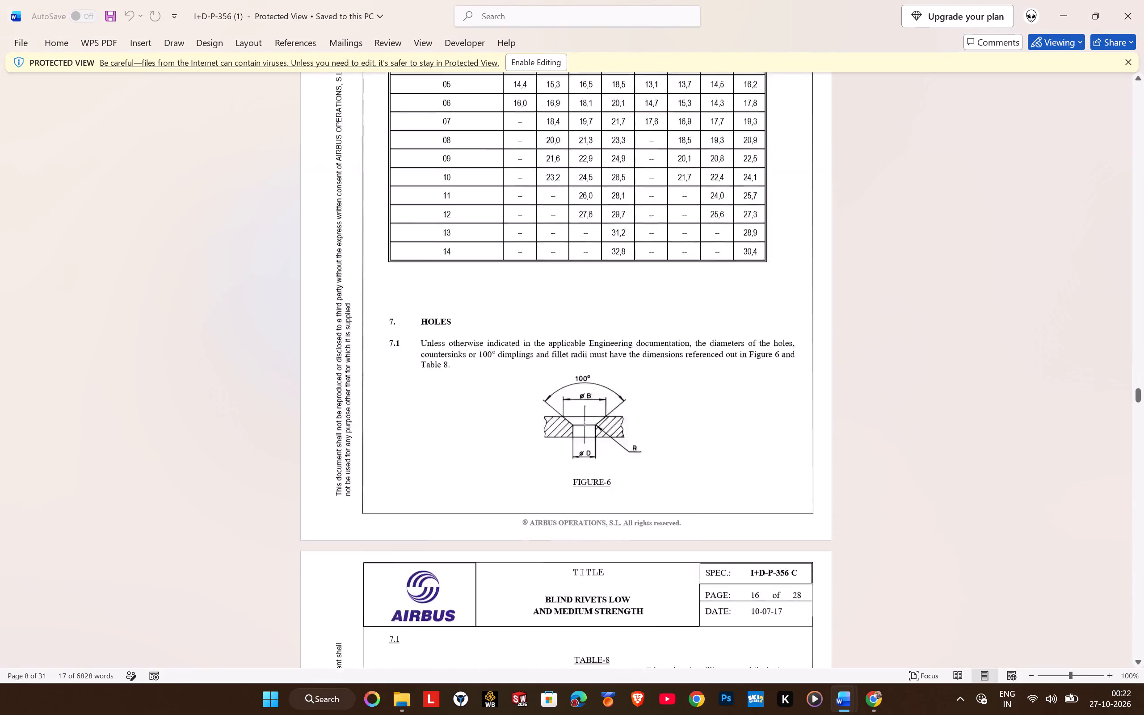
pyautogui.scroll(-19, 574, 467)
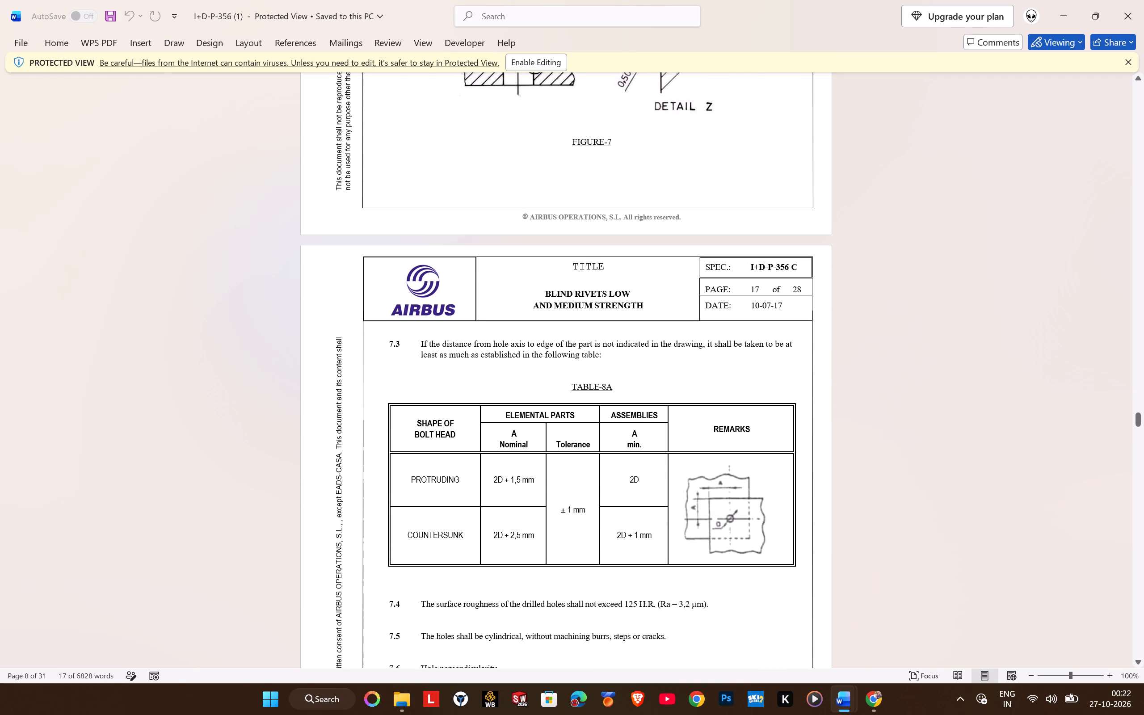
pyautogui.hotkey('alt', 'Tab')
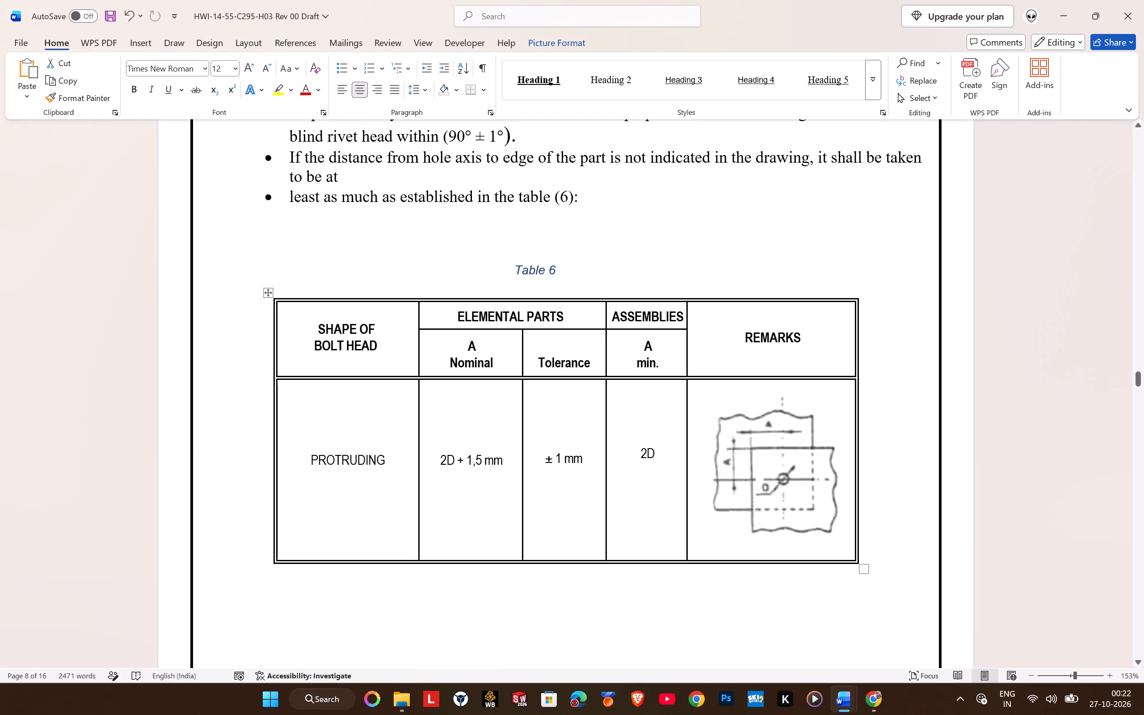
# Merge the stray "least as much as established in the table (6):" bullet into the edge-distance bullet above it and save the draft.
pyautogui.click(289, 197)
pyautogui.press('BackSpace')
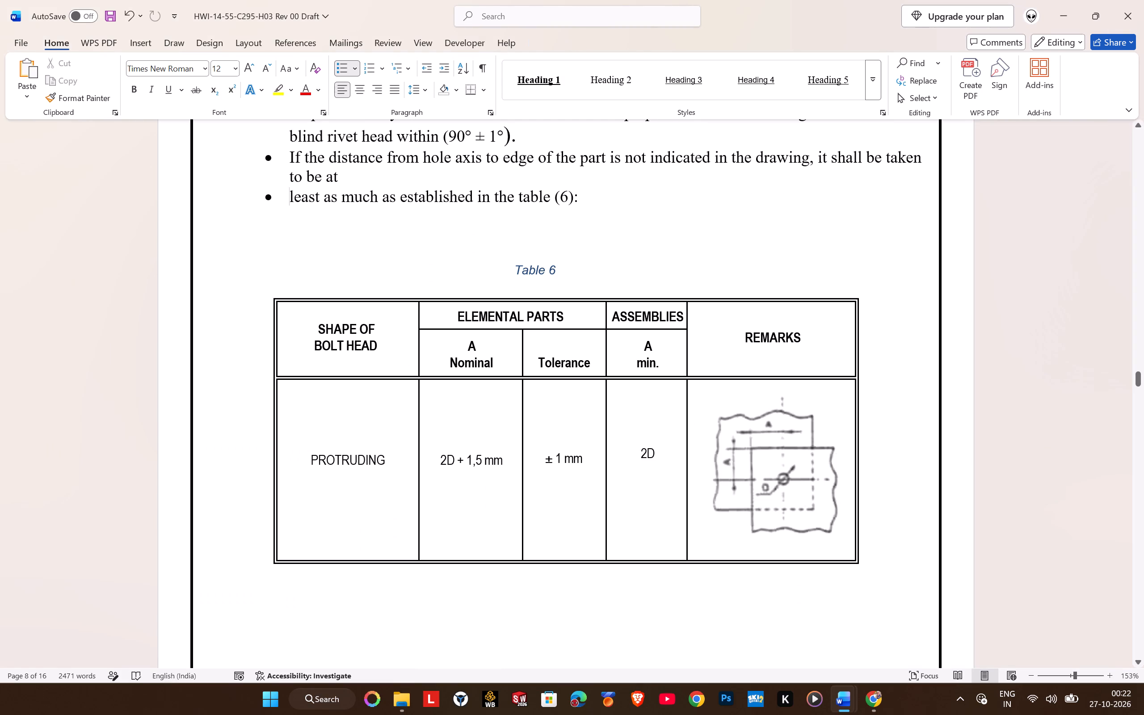
pyautogui.press('BackSpace')
pyautogui.press('BackSpace')
pyautogui.press('BackSpace')
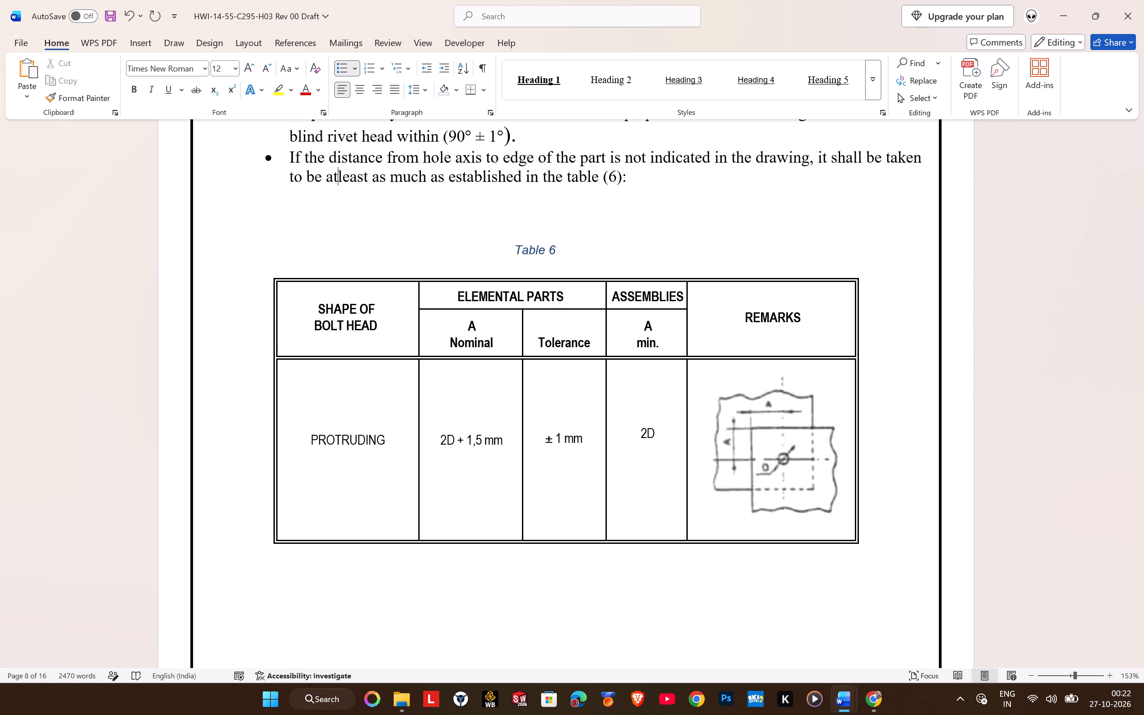
pyautogui.scroll(1, 409, 257)
pyautogui.scroll(8, 379, 315)
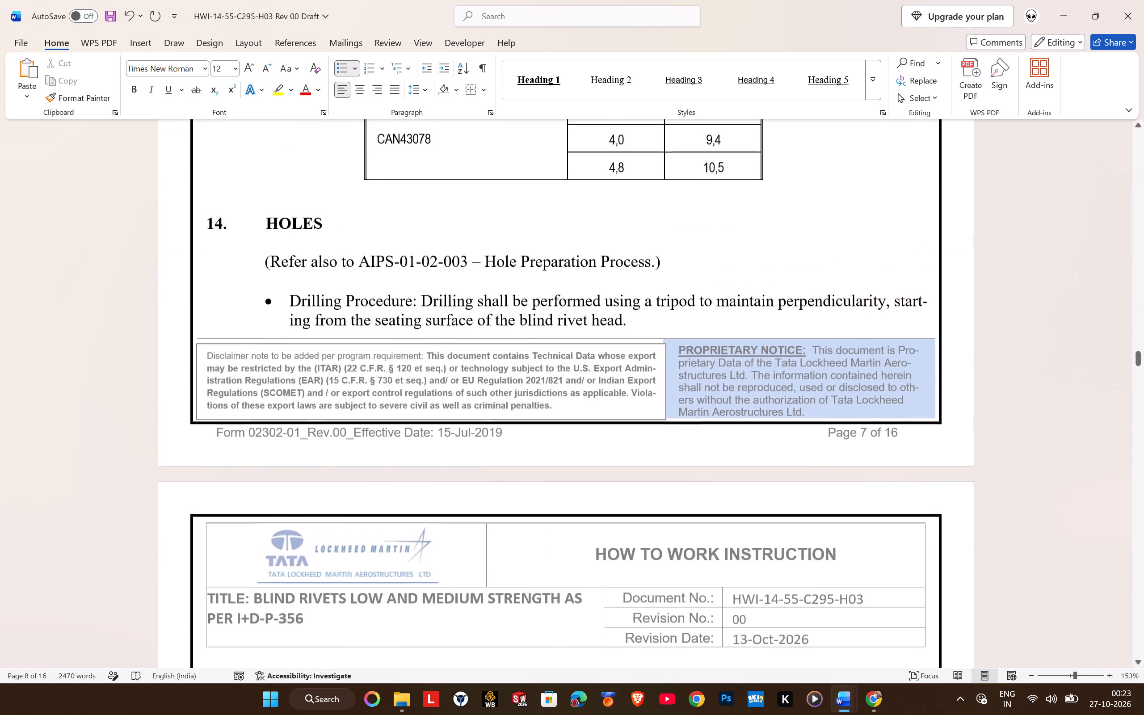
pyautogui.scroll(2, 379, 315)
pyautogui.scroll(-5, 376, 367)
pyautogui.hotkey('ctrl', 's')
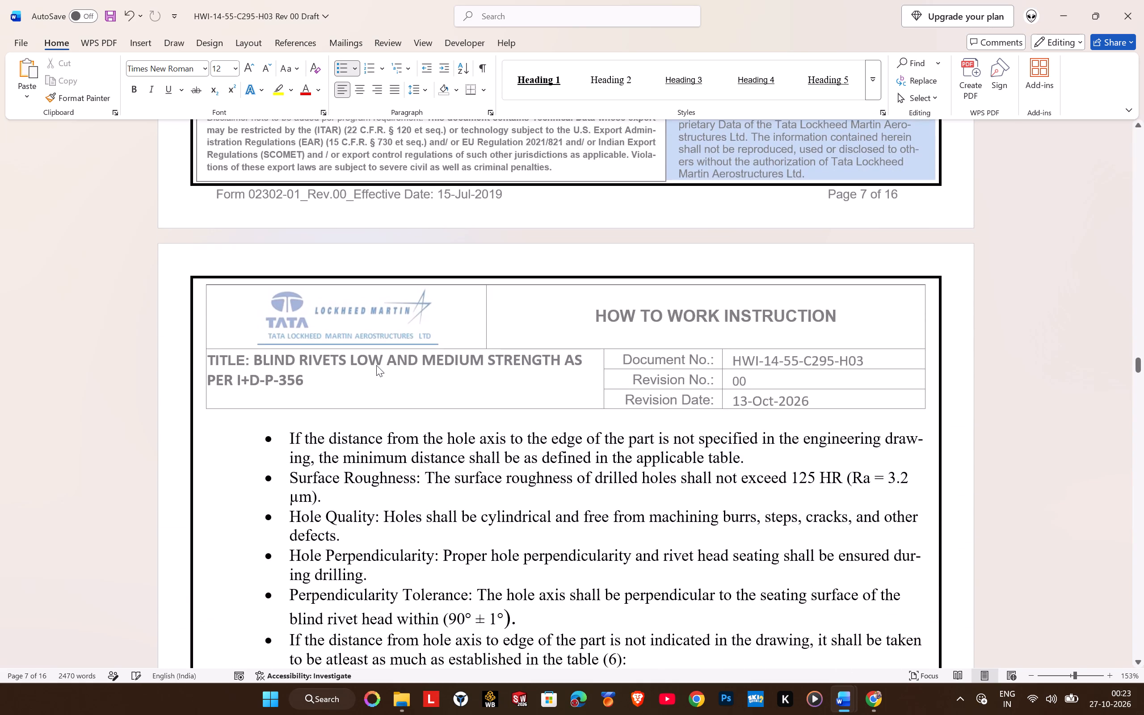
# Delete the extra blank line between the last section 14 bullet and the Table 6 caption.
pyautogui.scroll(-5, 376, 365)
pyautogui.click(463, 301)
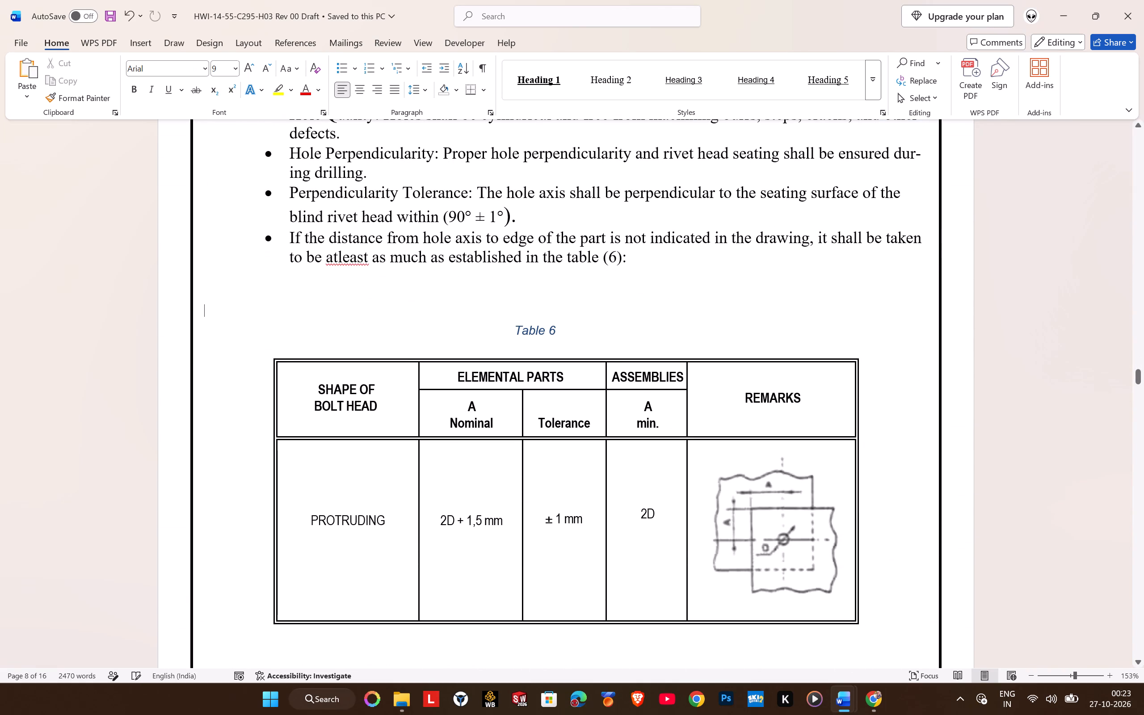
pyautogui.press('BackSpace')
pyautogui.press('BackSpace')
pyautogui.press('BackSpace')
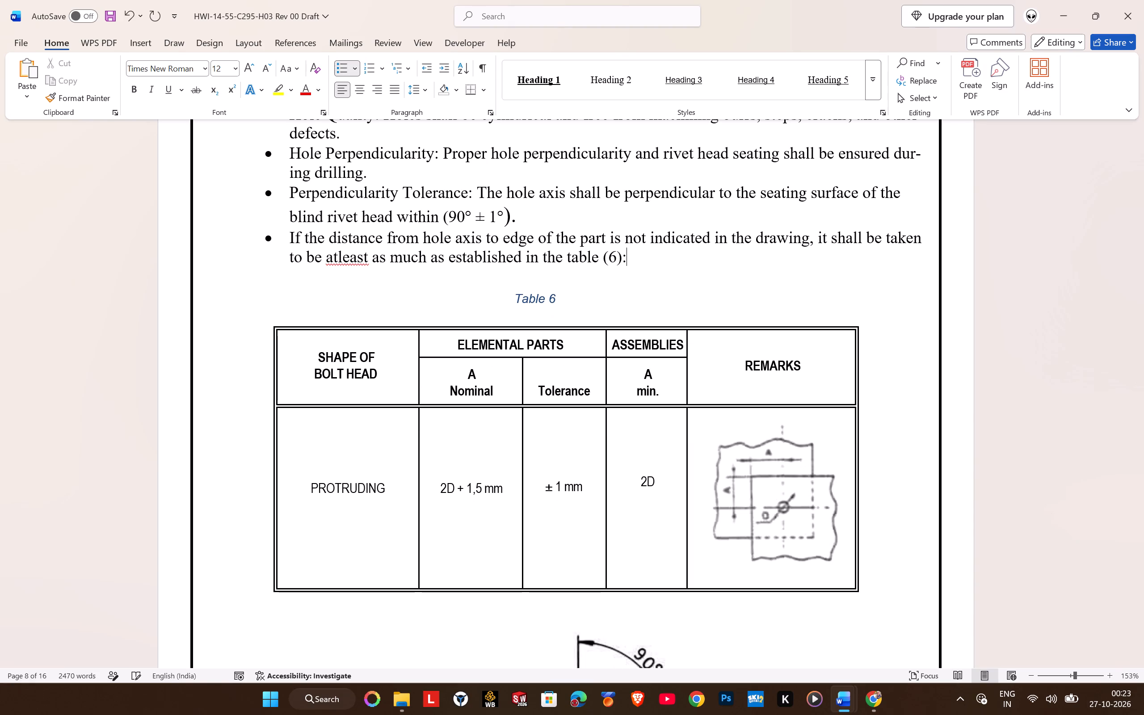
pyautogui.press('Delete')
pyautogui.press('Delete')
pyautogui.click(475, 302)
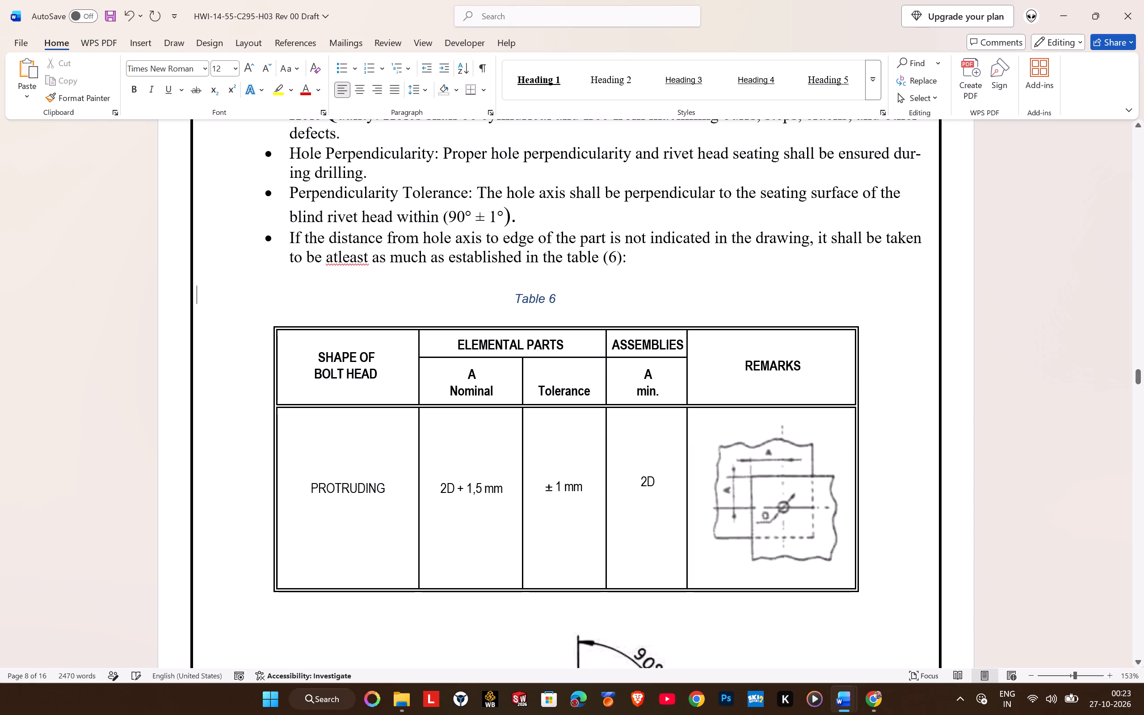
# Shift the Table 6 caption box sideways so it is centred above the table.
pyautogui.click(512, 296)
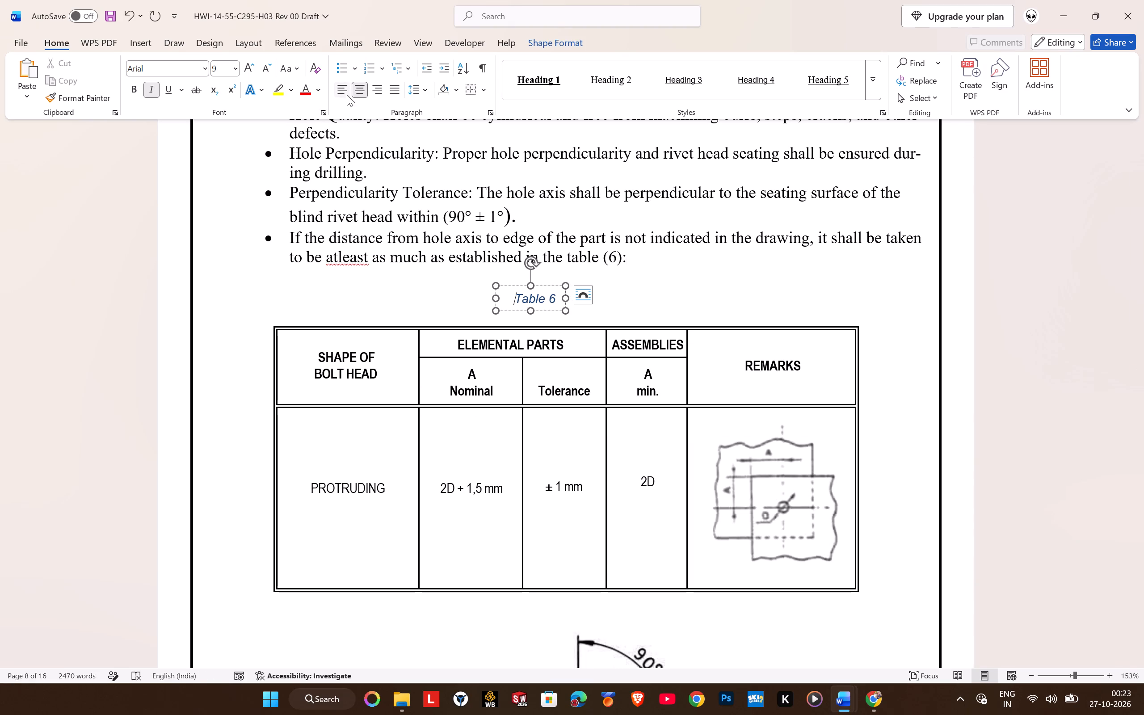
pyautogui.click(253, 46)
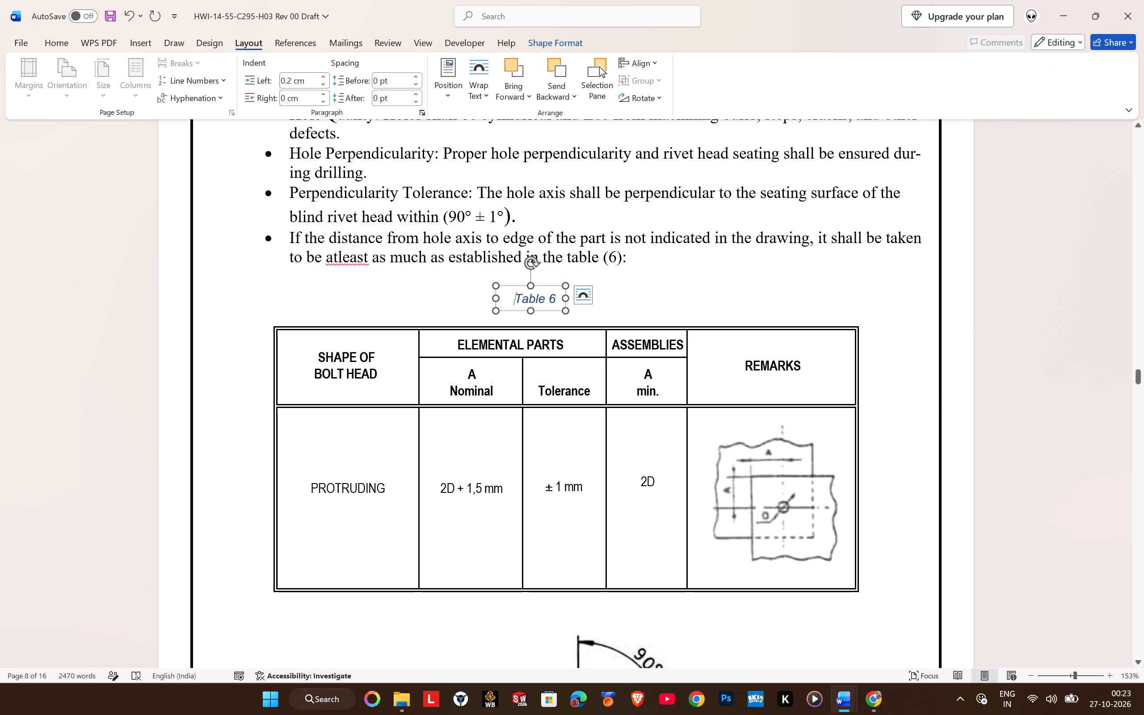
pyautogui.moveTo(507, 286); pyautogui.dragTo(535, 286)
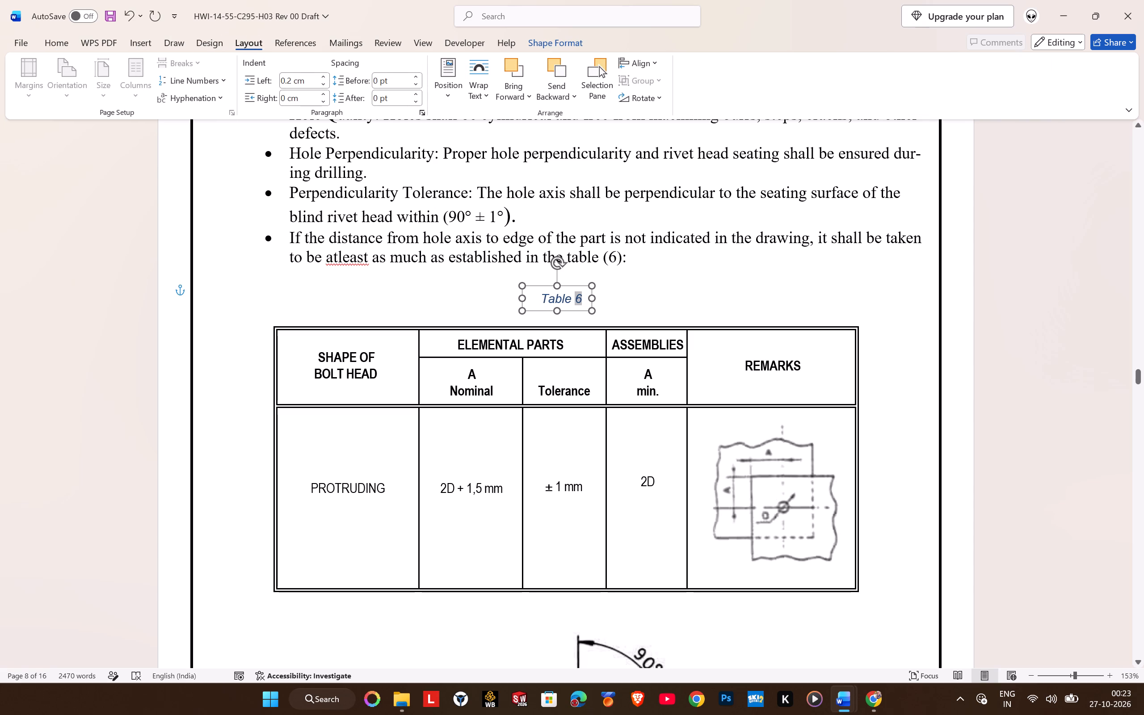
pyautogui.moveTo(535, 286); pyautogui.dragTo(546, 284)
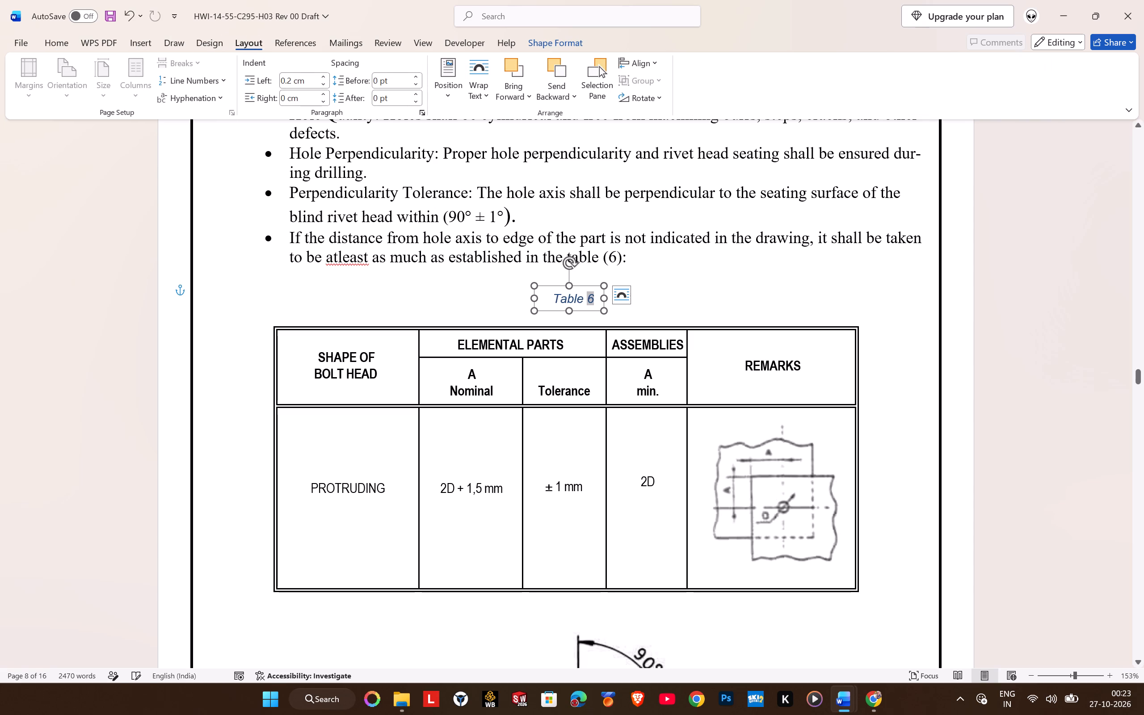
# Recheck Table 6 and the edge-distance wording in the draft against clause 7.3 and Table-8A in I+D-P-356.
pyautogui.scroll(-1, 411, 362)
pyautogui.scroll(-1, 460, 429)
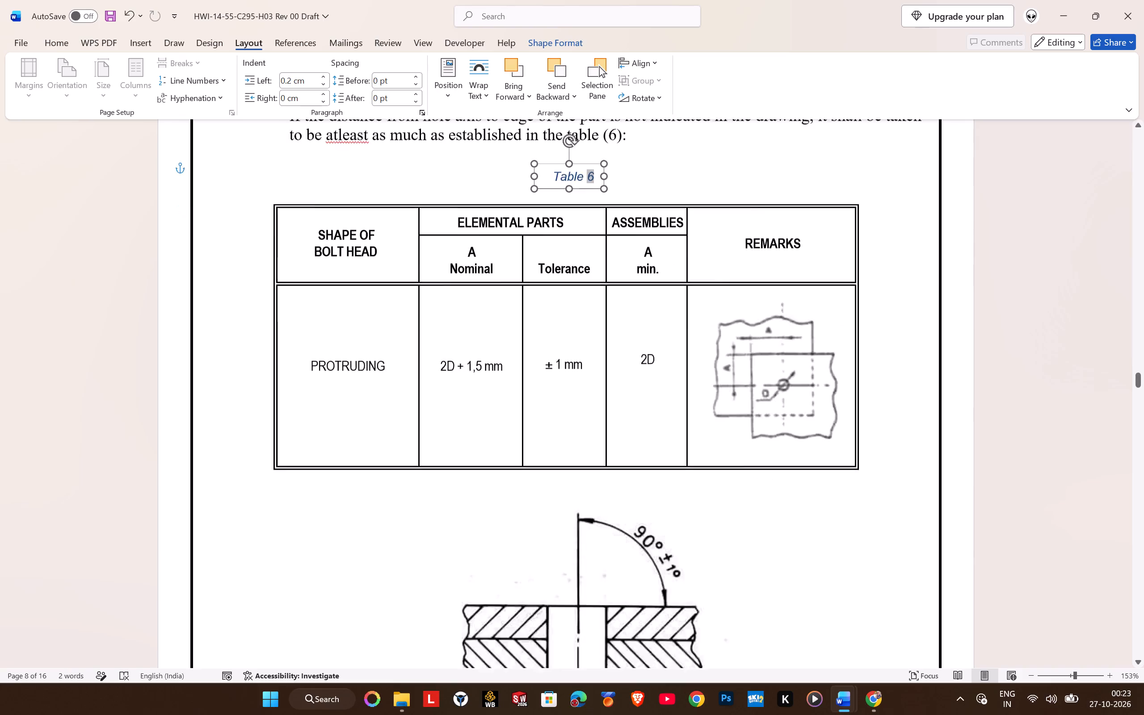
pyautogui.scroll(-1, 460, 429)
pyautogui.scroll(2, 460, 429)
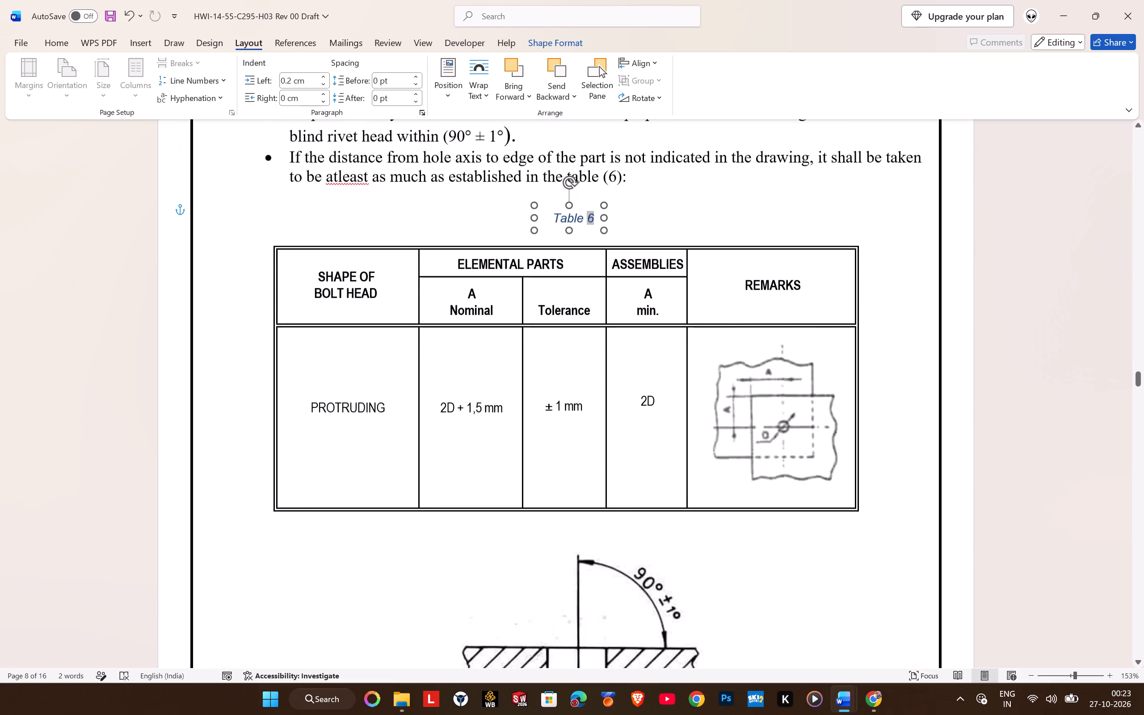
pyautogui.click(593, 221)
pyautogui.hotkey('alt', 'Tab')
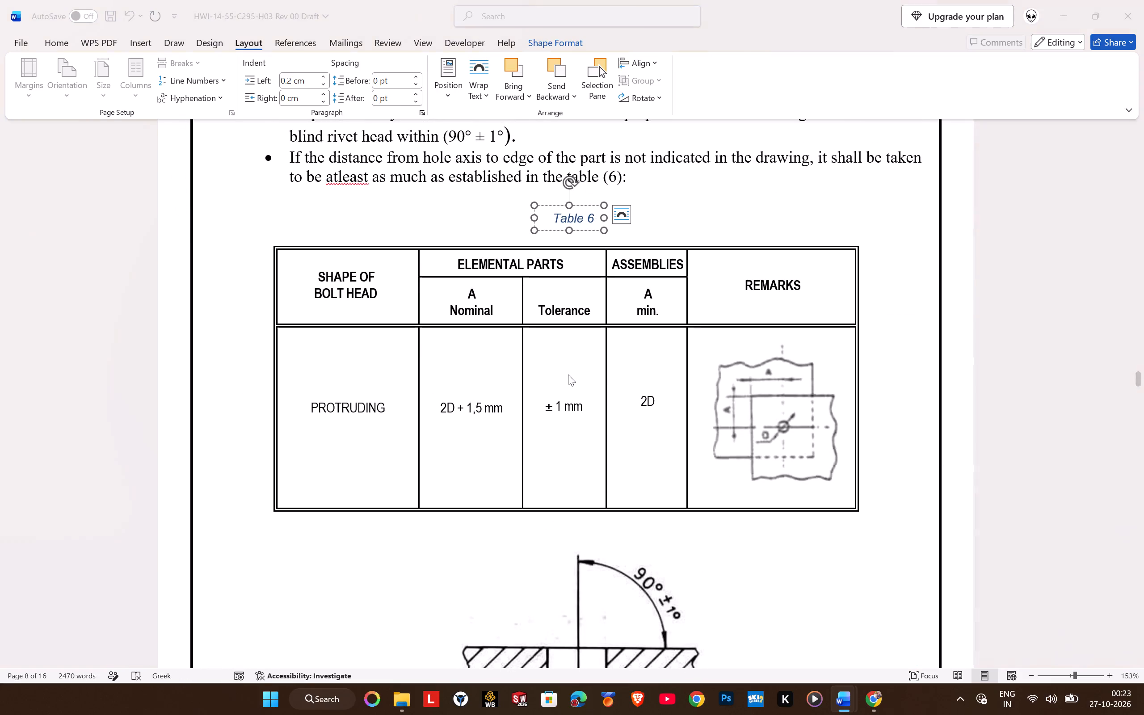
pyautogui.hotkey('alt', 'Tab')
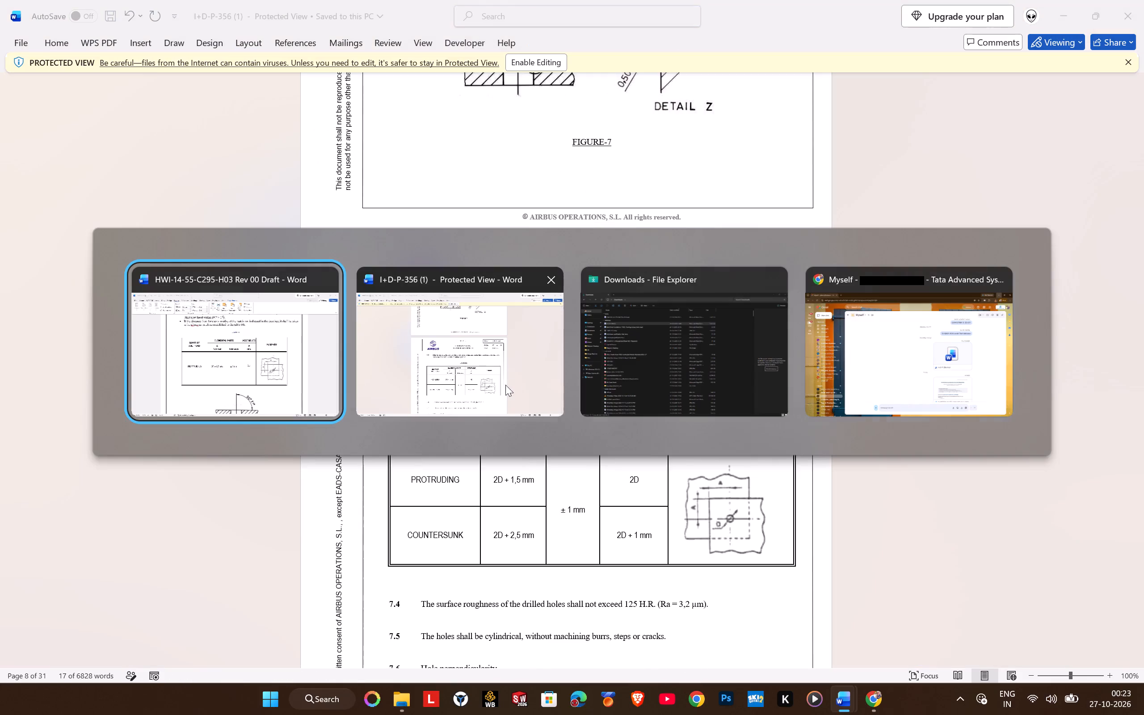
pyautogui.hotkey('alt', 'Tab')
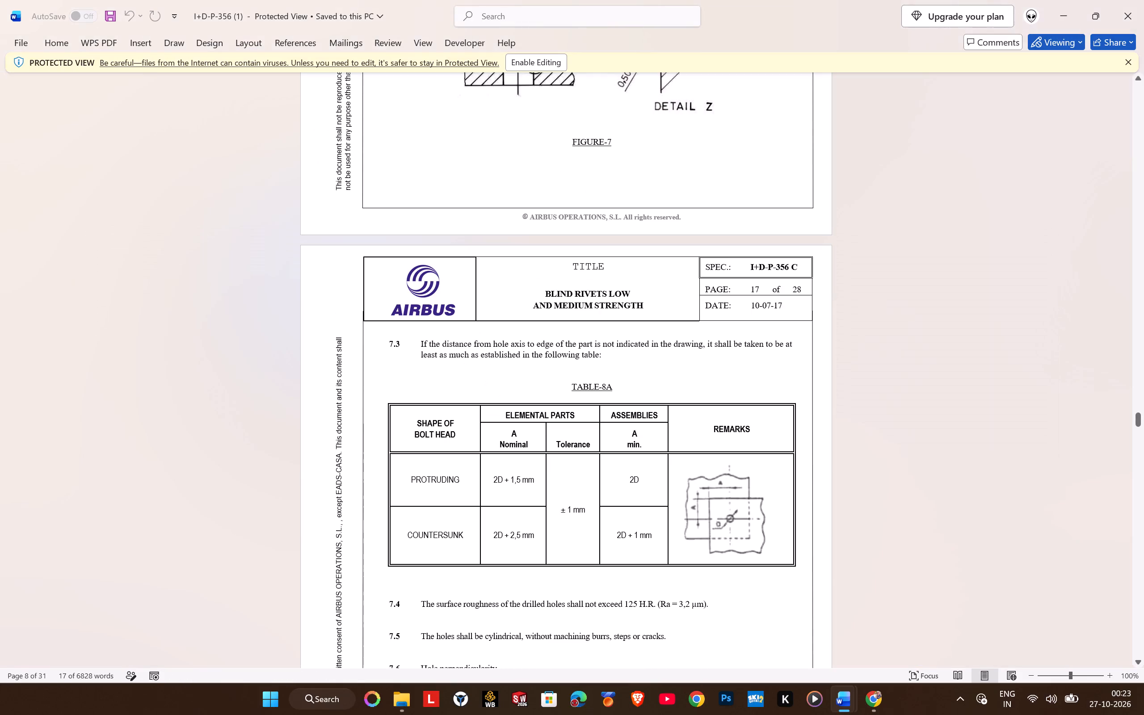
pyautogui.scroll(-2, 575, 418)
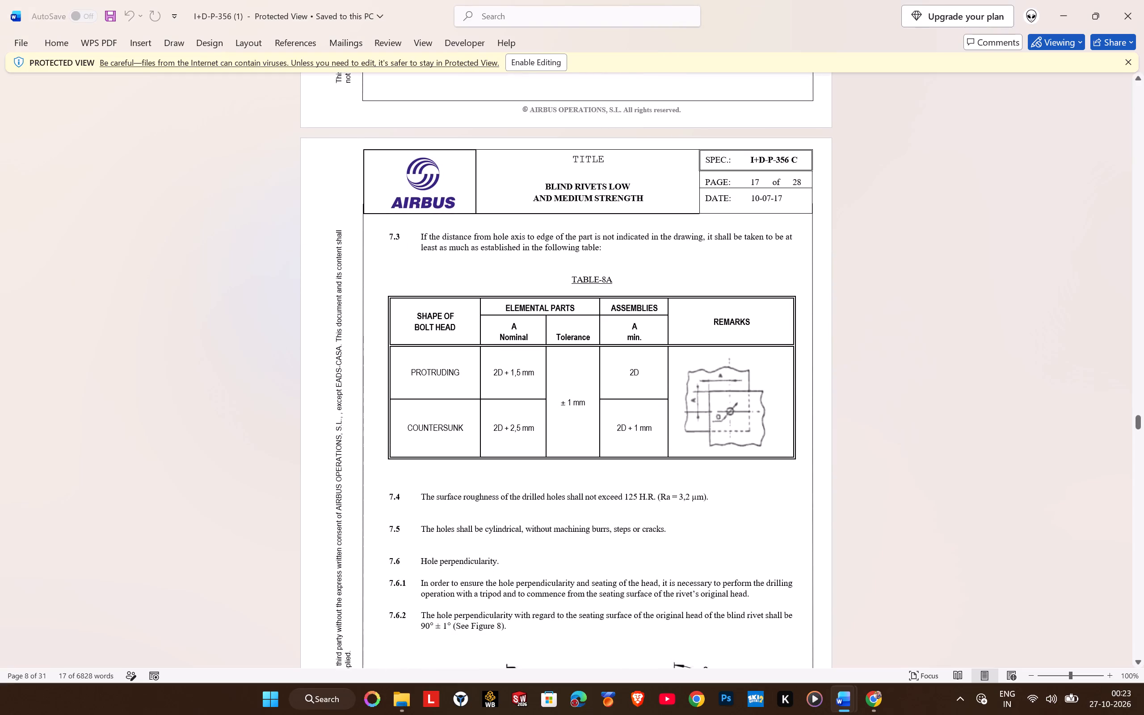
pyautogui.hotkey('alt', 'Tab')
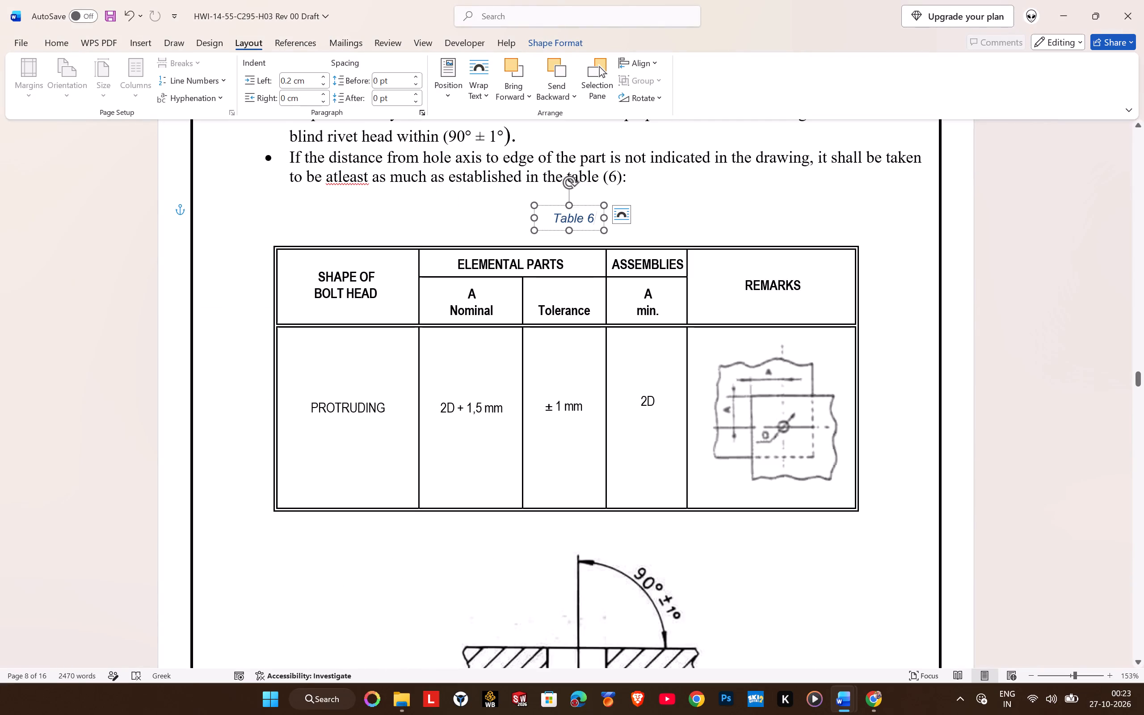
# Insert the missing space in "atleast" in the last section 14 bullet so it reads "at least".
pyautogui.click(339, 177)
pyautogui.press('space')
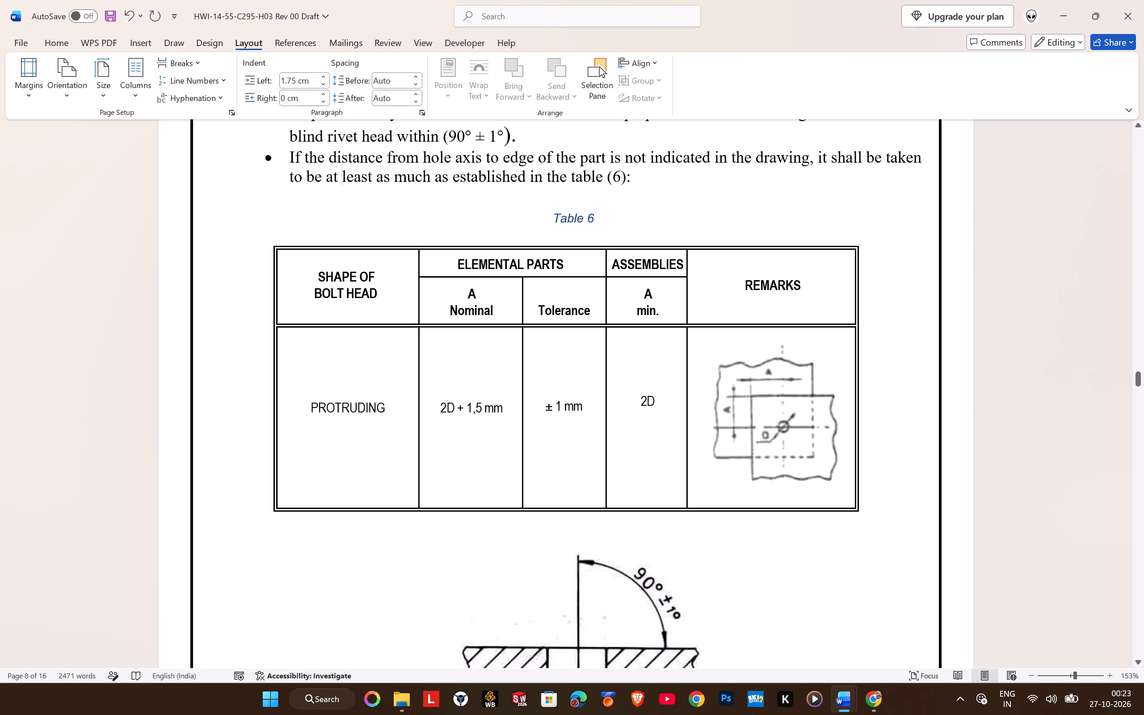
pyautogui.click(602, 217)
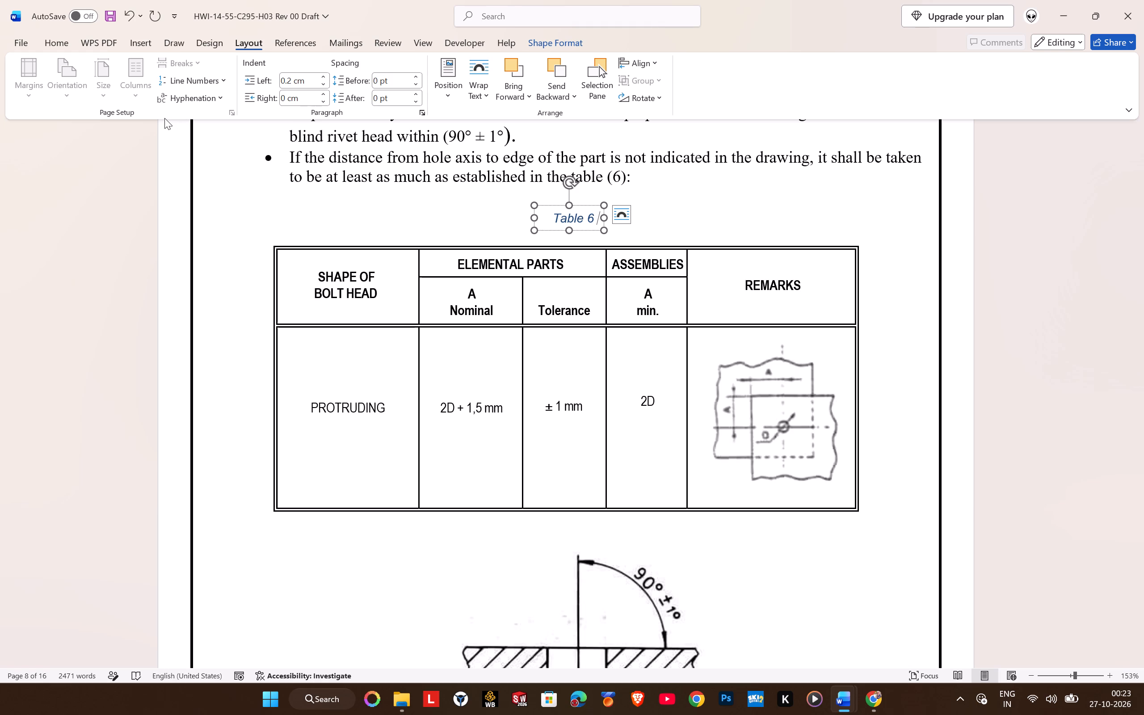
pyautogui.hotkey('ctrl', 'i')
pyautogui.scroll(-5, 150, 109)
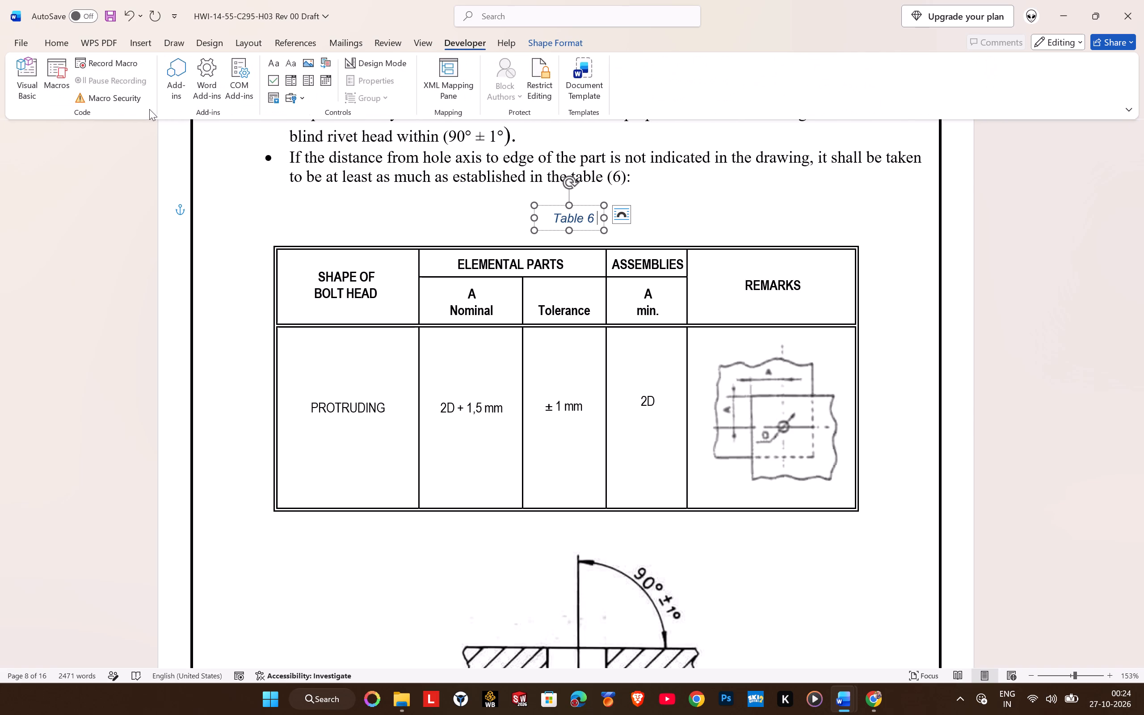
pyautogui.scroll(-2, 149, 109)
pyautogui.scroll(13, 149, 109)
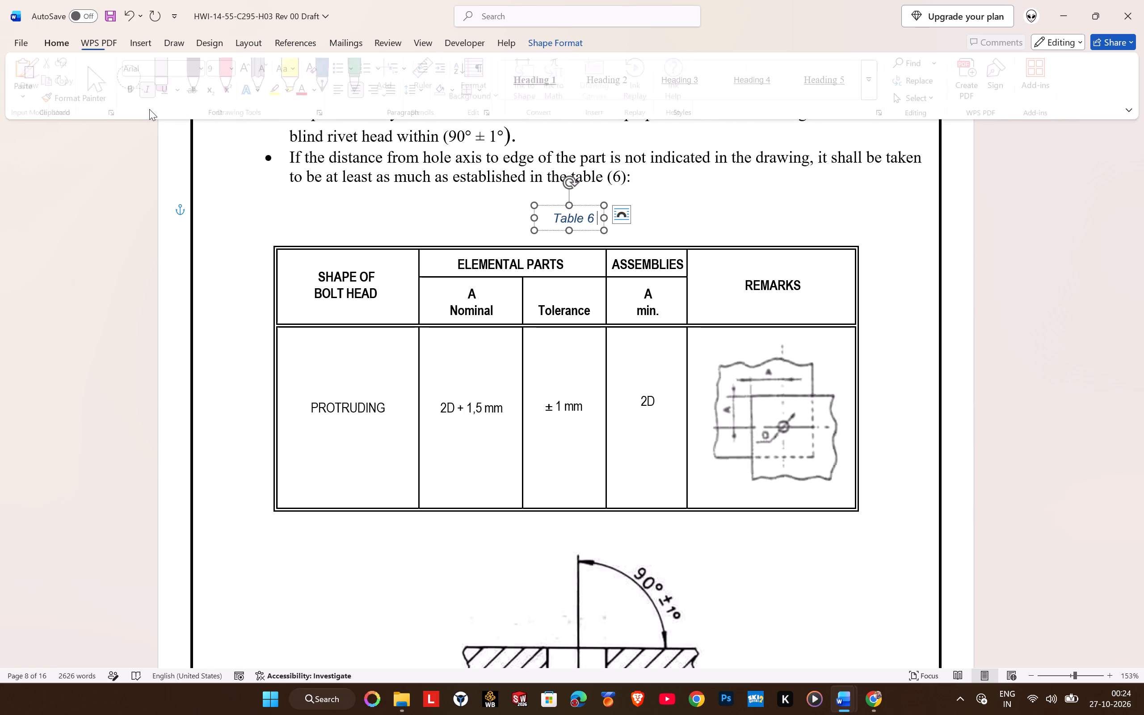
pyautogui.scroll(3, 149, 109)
# Save the draft with the corrected section 14 wording.
pyautogui.scroll(-7, 151, 251)
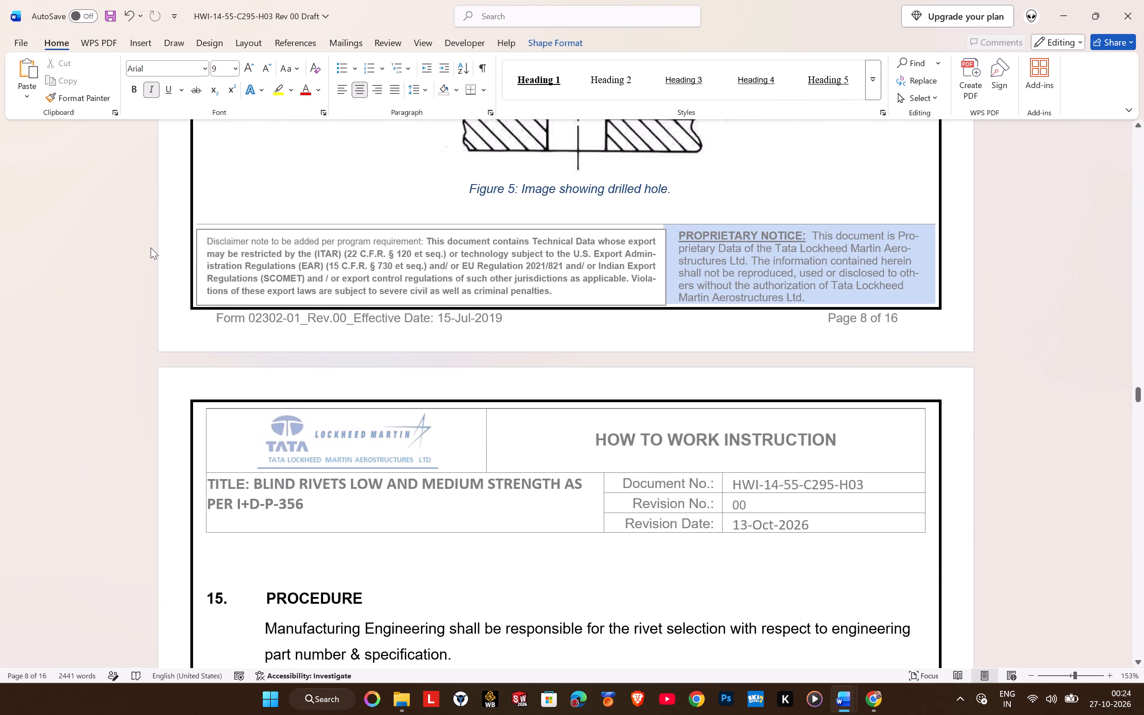
pyautogui.hotkey('ctrl', 's')
# Delete the blank line above the section 15 Procedure heading.
pyautogui.scroll(-3, 151, 247)
pyautogui.click(289, 306)
pyautogui.click(294, 325)
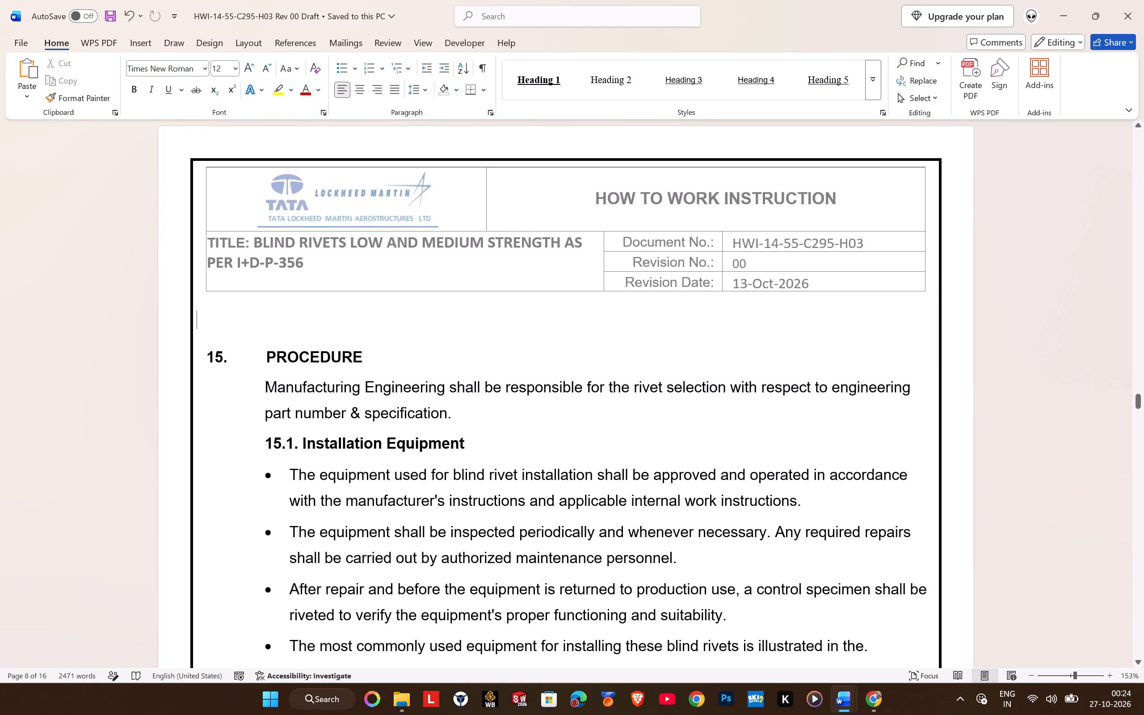
pyautogui.press('Delete')
# Reduce the height of Table 6 slightly to free space on its page for the content that follows.
pyautogui.scroll(-2, 277, 280)
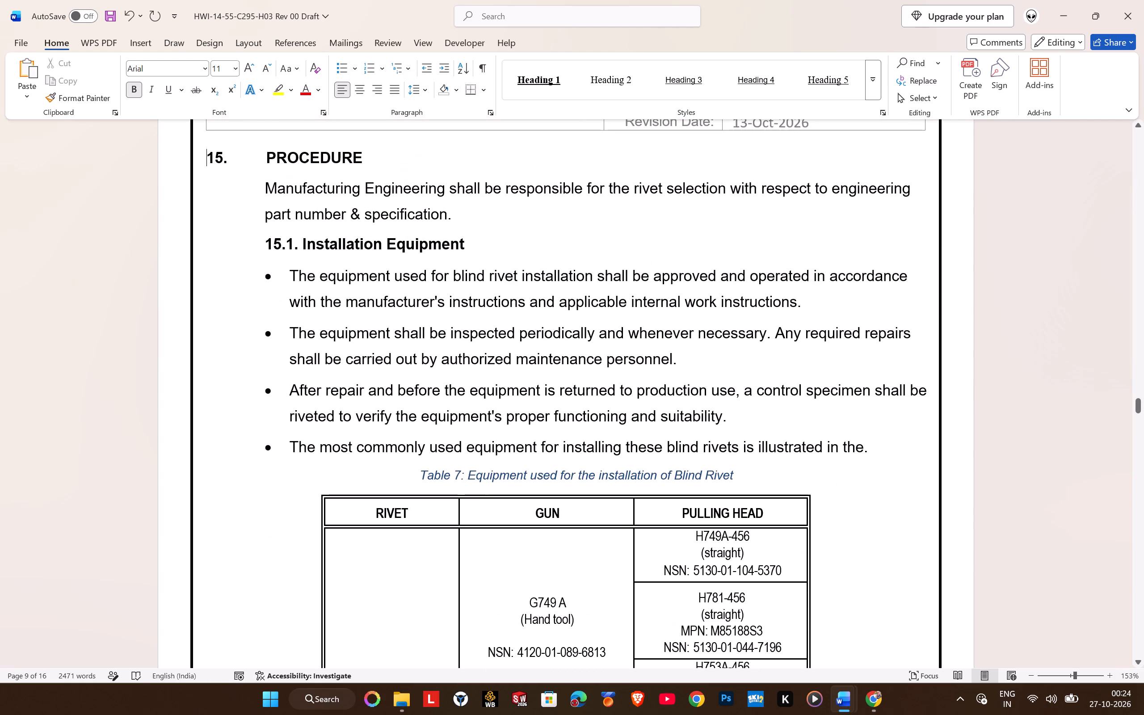
pyautogui.scroll(-3, 319, 324)
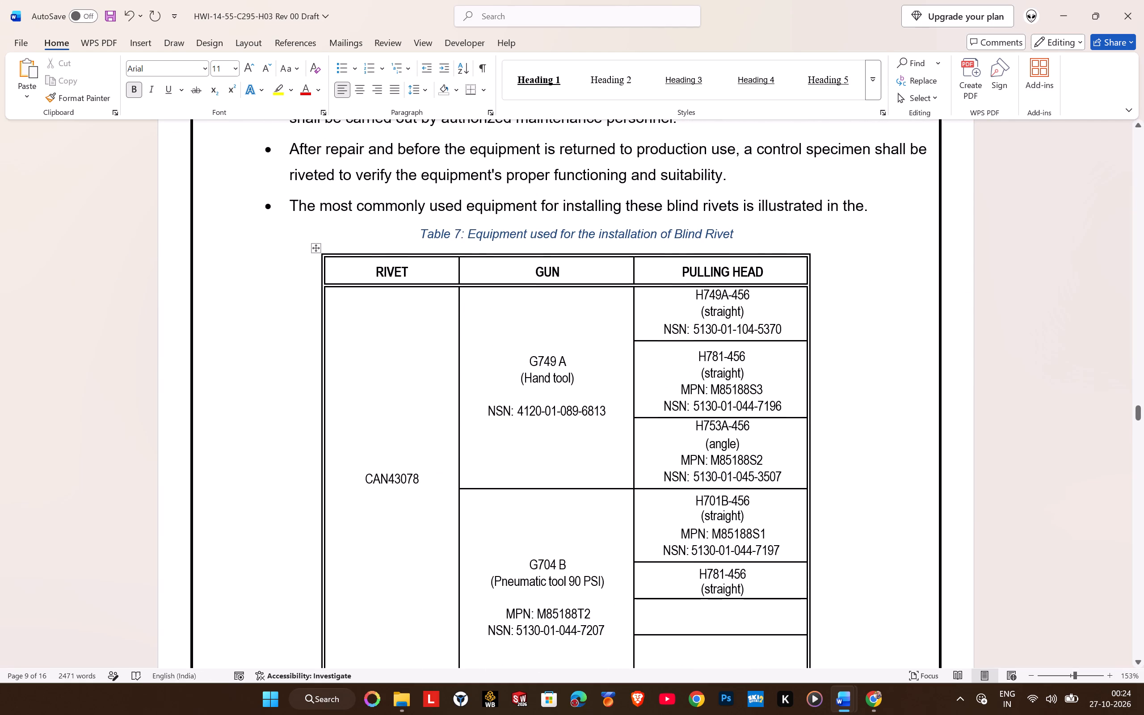
pyautogui.scroll(-3, 413, 339)
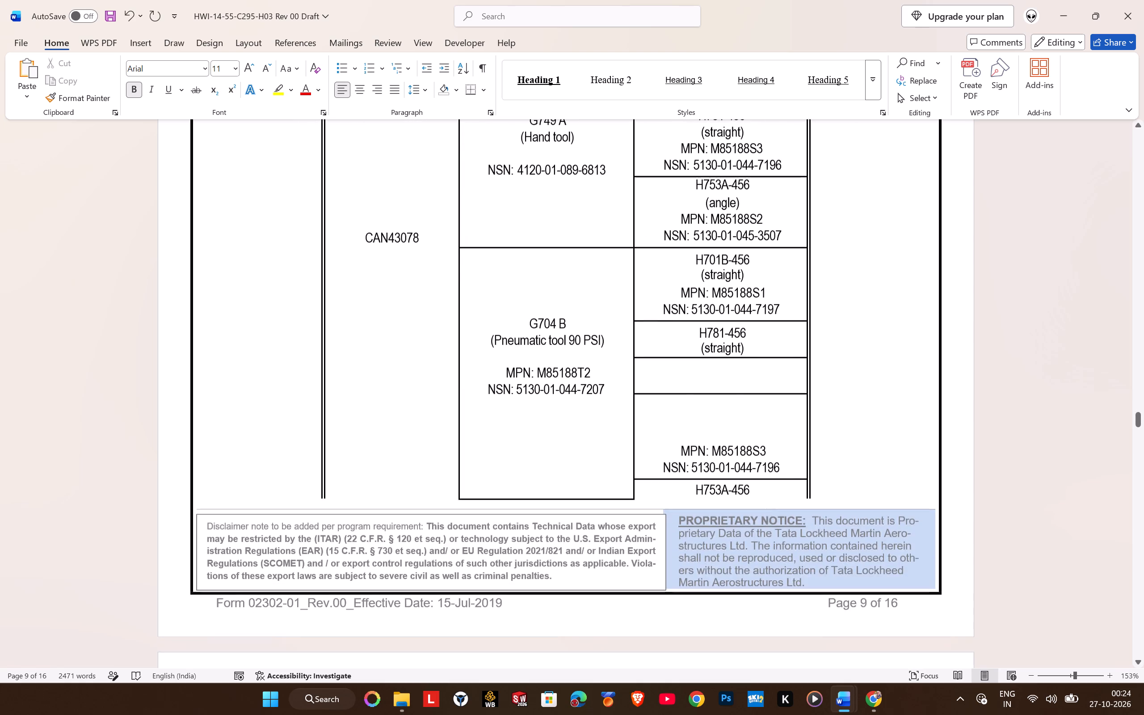
pyautogui.scroll(-6, 406, 337)
pyautogui.scroll(12, 405, 337)
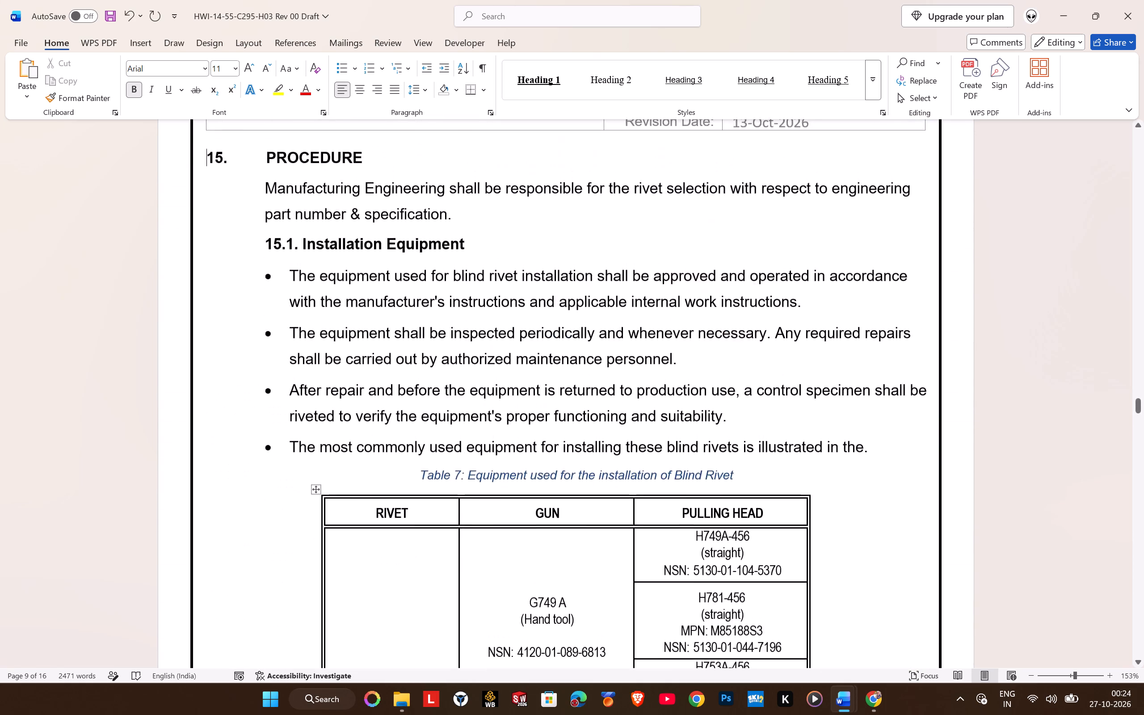
pyautogui.scroll(12, 405, 337)
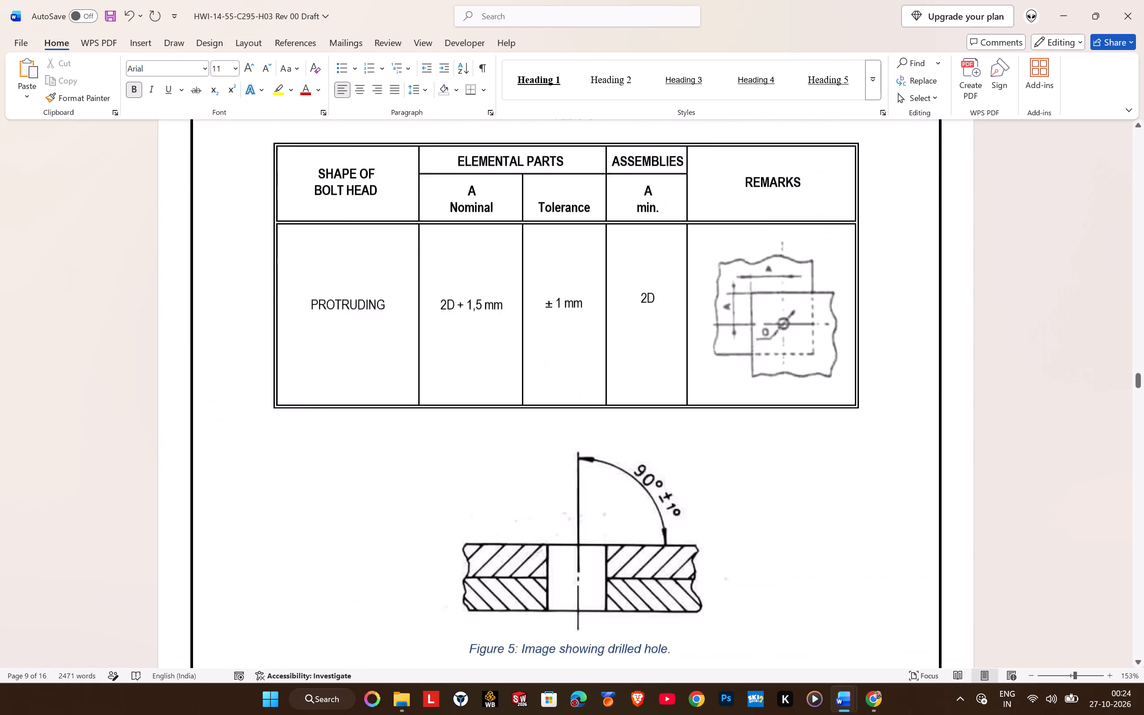
pyautogui.scroll(2, 405, 337)
pyautogui.click(556, 454)
pyautogui.scroll(-2, 435, 459)
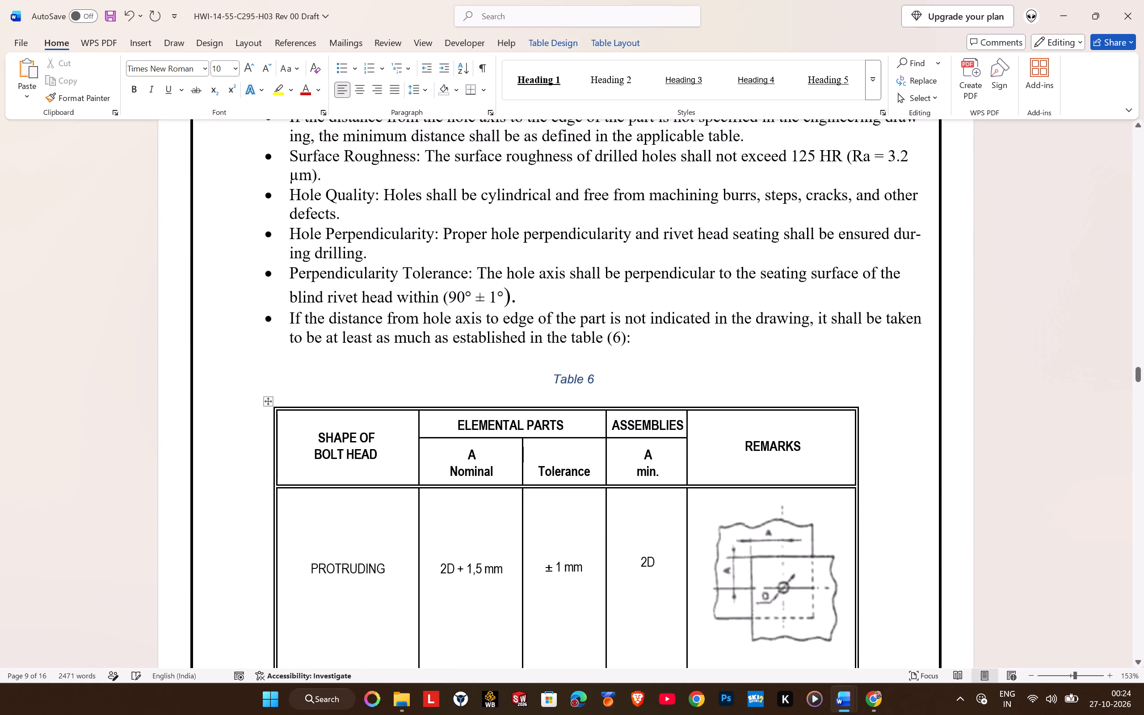
pyautogui.scroll(-1, 435, 459)
pyautogui.moveTo(865, 438); pyautogui.dragTo(861, 424)
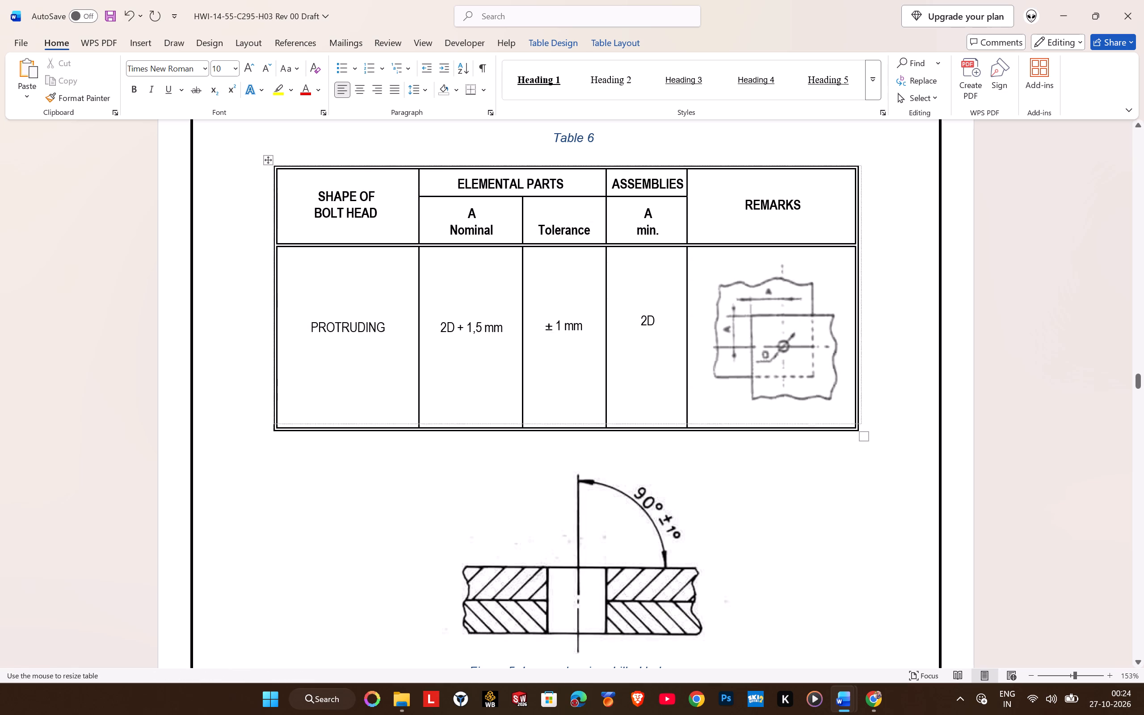
pyautogui.moveTo(861, 424); pyautogui.dragTo(857, 405)
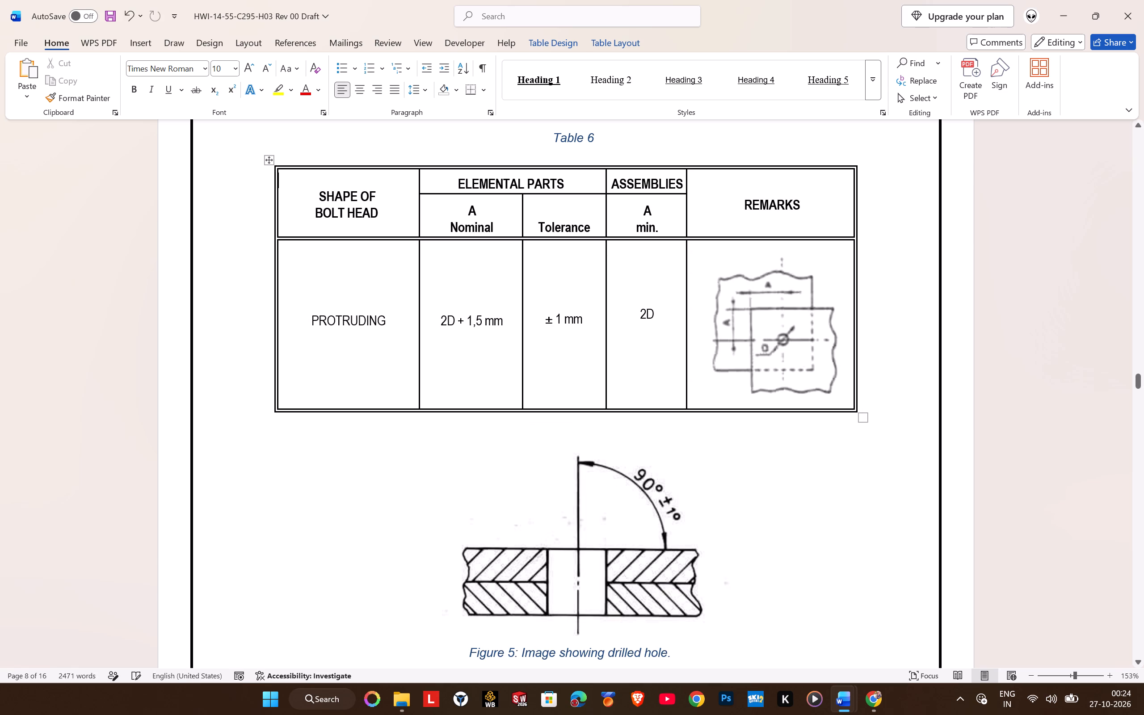
pyautogui.moveTo(629, 412); pyautogui.dragTo(631, 385)
pyautogui.moveTo(863, 416); pyautogui.dragTo(863, 415)
pyautogui.moveTo(863, 415); pyautogui.dragTo(858, 382)
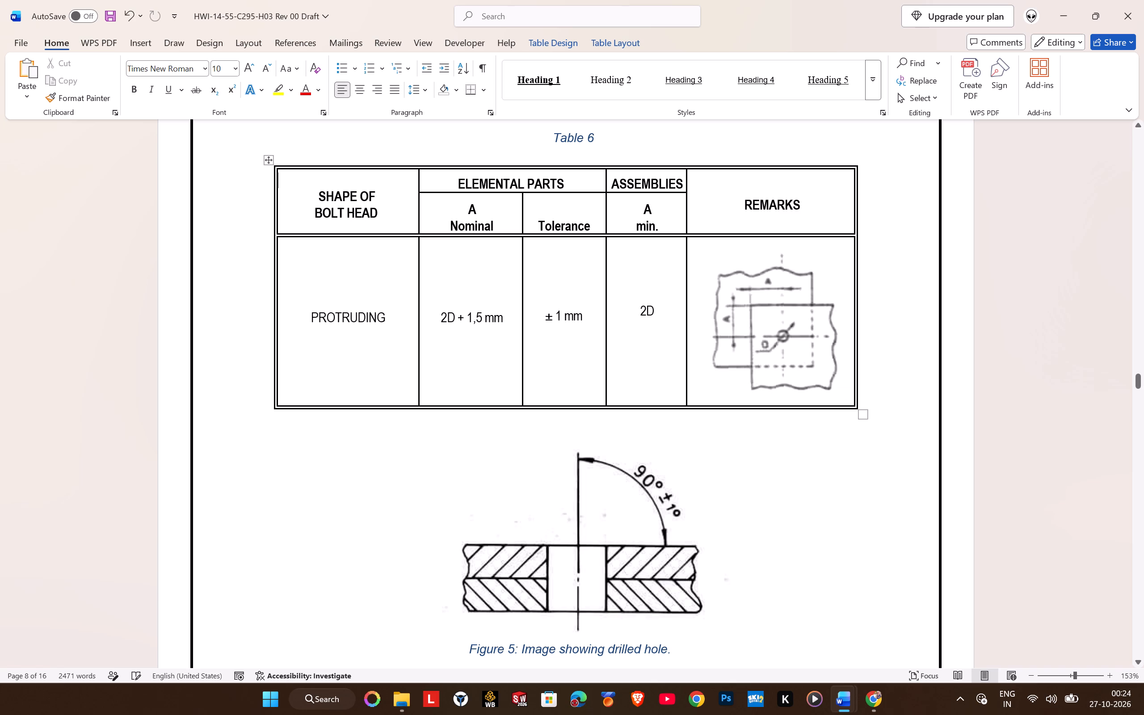
# Shrink the Figure 5 drilled-hole picture proportionally so the section 15 heading and its introductory sentence fit on page 8.
pyautogui.scroll(-3, 677, 451)
pyautogui.click(620, 365)
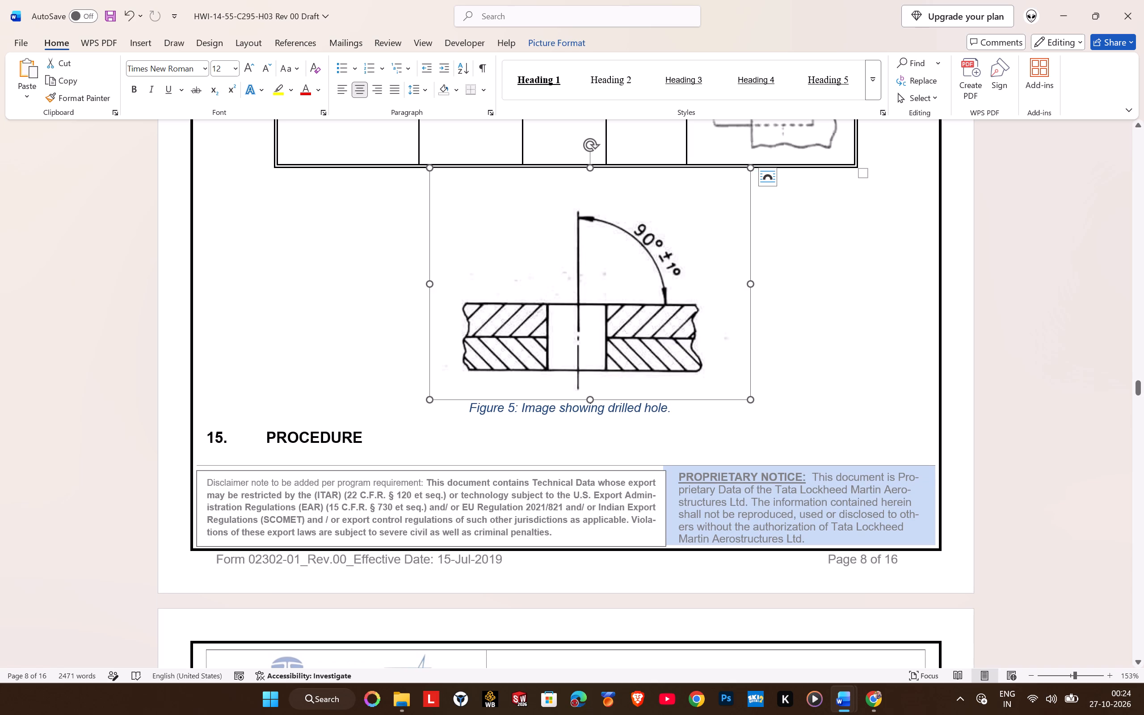
pyautogui.moveTo(750, 397); pyautogui.dragTo(671, 256)
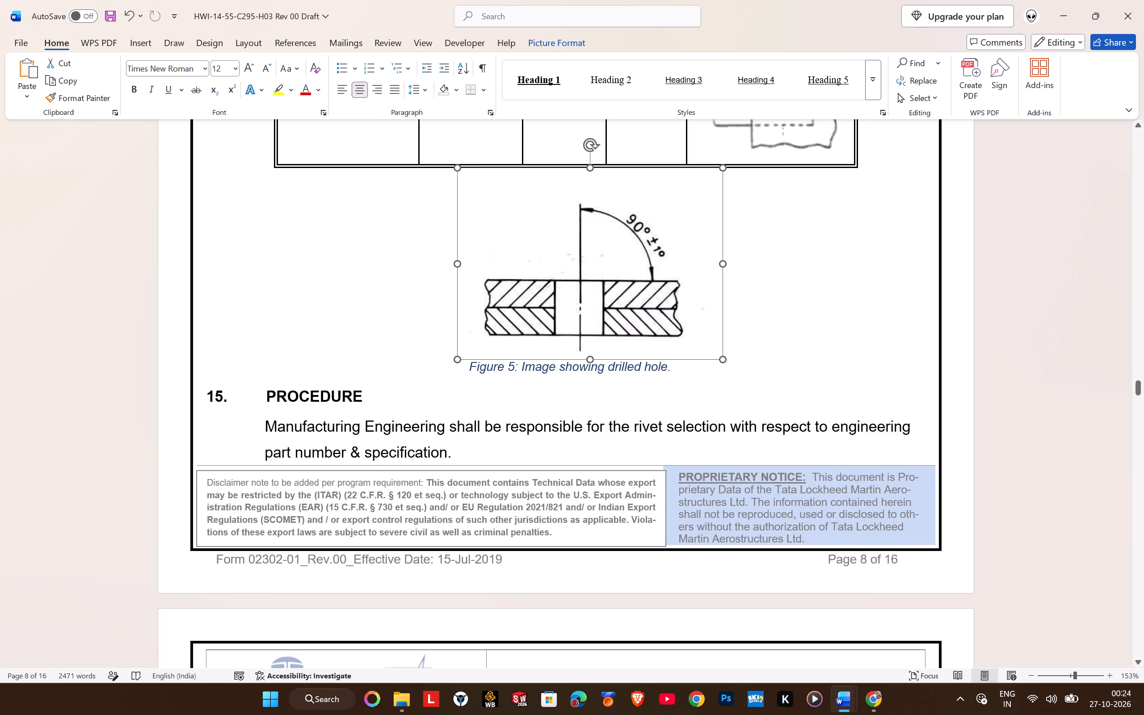
pyautogui.moveTo(671, 256); pyautogui.dragTo(654, 231)
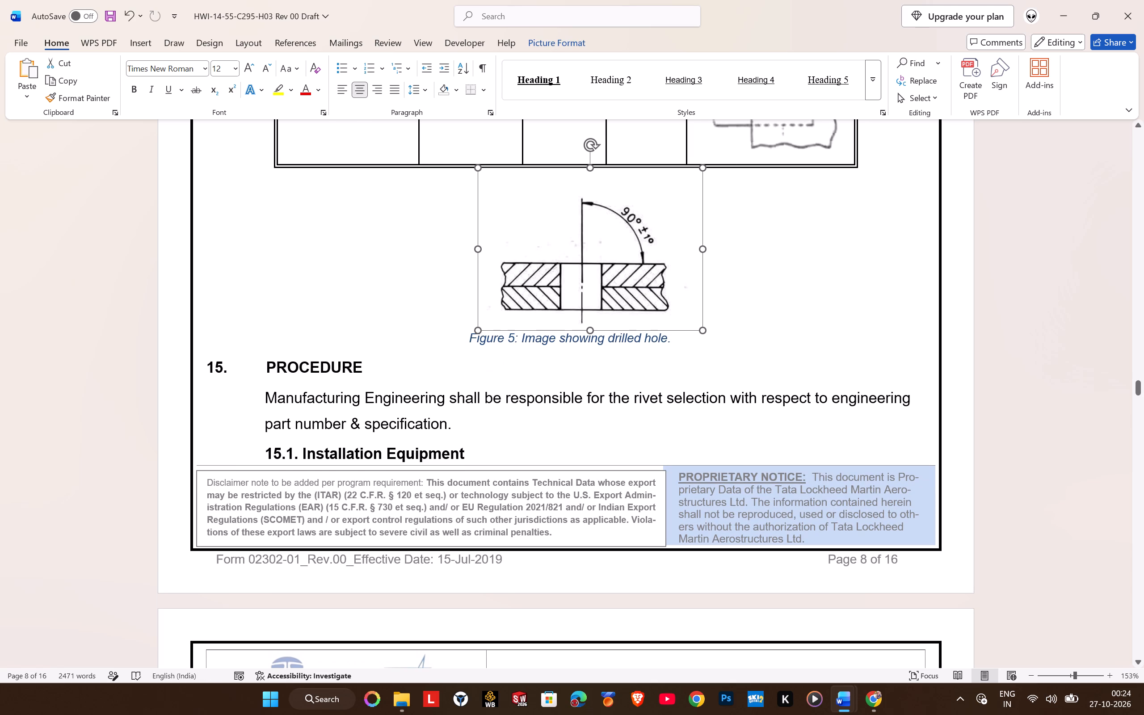
pyautogui.moveTo(654, 231); pyautogui.dragTo(662, 295)
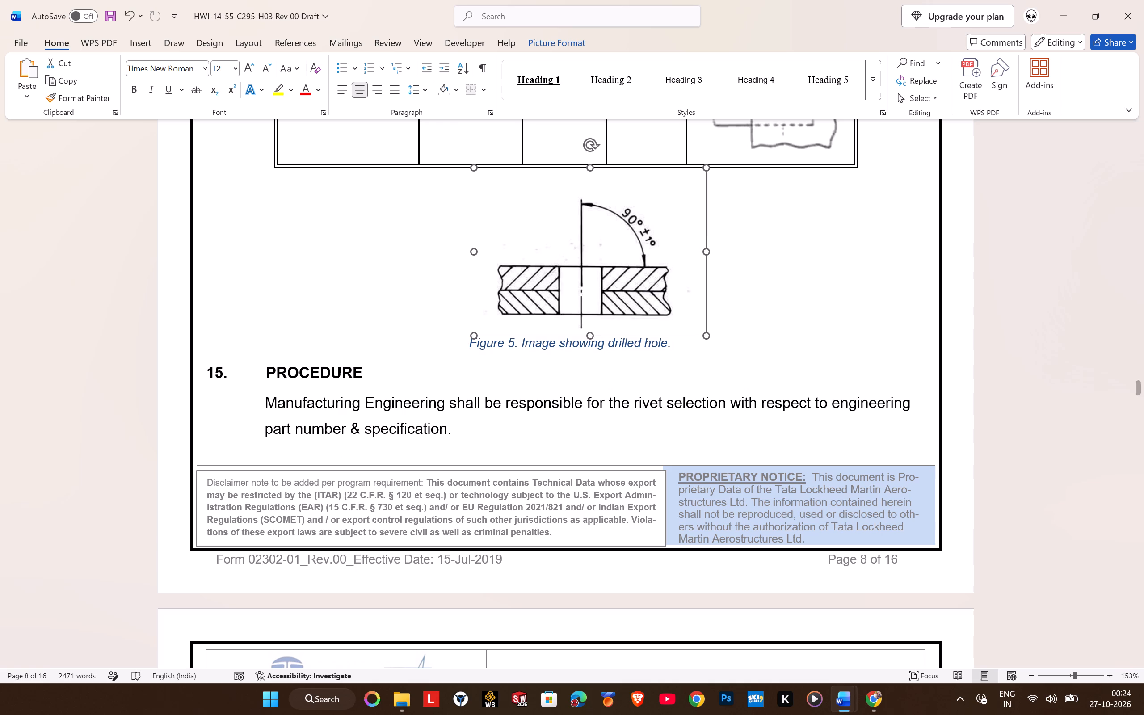
pyautogui.moveTo(662, 295); pyautogui.dragTo(675, 350)
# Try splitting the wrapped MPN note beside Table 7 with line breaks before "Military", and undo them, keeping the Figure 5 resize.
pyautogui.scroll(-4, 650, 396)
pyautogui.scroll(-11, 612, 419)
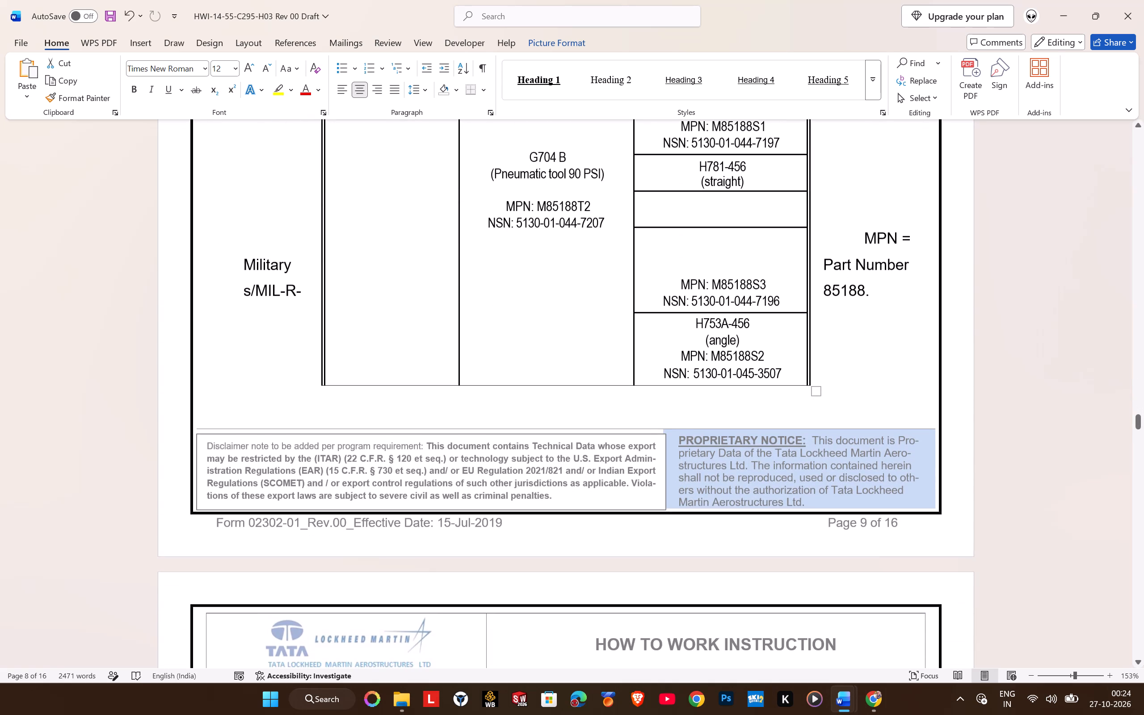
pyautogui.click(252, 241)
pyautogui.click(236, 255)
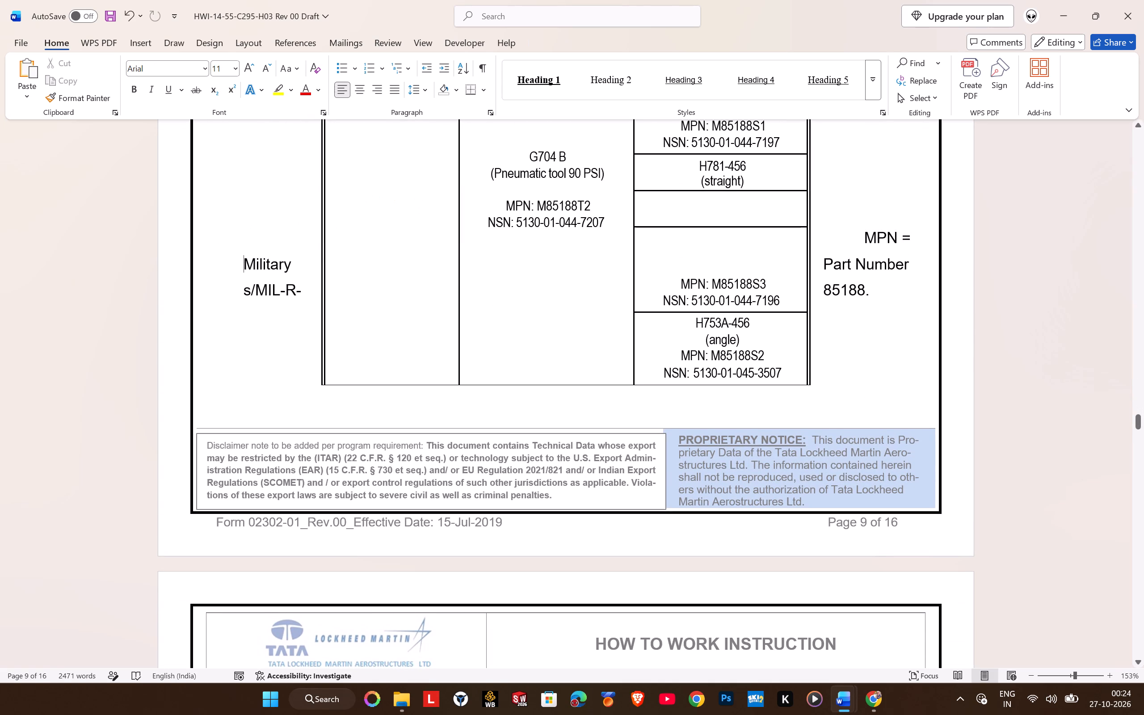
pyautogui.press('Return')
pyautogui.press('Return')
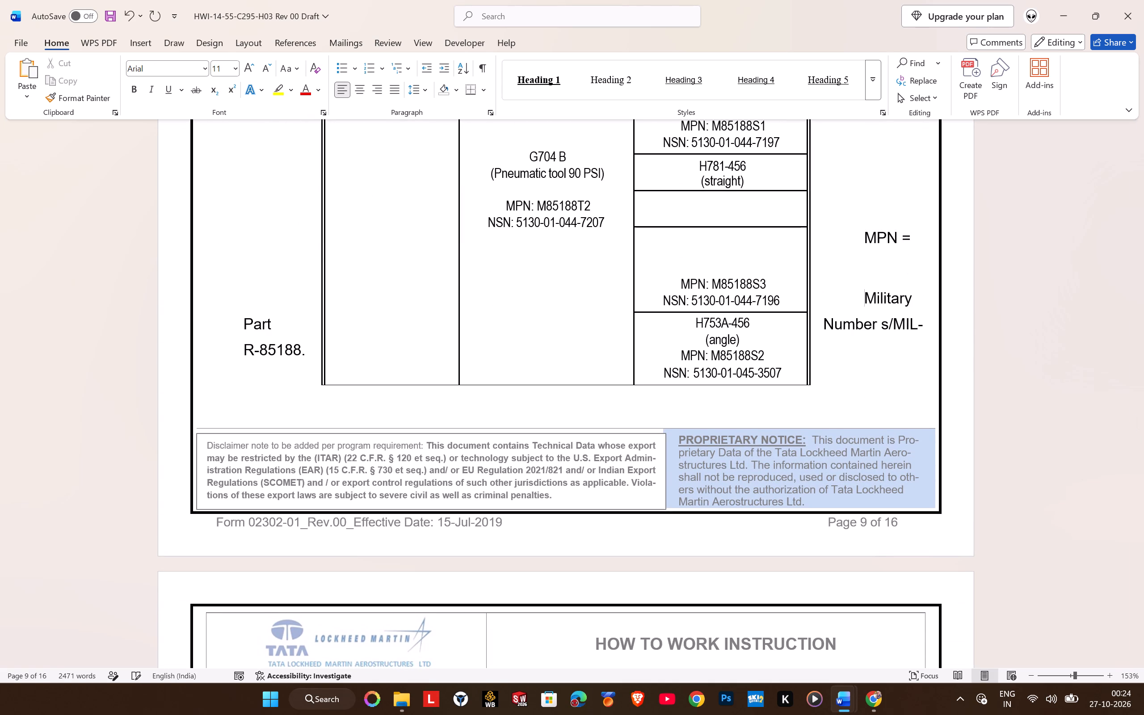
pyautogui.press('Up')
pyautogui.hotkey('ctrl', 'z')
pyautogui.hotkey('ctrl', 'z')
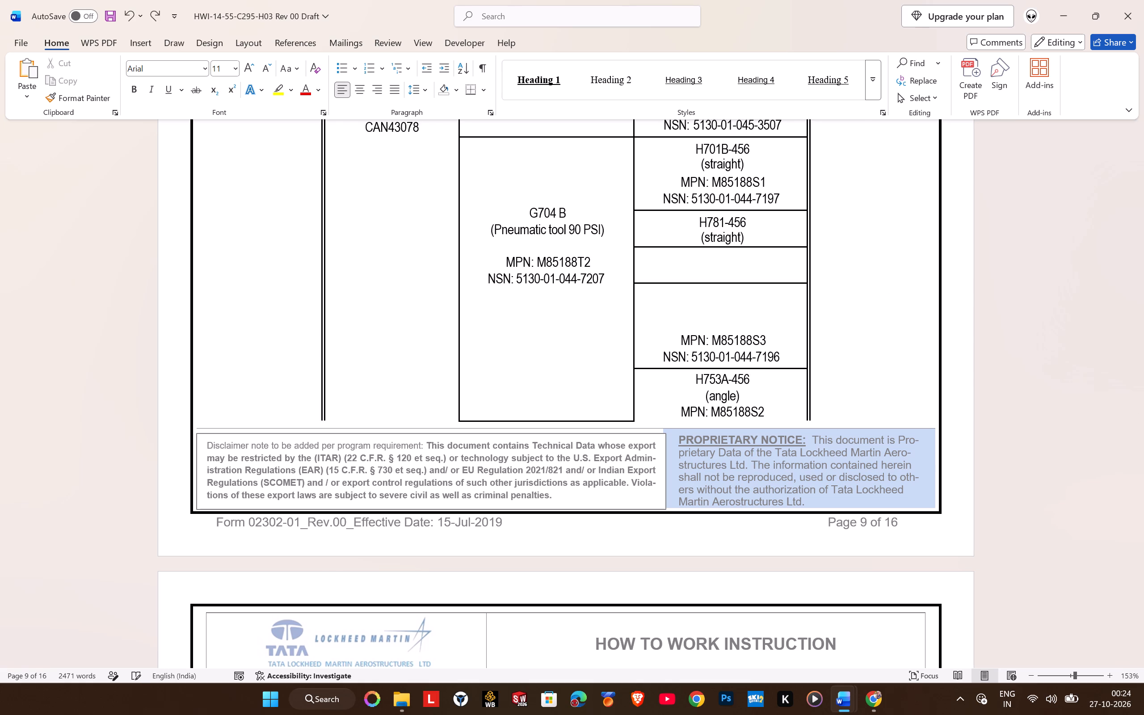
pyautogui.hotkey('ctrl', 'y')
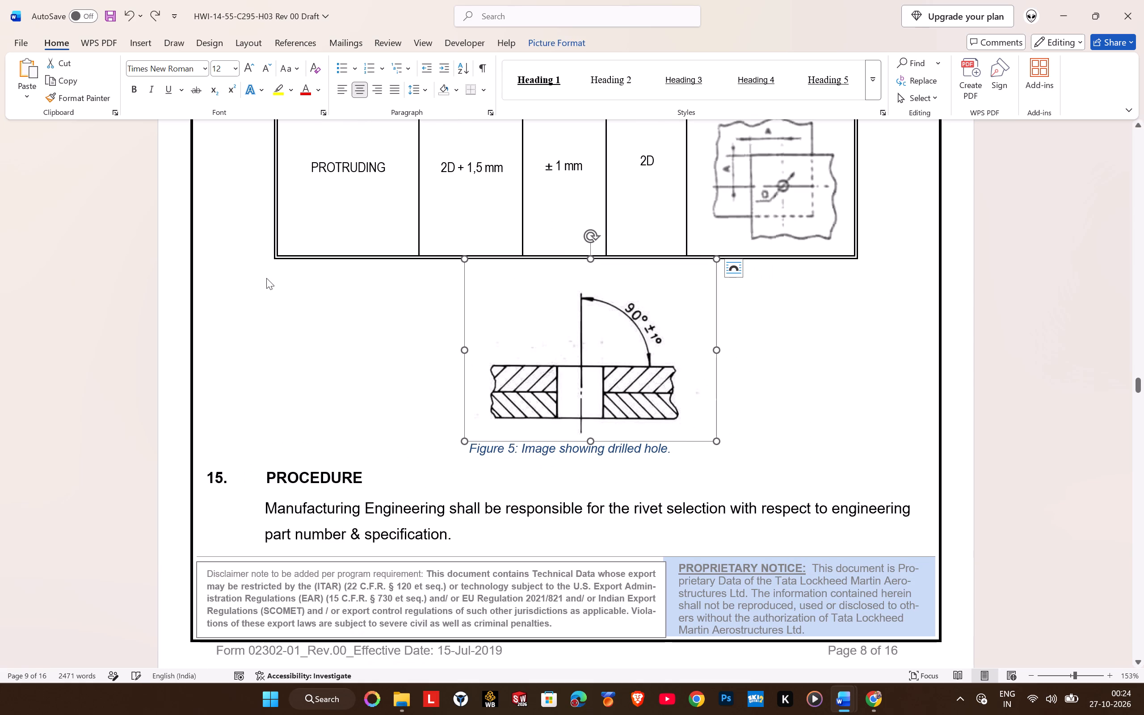
# Insert line breaks before "MPN =" so the whole MPN note moves below Table 7 on one line.
pyautogui.scroll(-9, 266, 278)
pyautogui.scroll(-3, 408, 304)
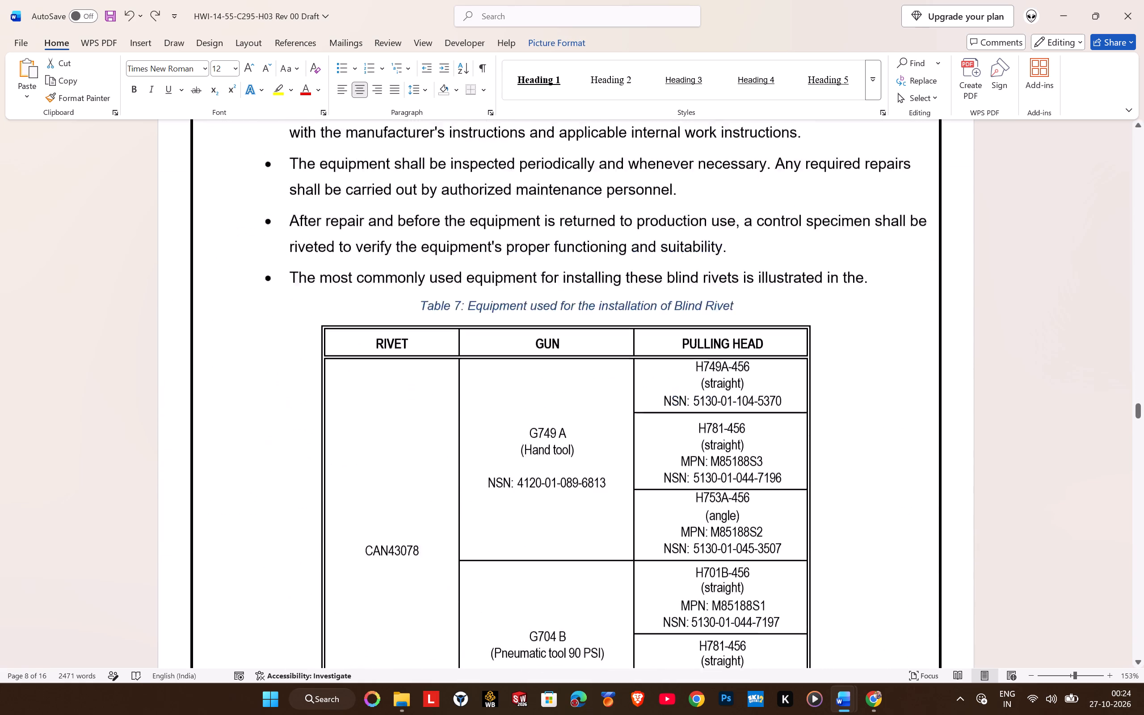
pyautogui.scroll(-3, 408, 304)
pyautogui.click(858, 321)
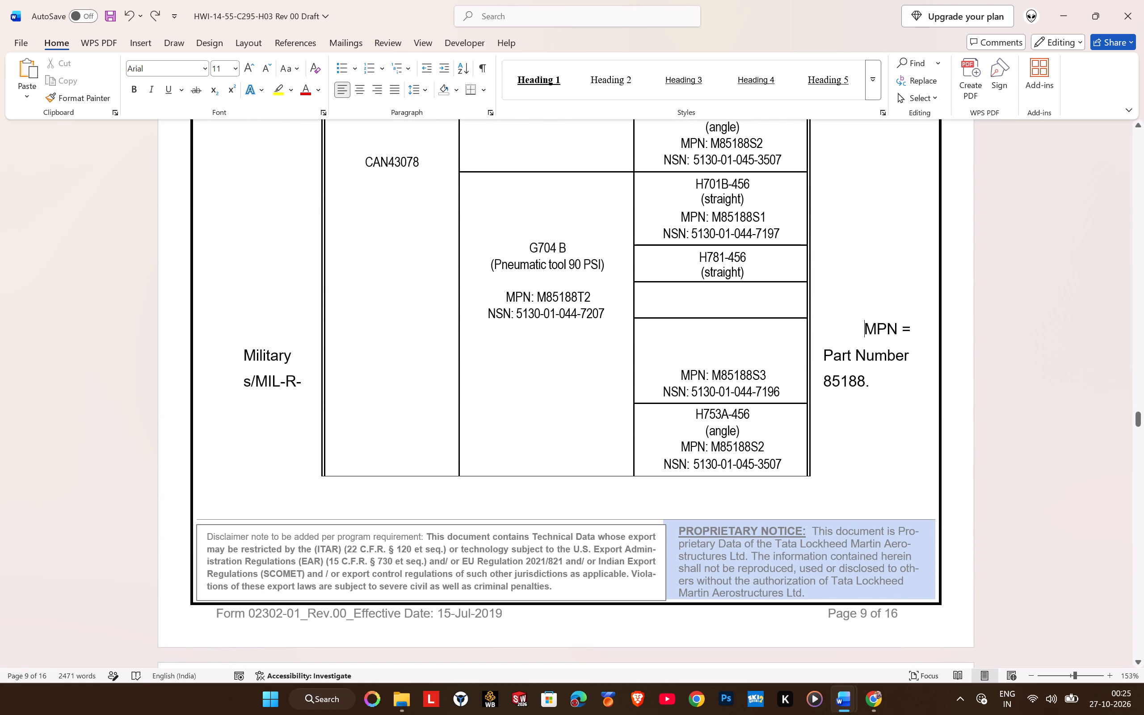
pyautogui.press('Return')
pyautogui.press('Return')
pyautogui.press('Return')
pyautogui.press('Return')
pyautogui.press('Return')
pyautogui.press('Return')
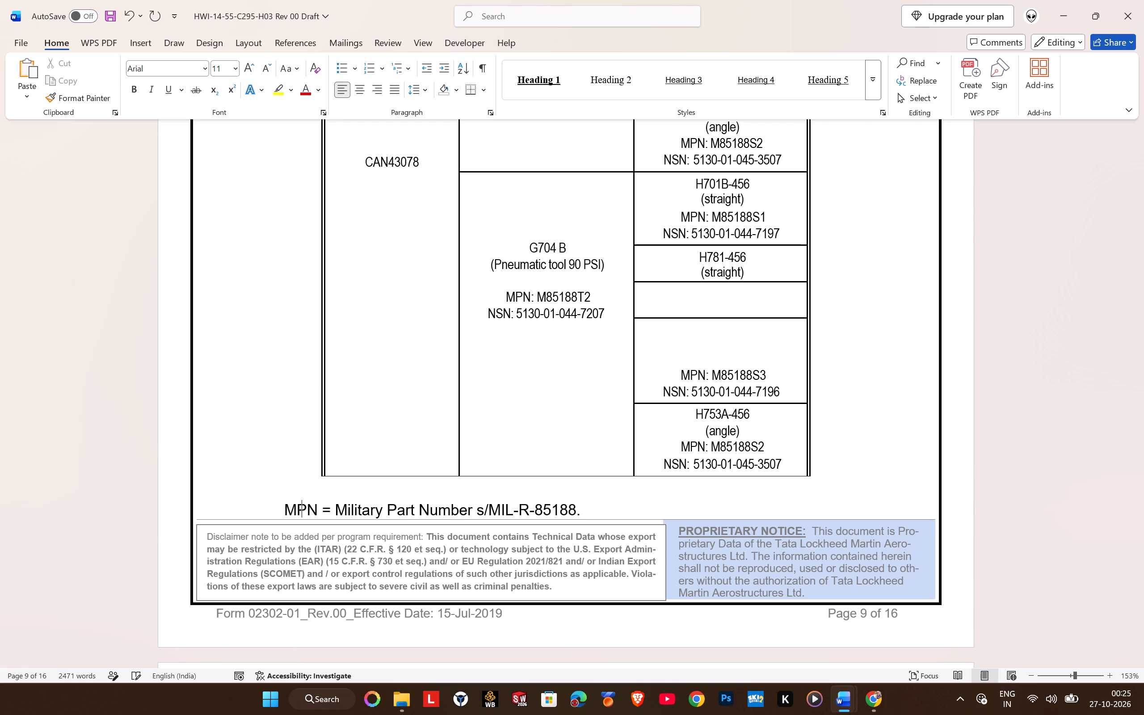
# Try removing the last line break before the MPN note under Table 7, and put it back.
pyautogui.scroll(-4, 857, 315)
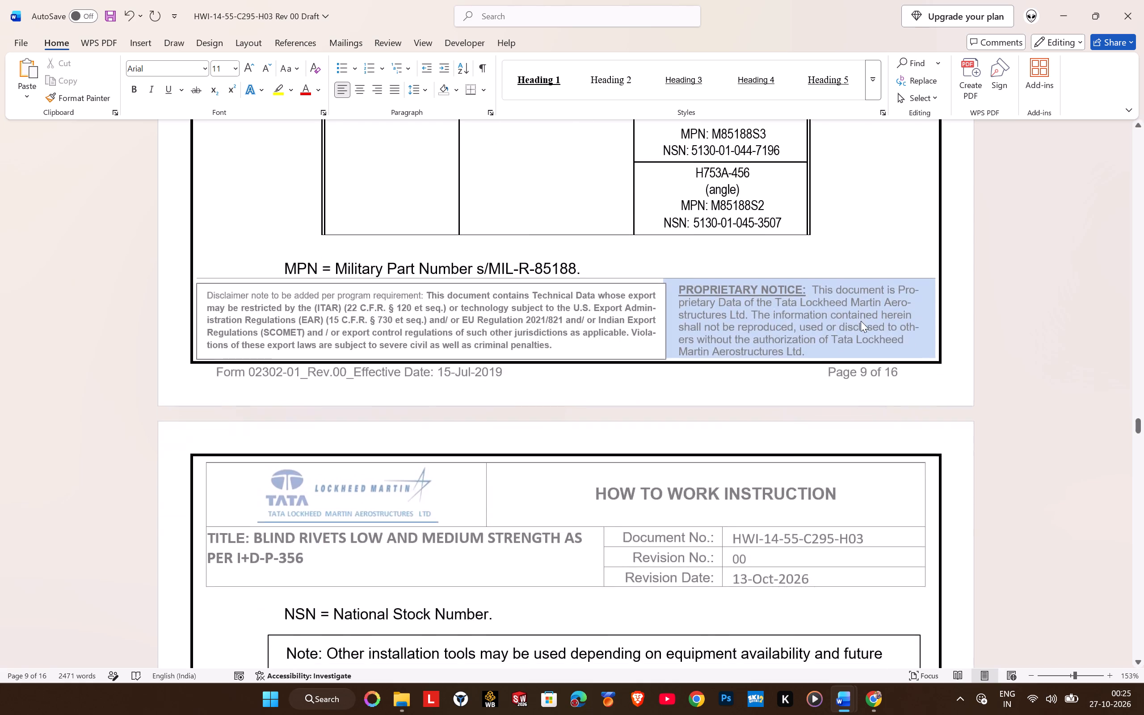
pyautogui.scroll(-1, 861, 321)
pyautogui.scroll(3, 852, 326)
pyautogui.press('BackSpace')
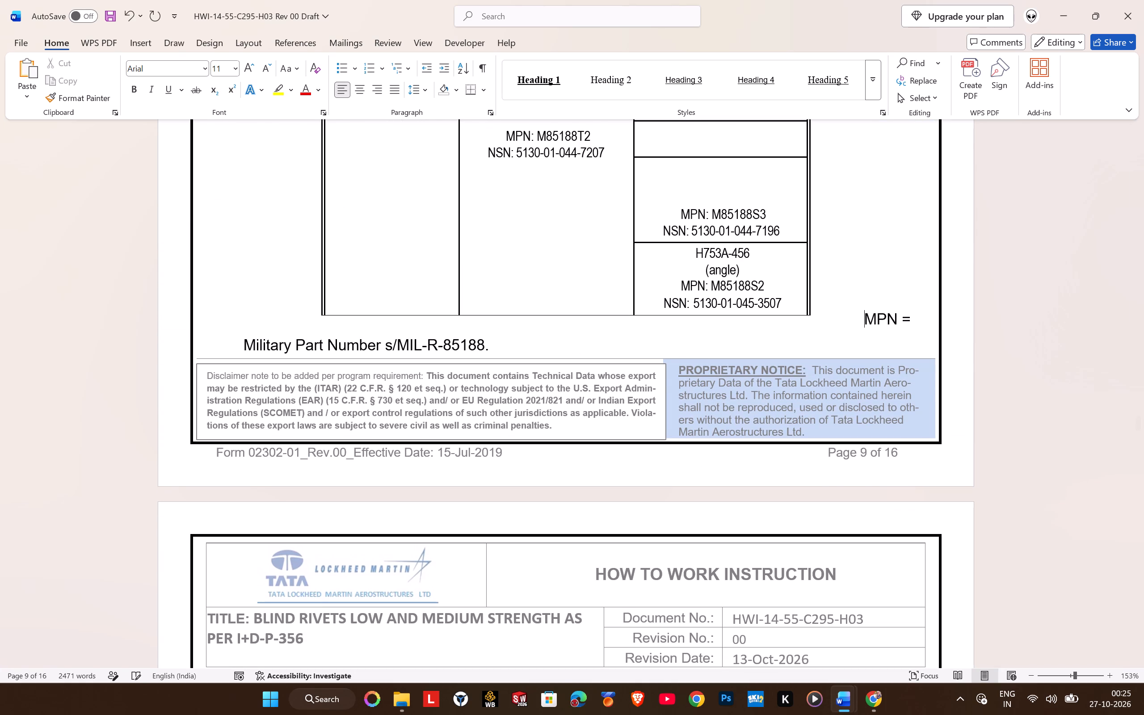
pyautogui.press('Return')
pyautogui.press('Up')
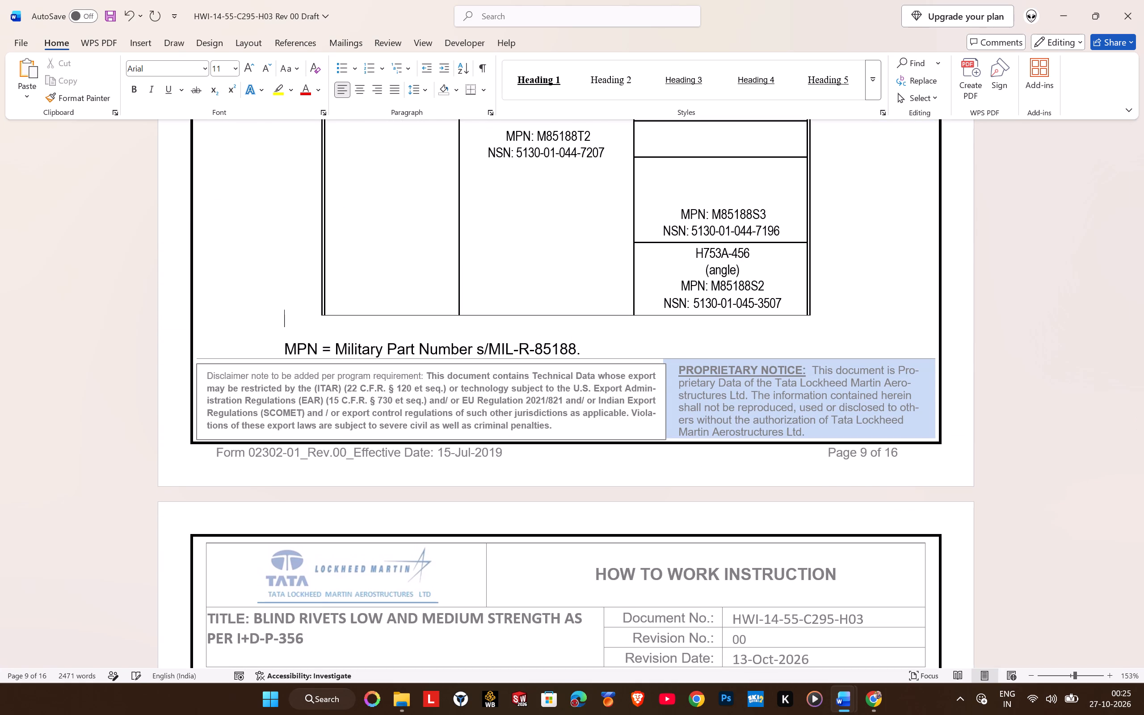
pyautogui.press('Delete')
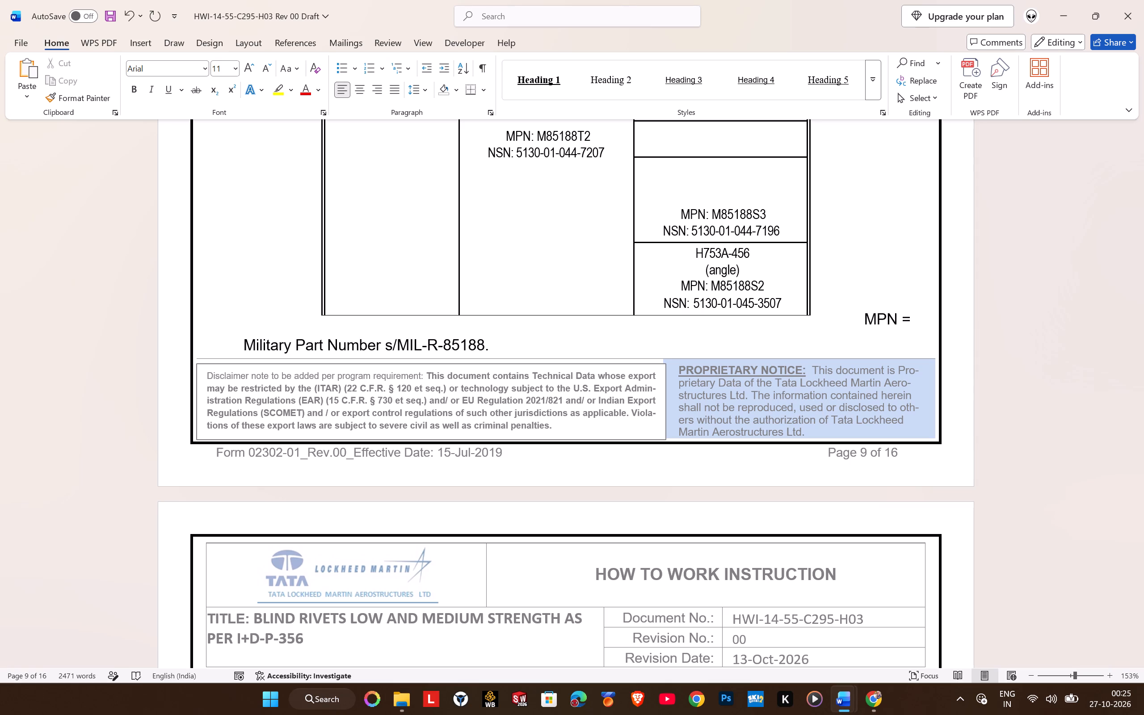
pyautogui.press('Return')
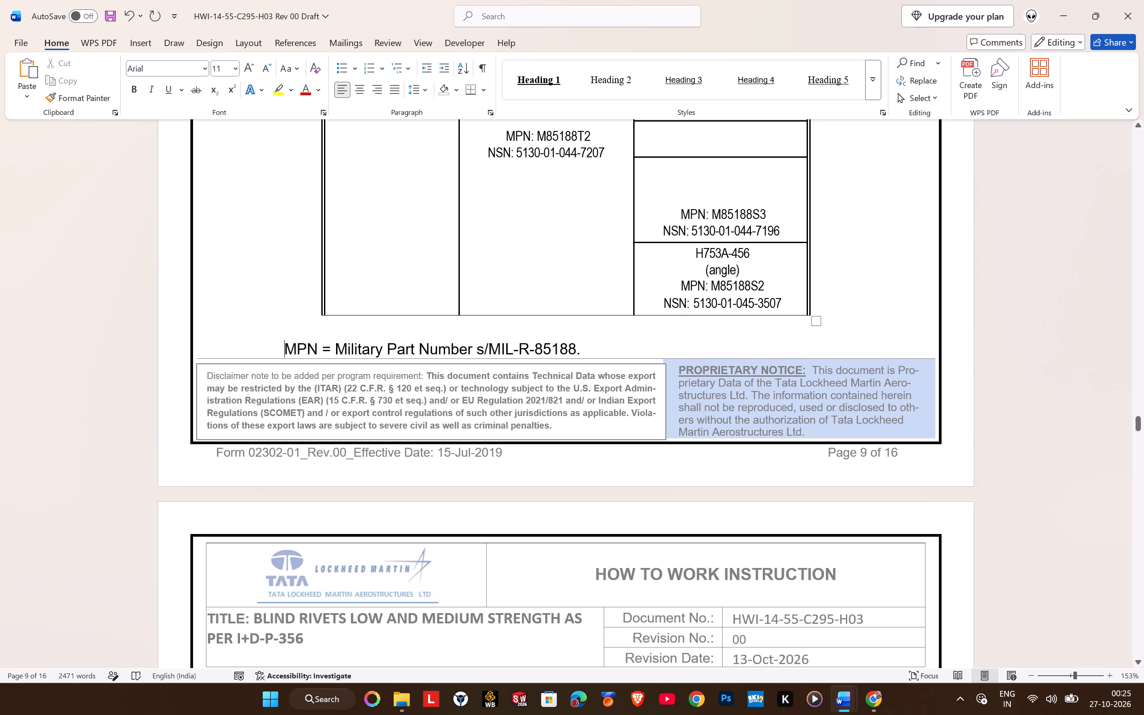
# Save the draft with the repositioned MPN note.
pyautogui.scroll(-3, 523, 390)
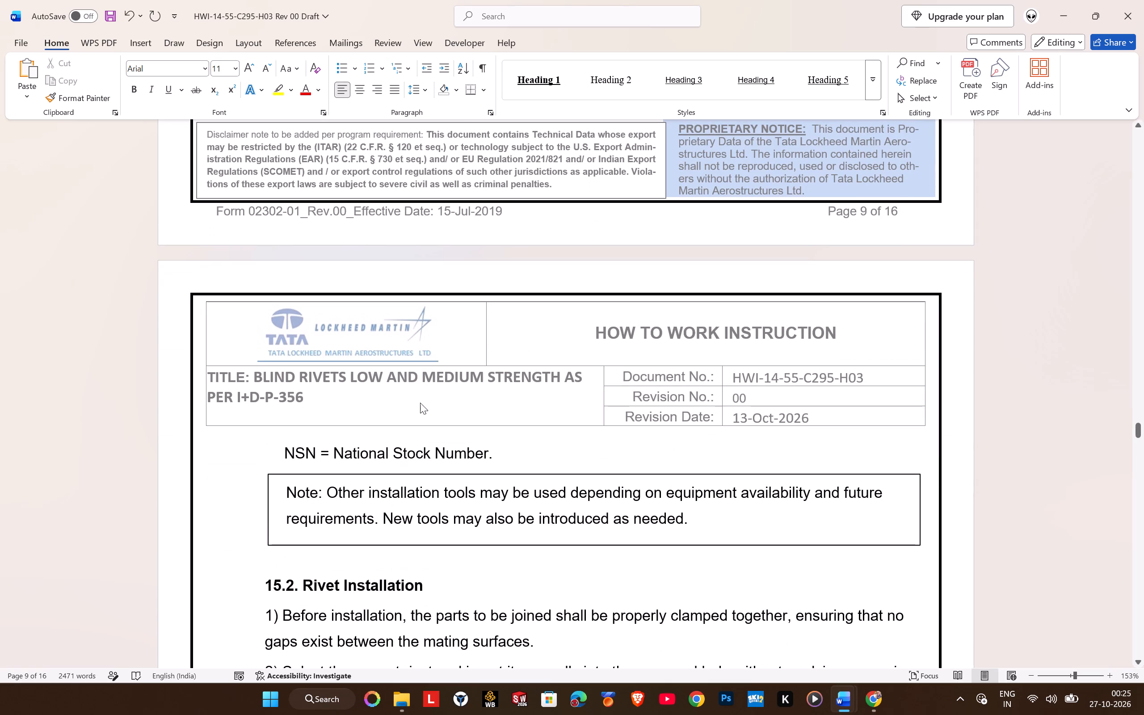
pyautogui.hotkey('ctrl', 's')
# Review the page layout from the section 14 bullets through Table 7 to Figure 6 and section 15.3.
pyautogui.scroll(7, 420, 403)
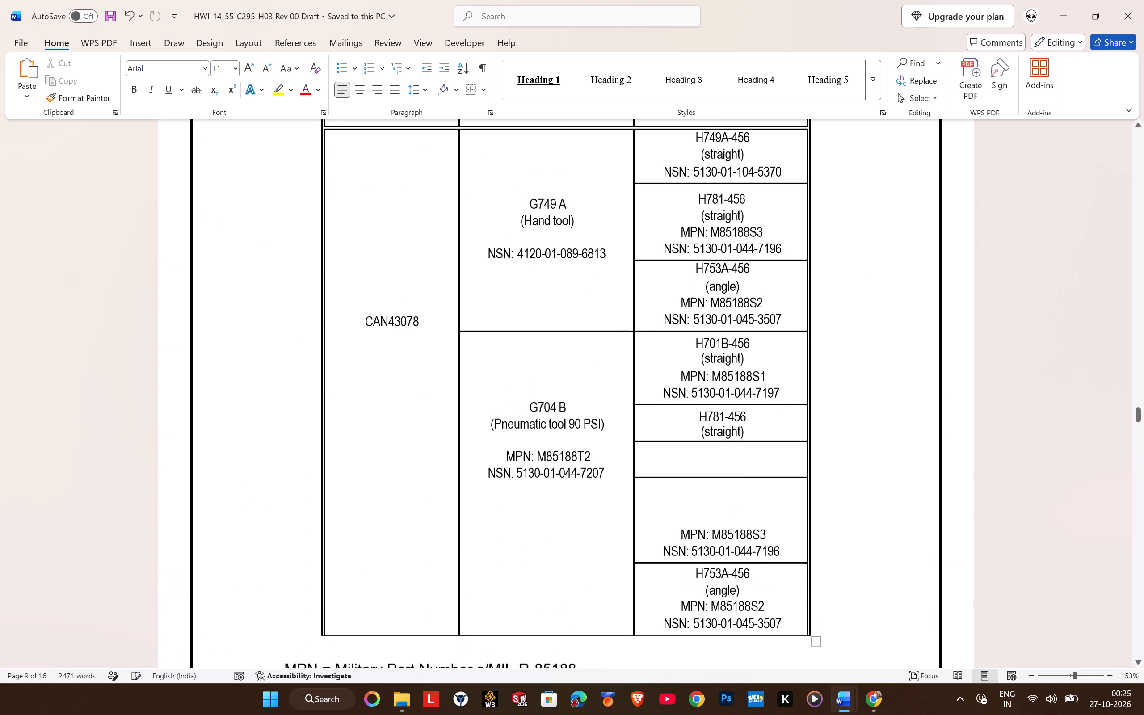
pyautogui.scroll(3, 420, 403)
pyautogui.scroll(-1, 420, 403)
pyautogui.scroll(6, 420, 403)
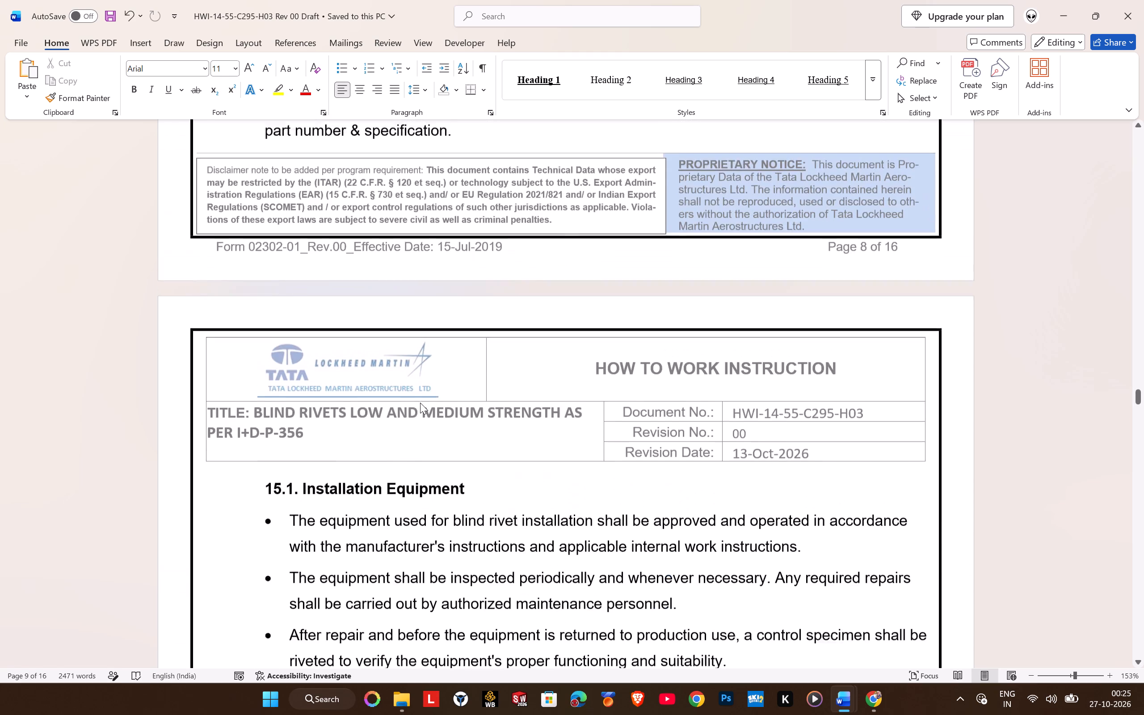
pyautogui.scroll(15, 420, 403)
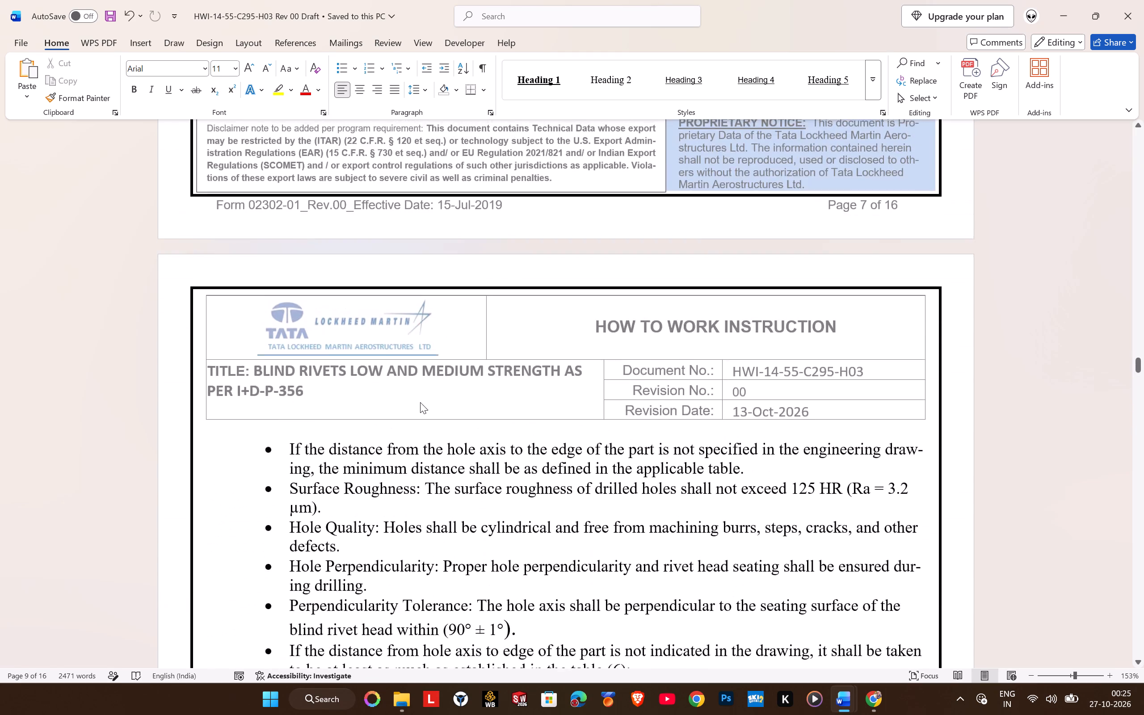
pyautogui.scroll(-20, 420, 399)
pyautogui.scroll(-6, 420, 399)
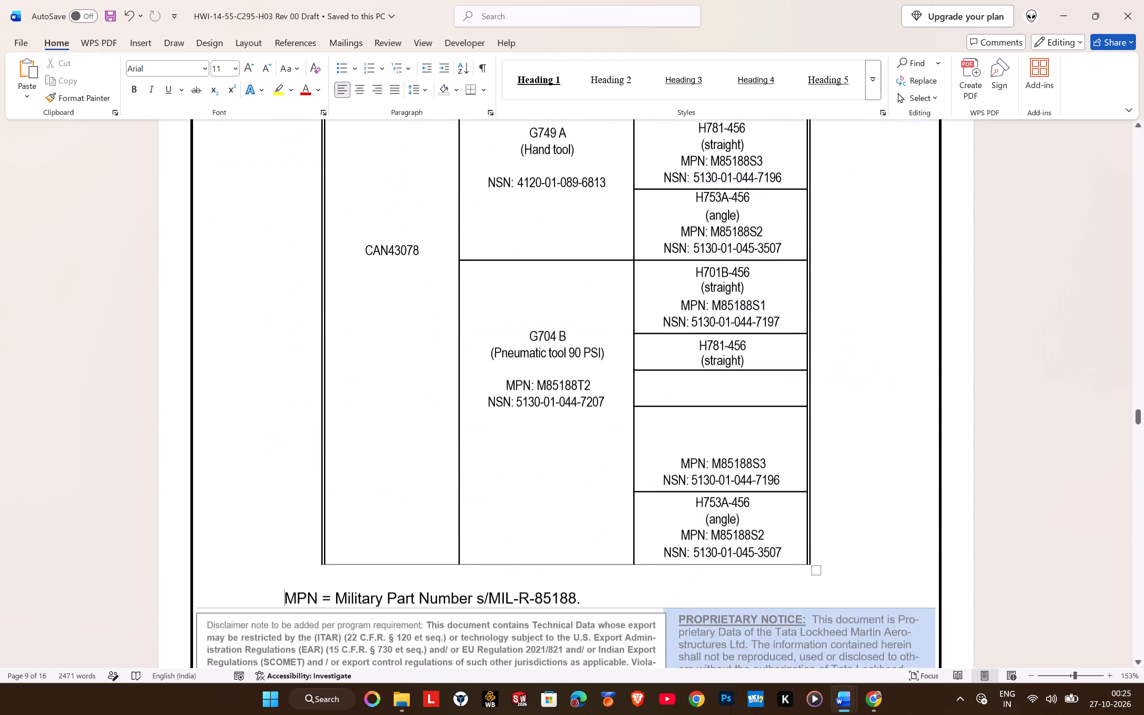
pyautogui.scroll(-15, 420, 398)
pyautogui.scroll(1, 420, 397)
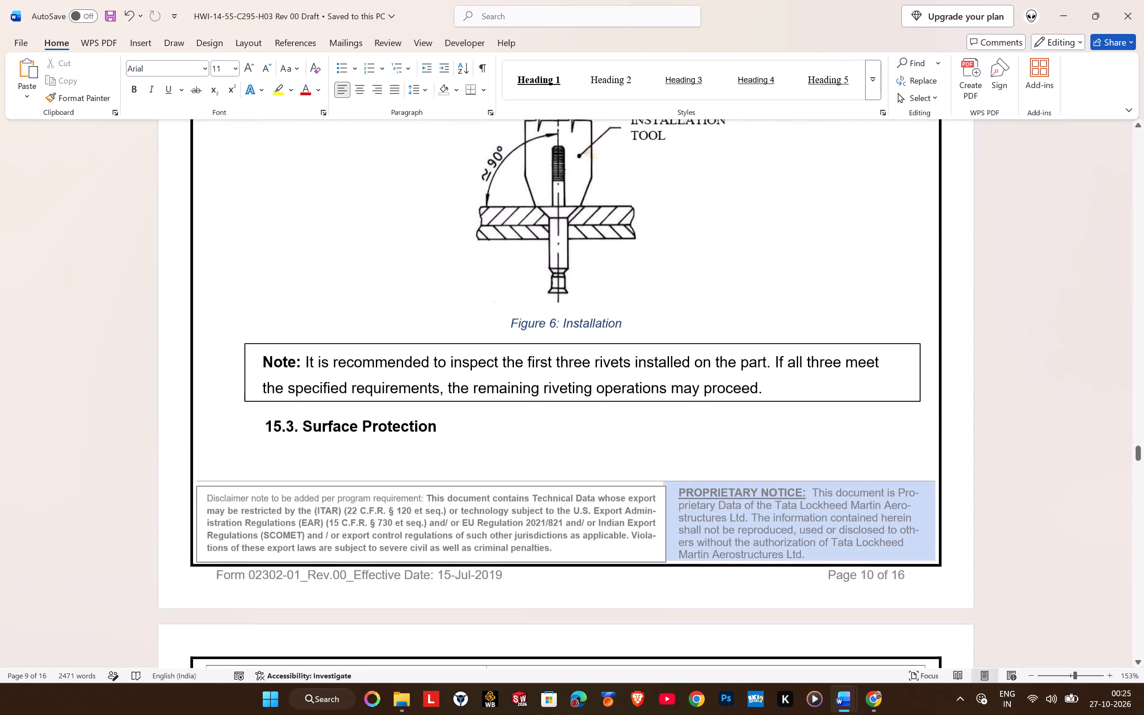
# Insert a blank paragraph before the "15.3. Surface Protection" heading to push it onto page 11 with its content.
pyautogui.scroll(-3, 420, 397)
pyautogui.scroll(10, 420, 397)
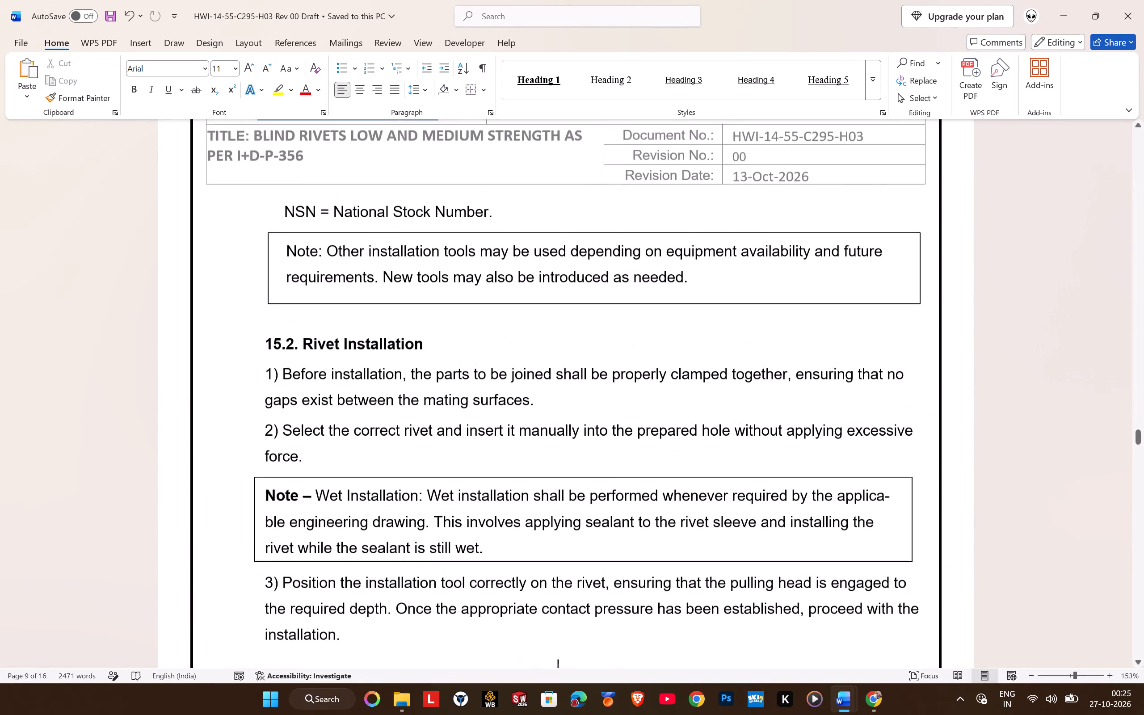
pyautogui.scroll(-8, 420, 397)
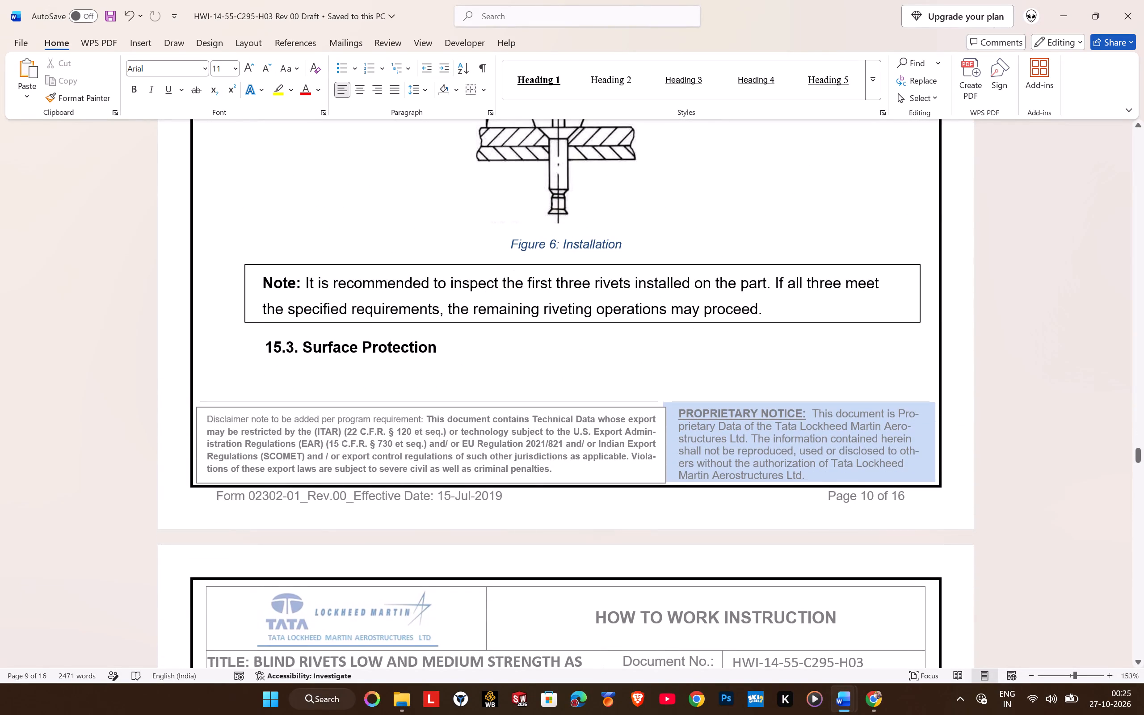
pyautogui.click(262, 349)
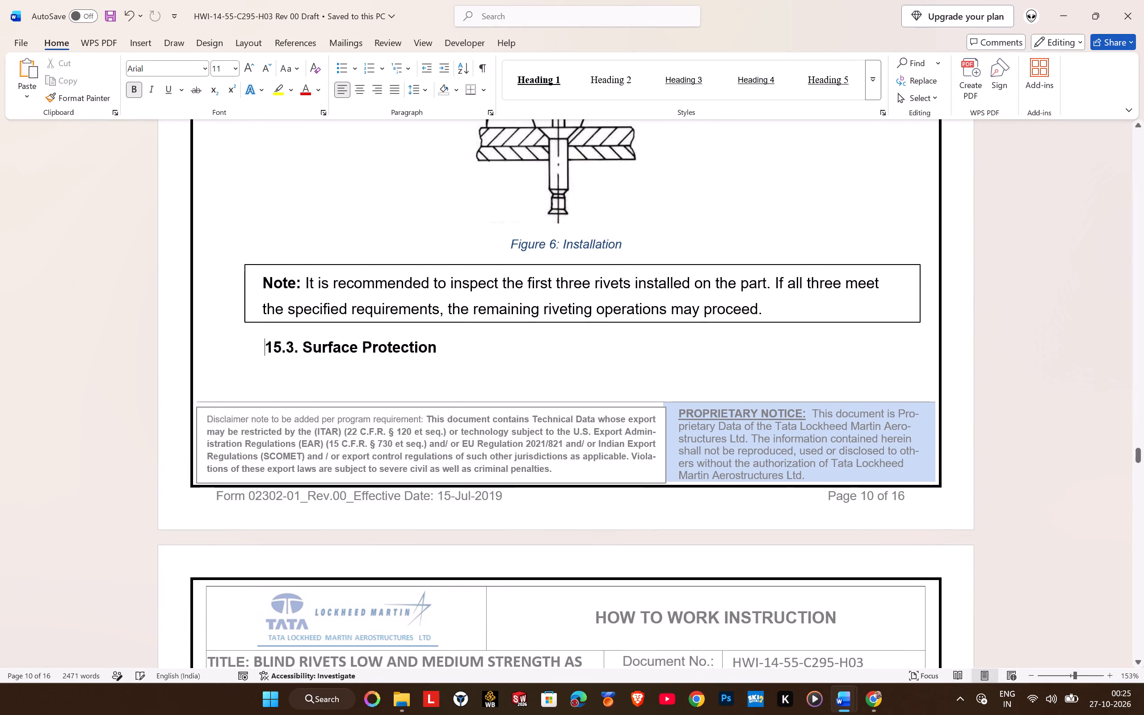
pyautogui.press('Return')
# Remove the indent before "used. The following procedure is recommended." in the introductory text under 16.1.
pyautogui.scroll(-2, 441, 374)
pyautogui.scroll(-2, 419, 446)
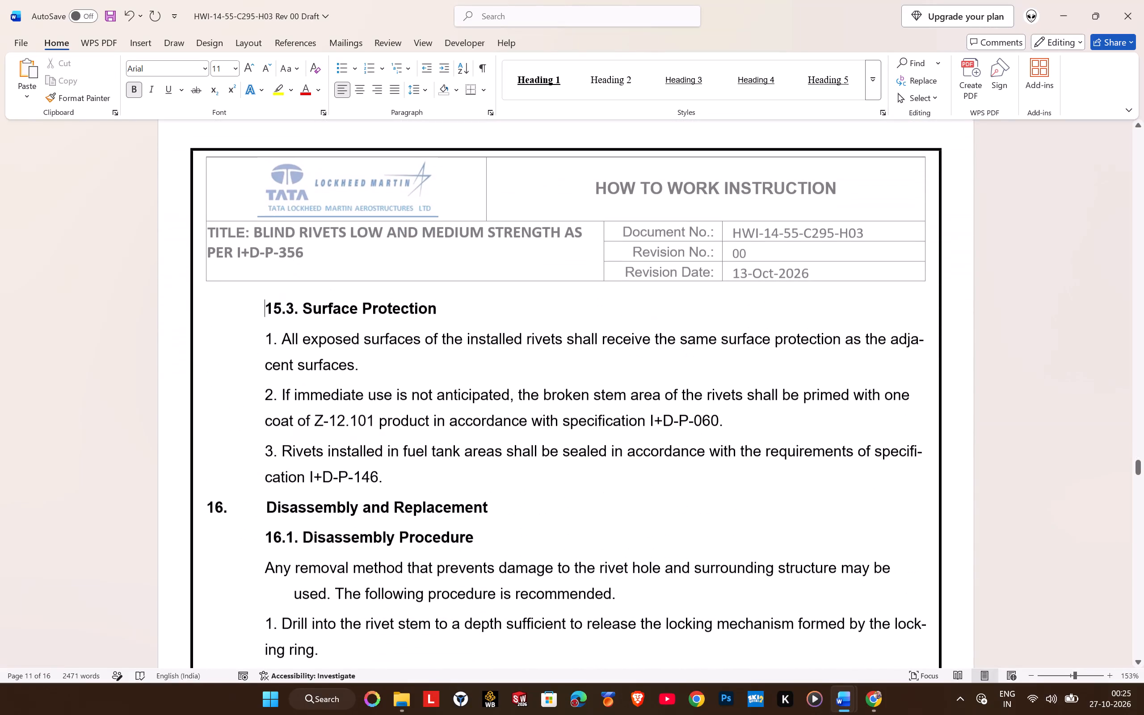
pyautogui.scroll(-2, 409, 438)
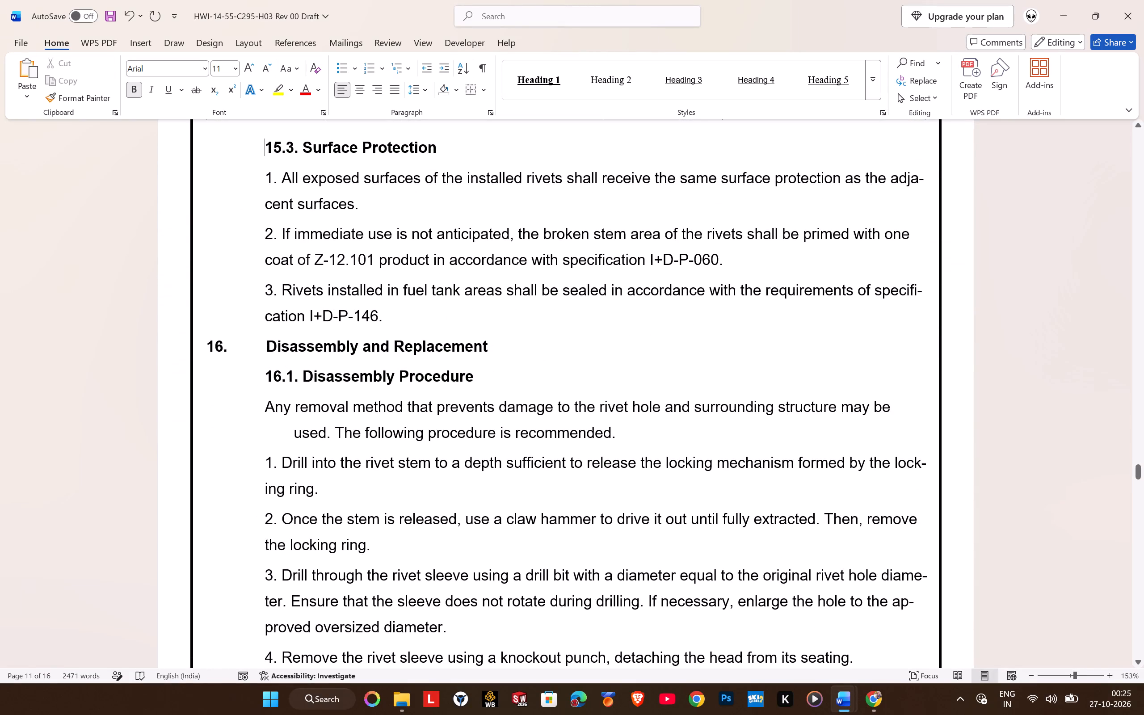
pyautogui.scroll(-2, 376, 391)
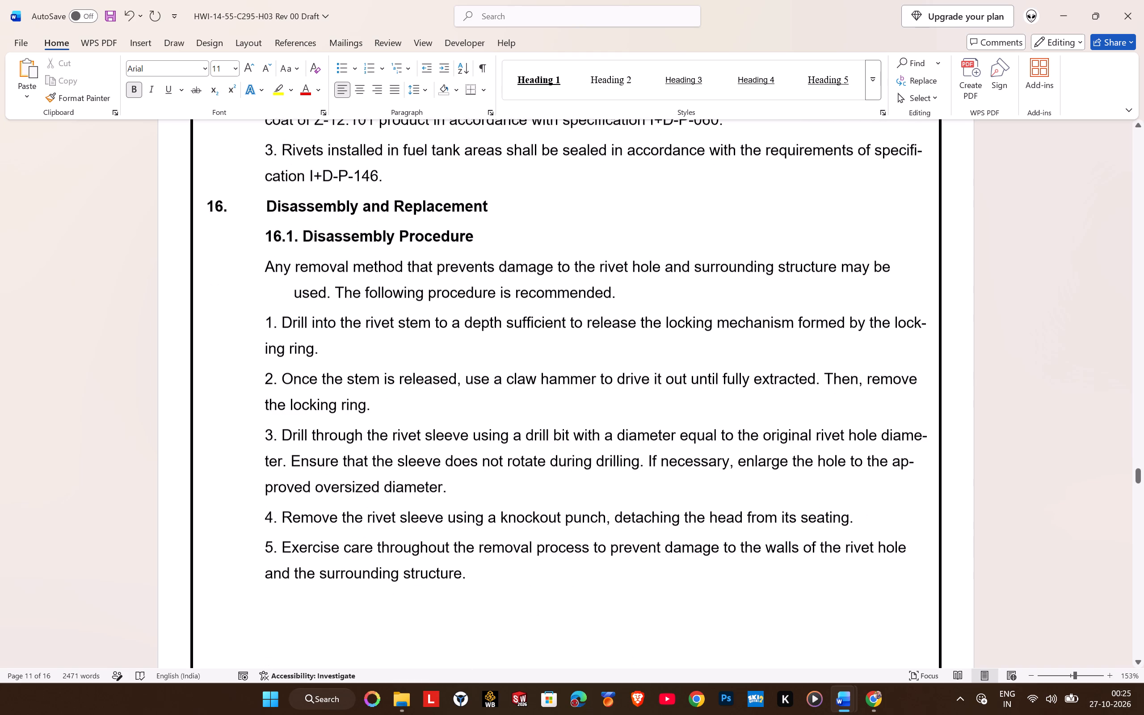
pyautogui.click(294, 274)
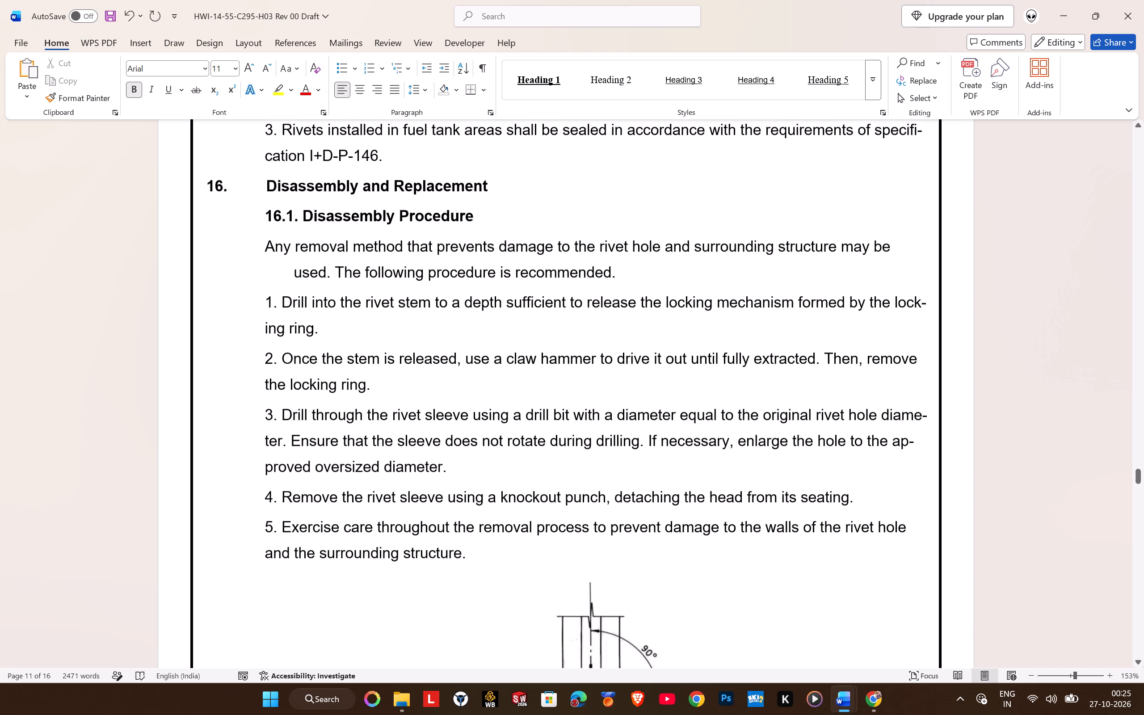
pyautogui.press('BackSpace')
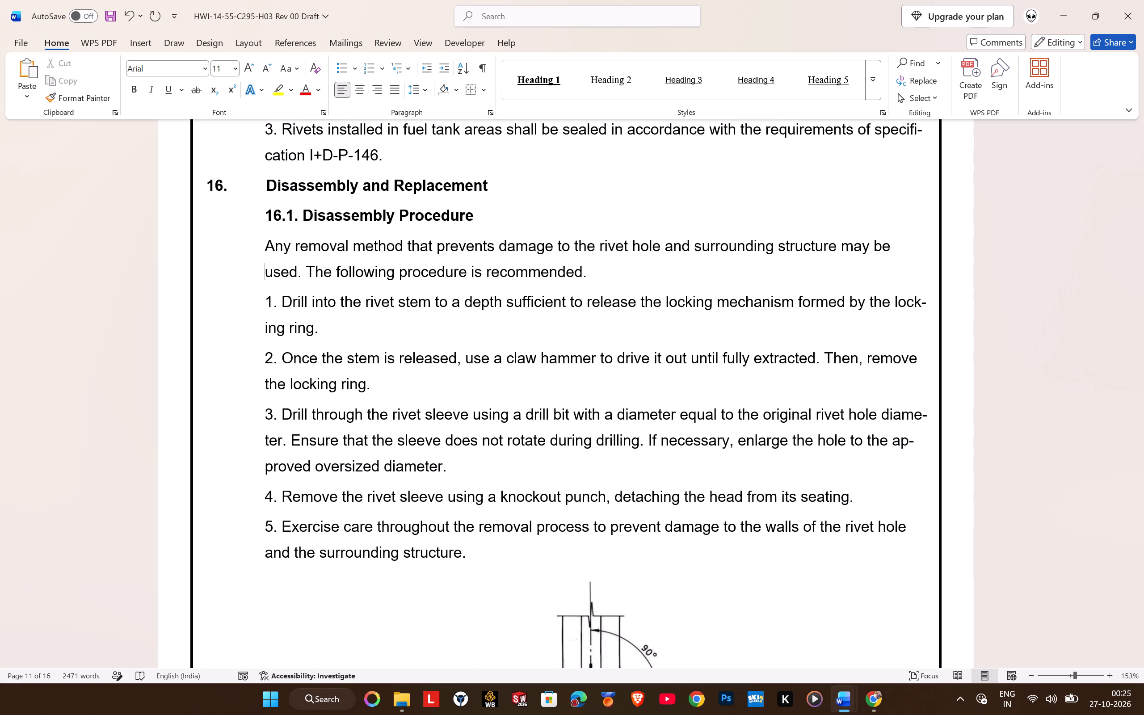
# Add a space before "locking" in item 1 of 16.1 so the whole word wraps, and ignore the spacing flag.
pyautogui.scroll(-2, 446, 355)
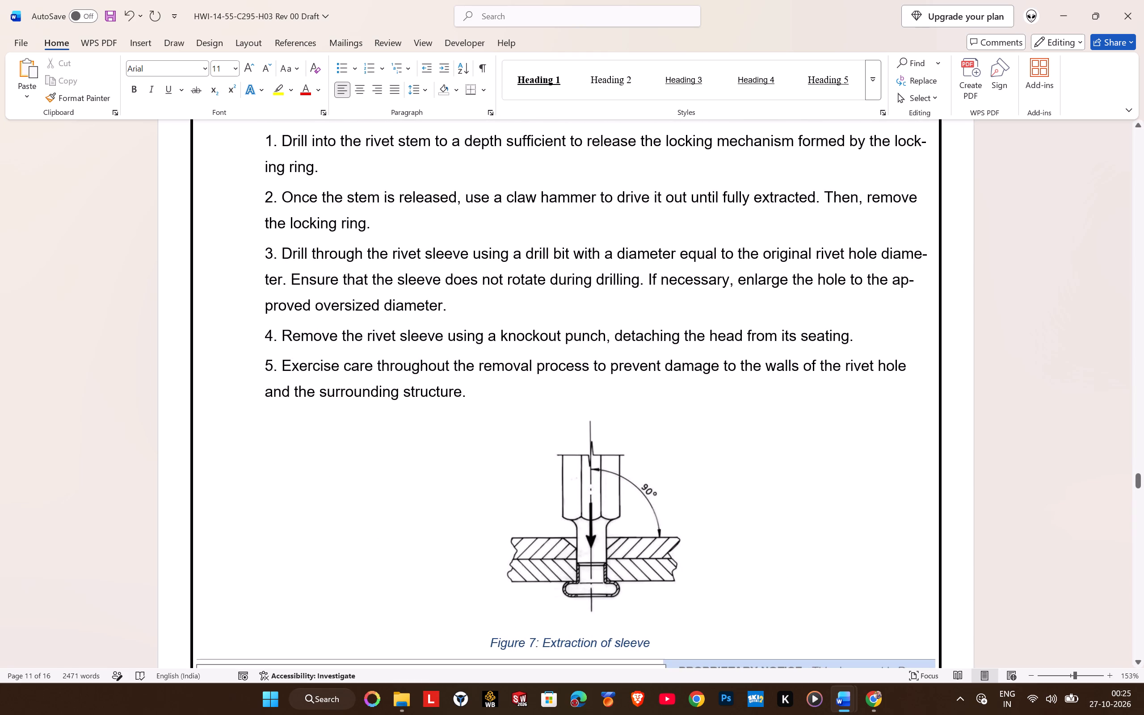
pyautogui.scroll(1, 433, 352)
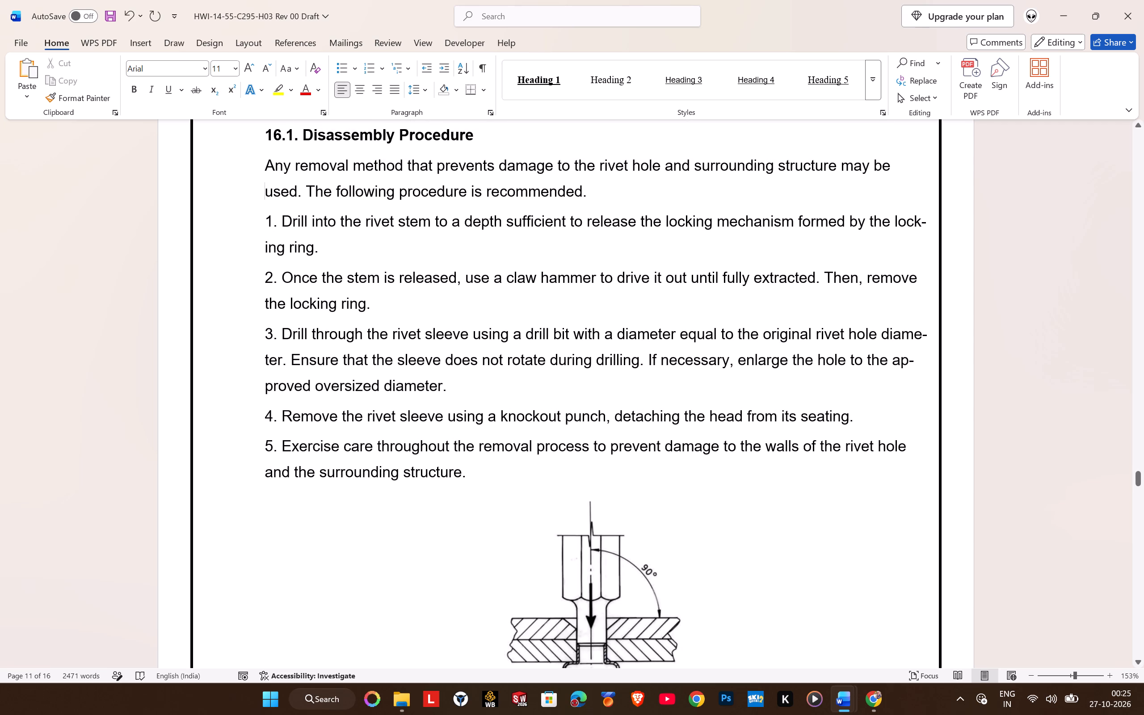
pyautogui.click(895, 219)
pyautogui.press('space')
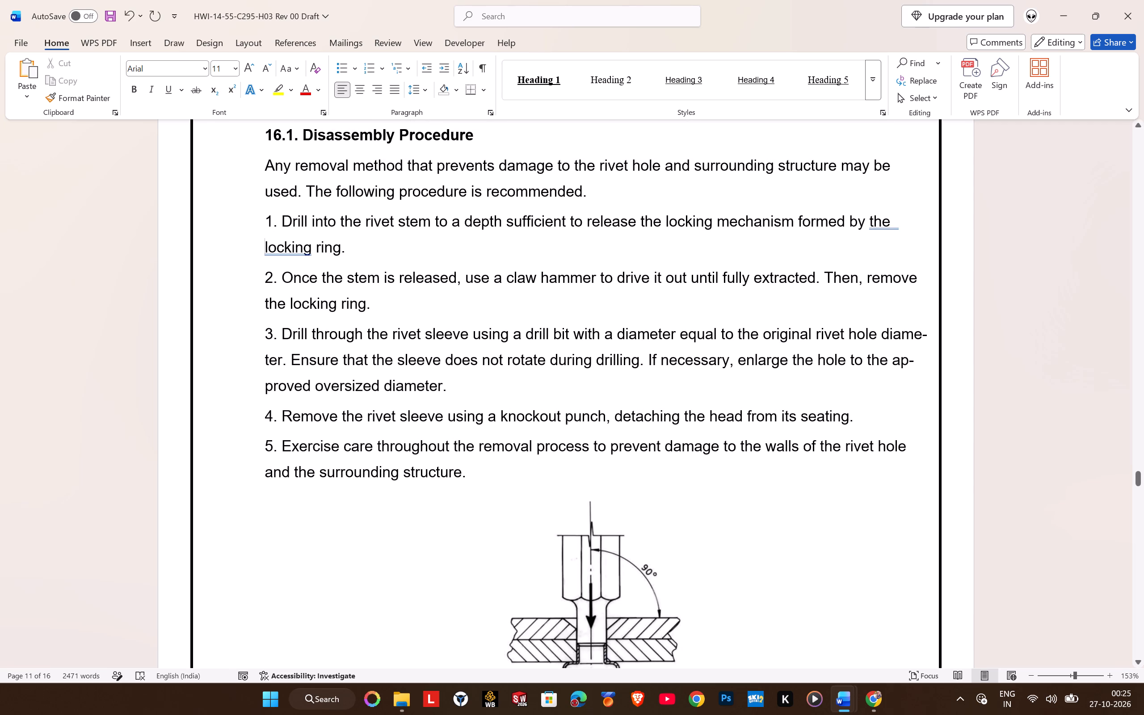
pyautogui.rightClick(883, 229)
pyautogui.click(812, 258)
# Save the draft with the heading, indent and line-wrap fixes in sections 15.3 and 16.1.
pyautogui.scroll(-1, 434, 306)
pyautogui.hotkey('ctrl', 's')
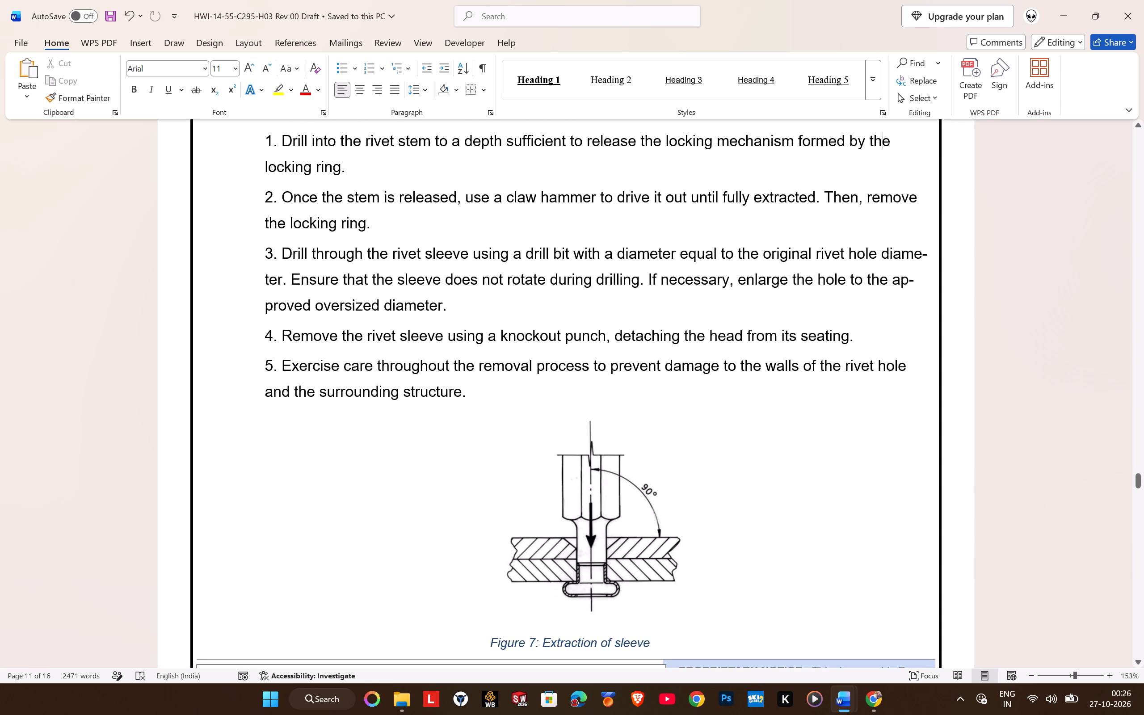
# Add spaces before "diameter" in item 3 of 16.1 so the unhyphenated word starts the following line.
pyautogui.click(882, 257)
pyautogui.press('space')
pyautogui.press('space')
pyautogui.press('space')
pyautogui.press('space')
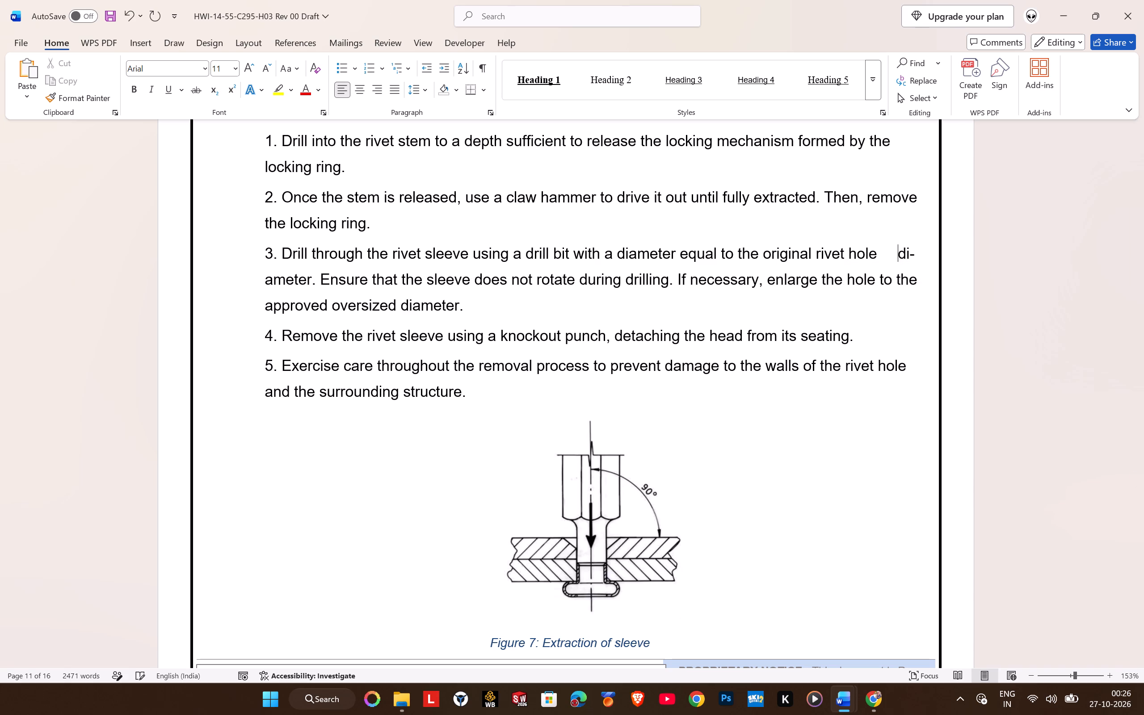
pyautogui.press('space')
pyautogui.press('space')
pyautogui.press('space')
pyautogui.press('space')
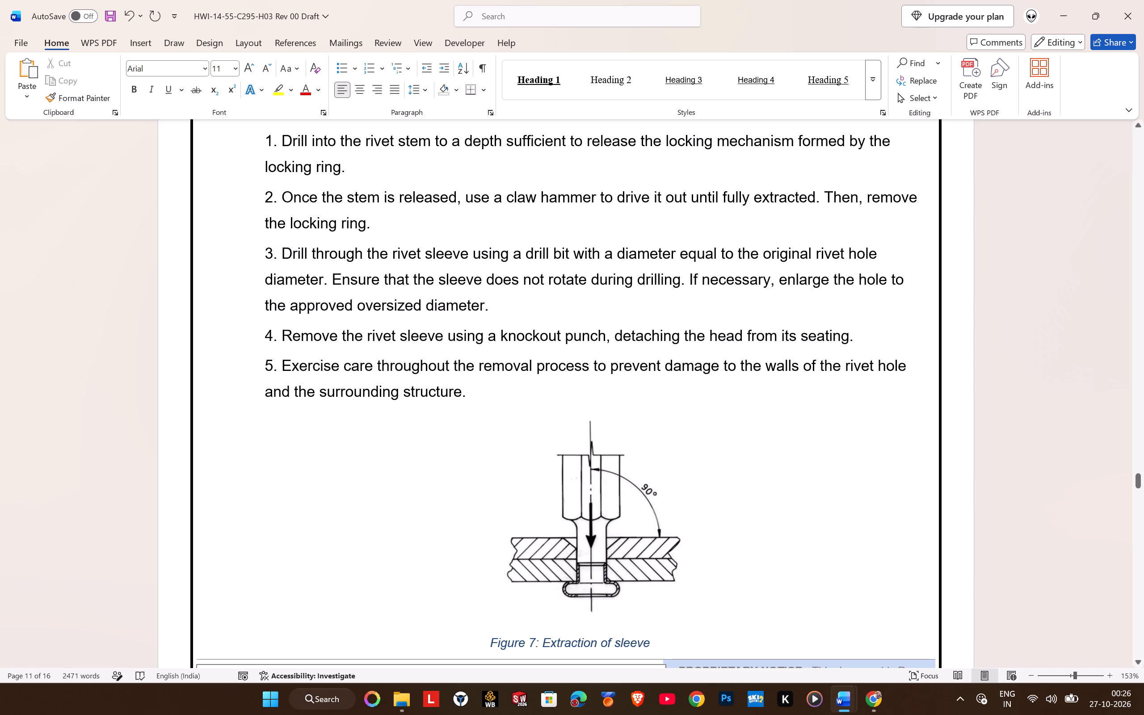
# Add spaces before "specification" in item 3 of 15.3 so the unhyphenated word starts the following line.
pyautogui.scroll(2, 464, 372)
pyautogui.scroll(2, 503, 324)
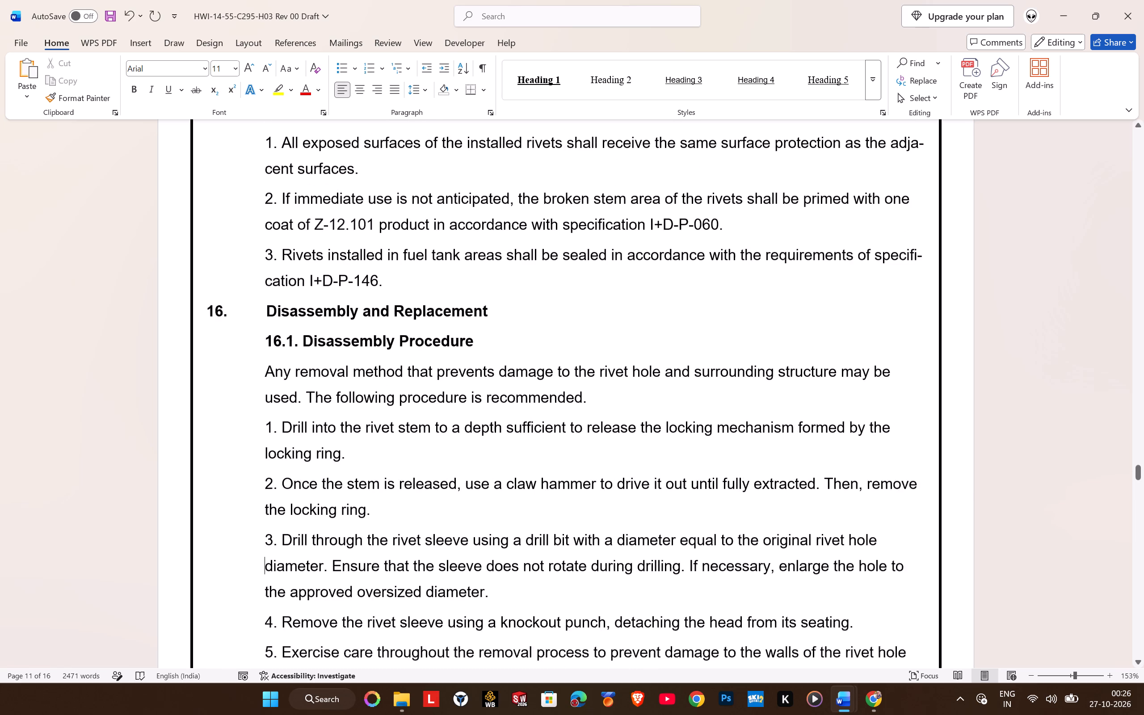
pyautogui.click(879, 291)
pyautogui.press('space')
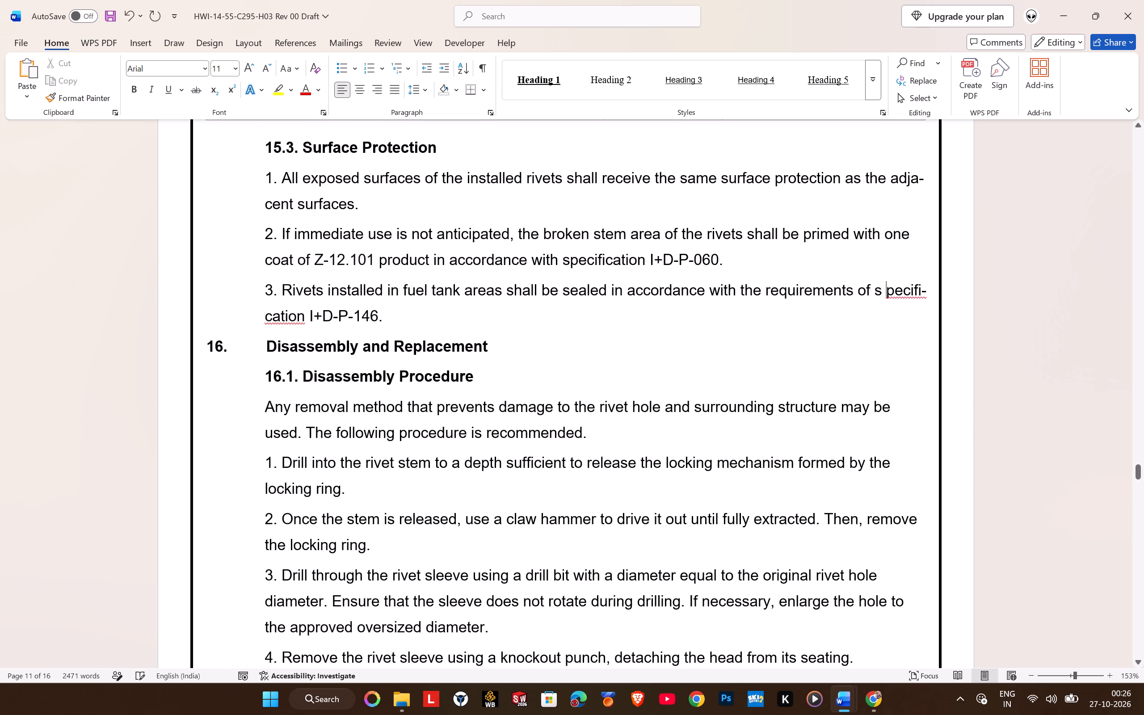
pyautogui.press('BackSpace')
pyautogui.press('Left')
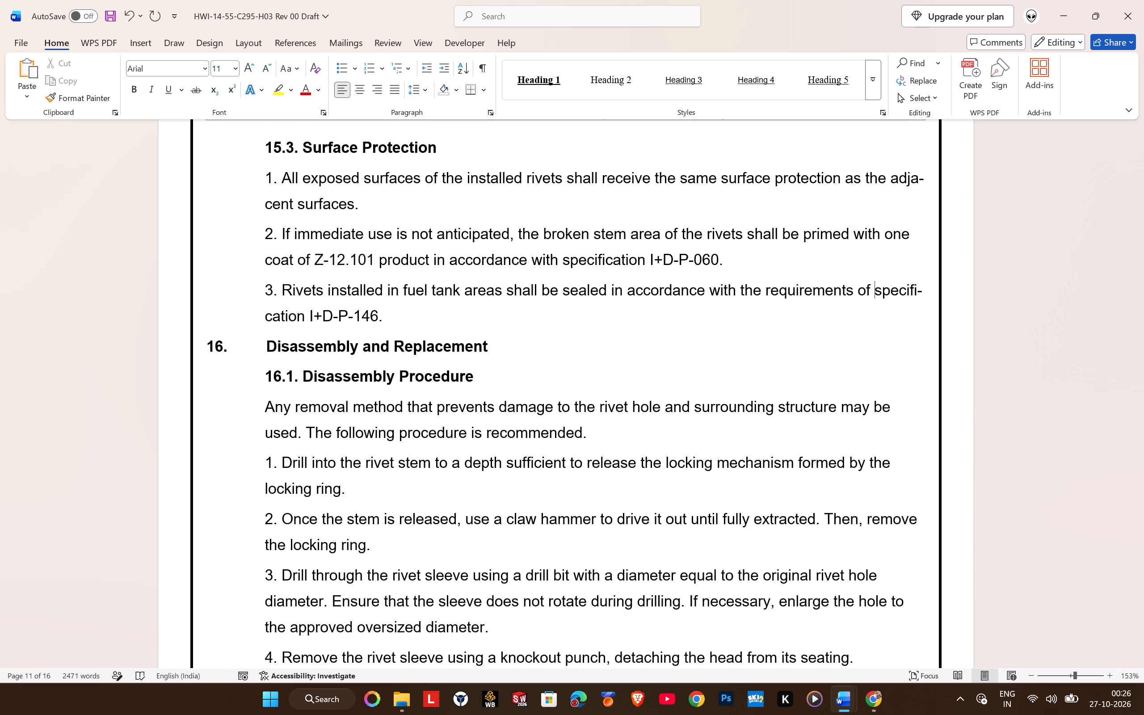
pyautogui.press('space')
pyautogui.press('space')
pyautogui.press('space')
pyautogui.press('space')
pyautogui.press('space')
pyautogui.press('space')
pyautogui.press('space')
pyautogui.press('space')
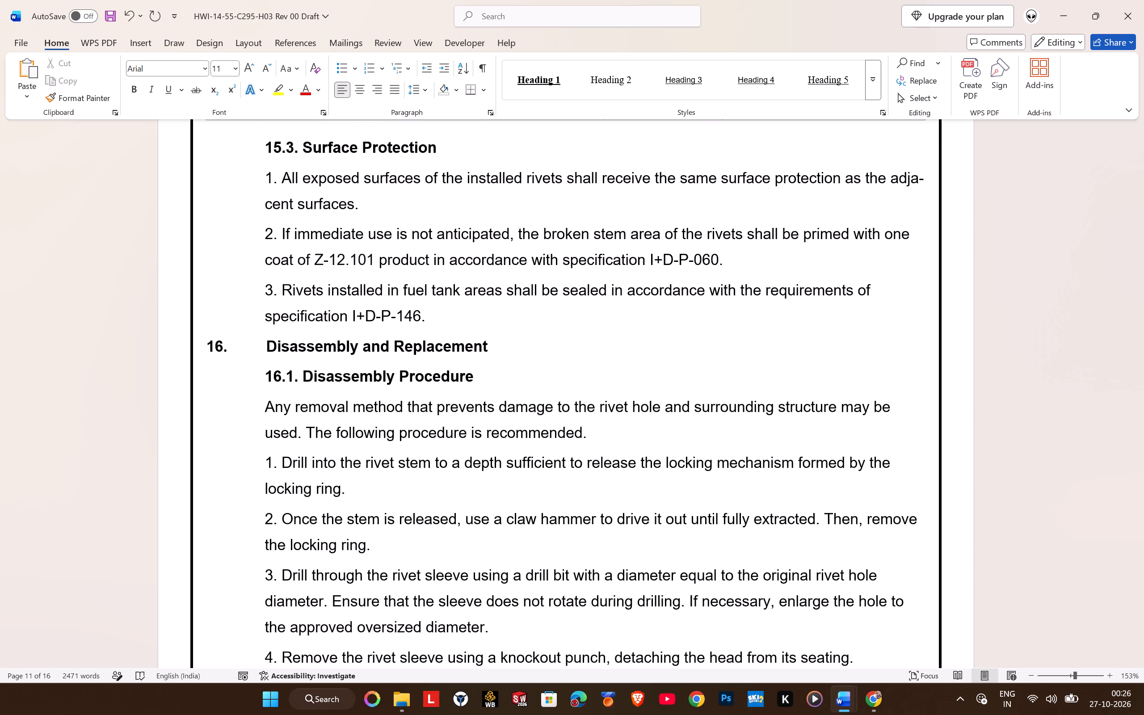
# Add spaces before "adjacent" in item 1 of 15.3 so the unhyphenated word starts the following line.
pyautogui.scroll(2, 866, 299)
pyautogui.click(896, 338)
pyautogui.click(883, 344)
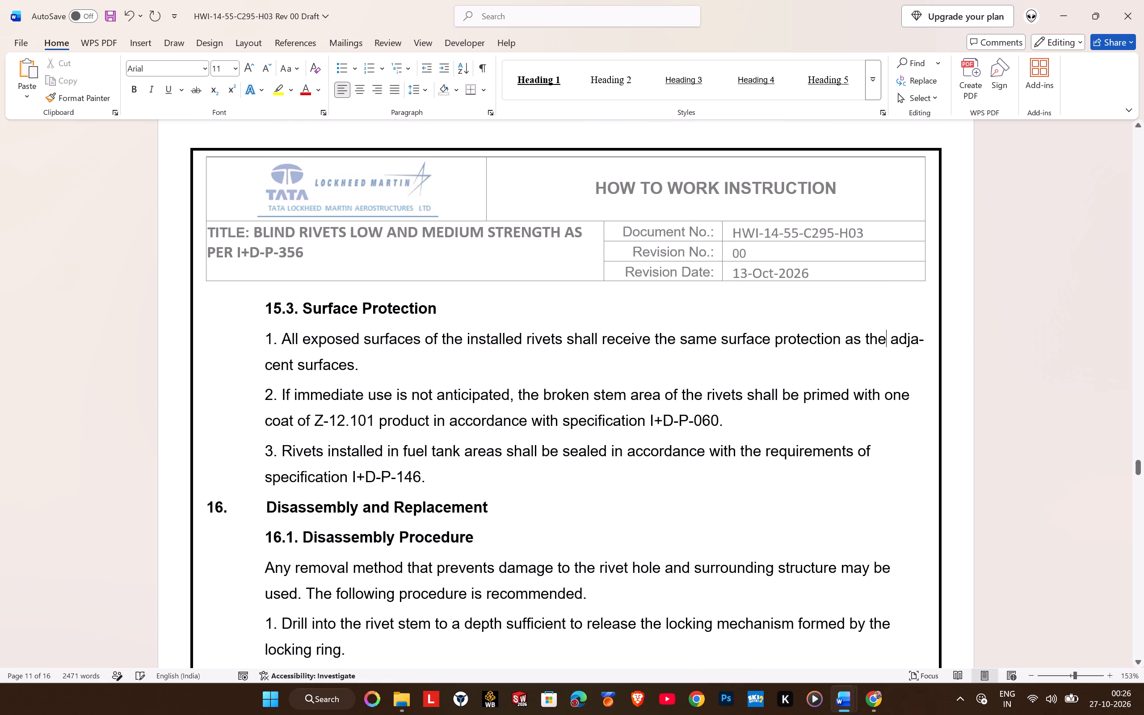
pyautogui.click(888, 340)
pyautogui.press('space')
pyautogui.press('space')
pyautogui.press('space')
pyautogui.press('space')
pyautogui.press('space')
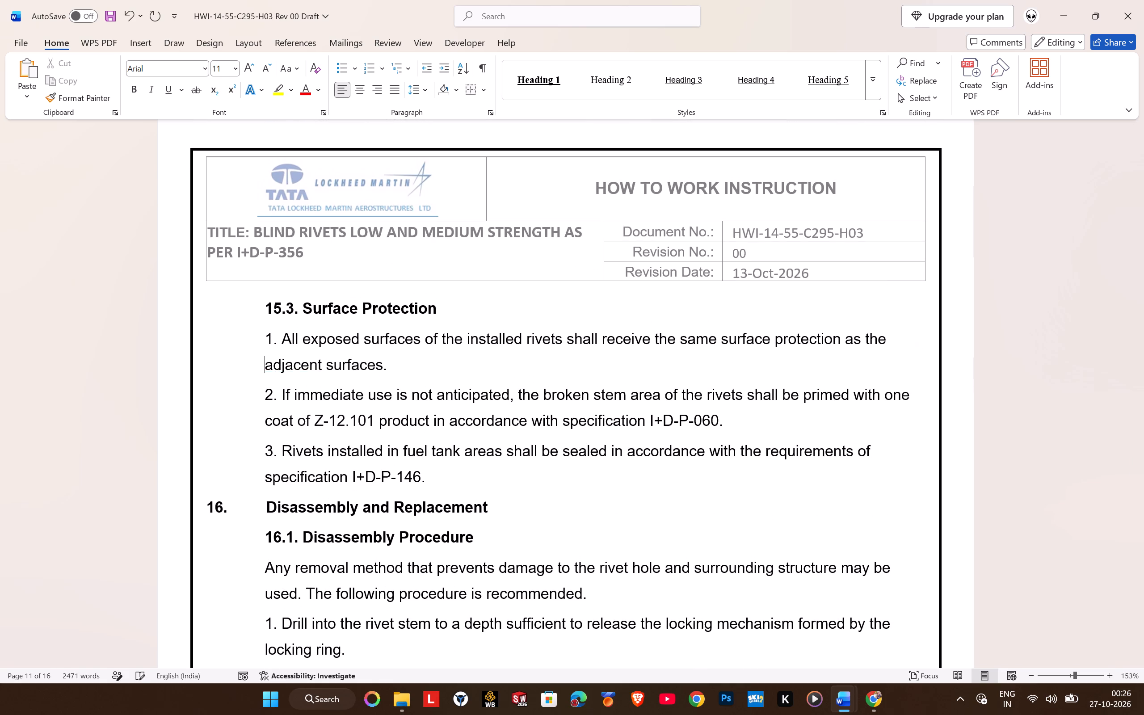
# Add spaces before "drawing" in the page 8 edge-distance bullet above Surface Roughness so the whole word wraps.
pyautogui.scroll(3, 656, 432)
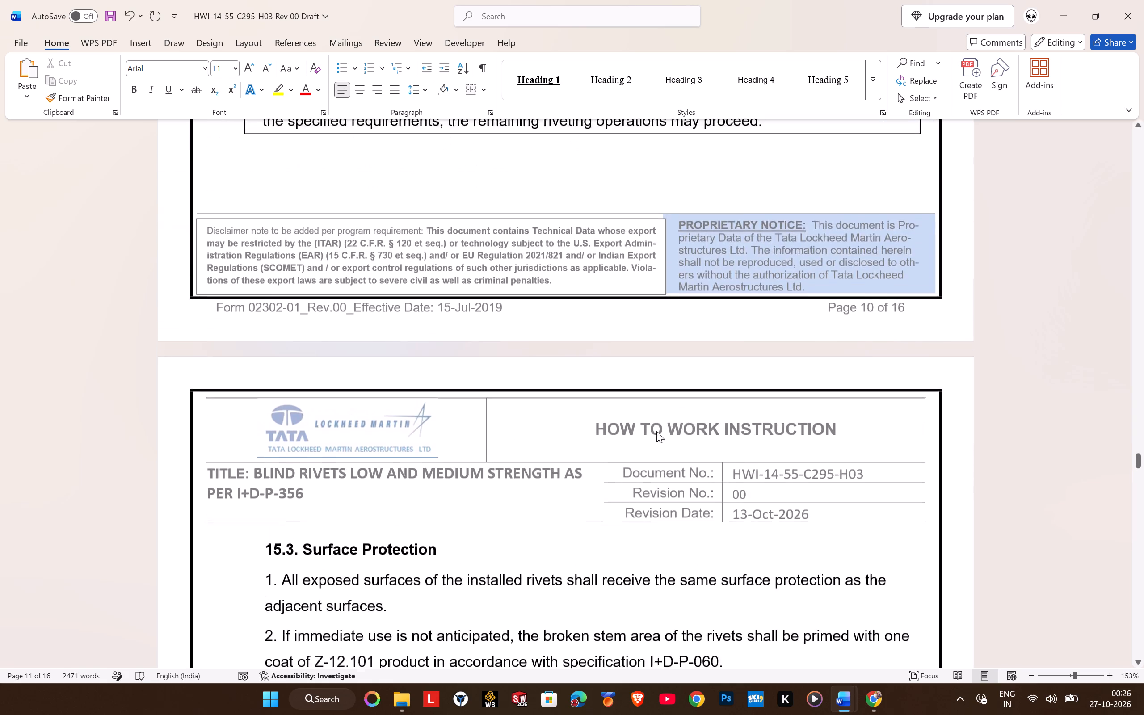
pyautogui.scroll(13, 656, 431)
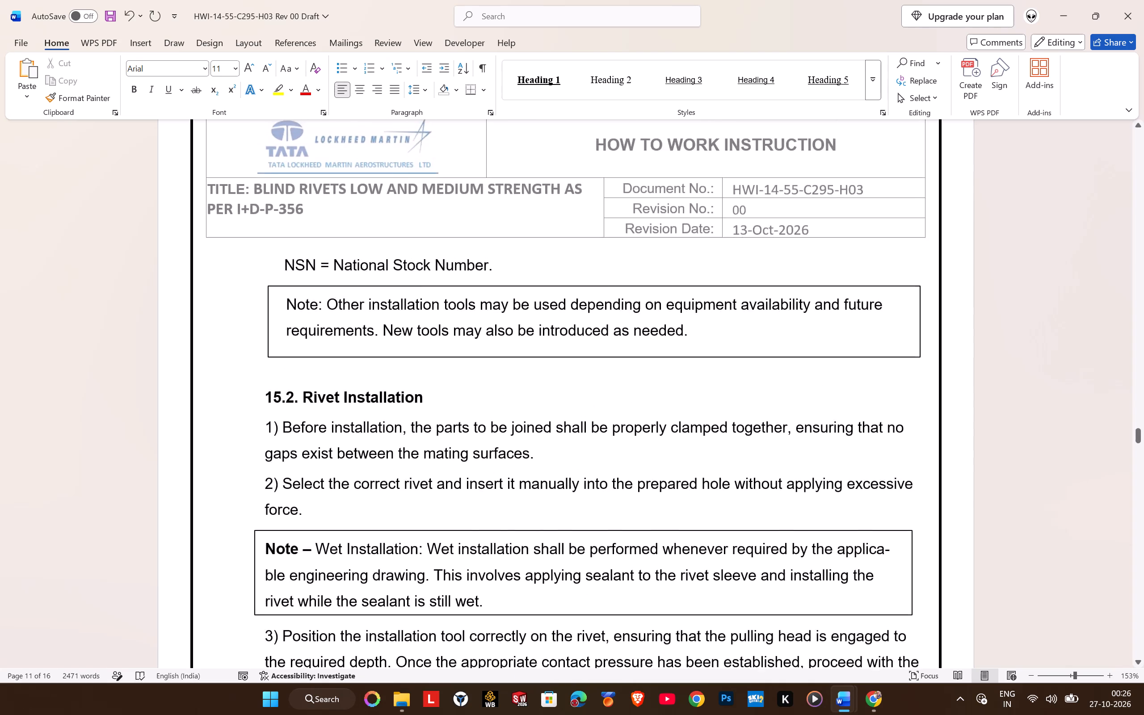
pyautogui.scroll(18, 656, 431)
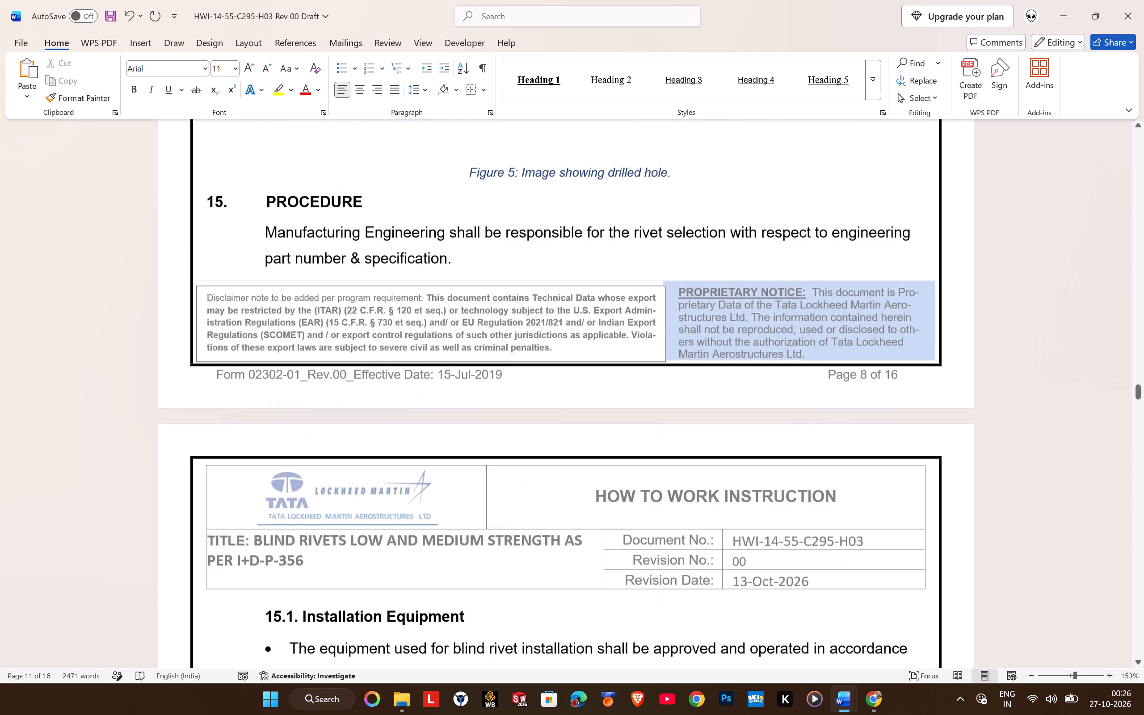
pyautogui.scroll(9, 656, 428)
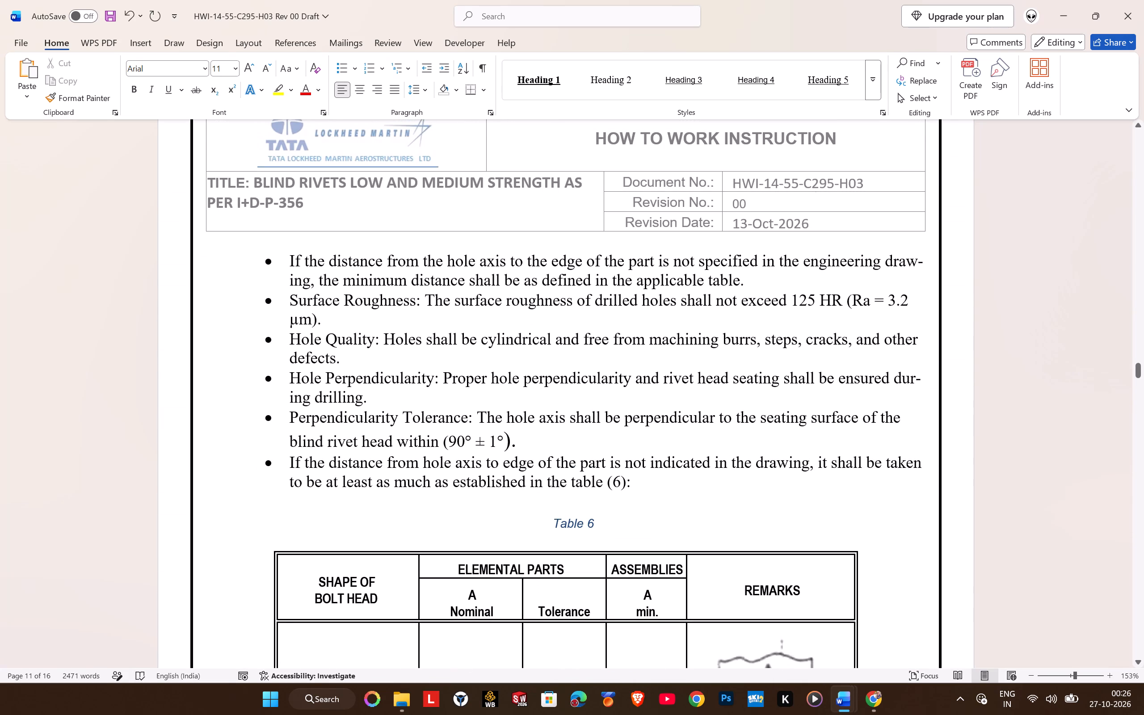
pyautogui.click(885, 267)
pyautogui.press('space')
pyautogui.press('space')
pyautogui.press('space')
pyautogui.press('space')
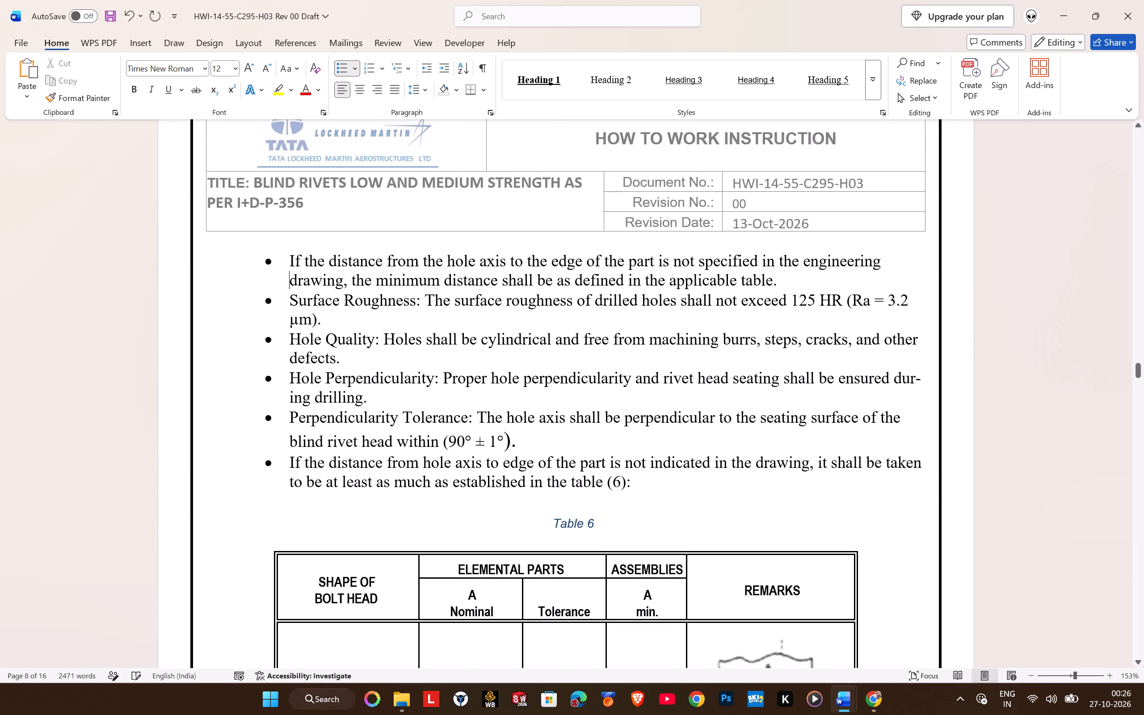
# Add spaces before "during" in the Hole Perpendicularity bullet so the unhyphenated word starts the following line.
pyautogui.click(888, 382)
pyautogui.doubleClick(891, 382)
pyautogui.press('space')
pyautogui.press('space')
pyautogui.press('space')
pyautogui.press('space')
# Add spaces before "material" in the minimum edge distance bullet of section 13 so the whole word wraps.
pyautogui.scroll(6, 898, 438)
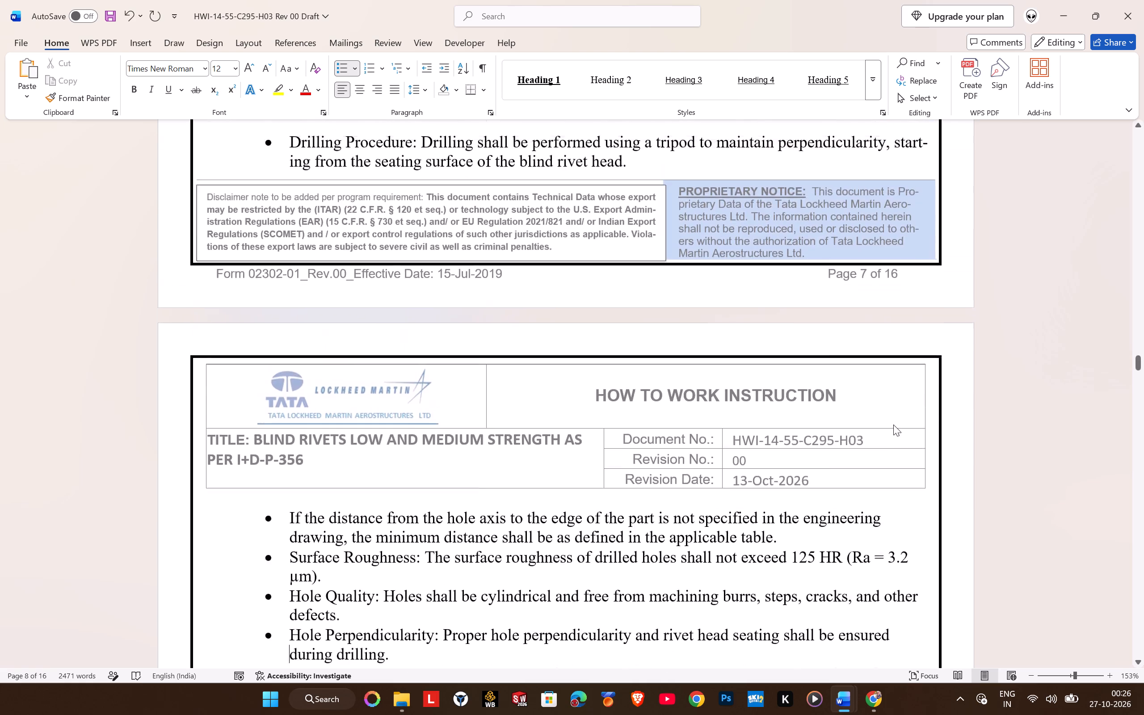
pyautogui.scroll(13, 893, 425)
pyautogui.scroll(-5, 891, 418)
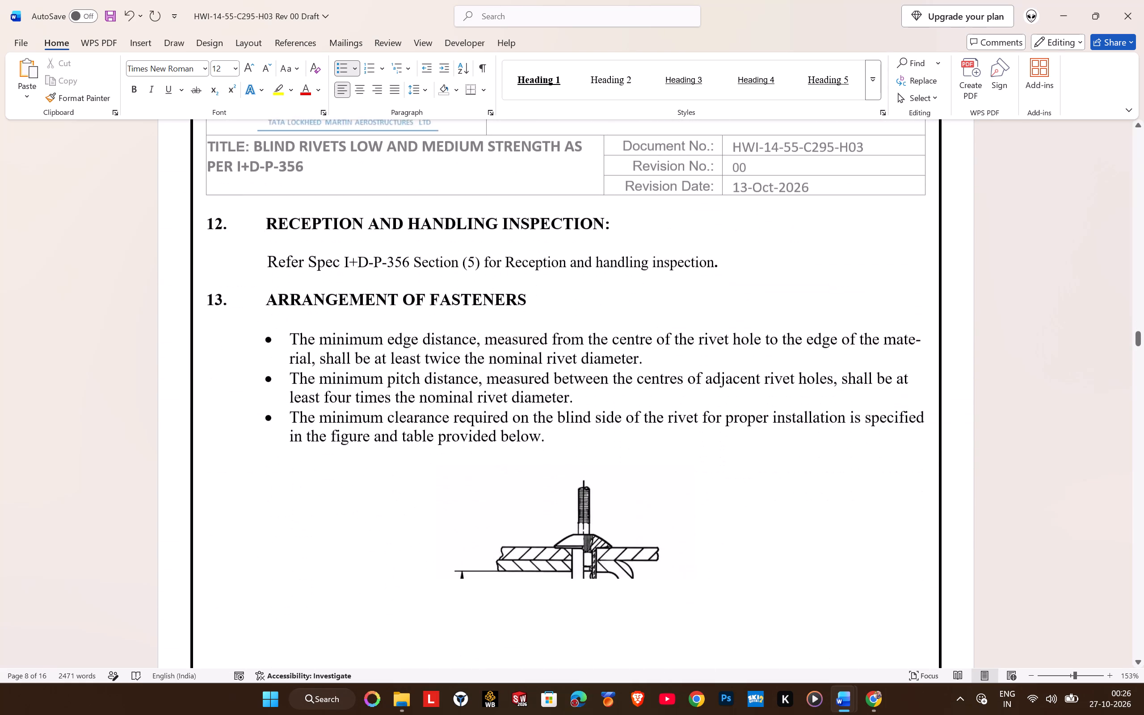
pyautogui.click(883, 336)
pyautogui.press('space')
pyautogui.press('space')
pyautogui.press('space')
pyautogui.press('space')
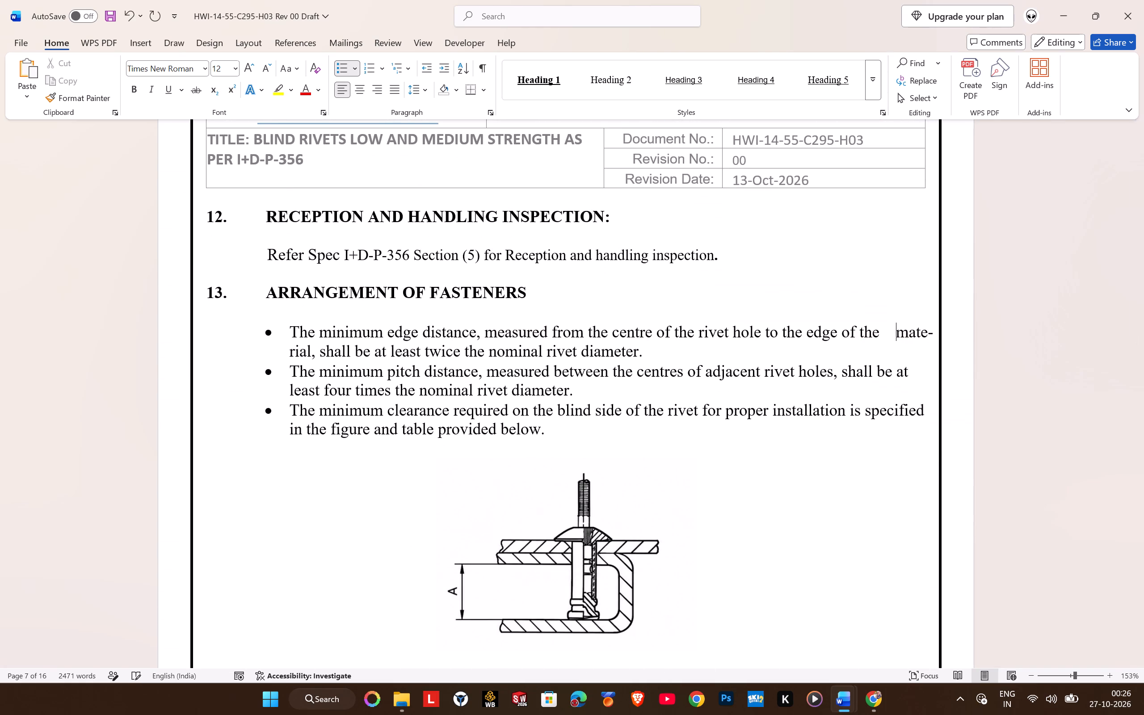
pyautogui.press('space')
pyautogui.press('space')
pyautogui.press('space')
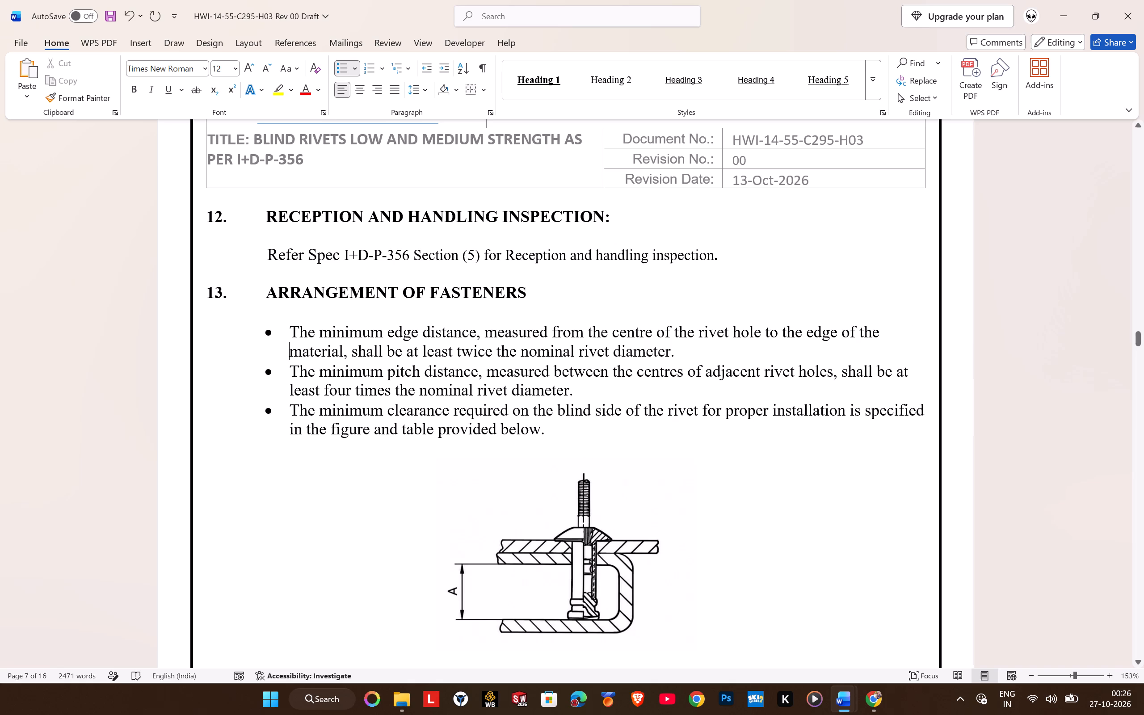
# Add spaces before "riveting" in the rivet head seating item of 11.1 Do's so the whole word wraps.
pyautogui.scroll(4, 855, 414)
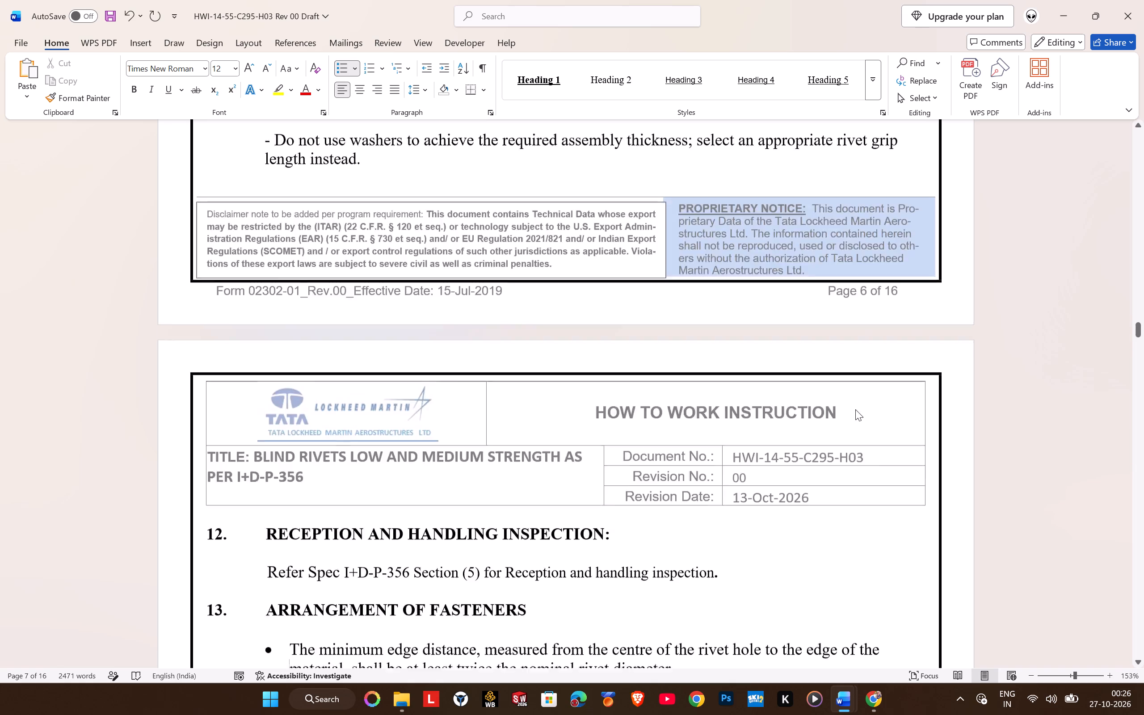
pyautogui.scroll(10, 855, 409)
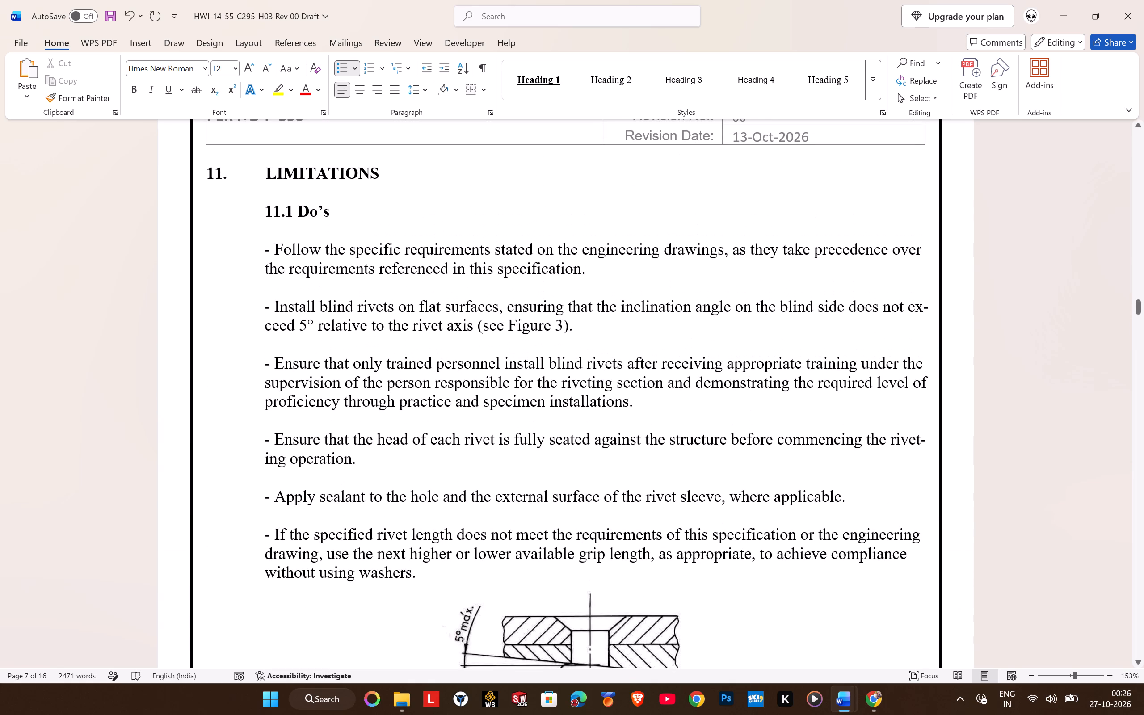
pyautogui.click(888, 442)
pyautogui.click(894, 444)
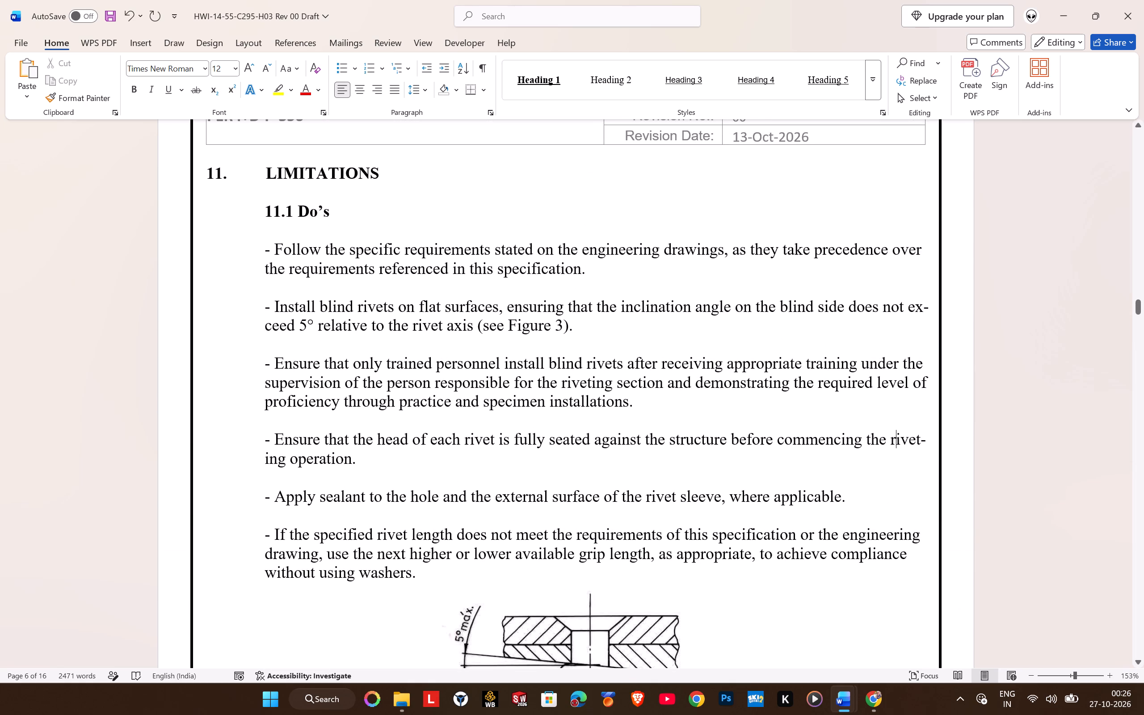
pyautogui.click(892, 440)
pyautogui.press('space')
pyautogui.press('space')
pyautogui.press('space')
pyautogui.press('space')
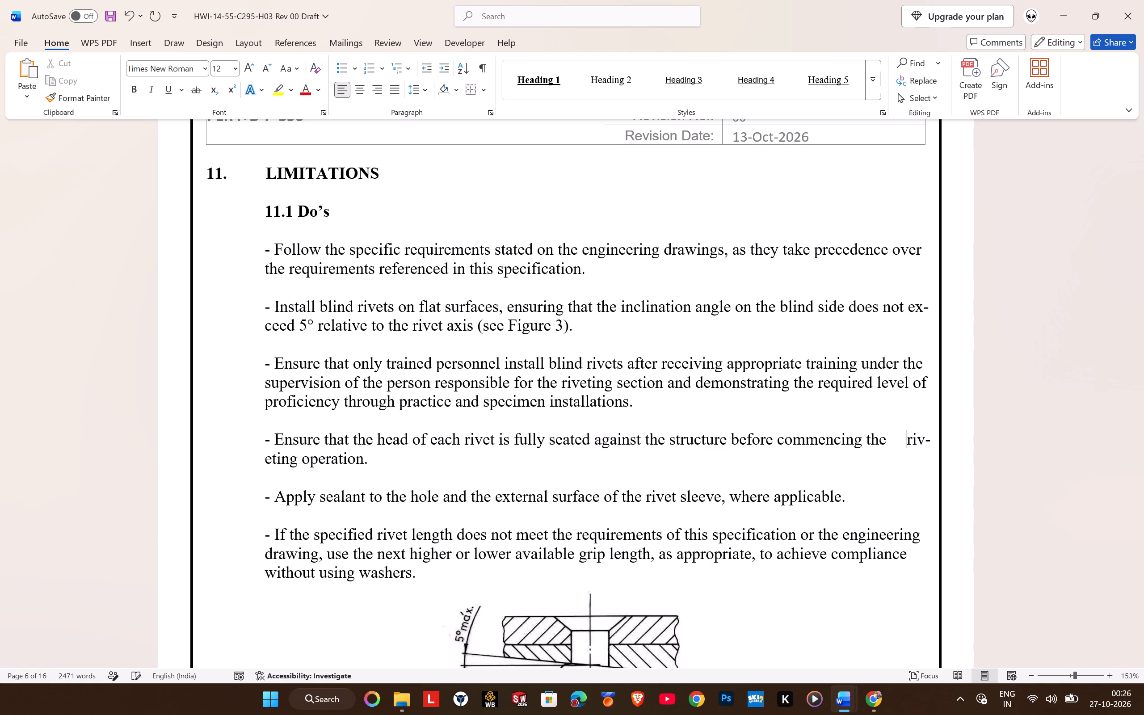
pyautogui.press('space')
pyautogui.press('space')
# Add spaces before "exceed" in the flat surfaces item of 11.1 so the unhyphenated word starts the following line.
pyautogui.scroll(1, 886, 438)
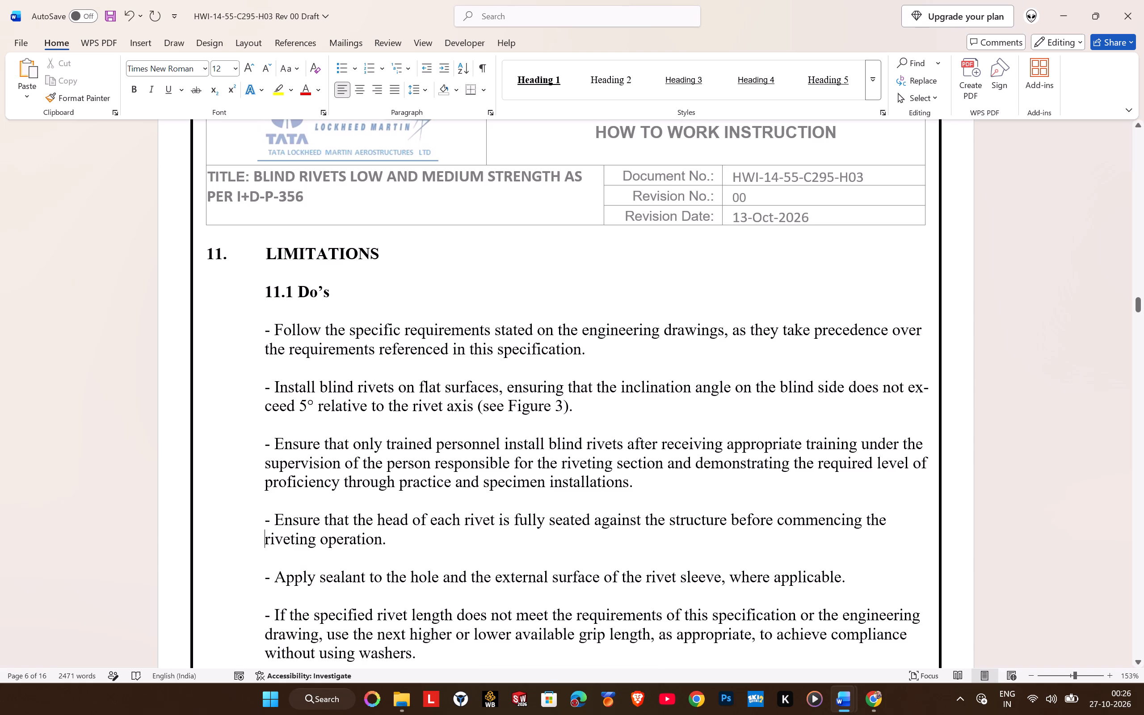
pyautogui.click(909, 391)
pyautogui.press('space')
pyautogui.press('space')
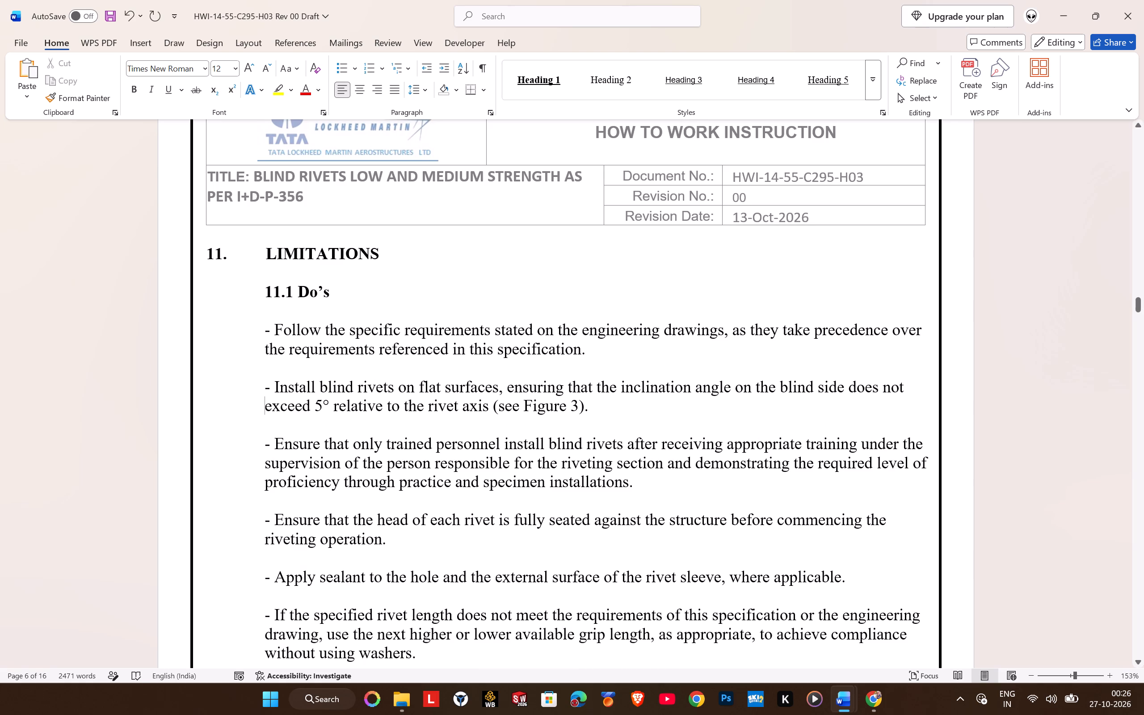
# Add spaces before "identifies" in the identification block paragraph of 10.2 Designation so the whole word wraps.
pyautogui.scroll(12, 897, 439)
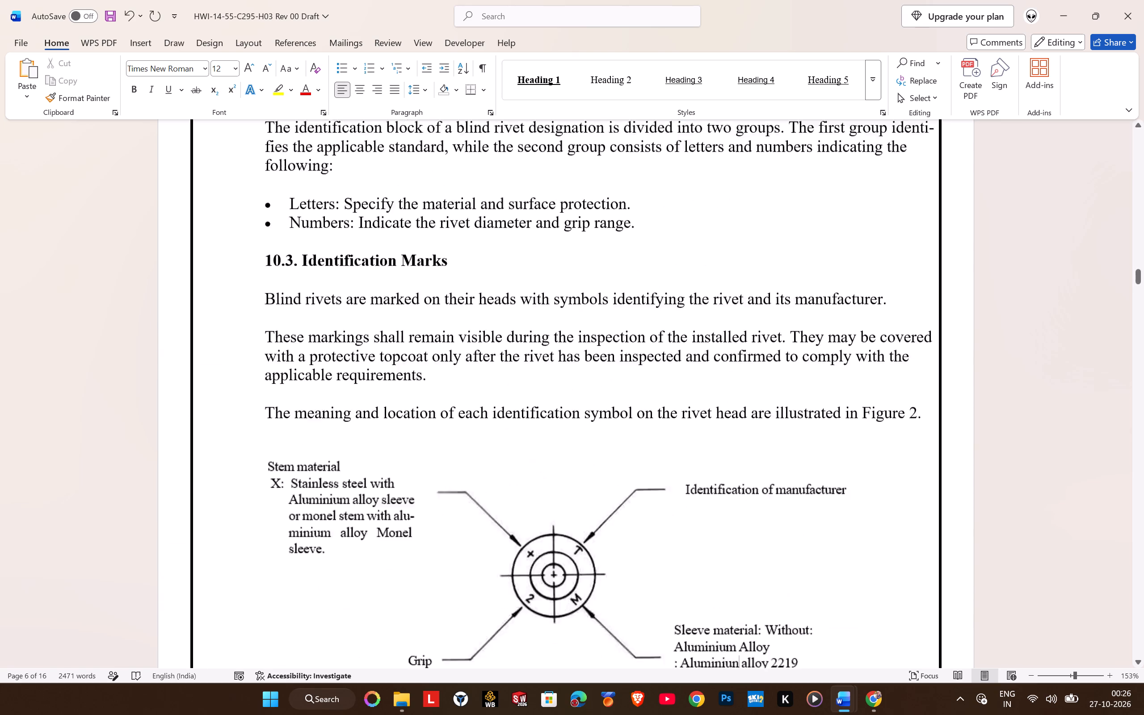
pyautogui.scroll(3, 897, 439)
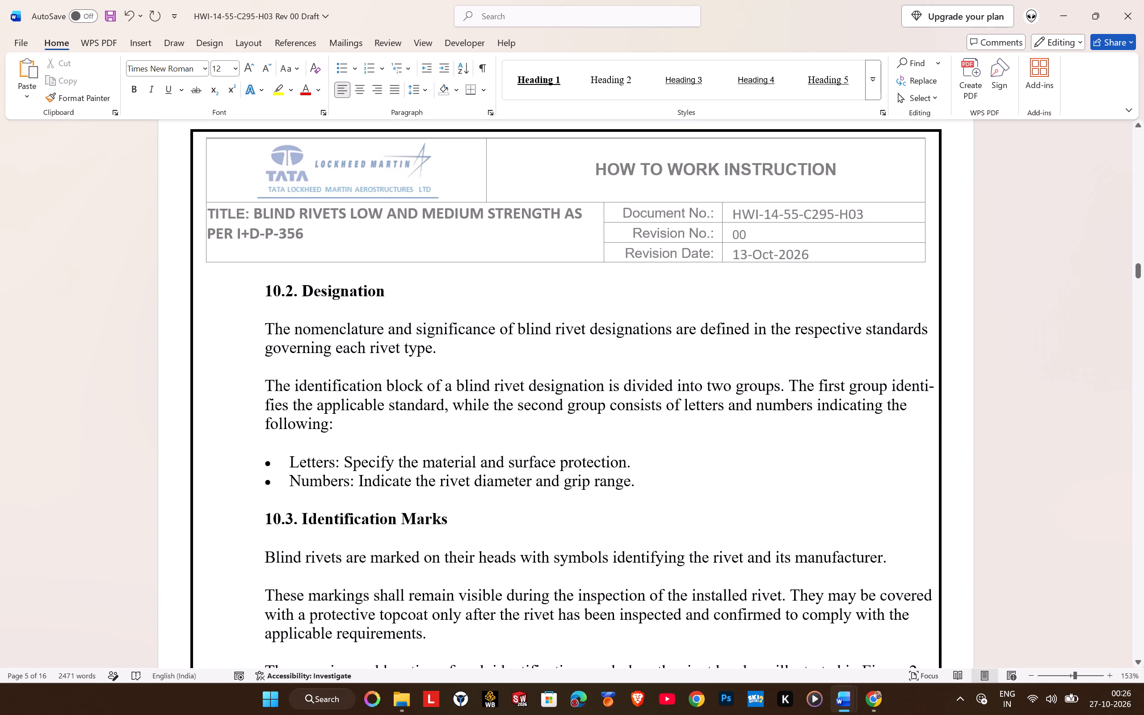
pyautogui.click(892, 384)
pyautogui.press('space')
pyautogui.press('space')
pyautogui.press('space')
# Add spaces before "reception" in item 8.3 of General Requirements so the unhyphenated word starts the following line.
pyautogui.scroll(3, 911, 413)
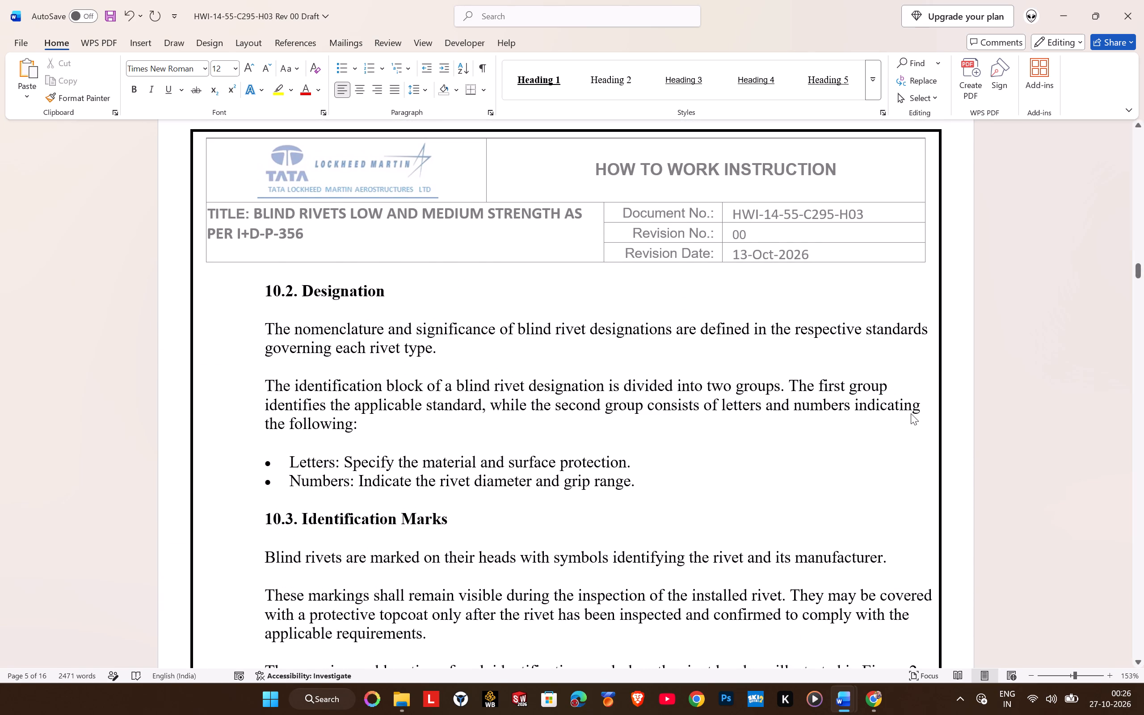
pyautogui.scroll(18, 911, 413)
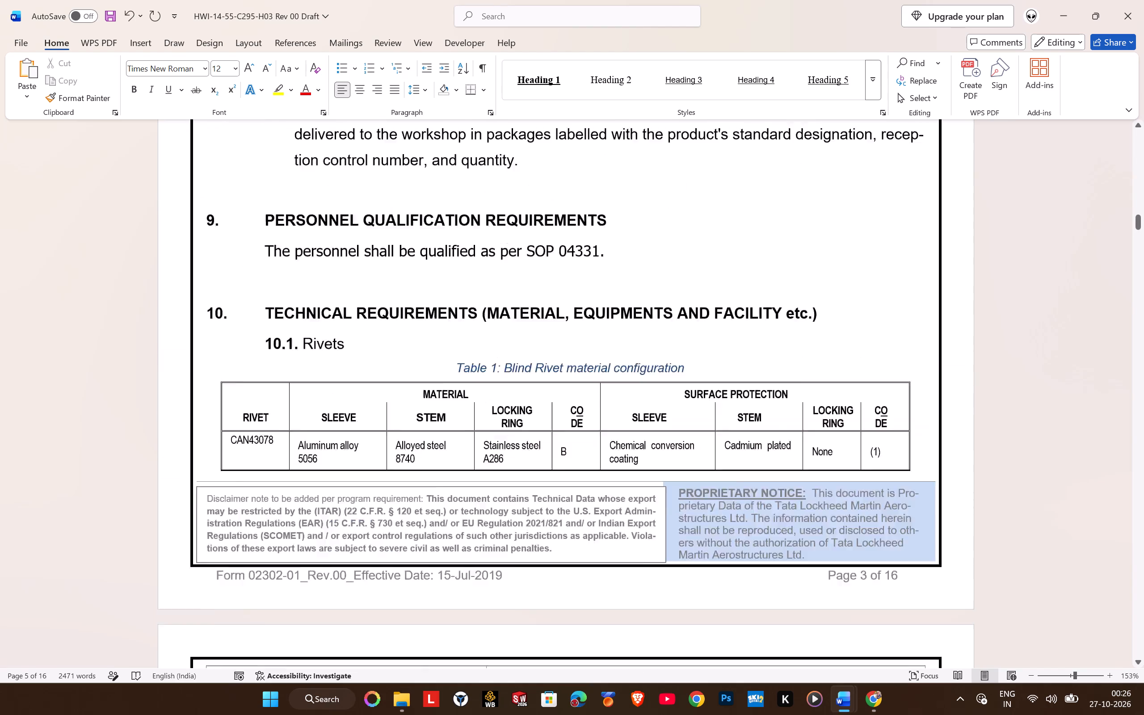
pyautogui.scroll(5, 910, 412)
pyautogui.click(881, 522)
pyautogui.press('space')
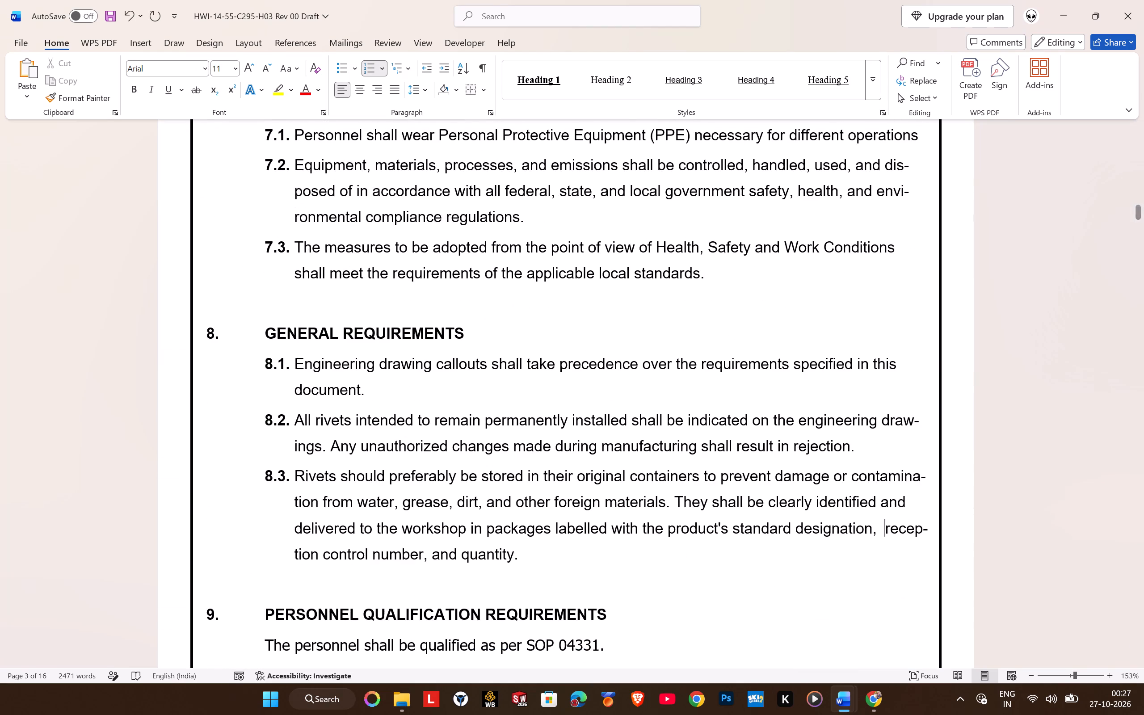
pyautogui.press('space')
pyautogui.press('space')
pyautogui.press('space')
pyautogui.press('space')
pyautogui.press('space')
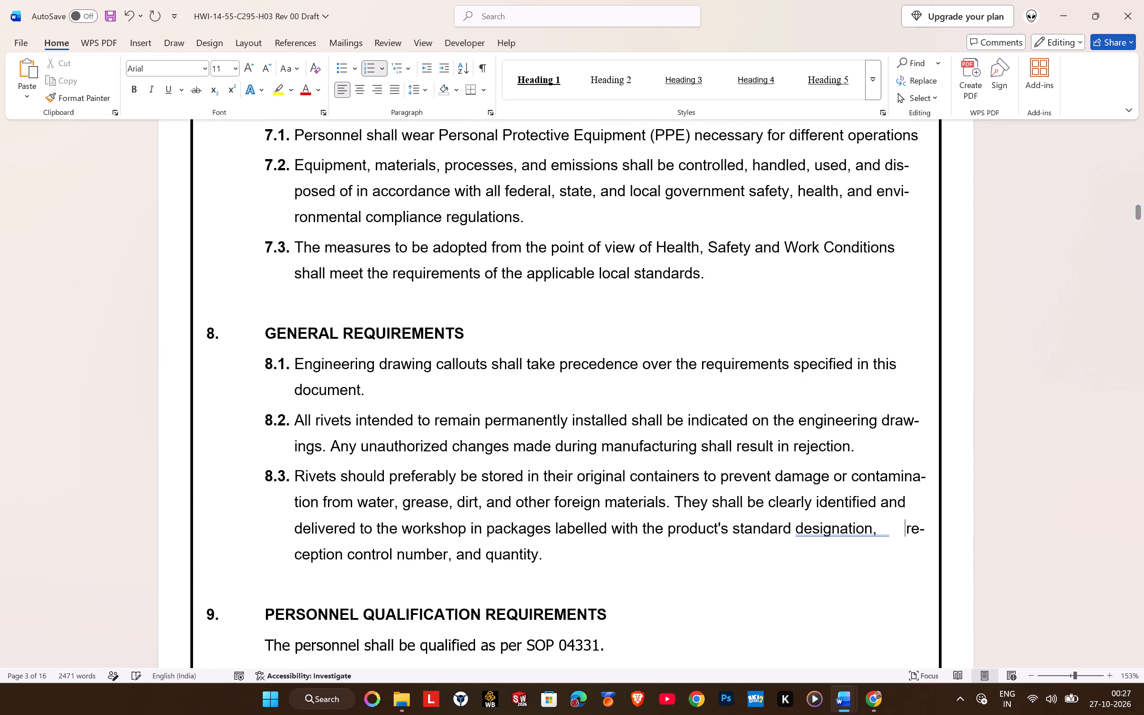
pyautogui.press('space')
pyautogui.press('space')
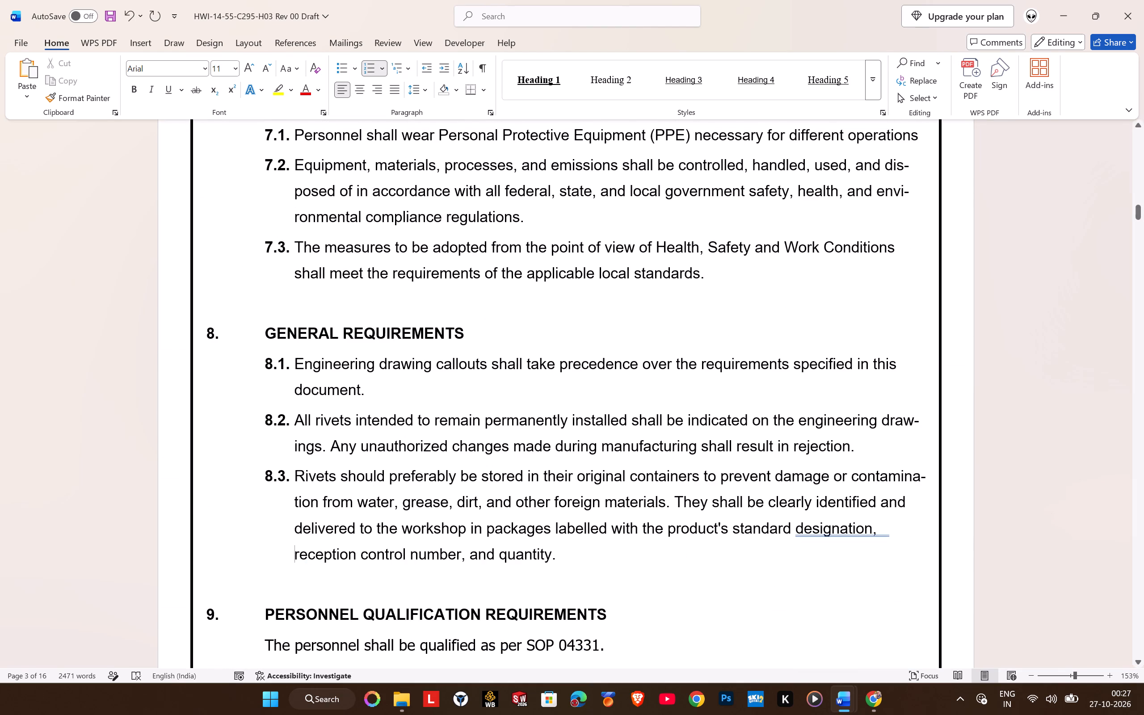
# Dismiss the proofing mark on the spacing after "designation," in item 8.3.
pyautogui.rightClick(875, 526)
pyautogui.click(793, 301)
# Add spaces before "contamination" in the first line of item 8.3 so the whole word wraps.
pyautogui.click(854, 478)
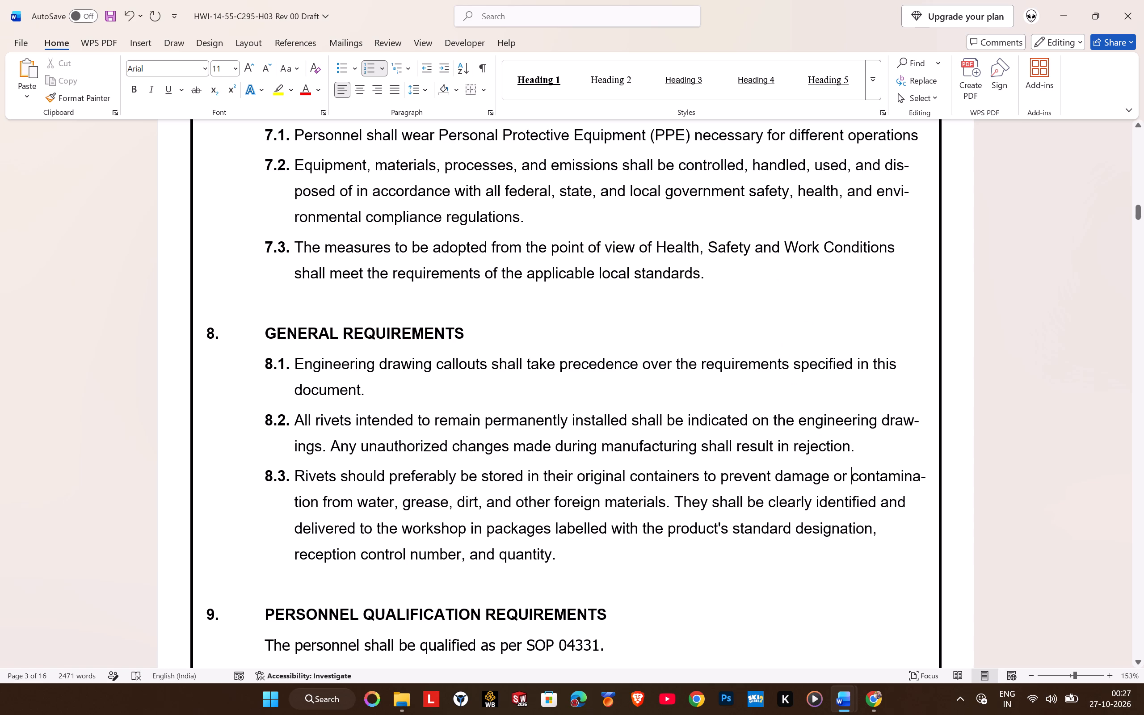
pyautogui.press('space')
pyautogui.press('space')
pyautogui.press('space')
pyautogui.press('space')
pyautogui.press('space')
pyautogui.press('space')
pyautogui.press('space')
pyautogui.press('space')
pyautogui.press('space')
pyautogui.press('space')
pyautogui.press('space')
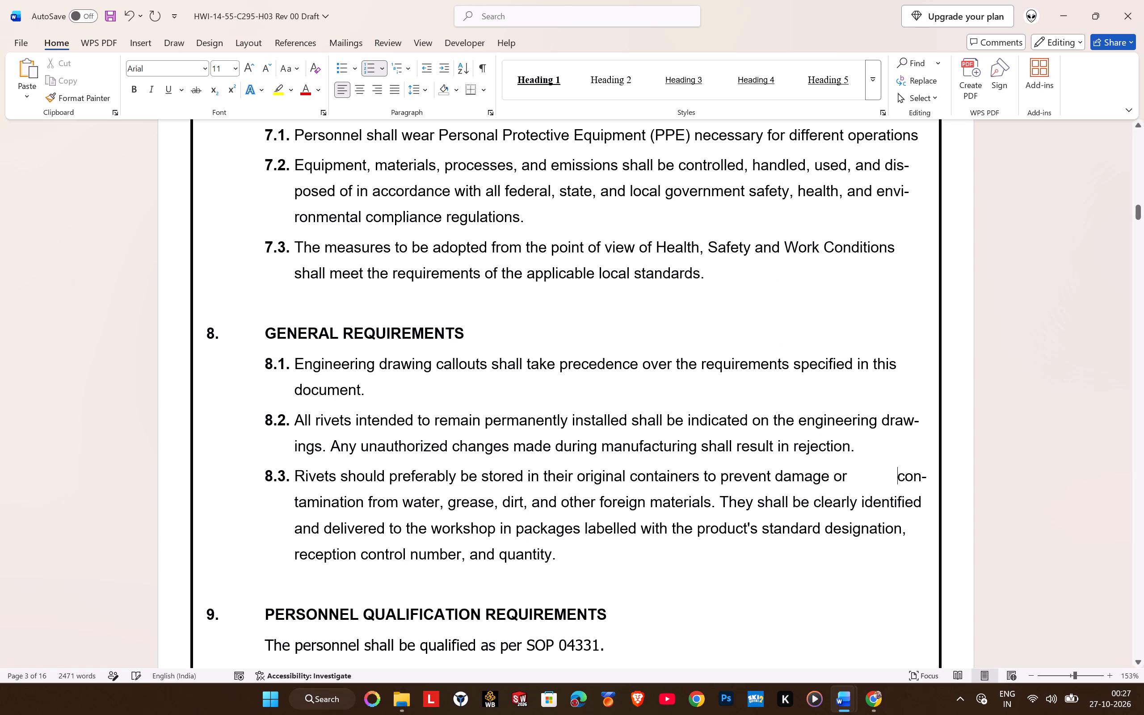
pyautogui.press('space')
# Add spaces before "drawings" in item 8.2 so the unhyphenated word starts the following line.
pyautogui.scroll(2, 856, 454)
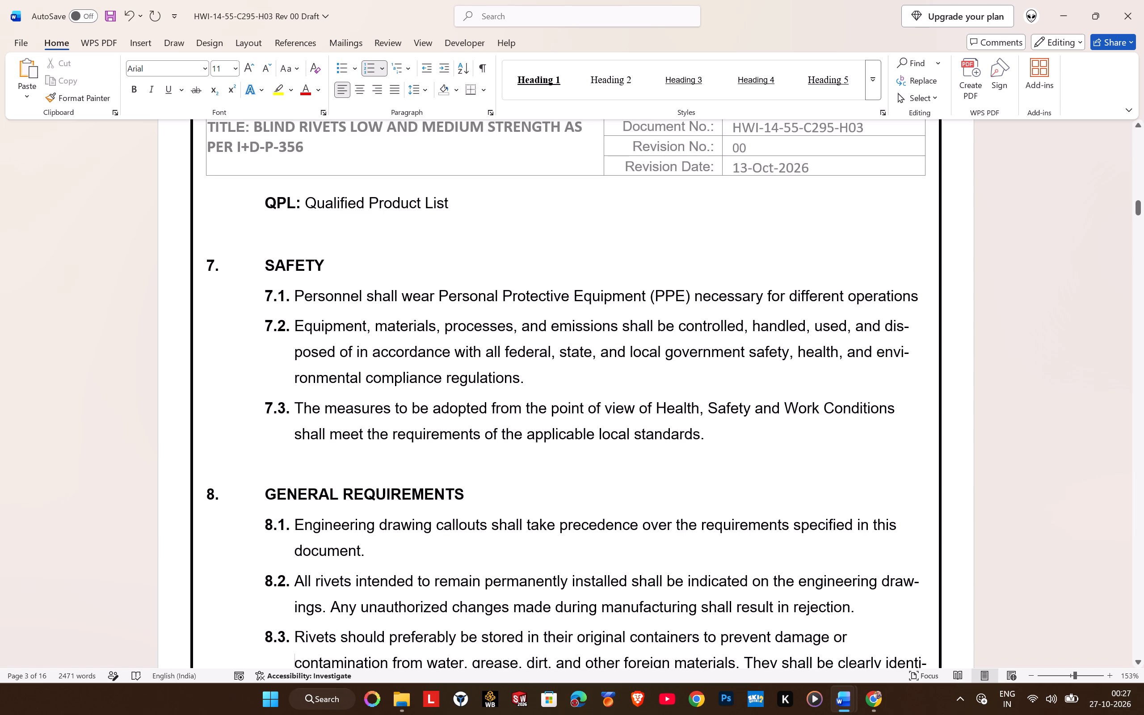
pyautogui.click(882, 581)
pyautogui.press('space')
pyautogui.press('space')
pyautogui.press('space')
pyautogui.press('space')
pyautogui.press('space')
pyautogui.press('space')
pyautogui.press('space')
pyautogui.press('space')
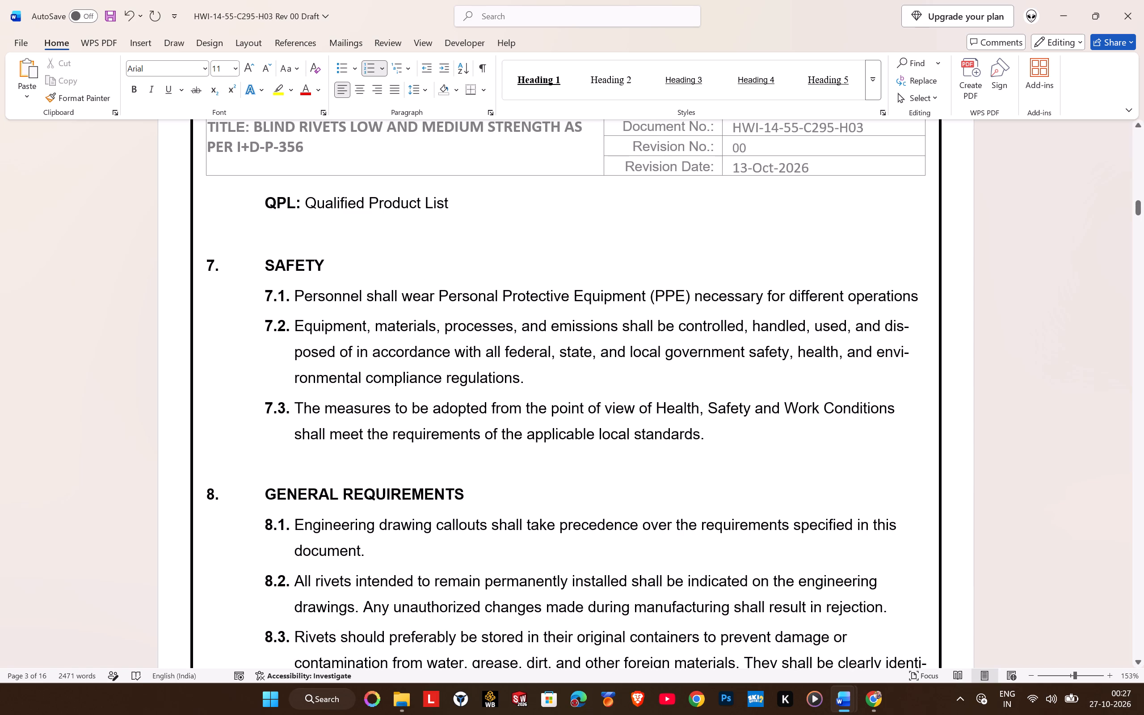
# Add spaces before "environmental" in item 7.2 of the Safety section so the whole word wraps.
pyautogui.click(878, 355)
pyautogui.press('space')
pyautogui.press('space')
pyautogui.press('space')
pyautogui.press('space')
pyautogui.press('space')
pyautogui.press('space')
pyautogui.press('space')
pyautogui.press('space')
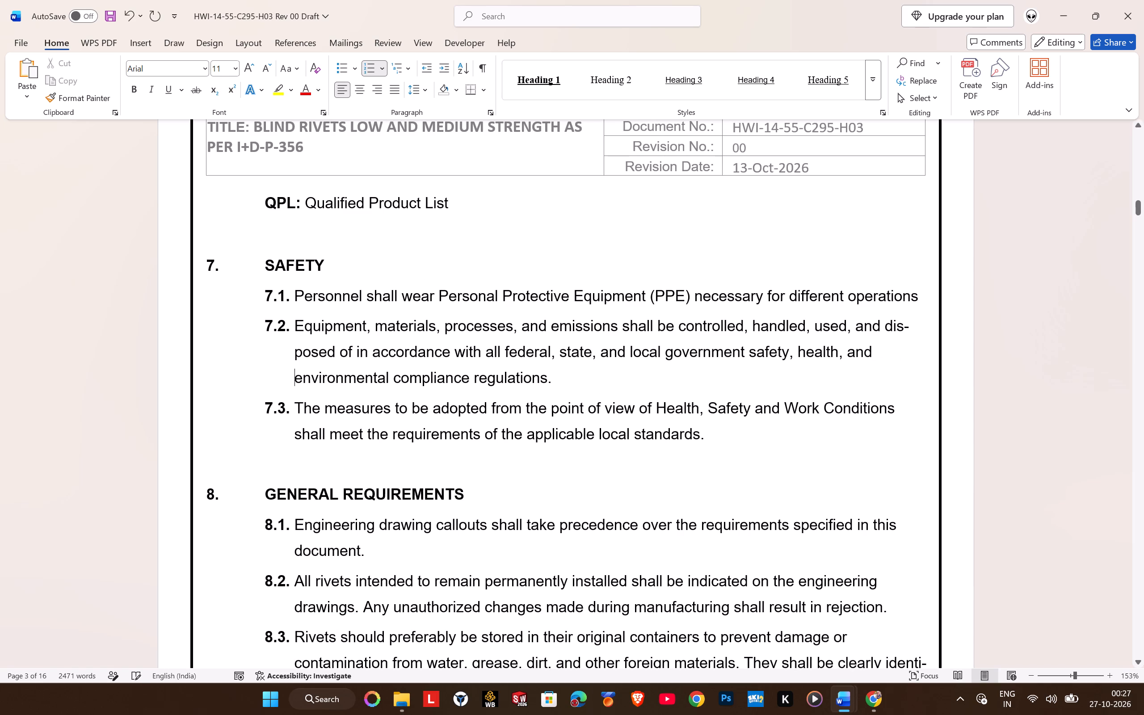
# Add spaces before "disposed" in the first line of item 7.2 so the unhyphenated word starts the following line.
pyautogui.click(885, 328)
pyautogui.press('space')
pyautogui.press('space')
pyautogui.press('space')
pyautogui.press('space')
pyautogui.press('space')
pyautogui.press('space')
pyautogui.press('space')
pyautogui.press('space')
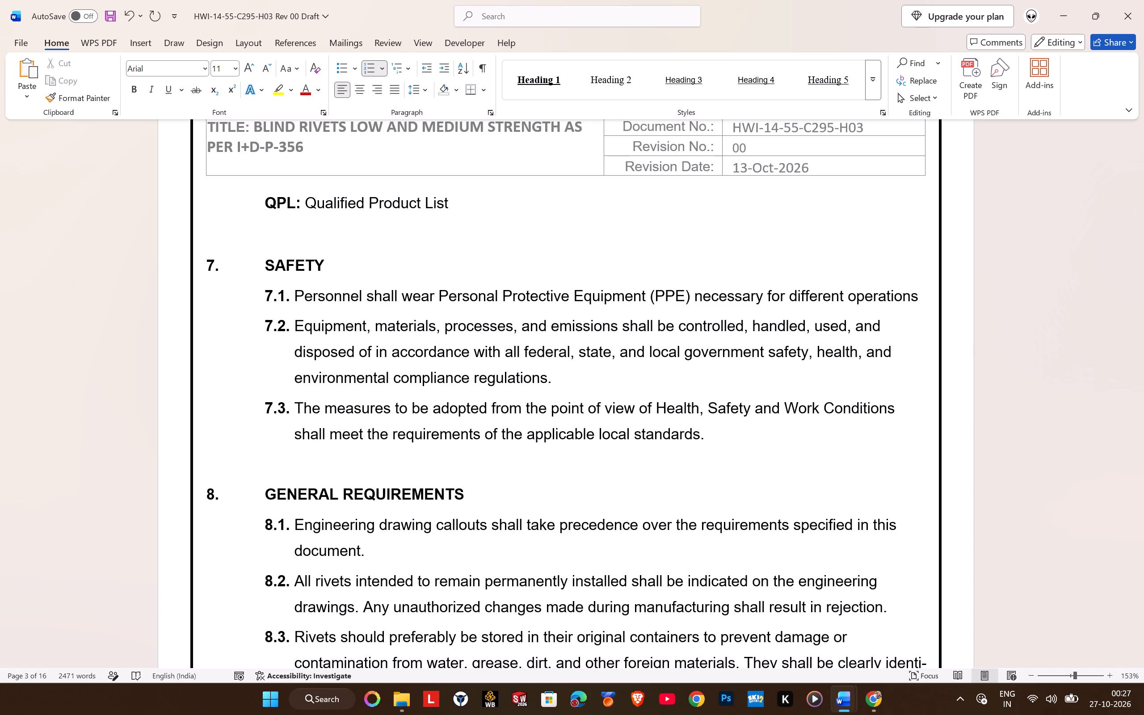
# Add spaces before "loosening" in the Locking Pin definition of 6.1 so the whole word wraps.
pyautogui.scroll(15, 882, 453)
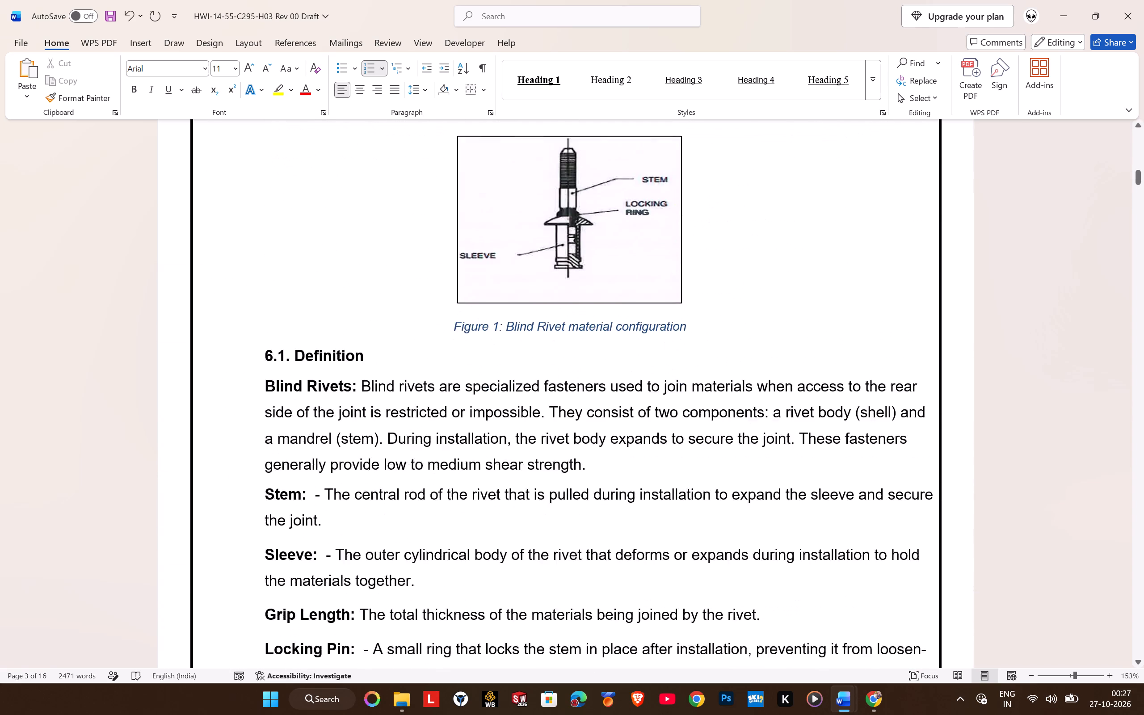
pyautogui.scroll(2, 881, 448)
pyautogui.scroll(-7, 881, 448)
pyautogui.click(878, 378)
pyautogui.press('space')
pyautogui.press('space')
pyautogui.press('space')
pyautogui.press('space')
pyautogui.press('space')
pyautogui.press('space')
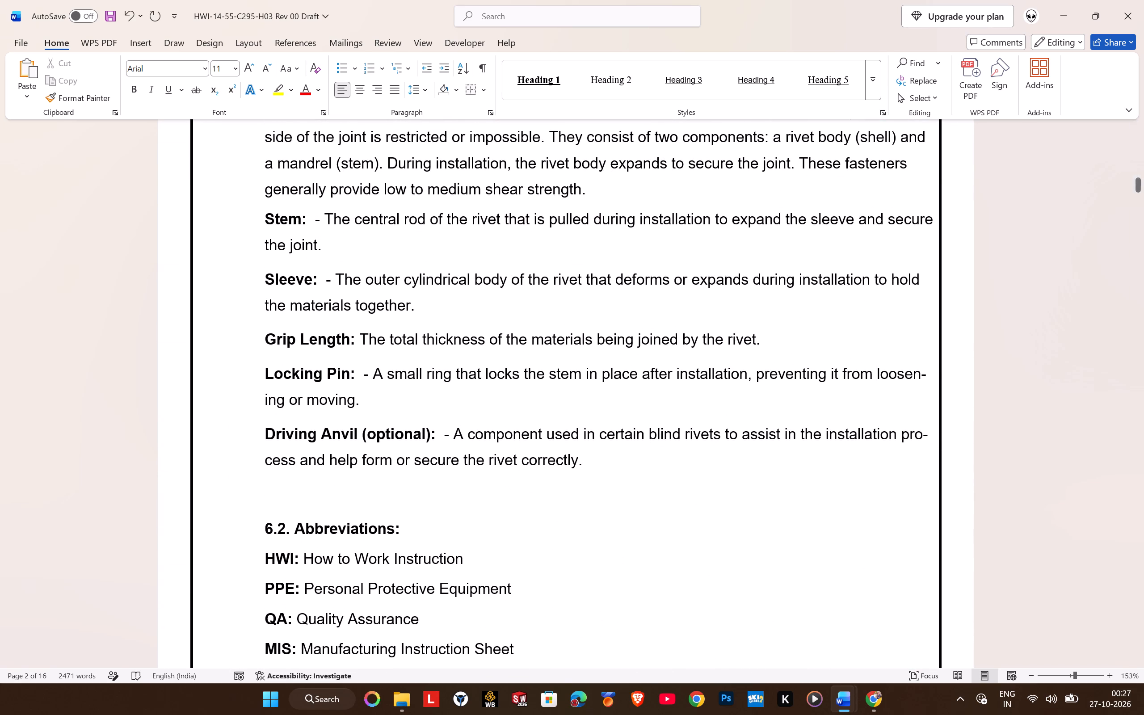
pyautogui.press('space')
# Add spaces before "elements" in the section 2 Scope sentence so the unhyphenated word starts the following line.
pyautogui.scroll(3, 879, 422)
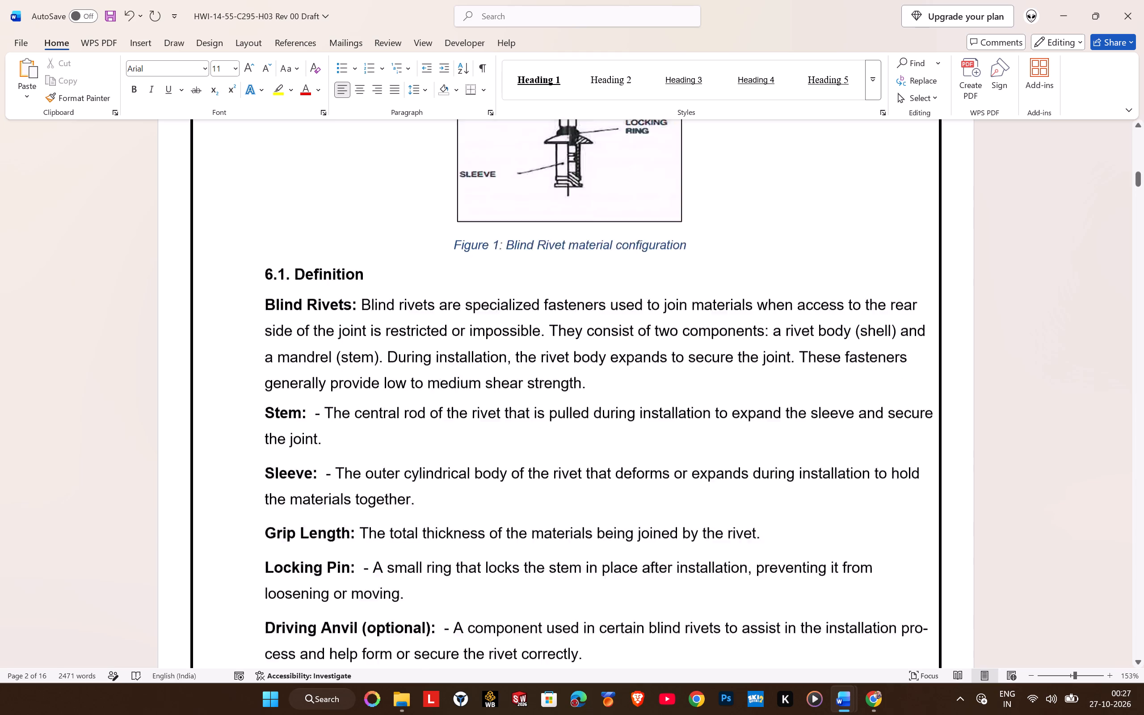
pyautogui.scroll(18, 879, 422)
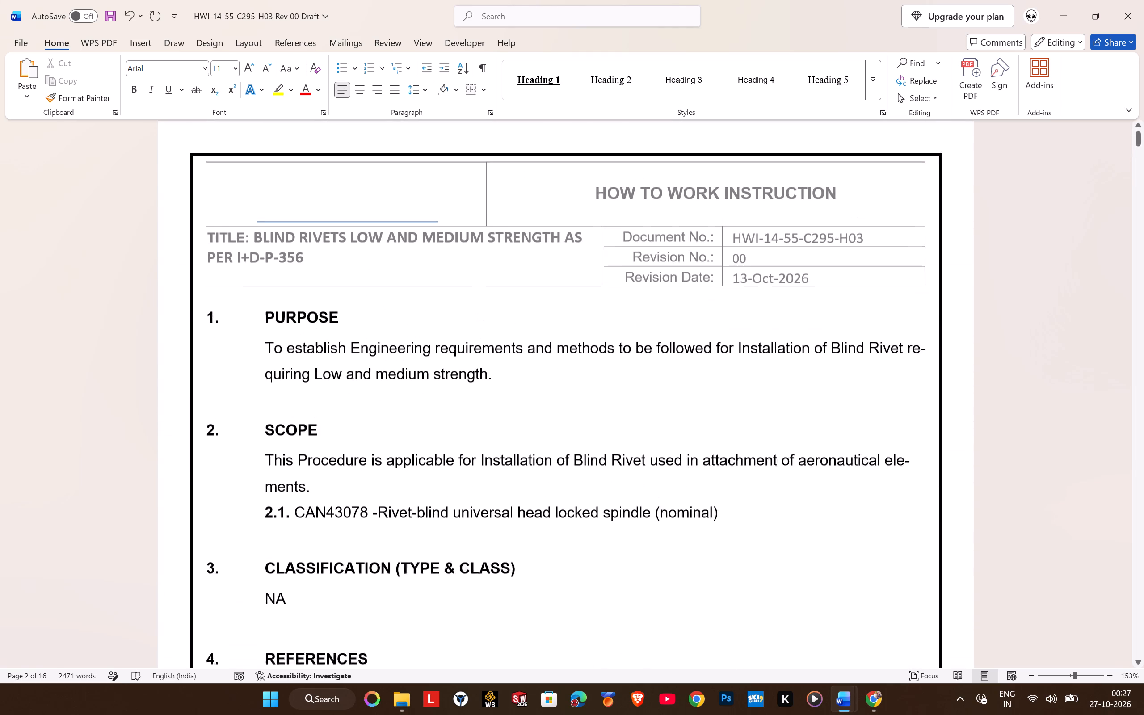
pyautogui.click(885, 480)
pyautogui.press('space')
pyautogui.press('space')
pyautogui.press('space')
pyautogui.press('space')
pyautogui.press('space')
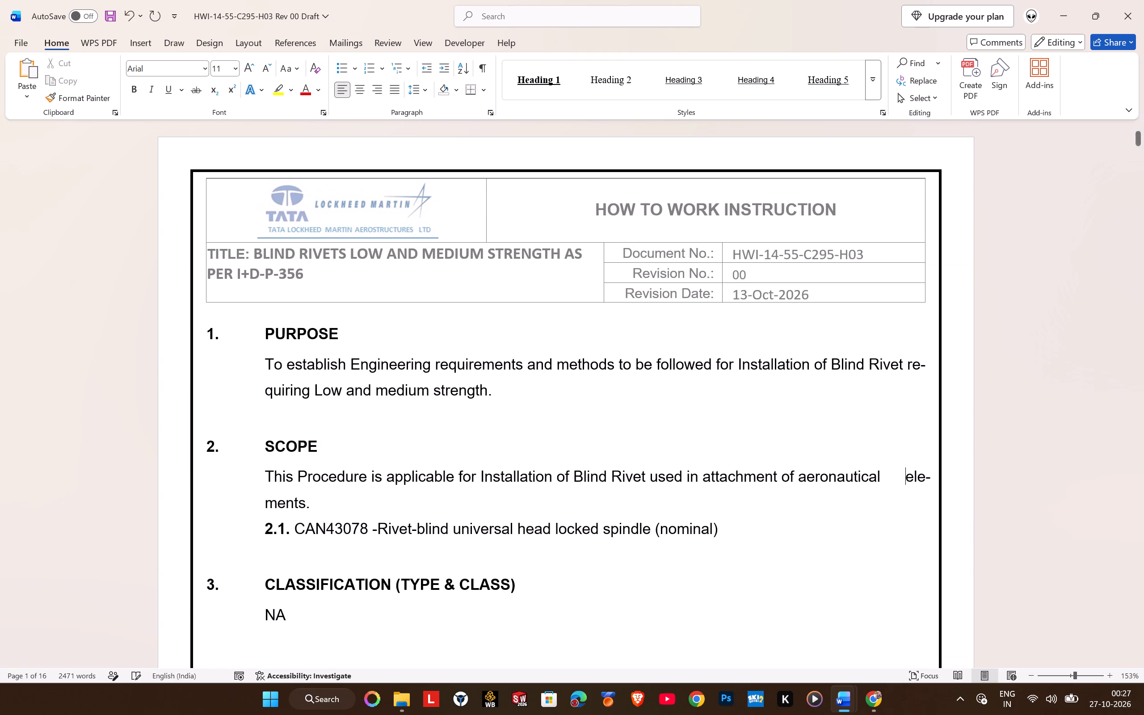
pyautogui.press('space')
pyautogui.press('space')
pyautogui.press('space')
pyautogui.press('space')
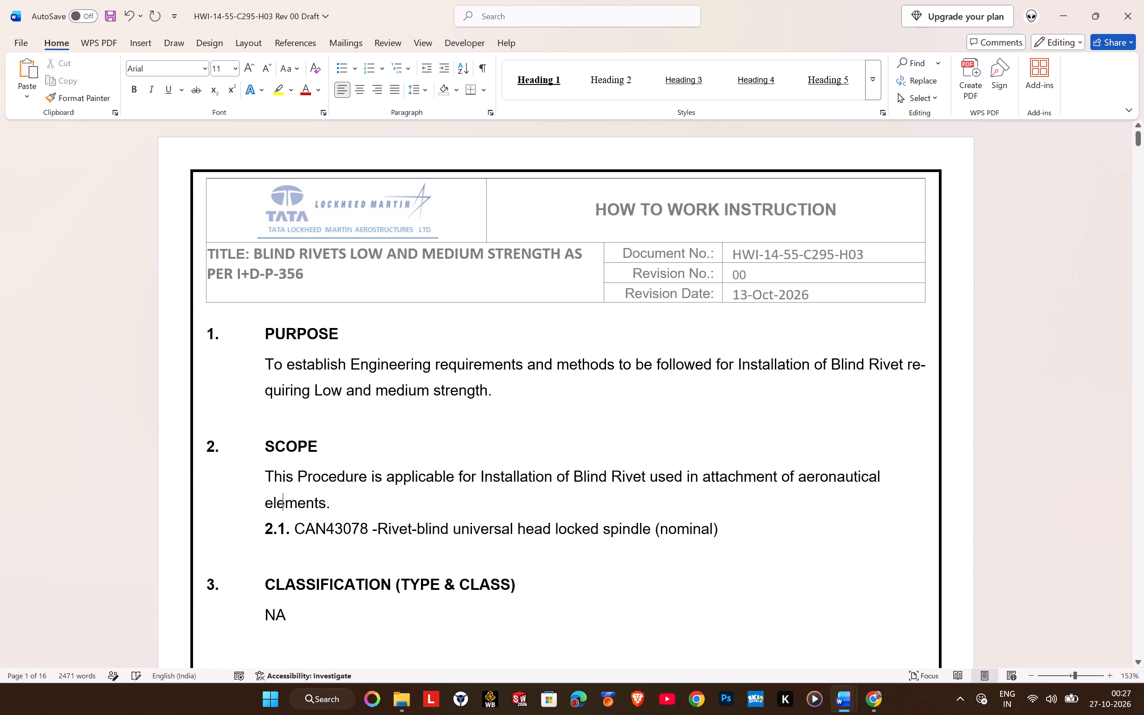
# Add spaces before "requiring" in the section 1 Purpose sentence so the whole word wraps.
pyautogui.click(908, 364)
pyautogui.press('space')
pyautogui.press('space')
pyautogui.press('space')
# Save the document with the hyphenation fixes.
pyautogui.scroll(3, 876, 467)
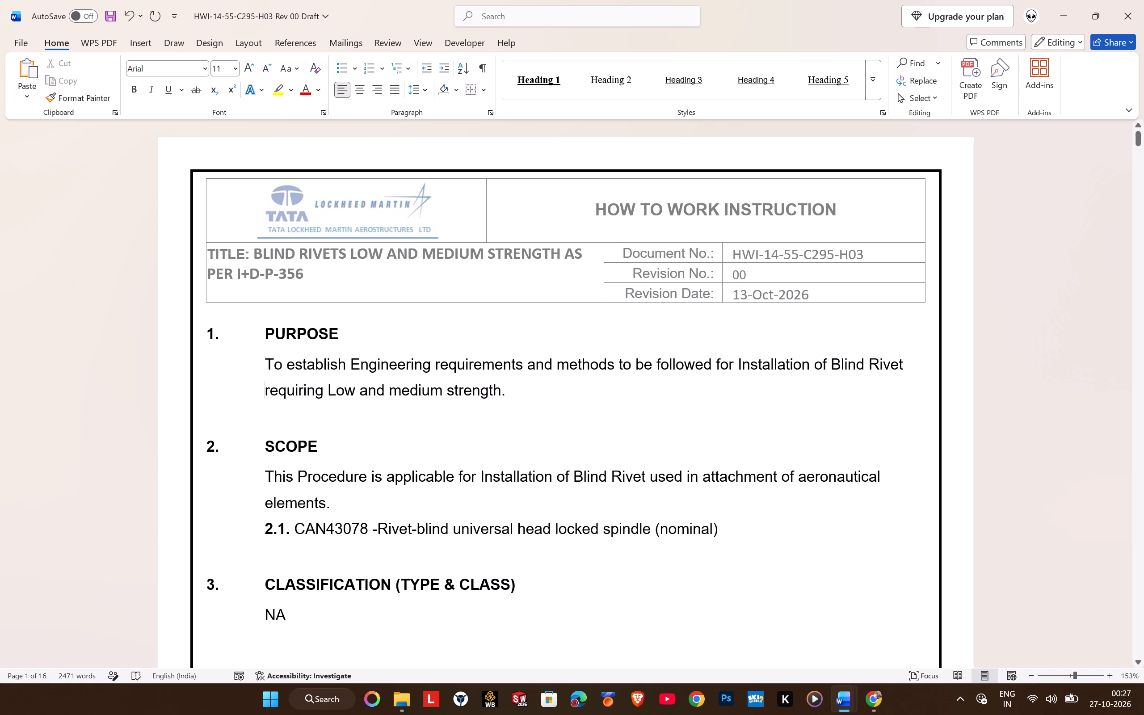
pyautogui.scroll(5, 876, 467)
pyautogui.scroll(-8, 863, 455)
pyautogui.hotkey('ctrl', 's')
# Add spaces before "process" in the Driving Anvil definition of 6.1 so the unhyphenated word starts the following line.
pyautogui.scroll(-2, 859, 450)
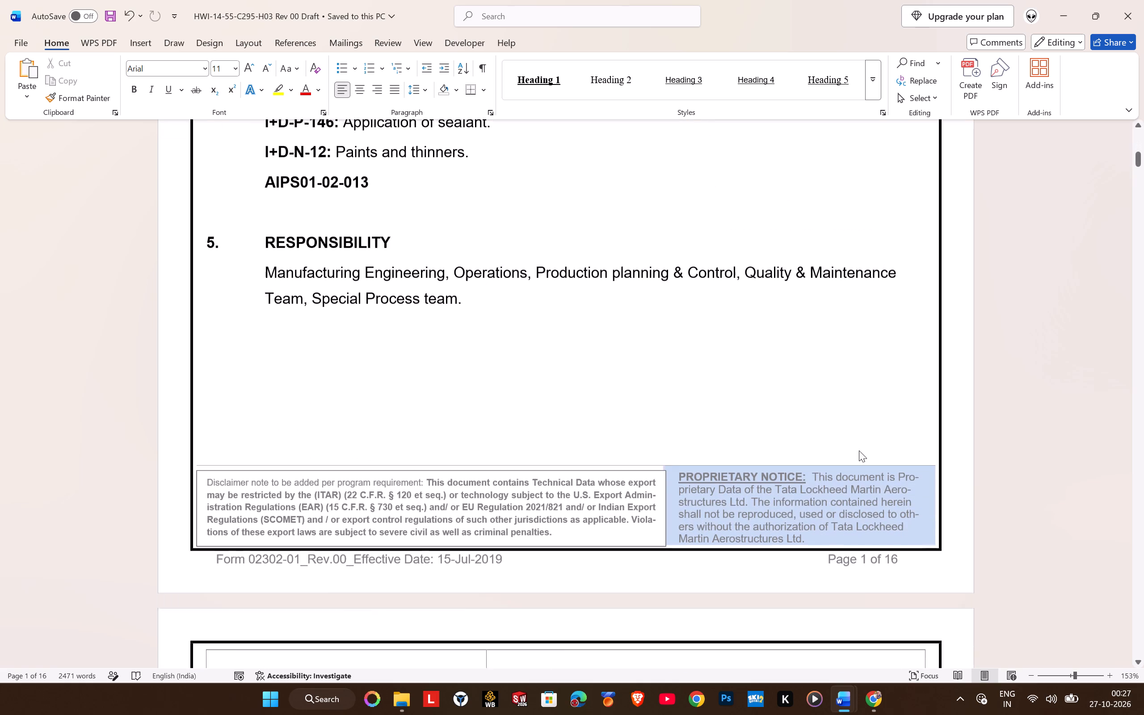
pyautogui.scroll(-19, 859, 450)
pyautogui.scroll(3, 859, 450)
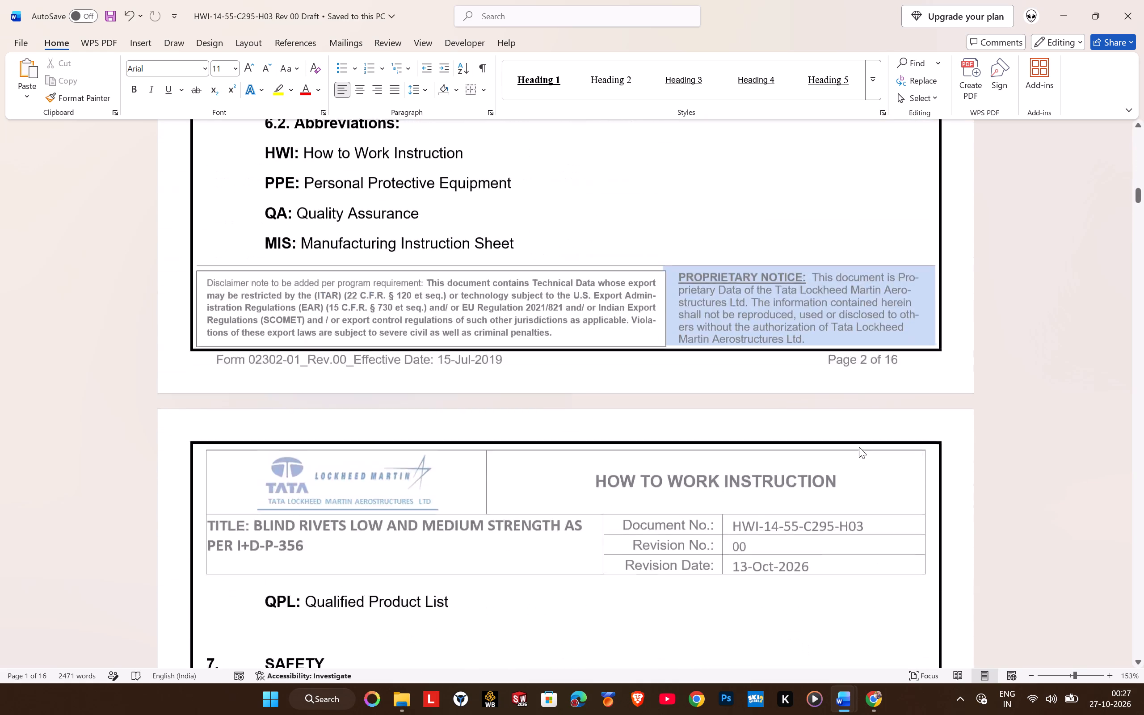
pyautogui.scroll(5, 859, 447)
pyautogui.click(900, 402)
pyautogui.press('space')
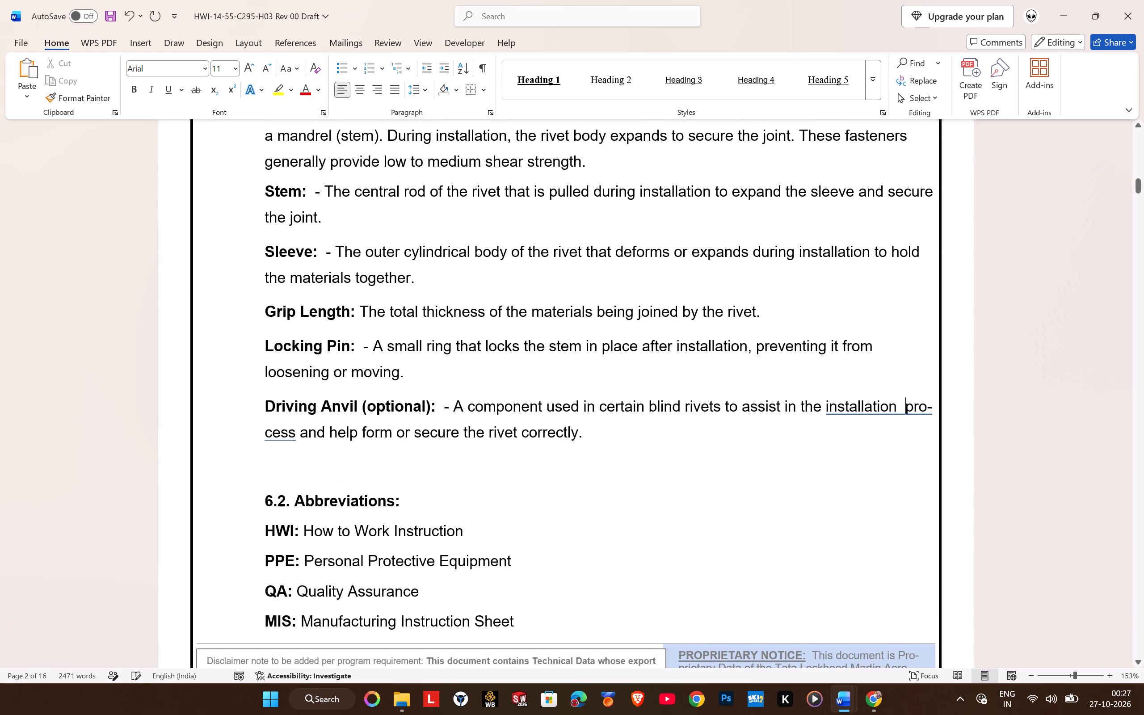
pyautogui.press('space')
# Save the document again after the Driving Anvil correction.
pyautogui.scroll(-3, 900, 491)
pyautogui.hotkey('ctrl', 's')
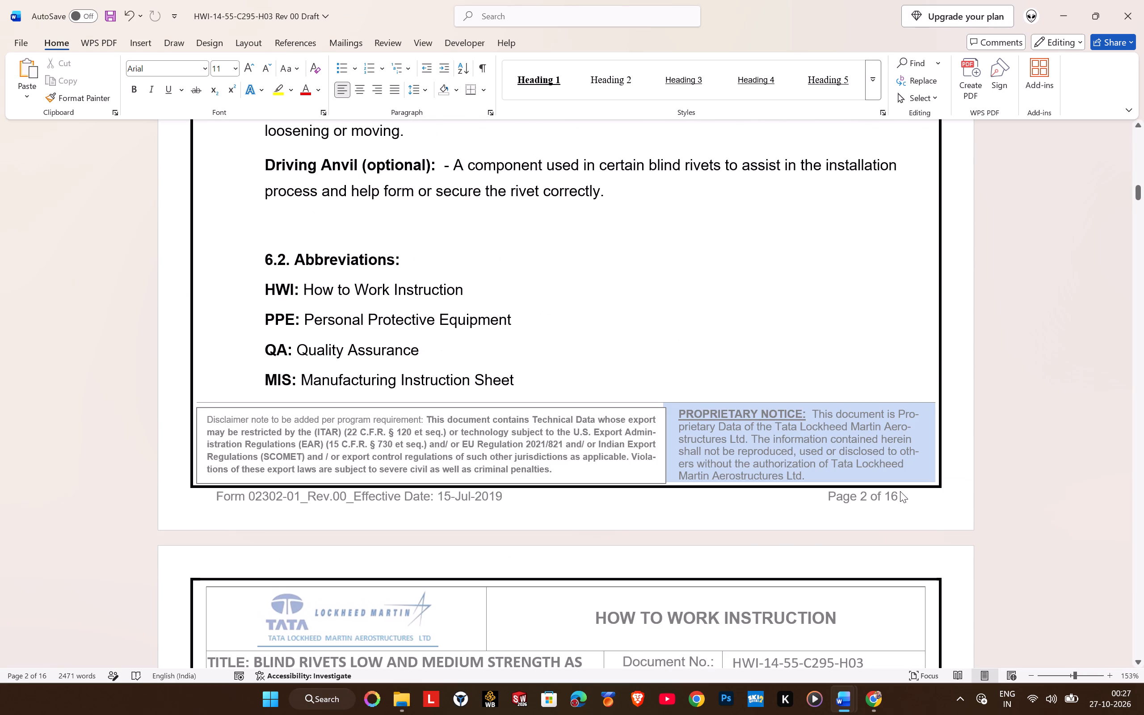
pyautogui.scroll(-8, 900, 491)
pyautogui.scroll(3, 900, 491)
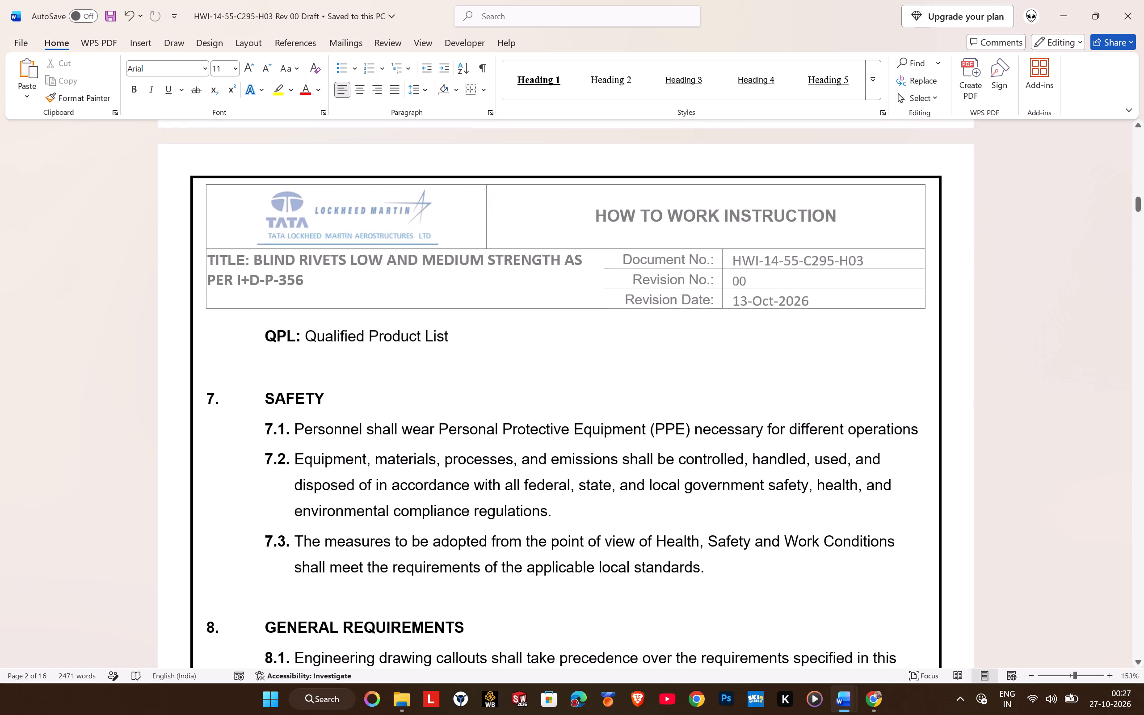
# Remove the extra blank line above heading 6.2 Abbreviations on page 2 so the QPL entry fits on that page.
pyautogui.scroll(-4, 898, 488)
pyautogui.scroll(10, 898, 488)
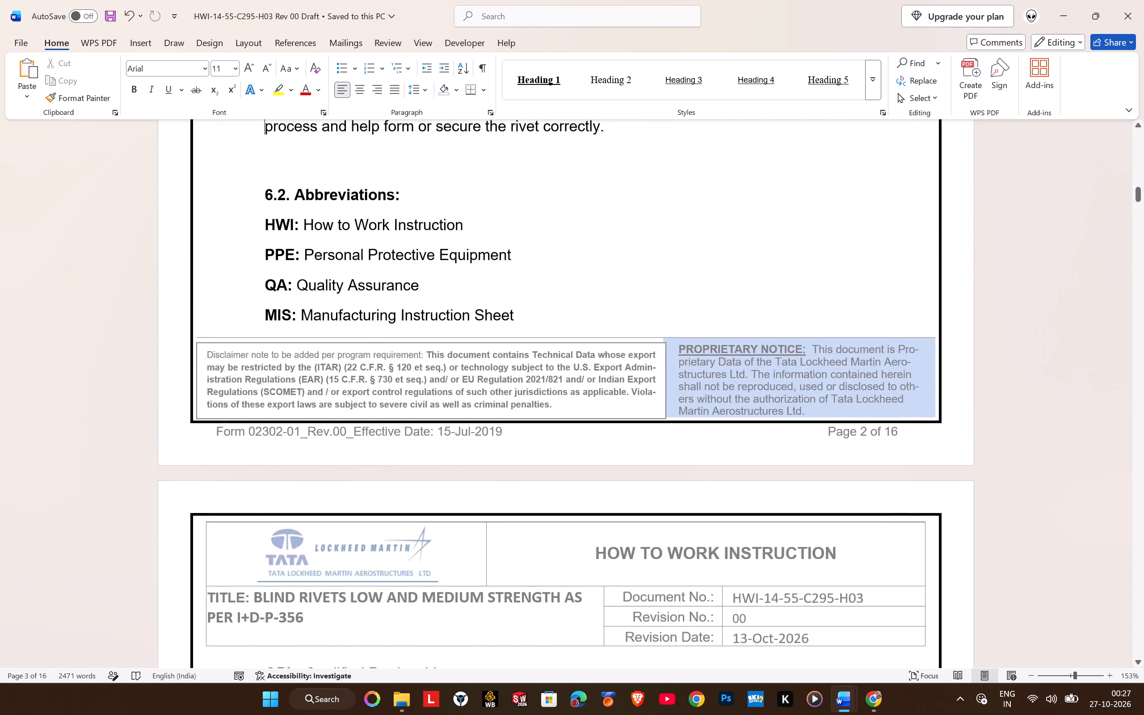
pyautogui.scroll(2, 898, 485)
pyautogui.click(354, 475)
pyautogui.scroll(4, 370, 473)
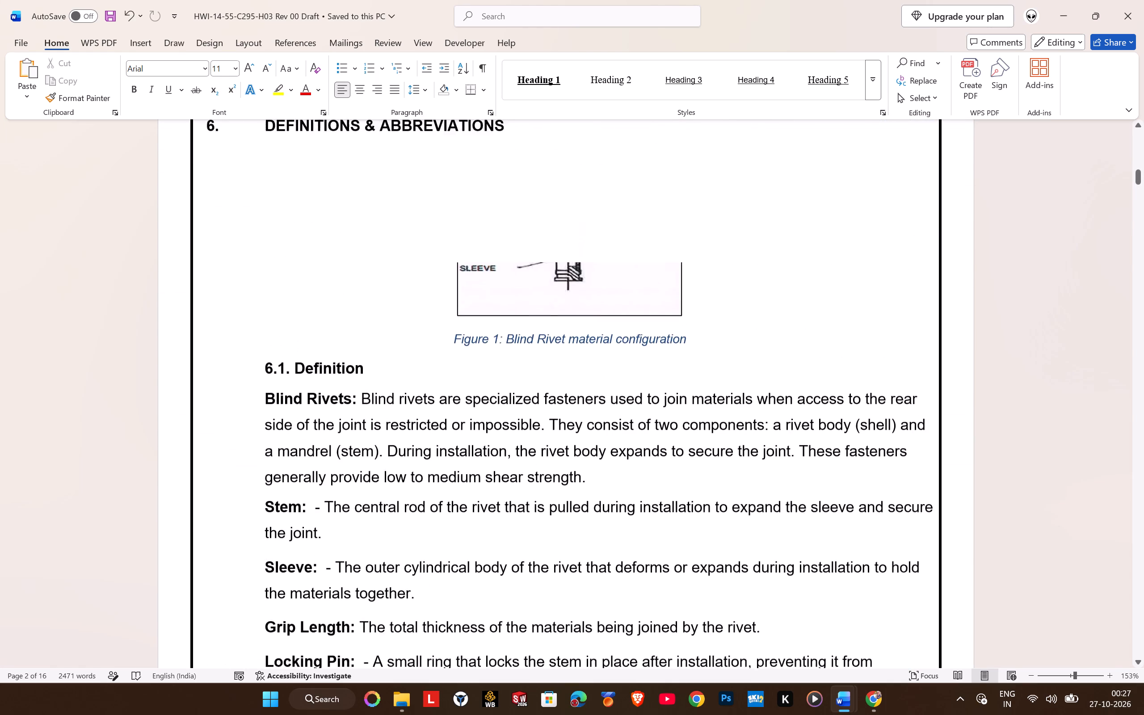
pyautogui.scroll(-6, 370, 473)
pyautogui.press('BackSpace')
pyautogui.press('BackSpace')
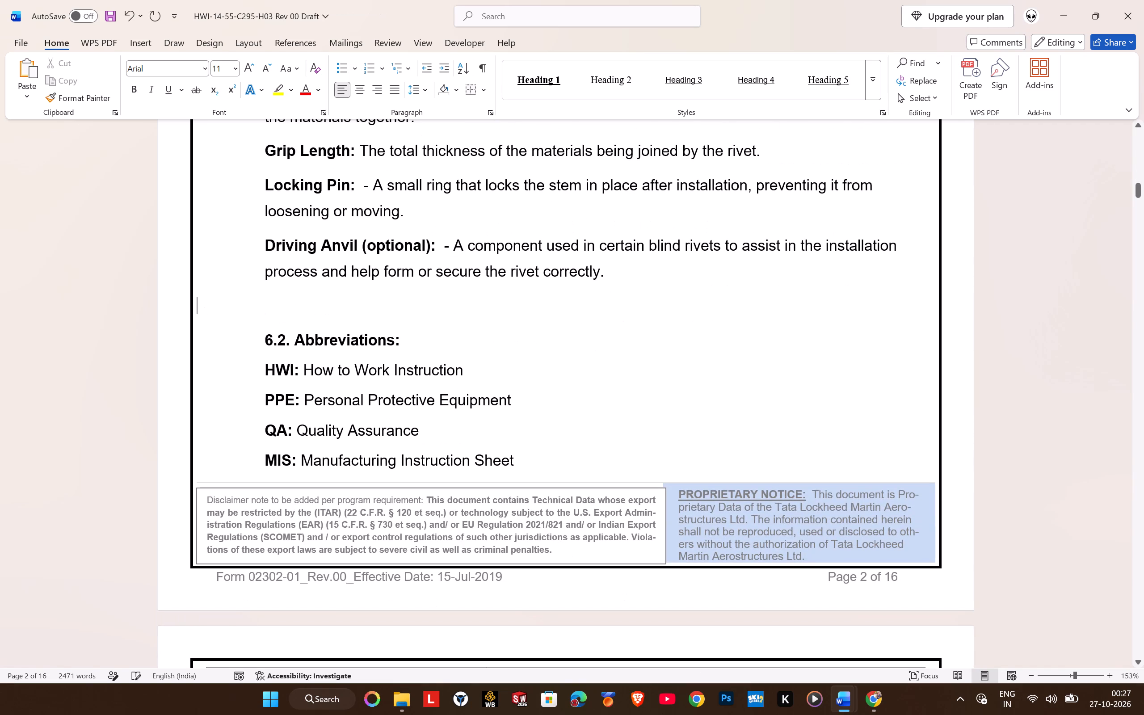
pyautogui.press('BackSpace')
# Save the document after the spacing change above 6.2.
pyautogui.scroll(-6, 371, 473)
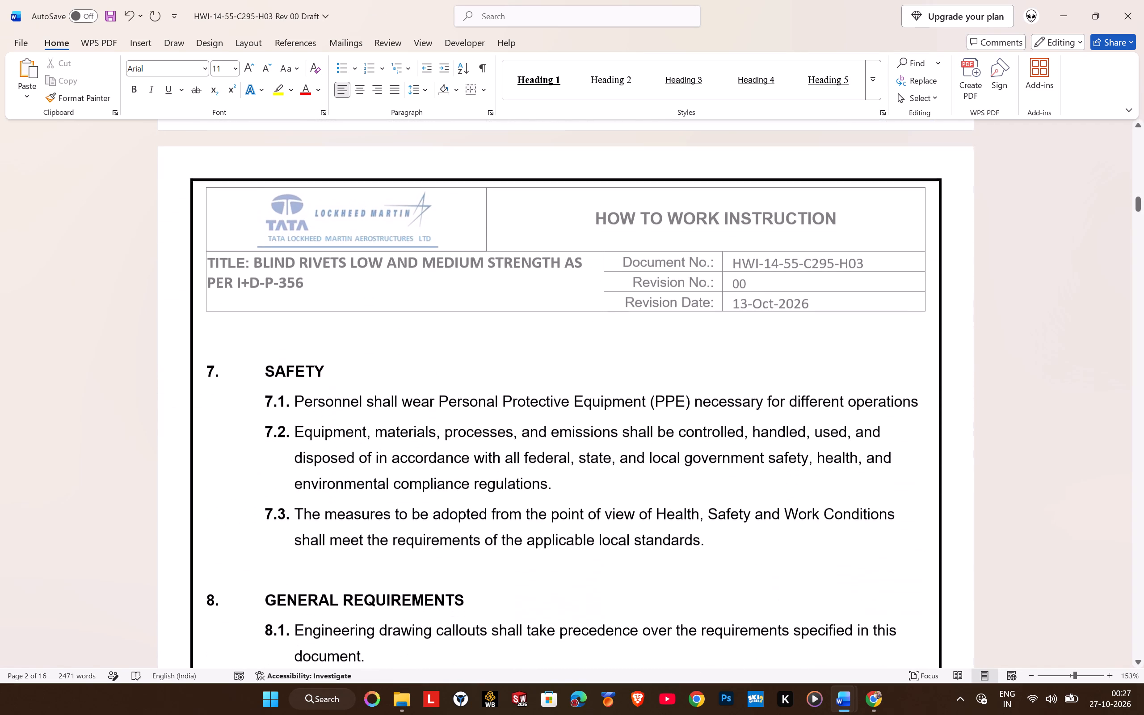
pyautogui.click(320, 336)
pyautogui.hotkey('ctrl', 's')
# Delete the empty line above the section 7 SAFETY heading on page 3.
pyautogui.scroll(-7, 450, 406)
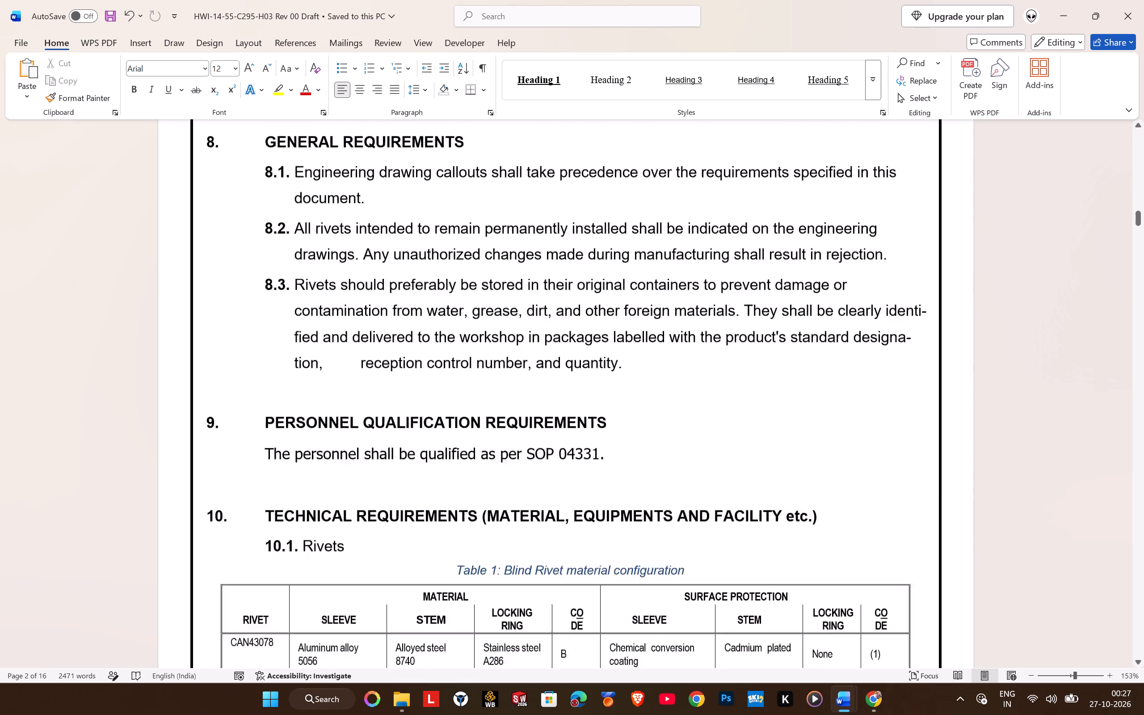
pyautogui.scroll(-1, 450, 406)
pyautogui.scroll(7, 450, 406)
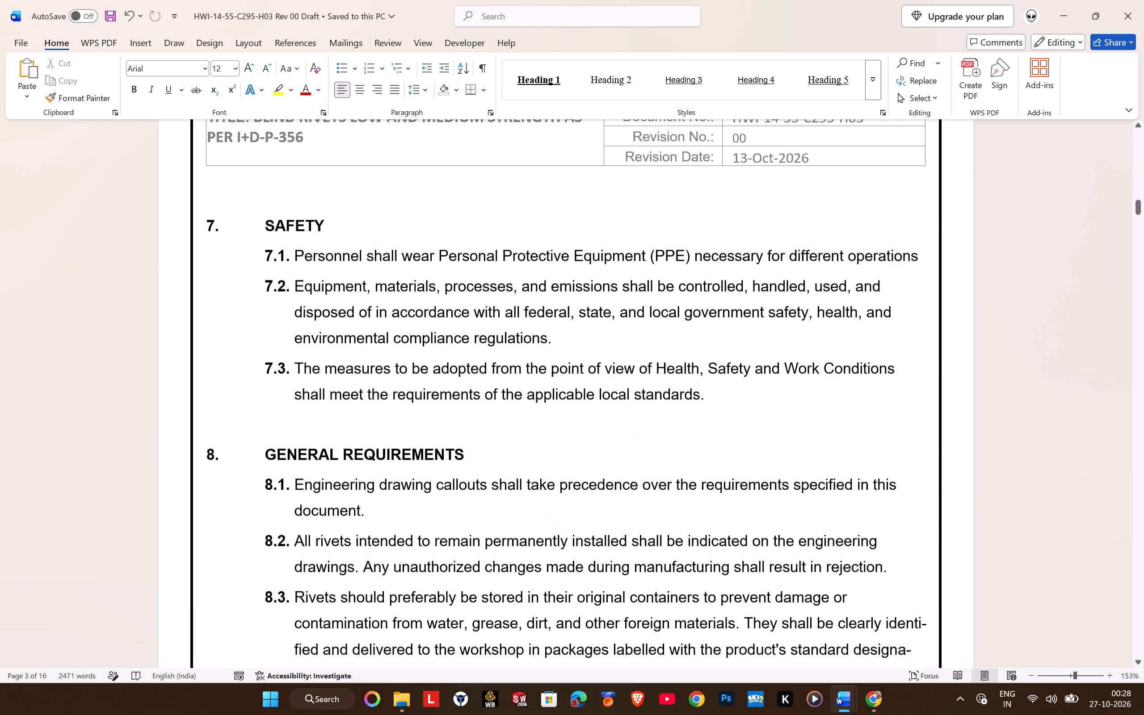
pyautogui.press('BackSpace')
pyautogui.press('BackSpace')
pyautogui.press('Delete')
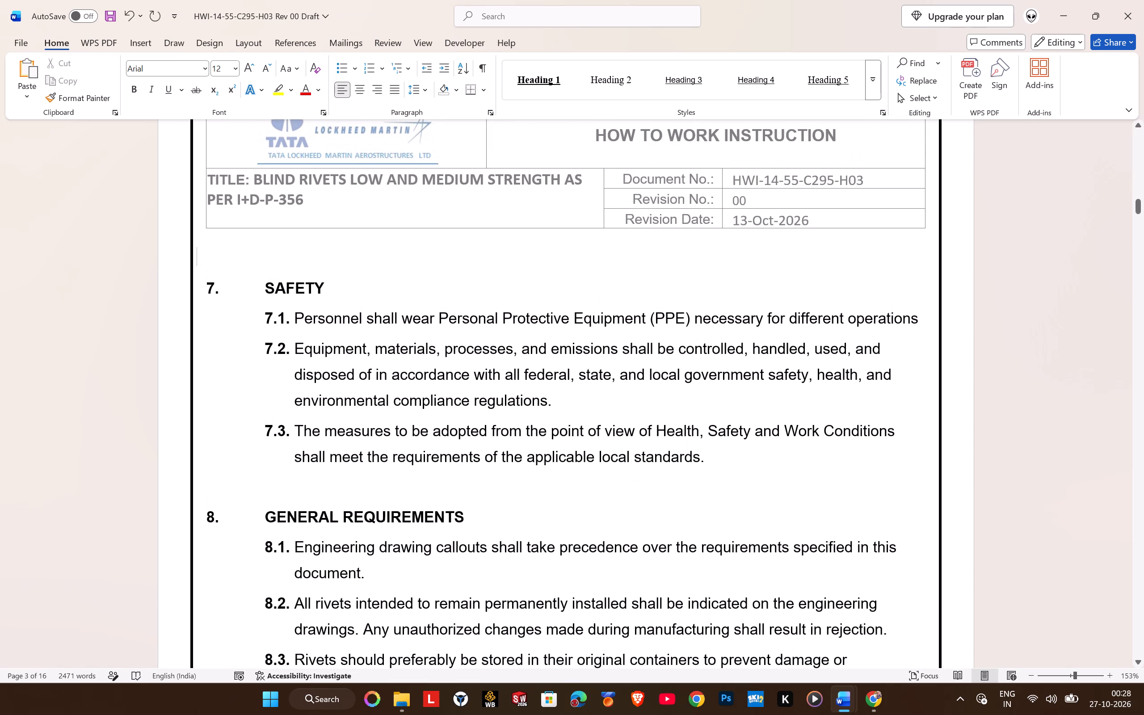
# Save the document after the section 7 spacing change.
pyautogui.scroll(-10, 493, 372)
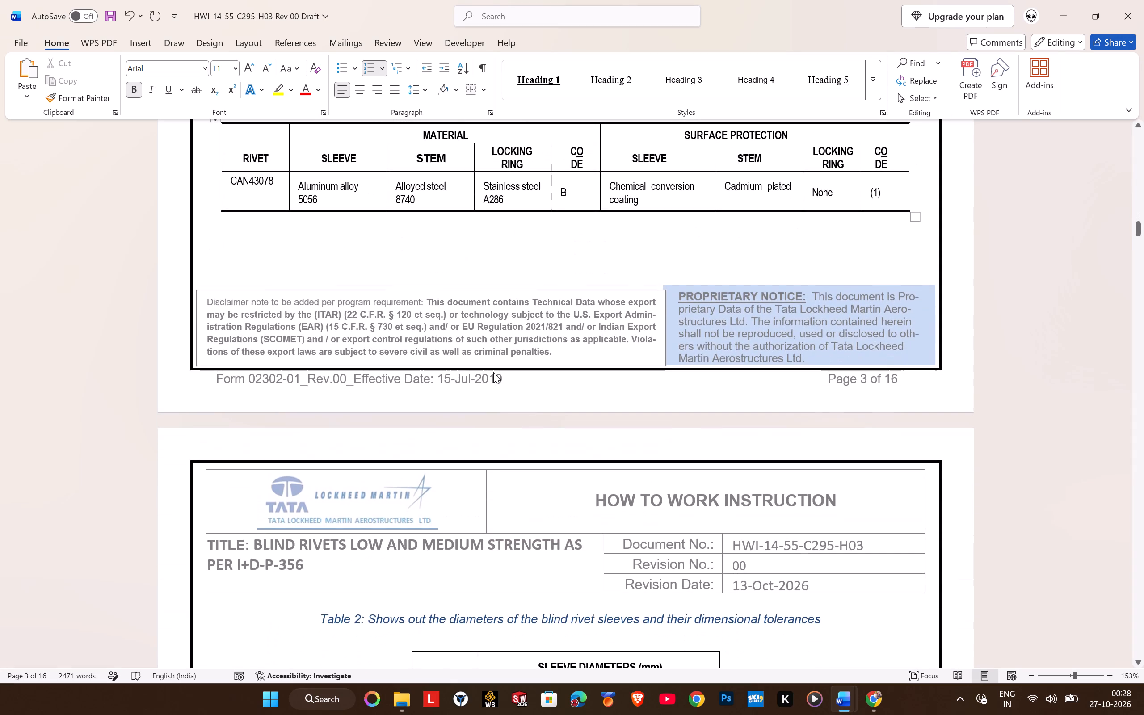
pyautogui.hotkey('ctrl', 's')
# Examine pages 4 to 12, from the rivet tables through Disassembly and Replacement, for layout problems and words hyphenated at line ends.
pyautogui.scroll(-9, 493, 372)
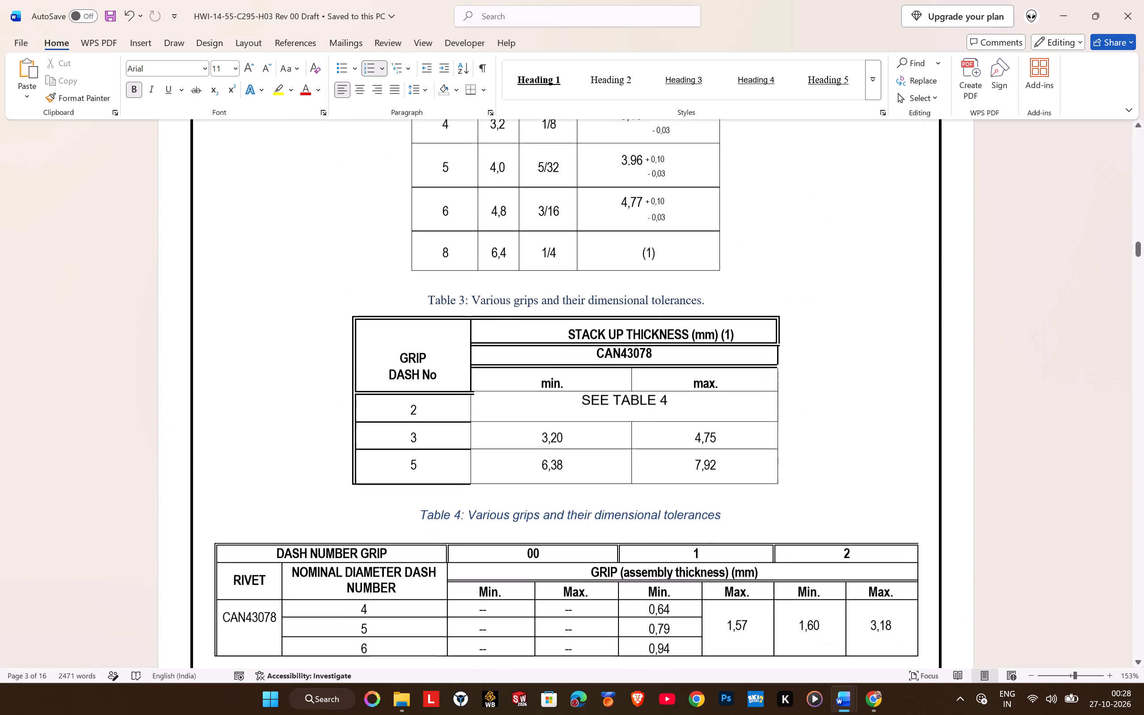
pyautogui.scroll(-10, 493, 372)
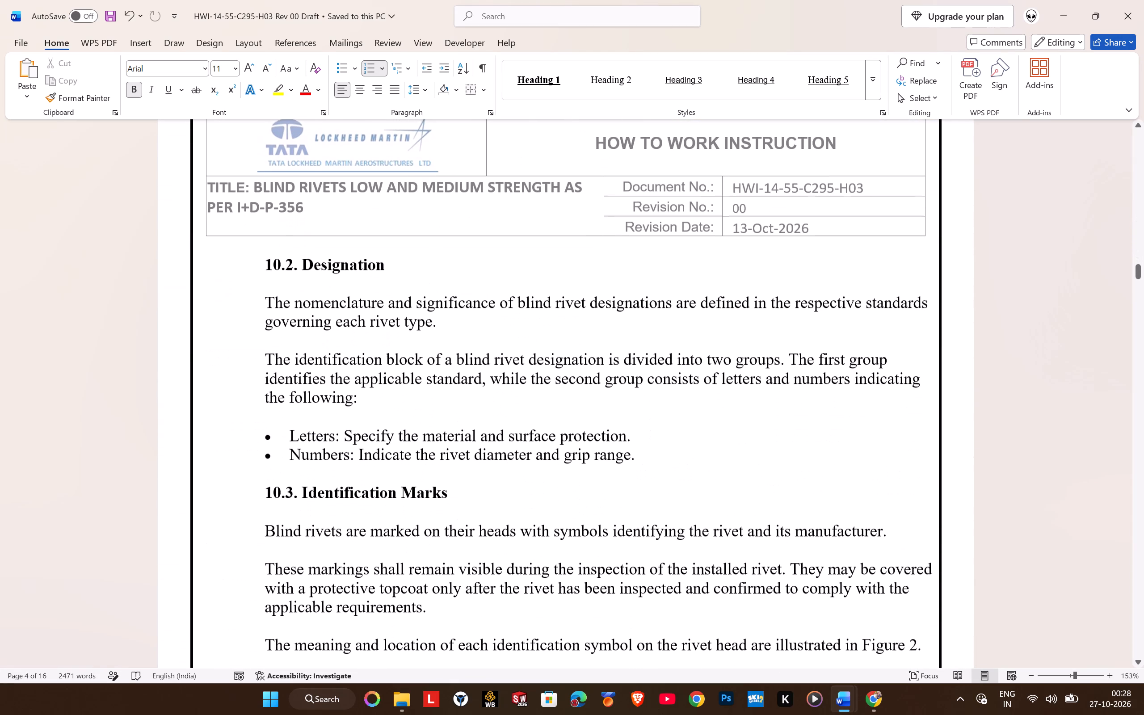
pyautogui.scroll(-6, 493, 372)
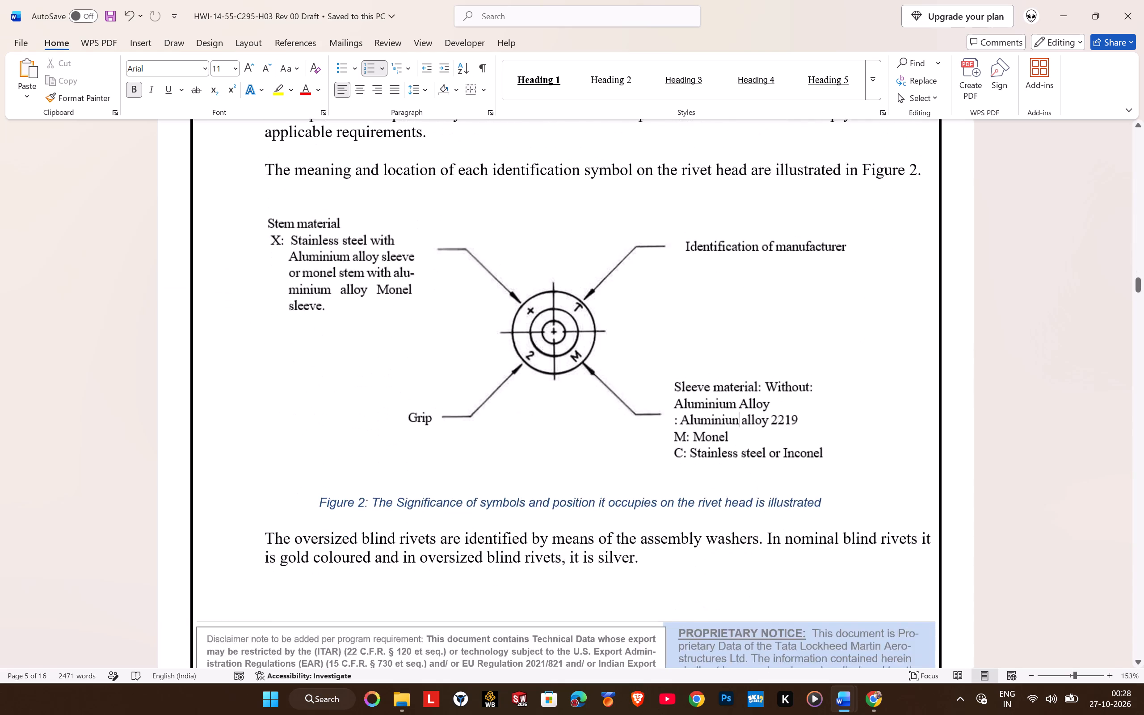
pyautogui.scroll(-15, 493, 372)
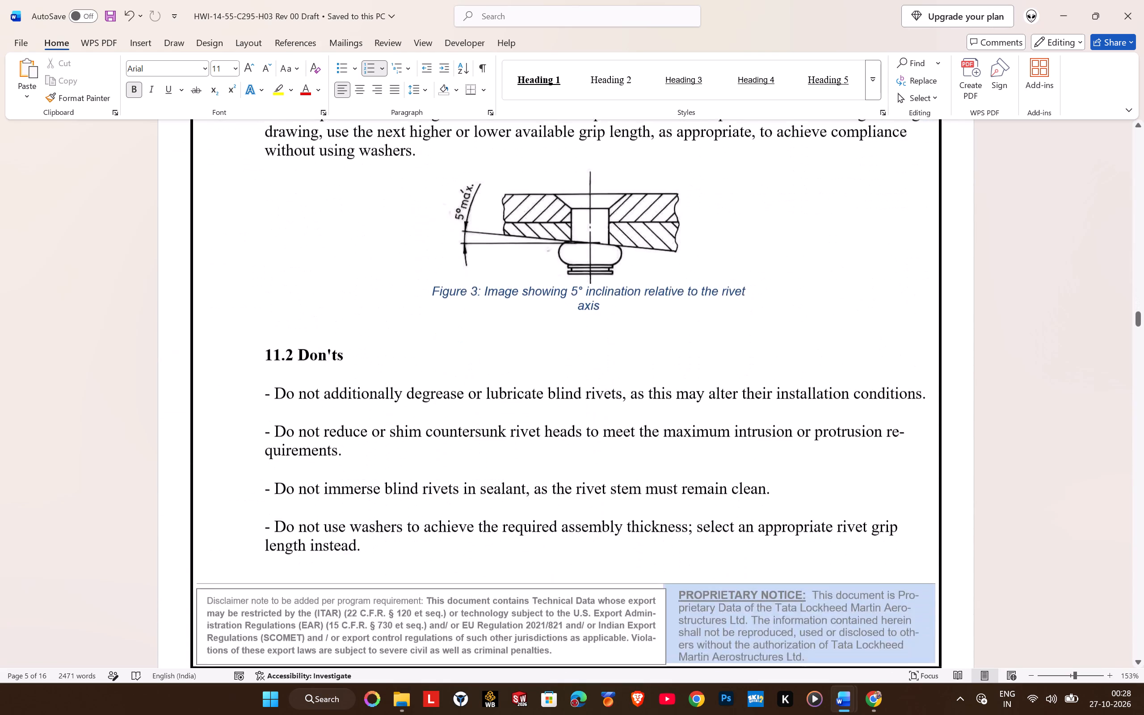
pyautogui.scroll(-15, 493, 372)
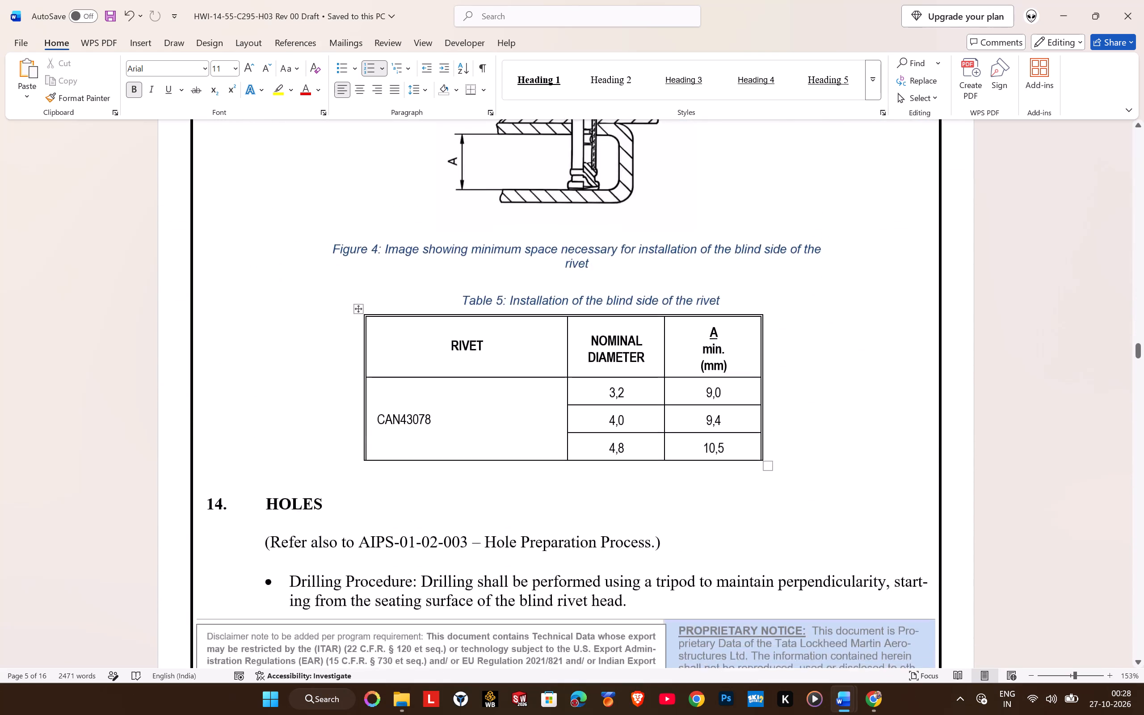
pyautogui.scroll(-7, 493, 372)
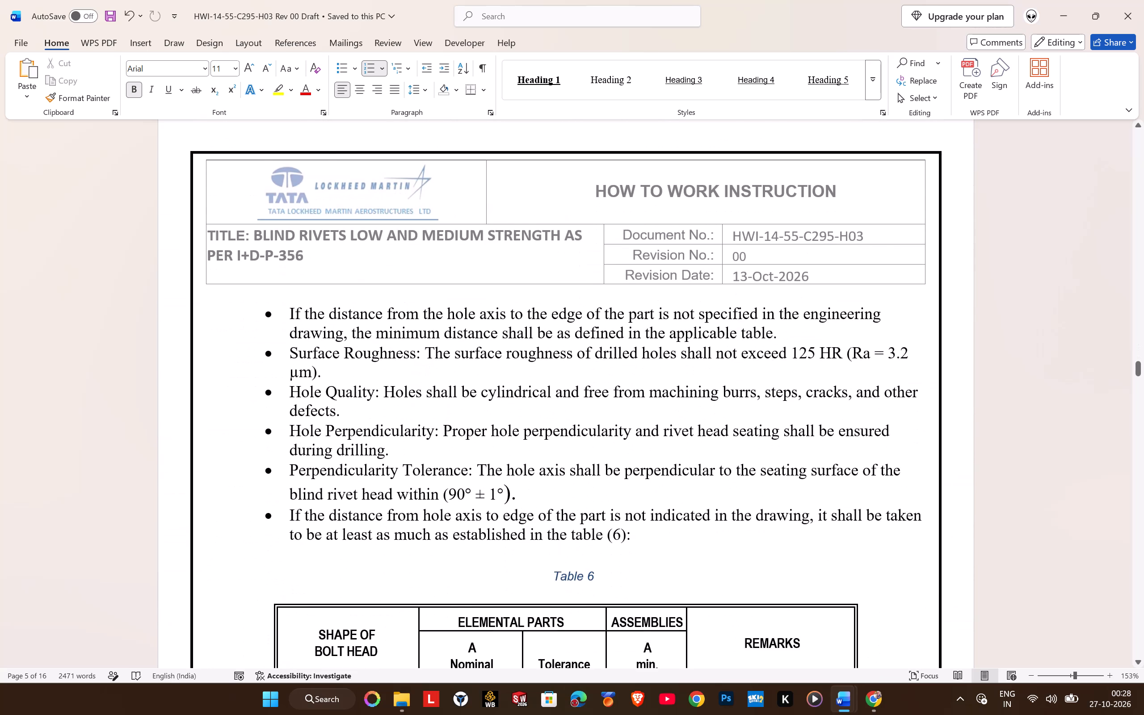
pyautogui.scroll(-7, 493, 379)
pyautogui.scroll(8, 493, 379)
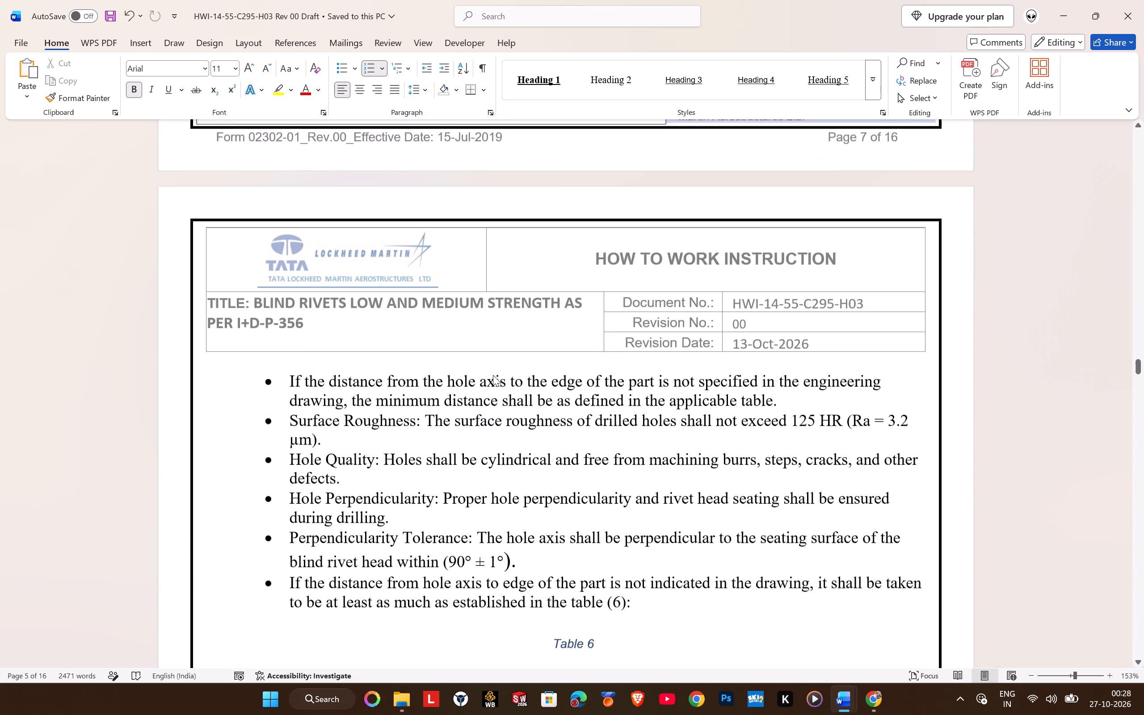
pyautogui.scroll(-17, 493, 375)
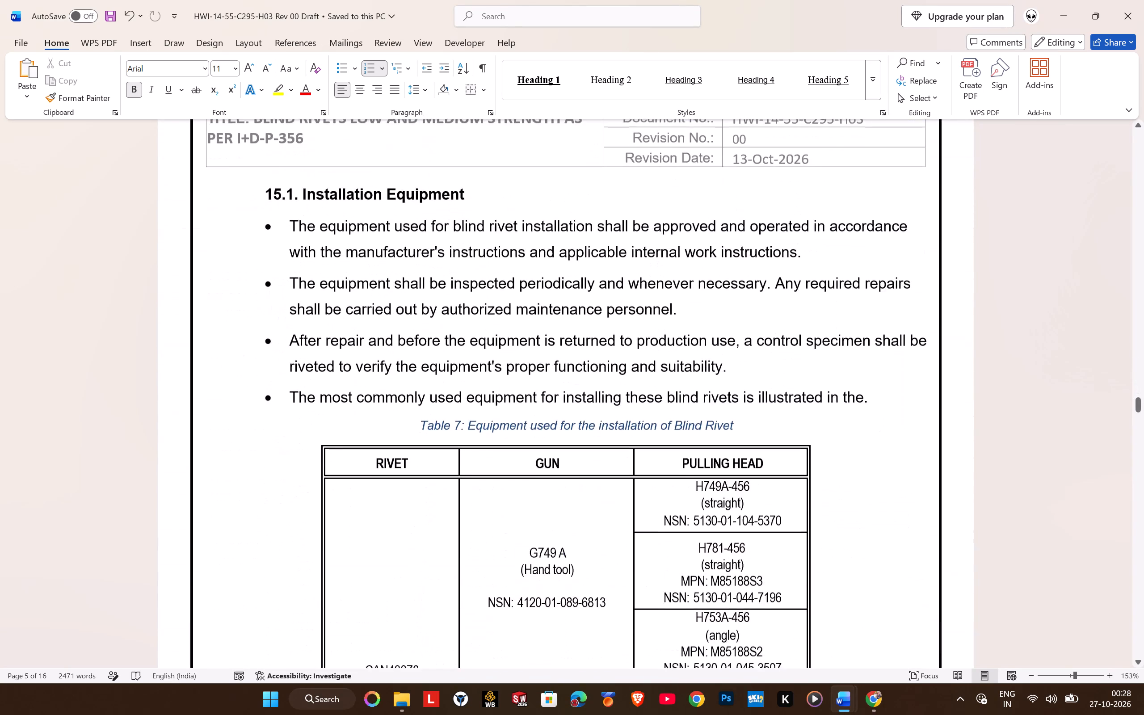
pyautogui.scroll(-12, 493, 375)
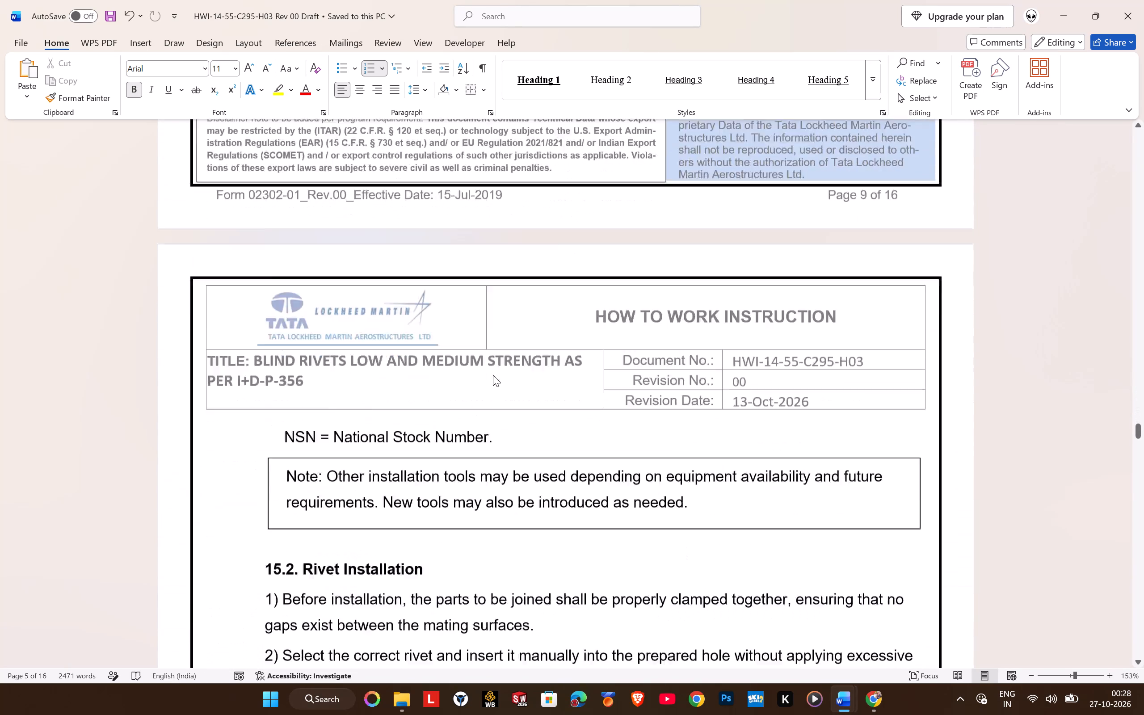
pyautogui.scroll(-5, 493, 375)
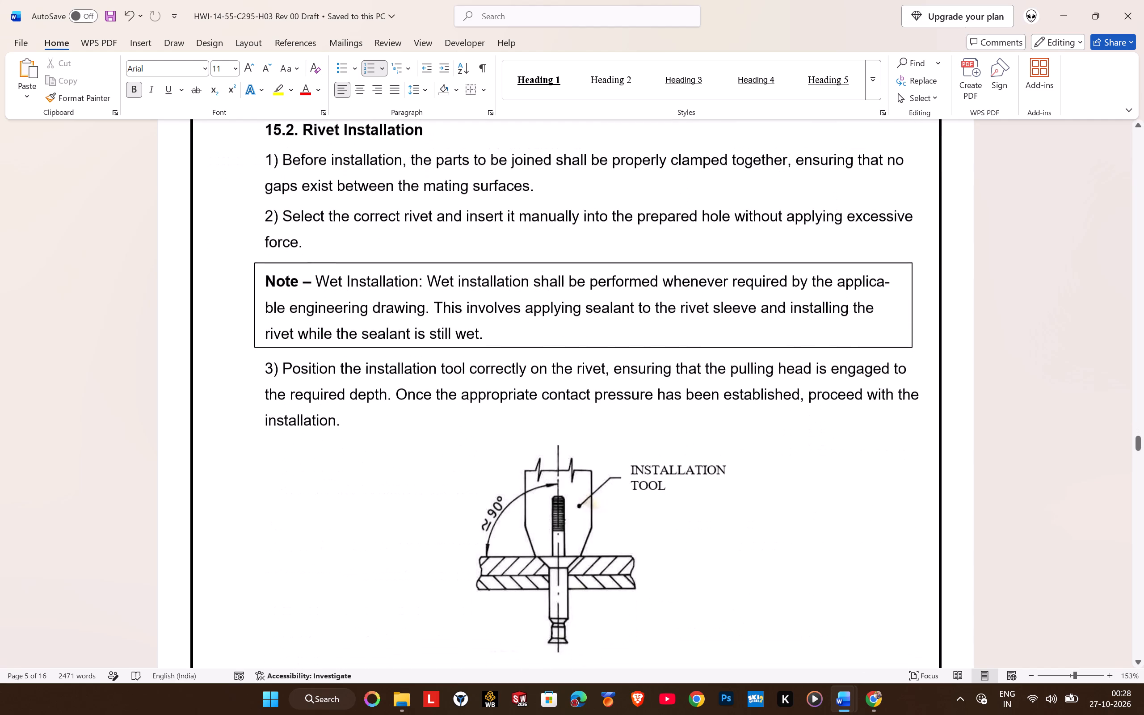
pyautogui.scroll(-2, 493, 375)
pyautogui.scroll(2, 493, 375)
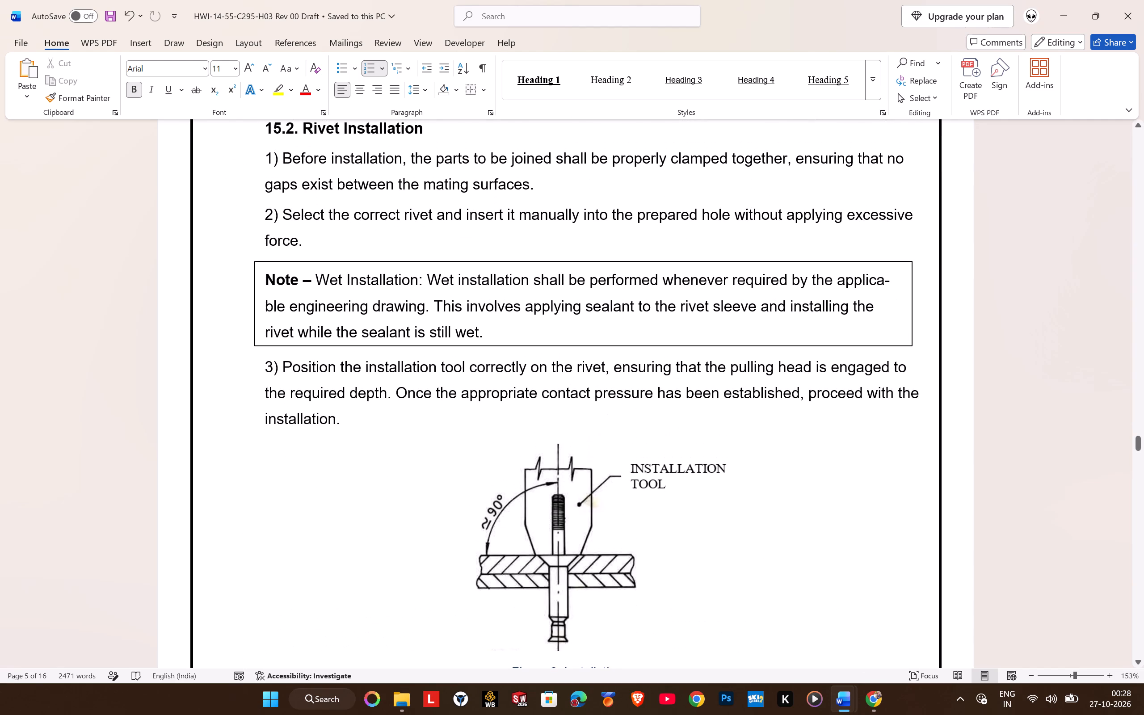
pyautogui.scroll(-5, 757, 429)
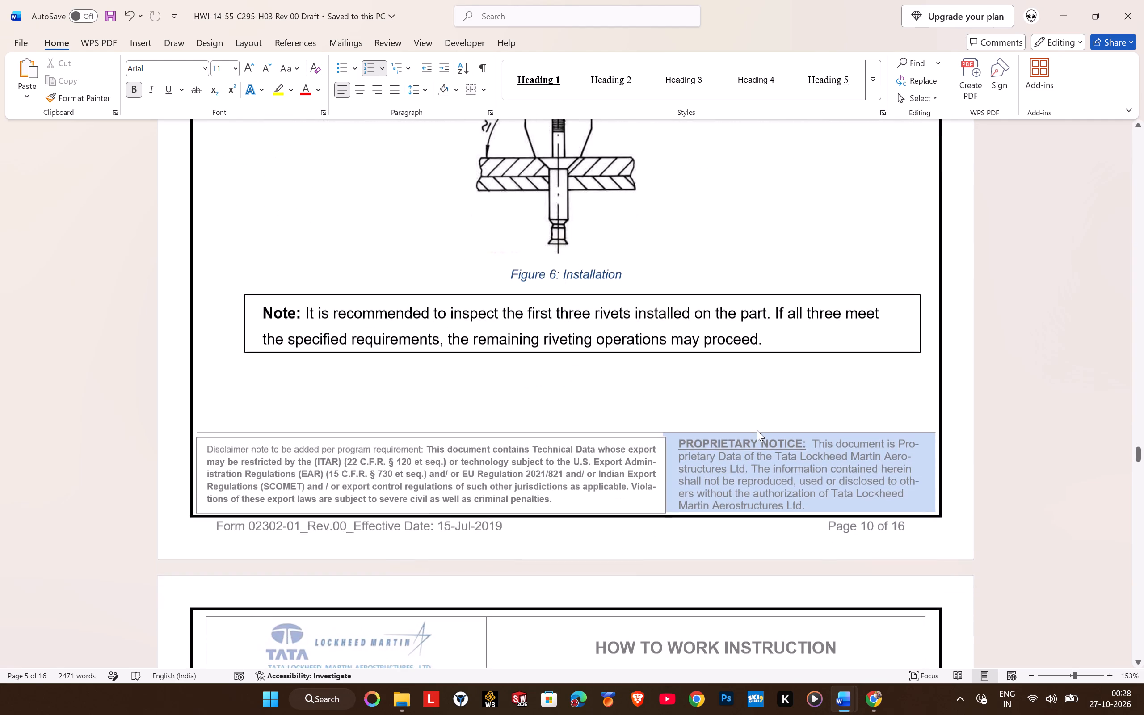
pyautogui.scroll(-9, 757, 430)
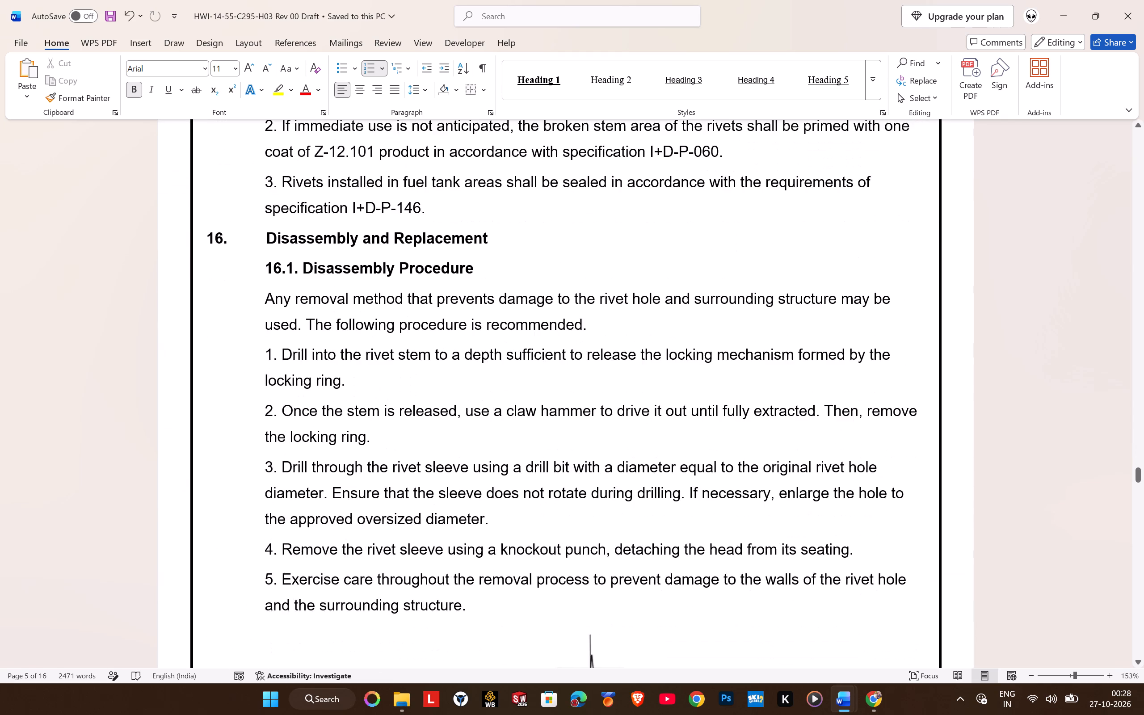
pyautogui.scroll(-6, 757, 431)
pyautogui.scroll(3, 757, 431)
pyautogui.scroll(-4, 757, 431)
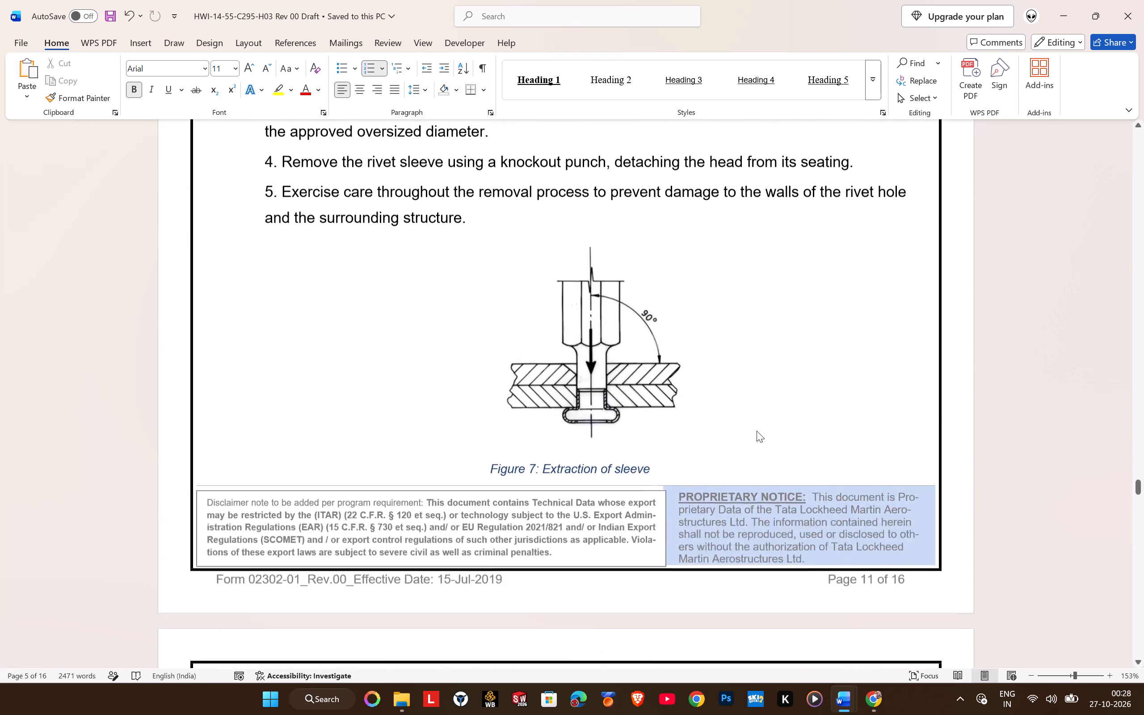
pyautogui.scroll(-2, 755, 431)
pyautogui.scroll(3, 755, 431)
pyautogui.scroll(-5, 755, 429)
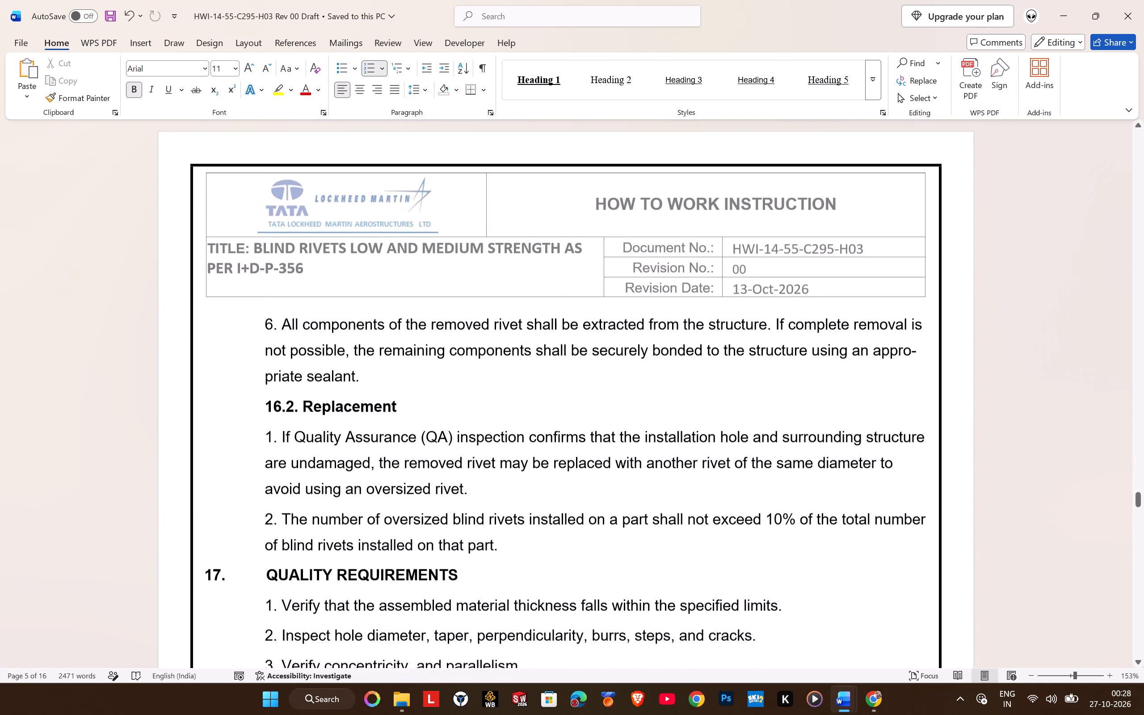
# Add spaces before "appropriate" in item 6 of the 16.1 disassembly procedure so the whole word wraps to the following line.
pyautogui.scroll(-2, 755, 429)
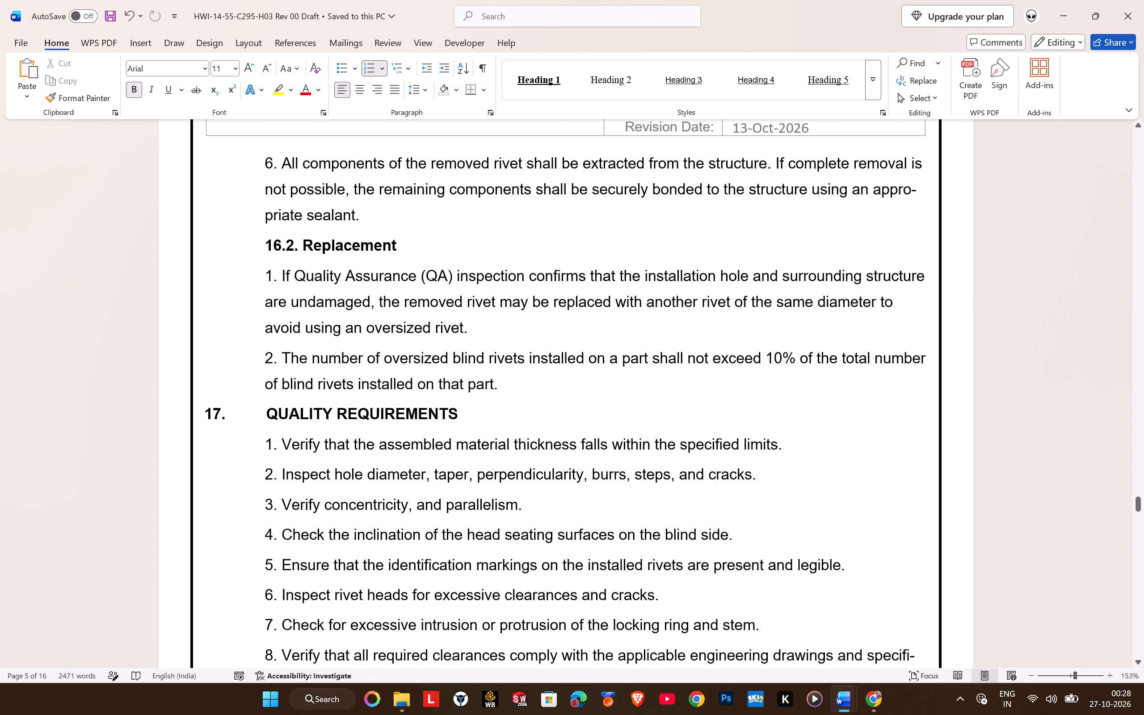
pyautogui.click(872, 189)
pyautogui.press('space')
pyautogui.press('space')
pyautogui.press('space')
pyautogui.press('space')
pyautogui.press('space')
pyautogui.press('space')
pyautogui.press('space')
pyautogui.press('space')
pyautogui.press('space')
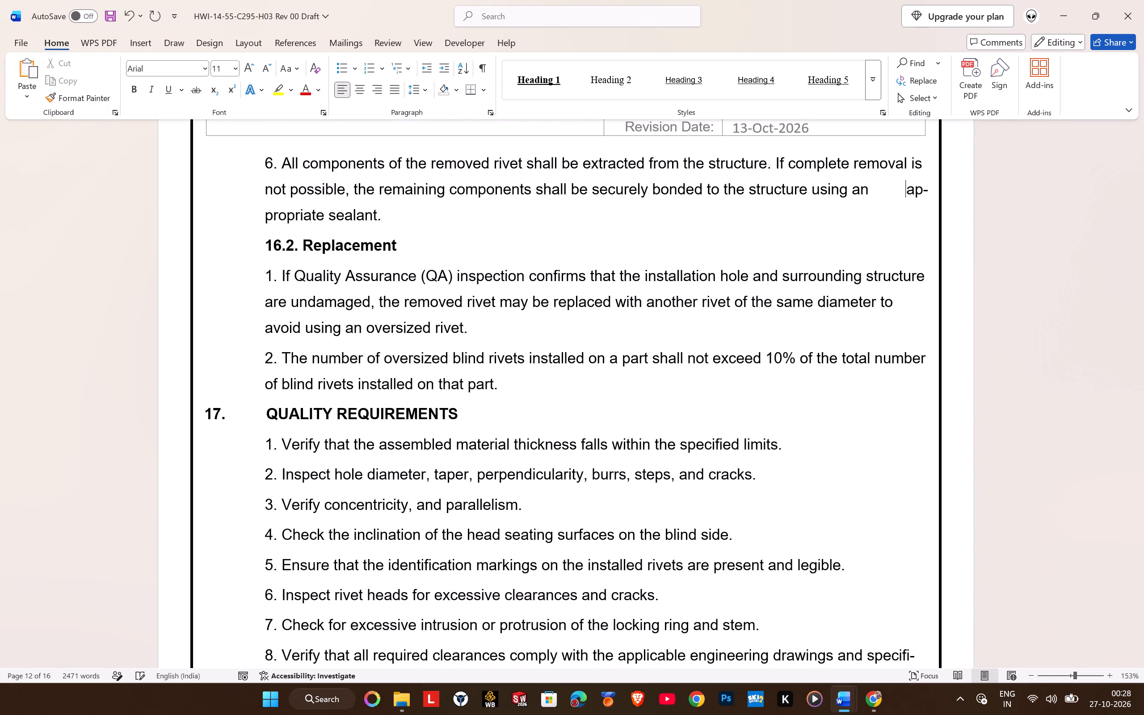
pyautogui.press('space')
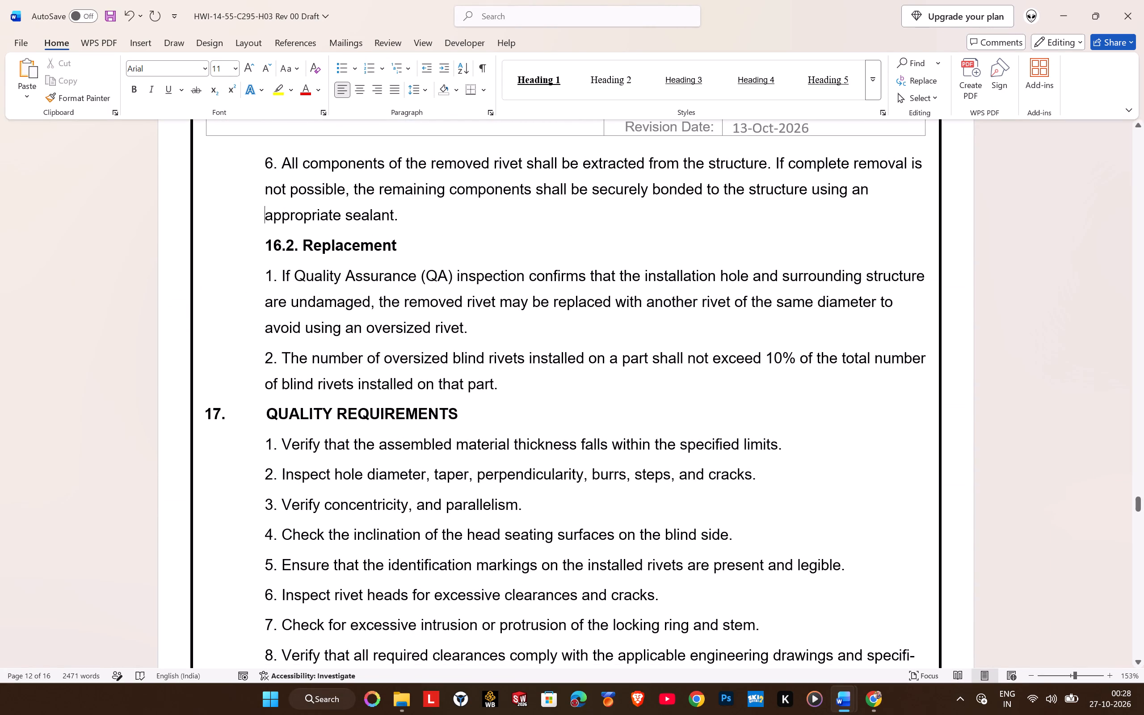
# Add spaces before "specifications" in item 8 of section 17 Quality Requirements so the whole word wraps to the following line.
pyautogui.scroll(-4, 846, 412)
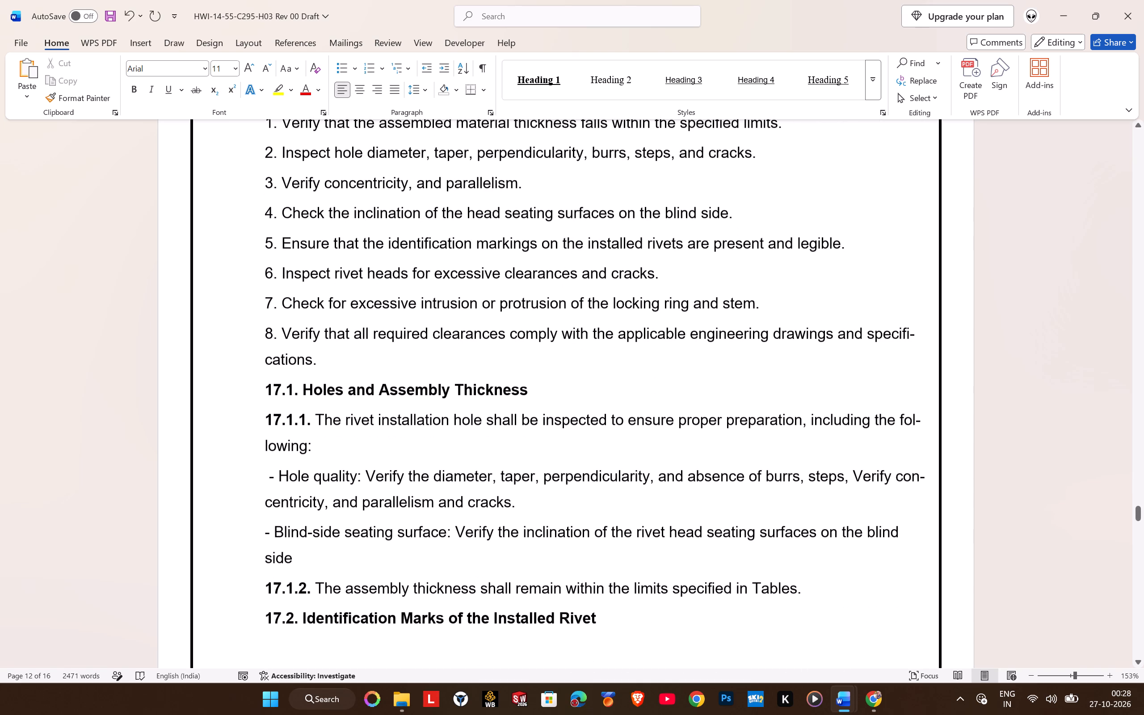
pyautogui.click(871, 331)
pyautogui.click(870, 333)
pyautogui.press('space')
pyautogui.press('space')
pyautogui.press('space')
pyautogui.press('space')
pyautogui.press('space')
pyautogui.press('space')
pyautogui.press('space')
pyautogui.press('space')
pyautogui.press('space')
pyautogui.press('space')
pyautogui.press('space')
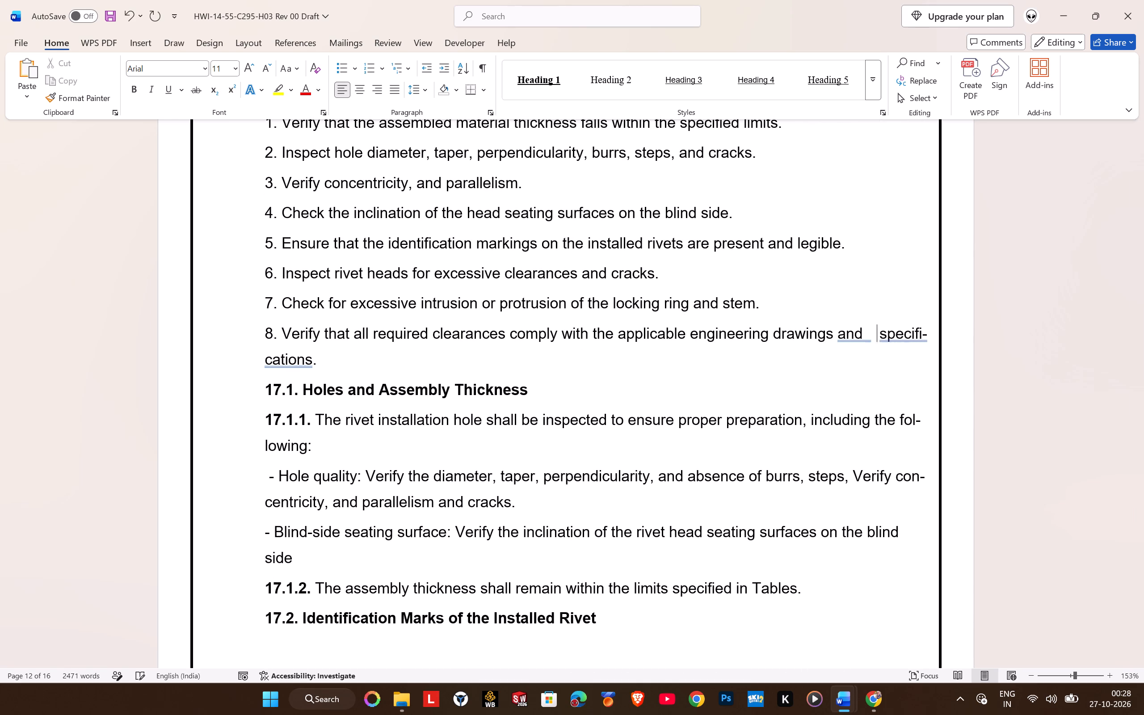
# Add spaces before "following" in 17.1.1 and "concentricity" in its Hole quality item so both words wrap unhyphenated.
pyautogui.click(899, 419)
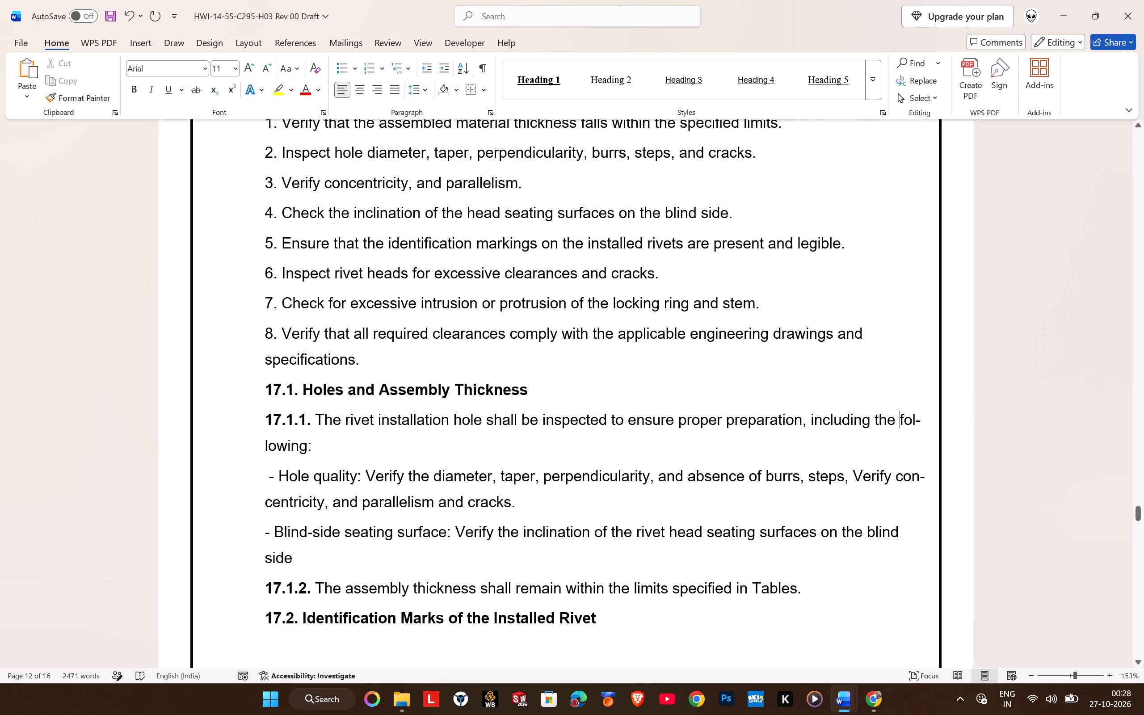
pyautogui.press('space')
pyautogui.press('space')
pyautogui.click(896, 474)
pyautogui.press('space')
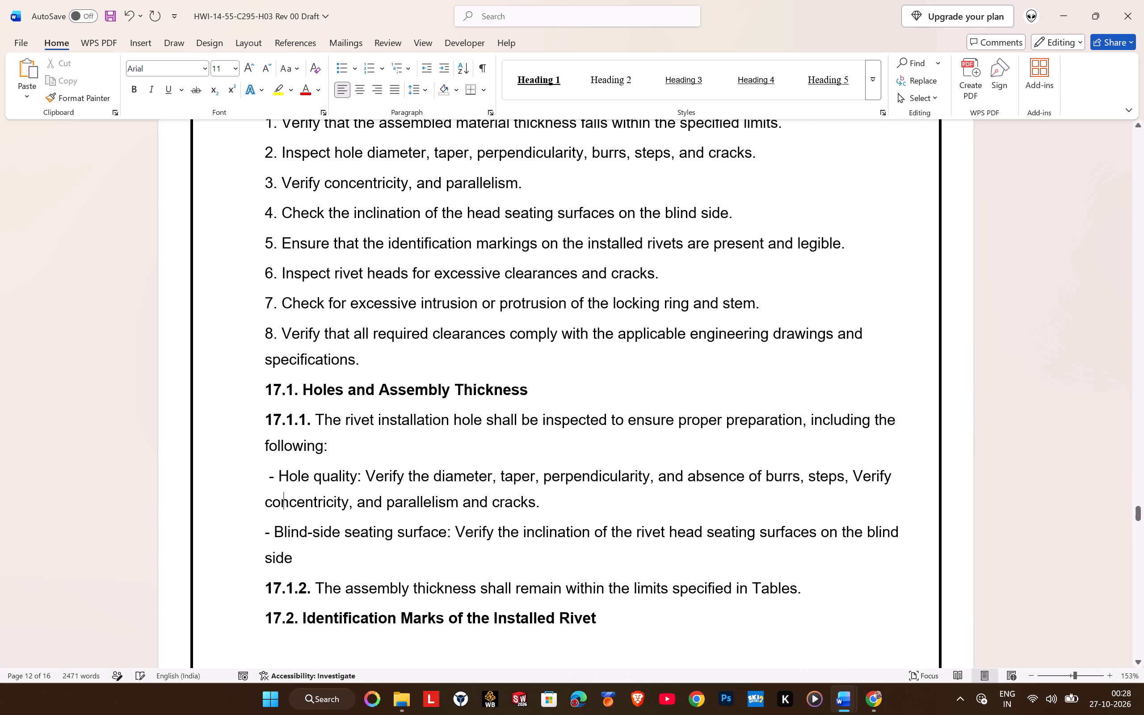
pyautogui.press('space')
# Examine the page break between 17.2 on page 12 and 17.2.1 on page 13, including the clearances text.
pyautogui.scroll(-2, 787, 517)
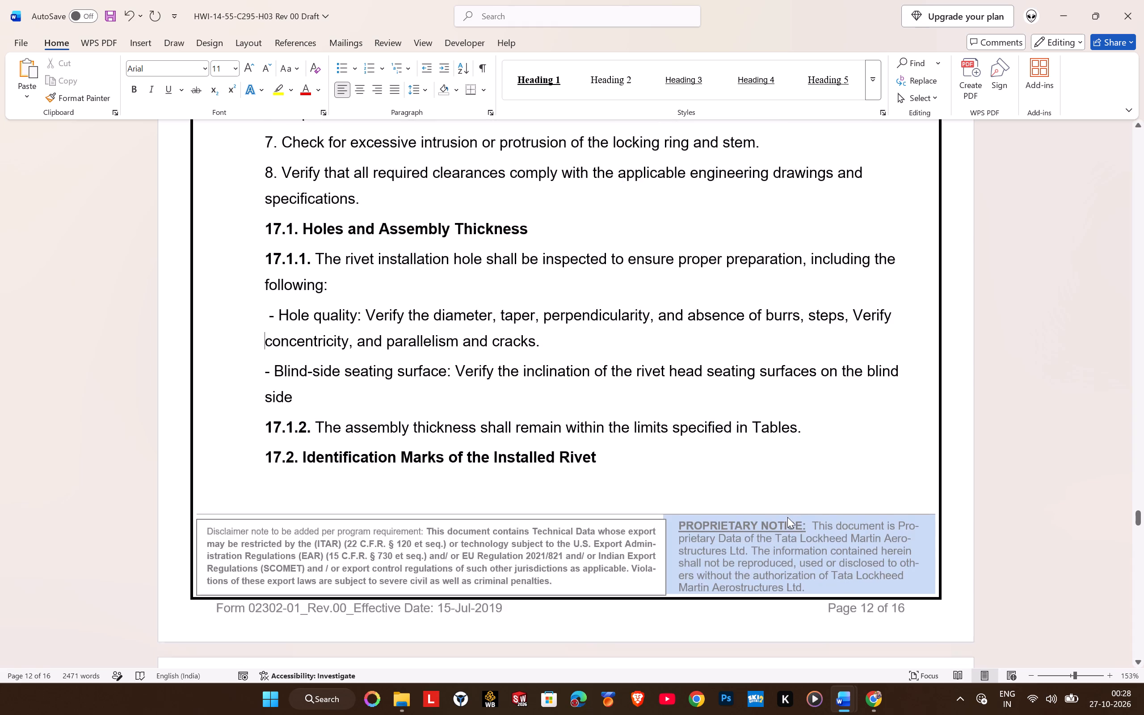
pyautogui.scroll(-2, 787, 517)
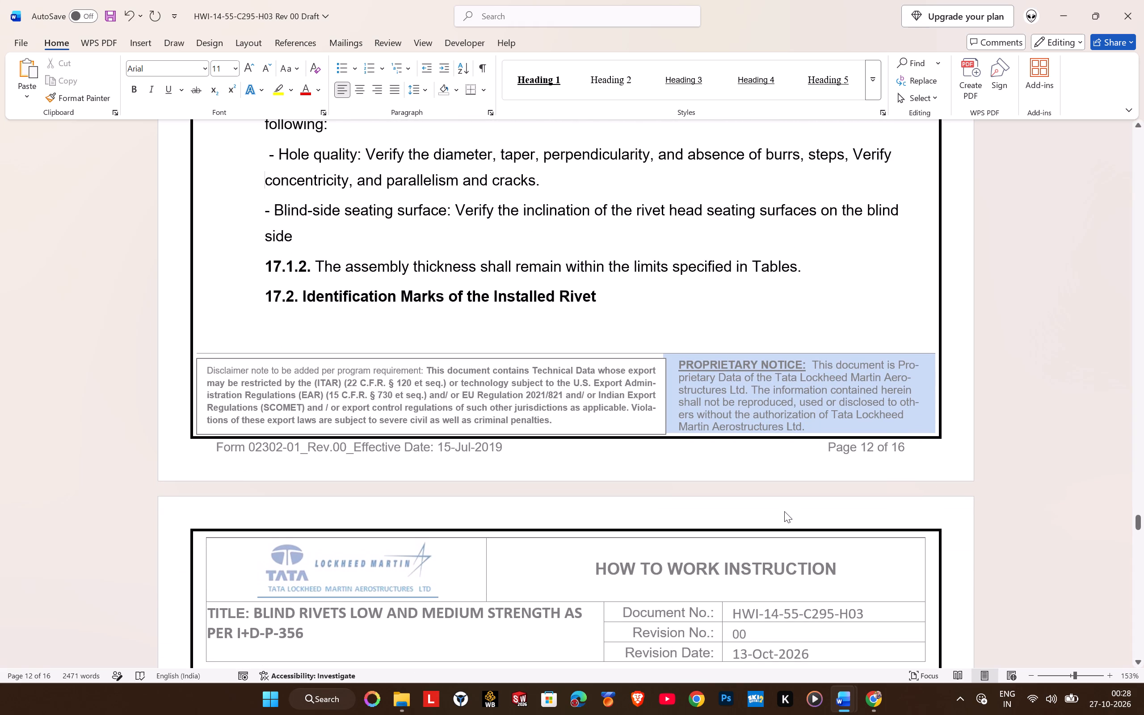
pyautogui.scroll(-4, 783, 508)
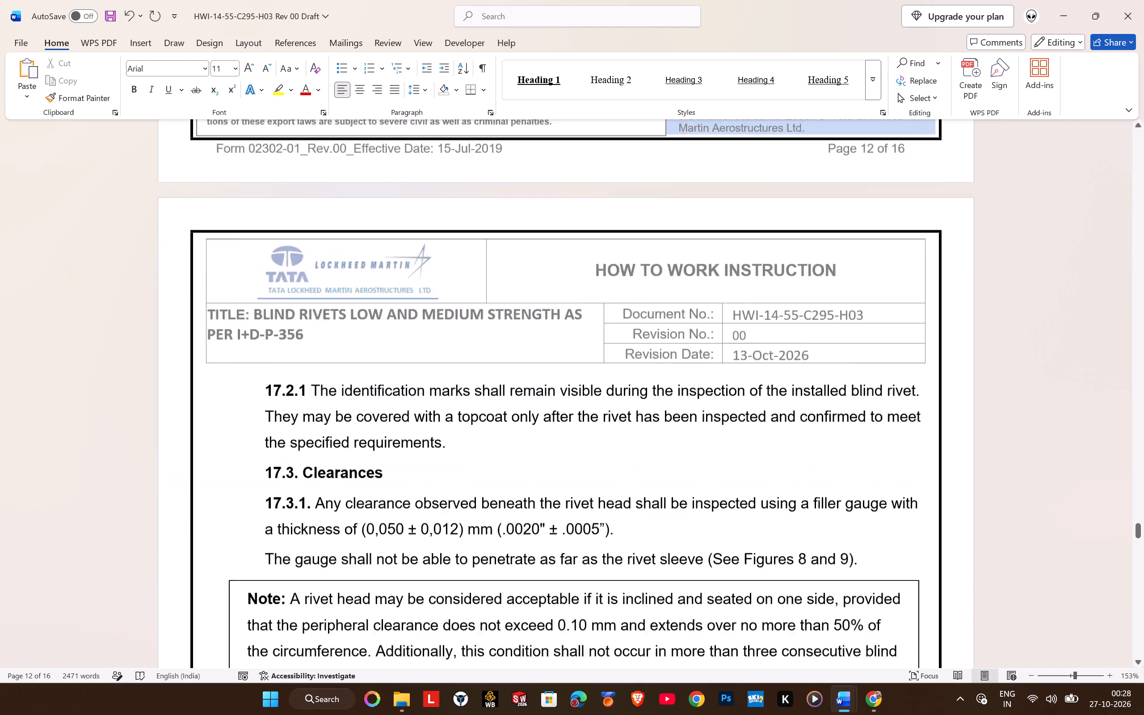
pyautogui.scroll(-1, 782, 507)
pyautogui.scroll(9, 782, 506)
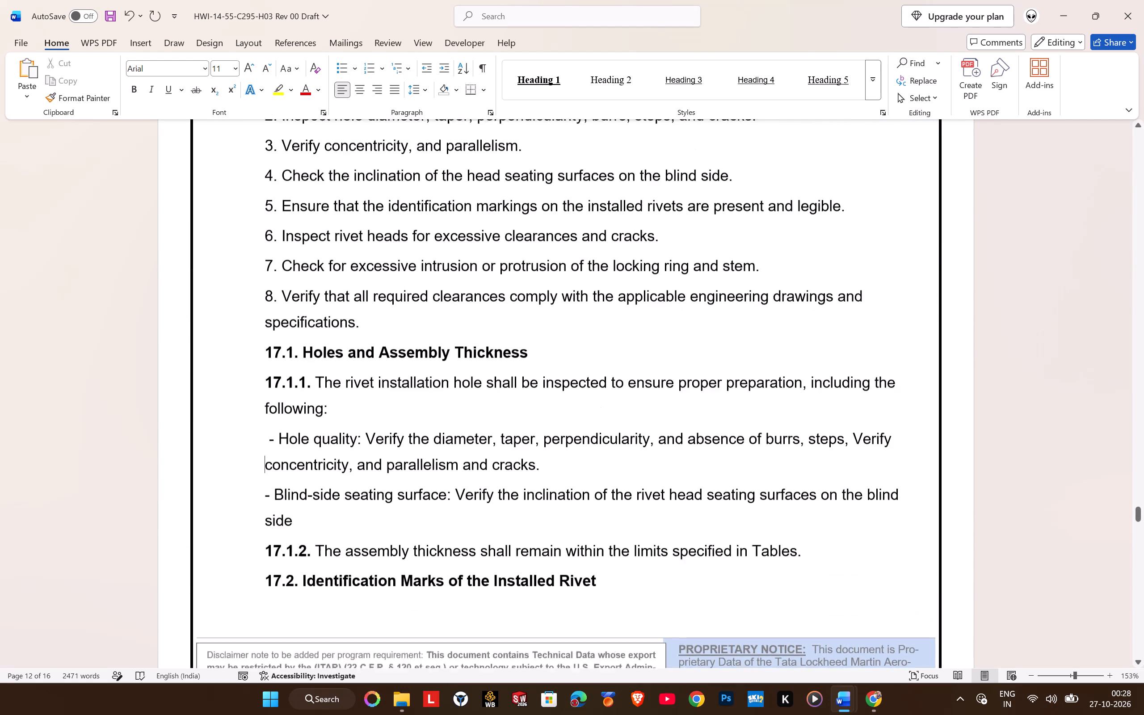
# Examine the text, figures and page breaks from section 16.2 Replacement through 17.5 Intrusions or Projections and onward for remaining layout faults.
pyautogui.scroll(-9, 782, 506)
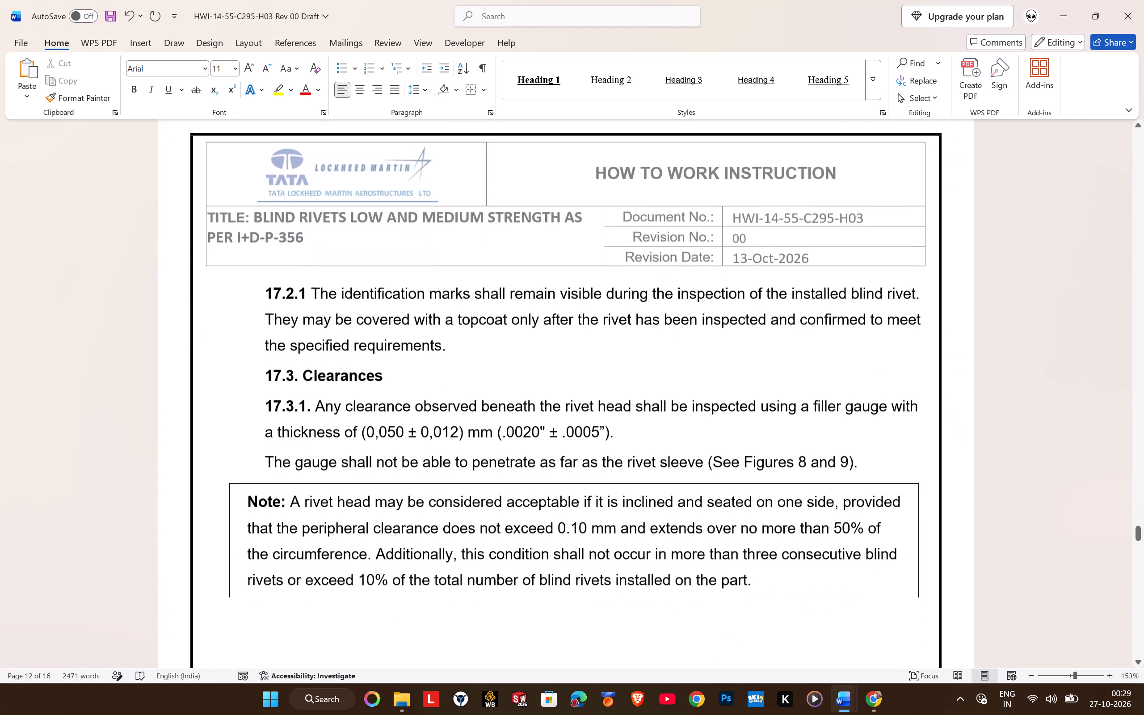
pyautogui.scroll(18, 780, 505)
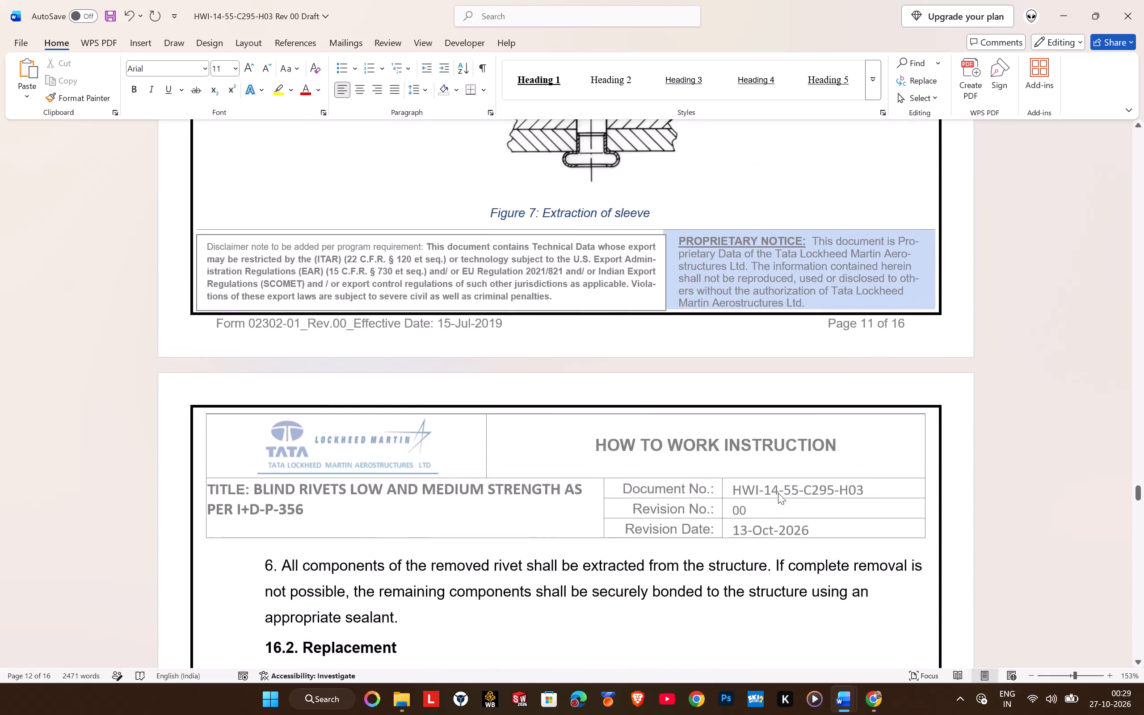
pyautogui.scroll(-19, 778, 493)
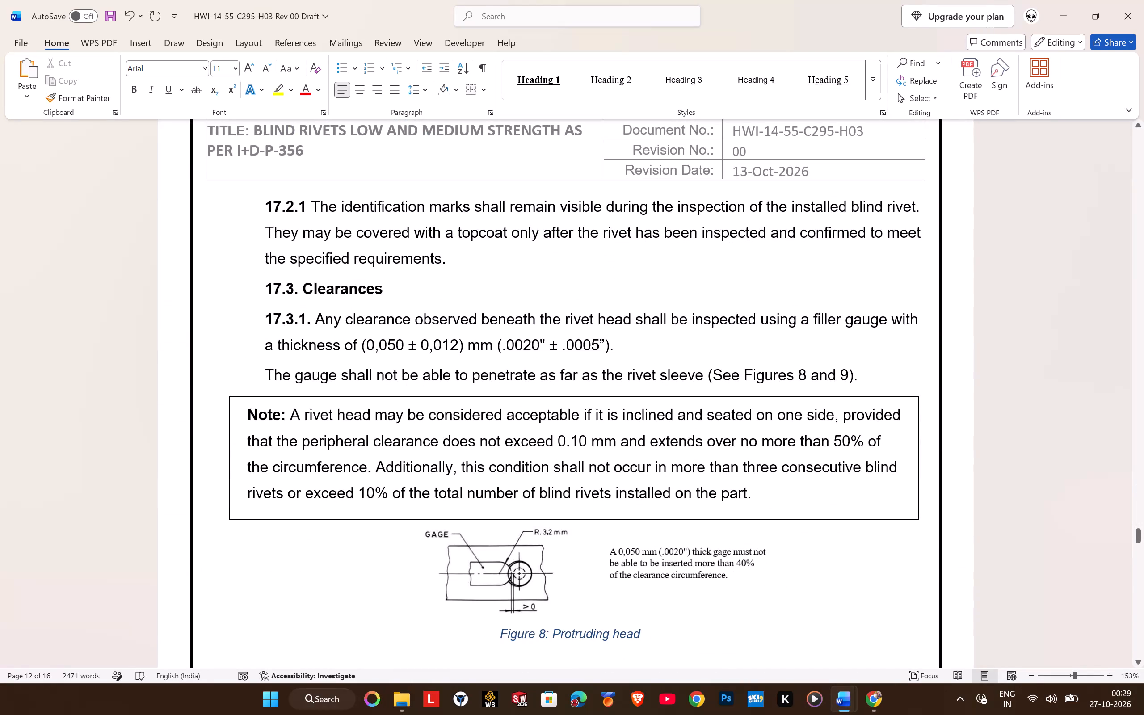
pyautogui.scroll(-8, 778, 490)
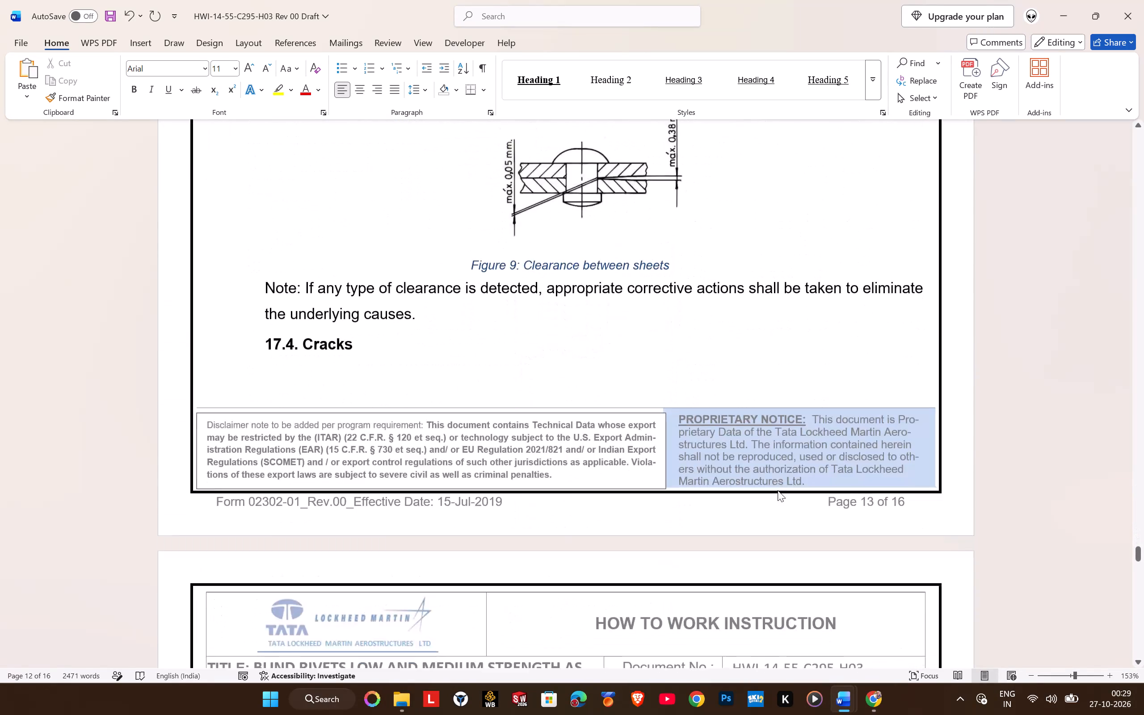
pyautogui.scroll(2, 778, 490)
pyautogui.scroll(-9, 778, 490)
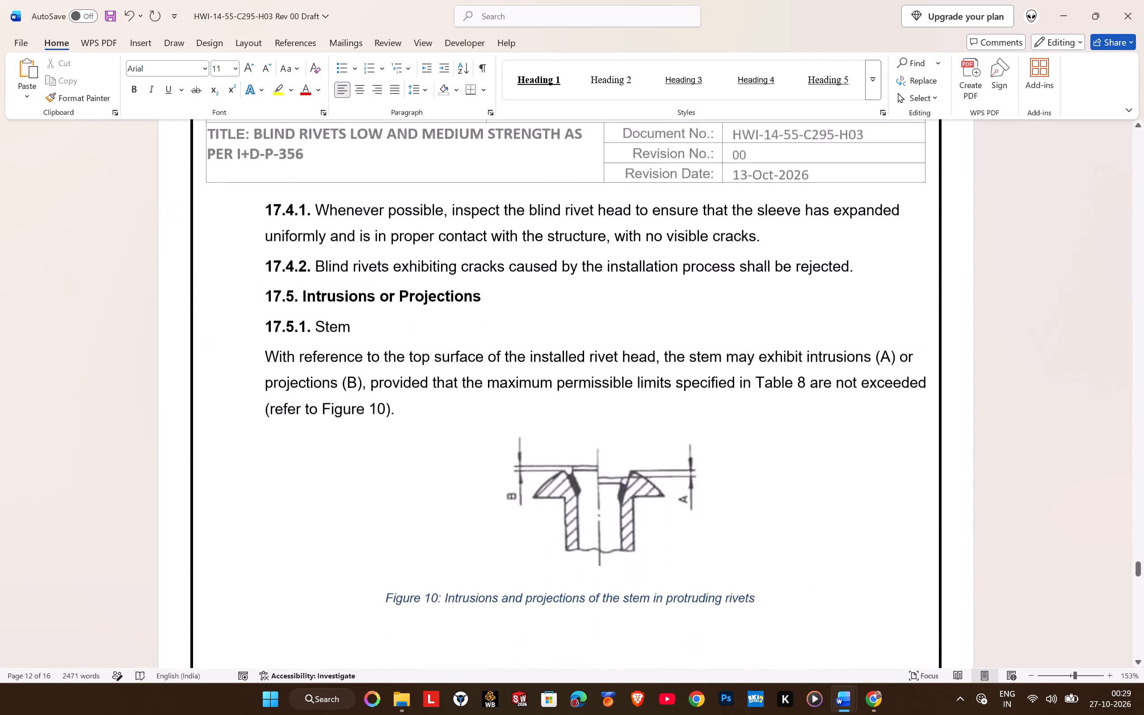
pyautogui.scroll(-14, 777, 489)
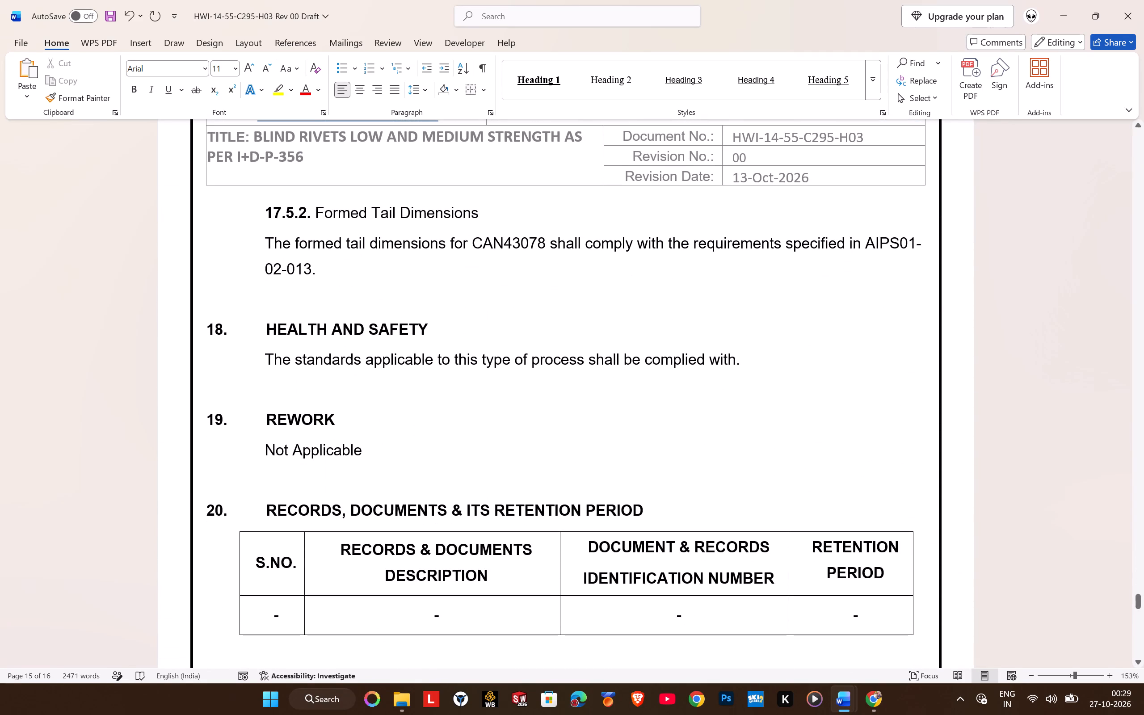
# Check sections 17.5.2 to 23 at the end of the draft, through the Issue & Approvals table, and save the document.
pyautogui.scroll(-4, 836, 460)
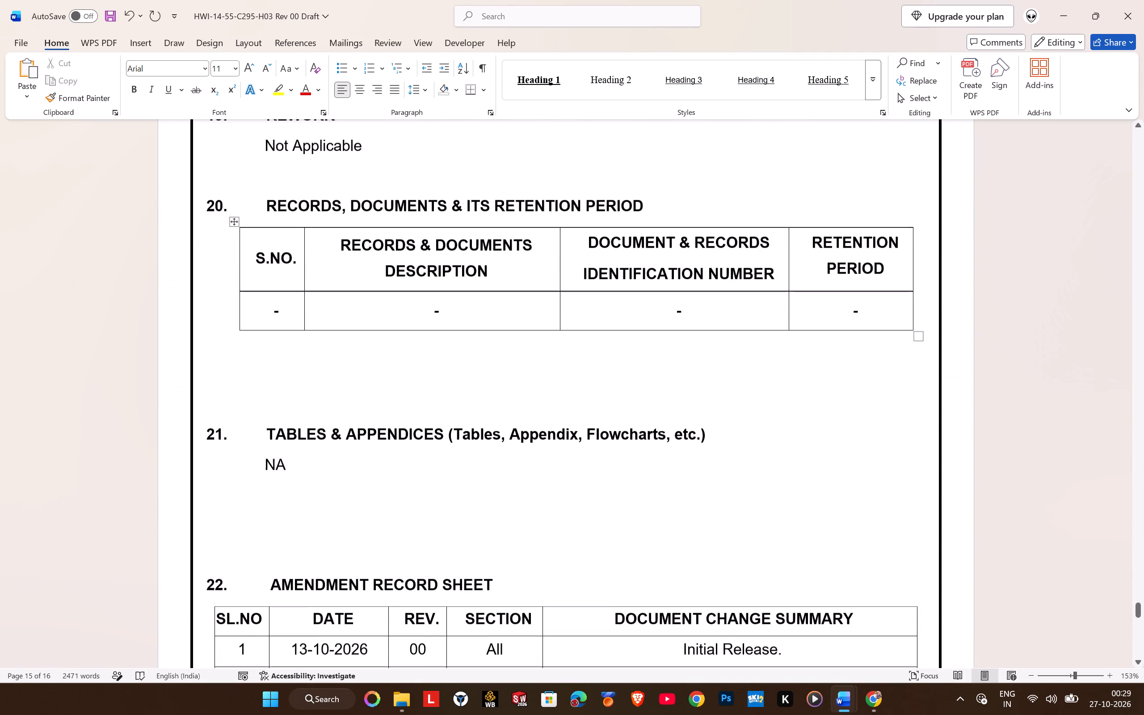
pyautogui.scroll(-7, 836, 460)
pyautogui.hotkey('ctrl', 's')
pyautogui.scroll(-5, 831, 459)
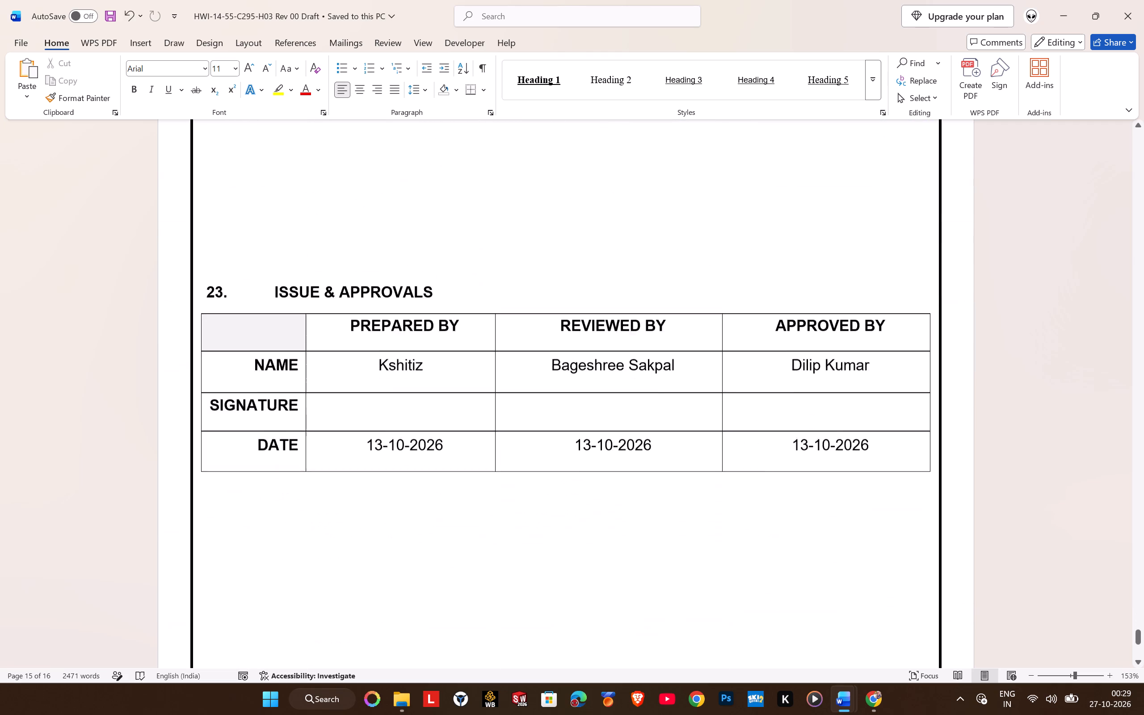
pyautogui.scroll(-12, 831, 458)
pyautogui.scroll(9, 830, 455)
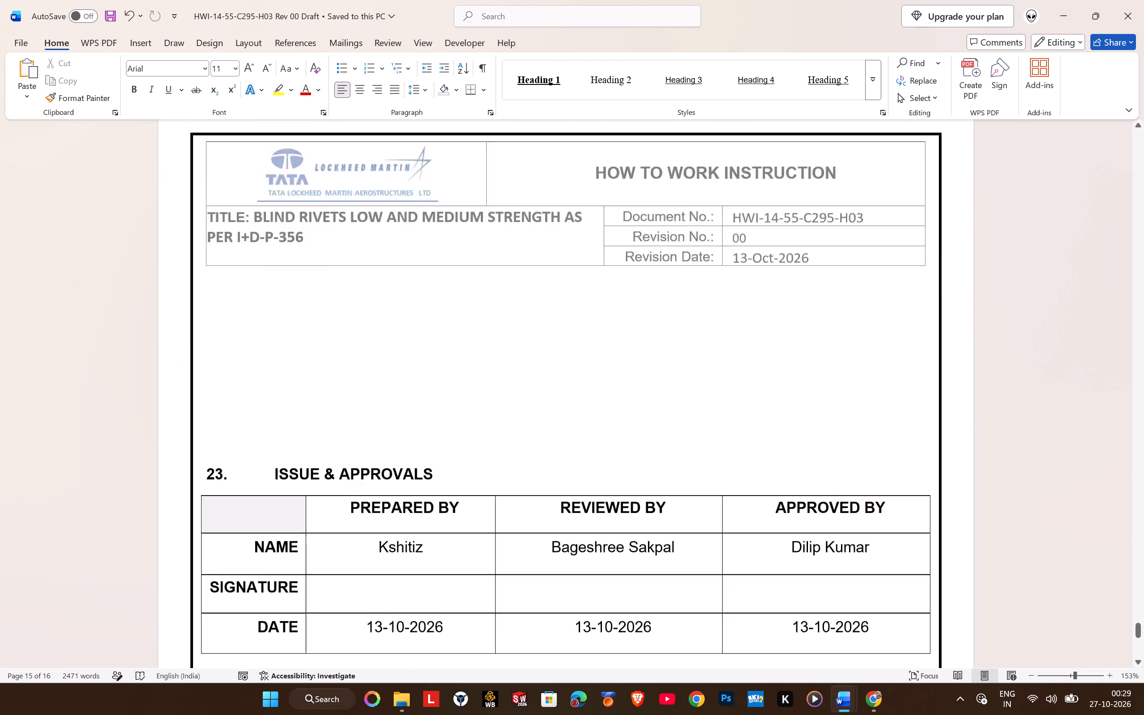
pyautogui.scroll(11, 826, 443)
# Close the HWI-14-55-C295-H03 draft, the I+D-P-356 specification and the Downloads folder window.
pyautogui.click(1140, 0)
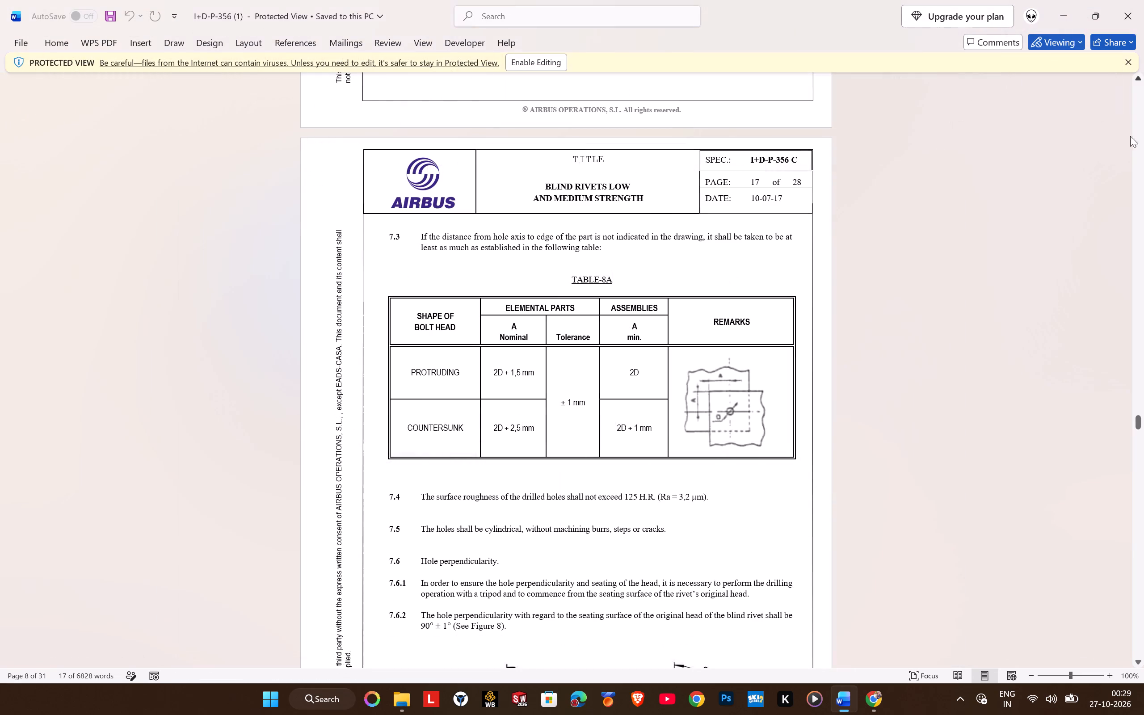
pyautogui.click(1143, 18)
pyautogui.click(1136, 0)
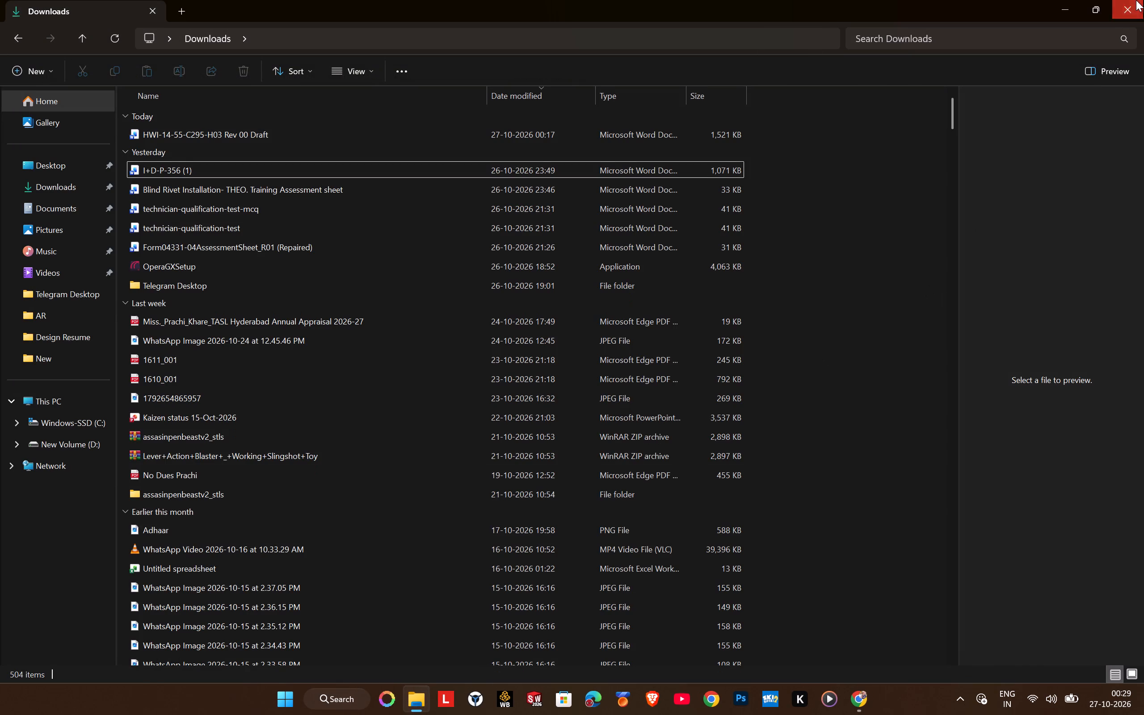
# Switch to the Myself chat in Gmail and send it HWI-14-55-C295-H03 Rev 00 Draft.docx from the Downloads folder.
pyautogui.click(850, 703)
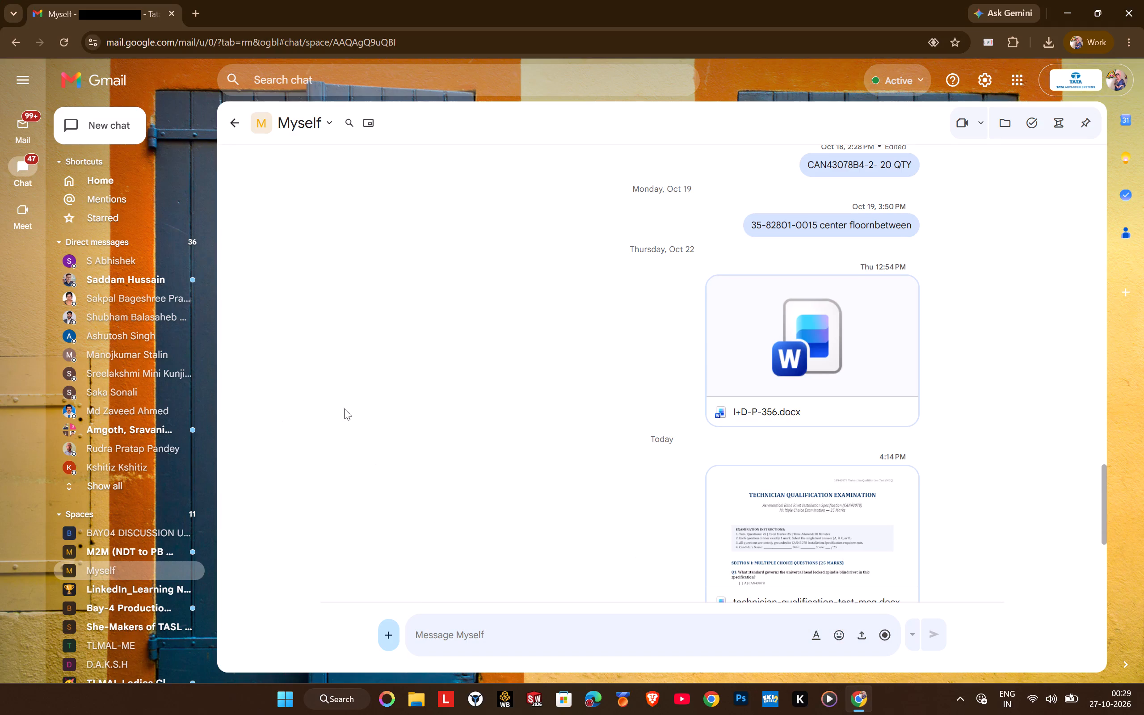
pyautogui.click(387, 635)
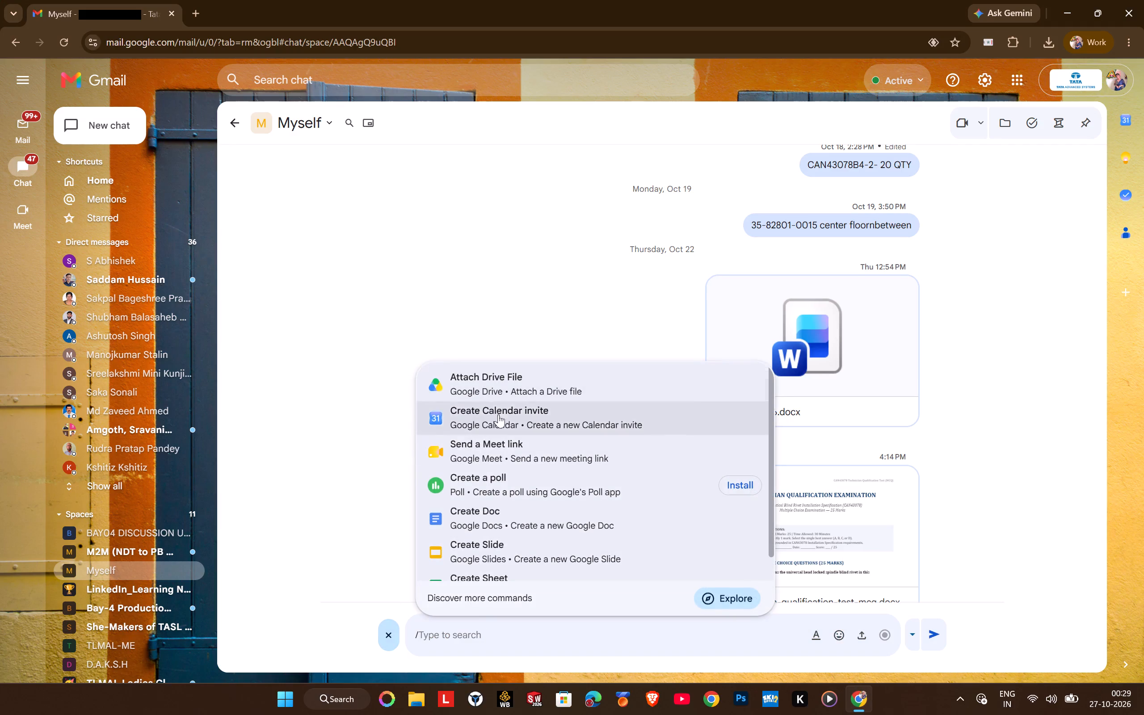
pyautogui.click(364, 559)
pyautogui.click(406, 703)
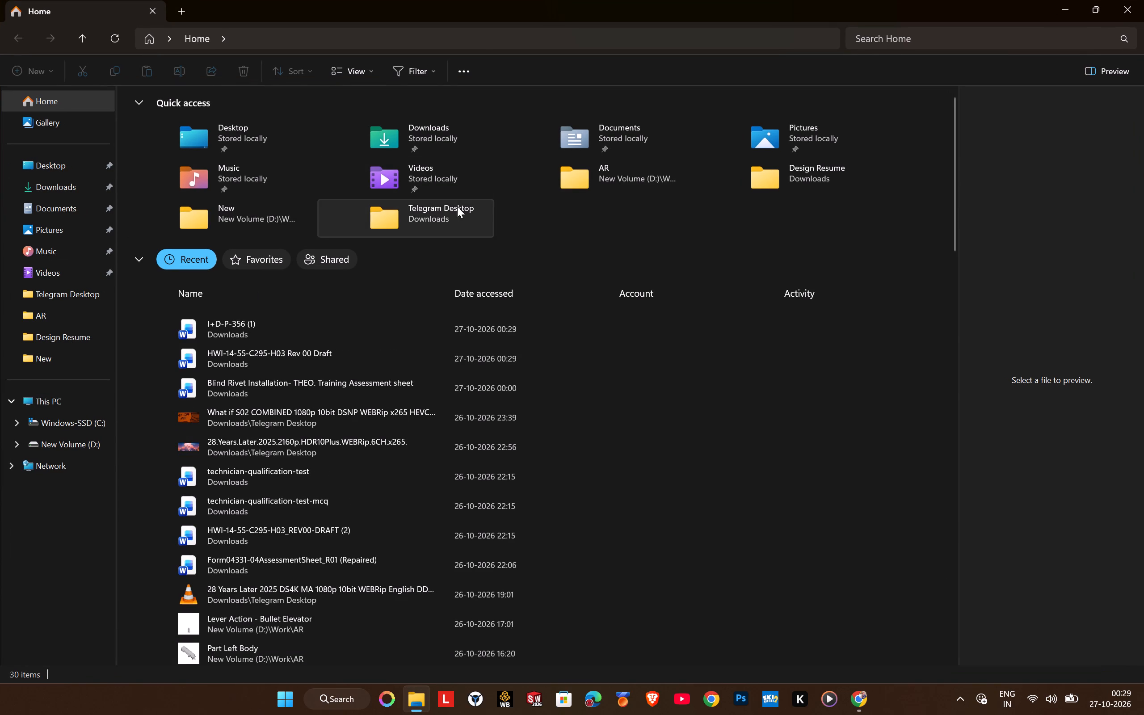
pyautogui.click(457, 206)
pyautogui.doubleClick(422, 139)
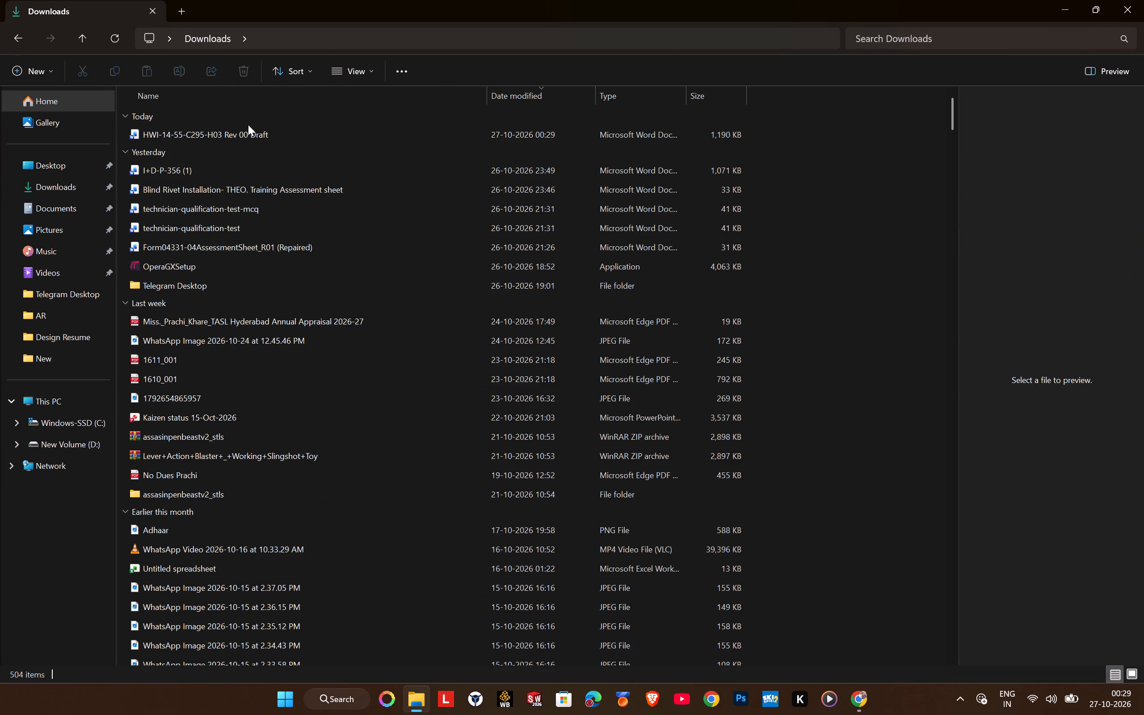
pyautogui.click(317, 138)
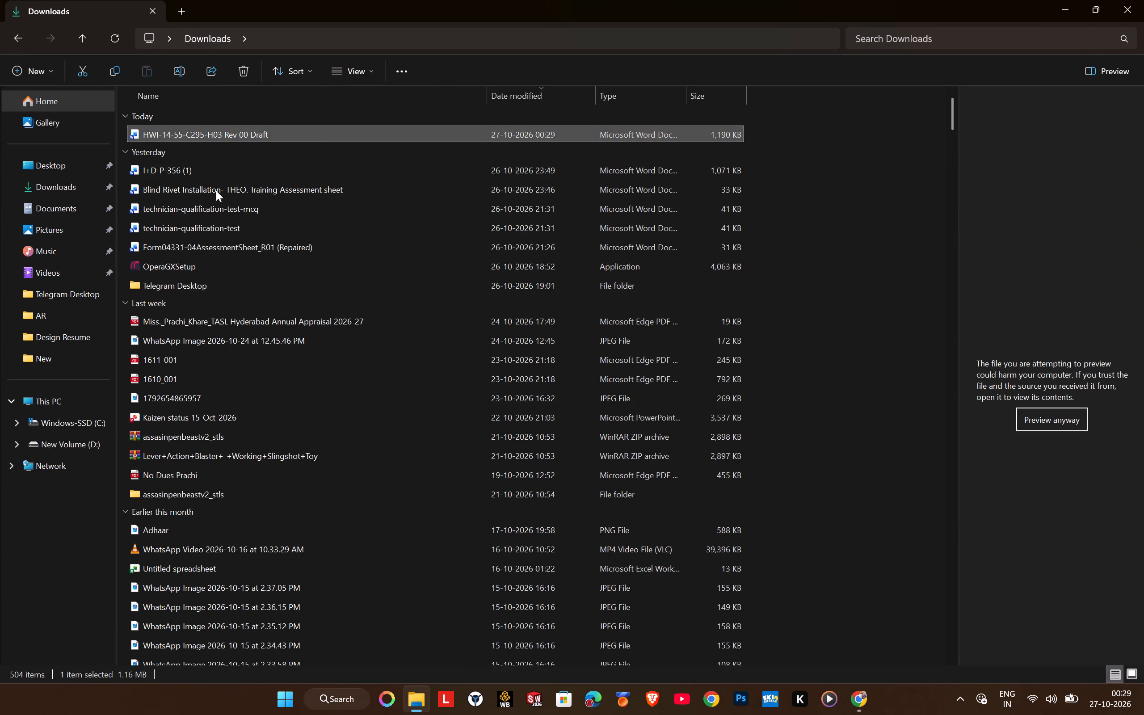
pyautogui.keyDown('ctrl'); pyautogui.click(216, 190); pyautogui.keyUp('ctrl')
pyautogui.moveTo(463, 133); pyautogui.dragTo(736, 455)
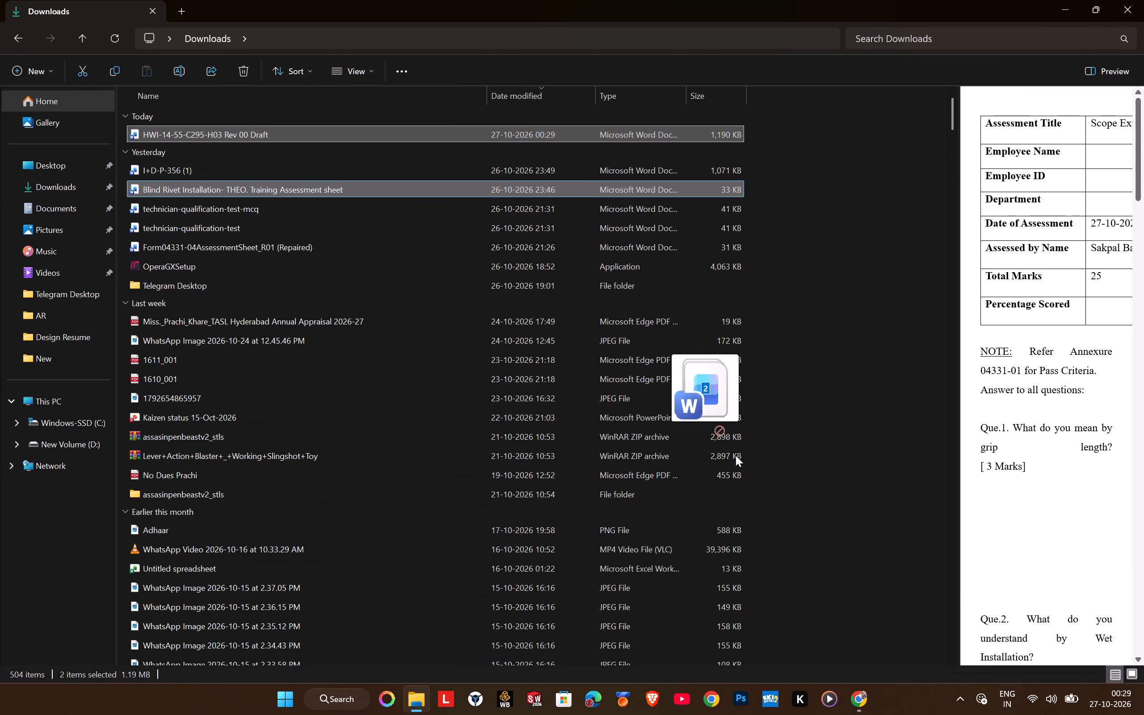
pyautogui.moveTo(736, 455); pyautogui.dragTo(607, 526)
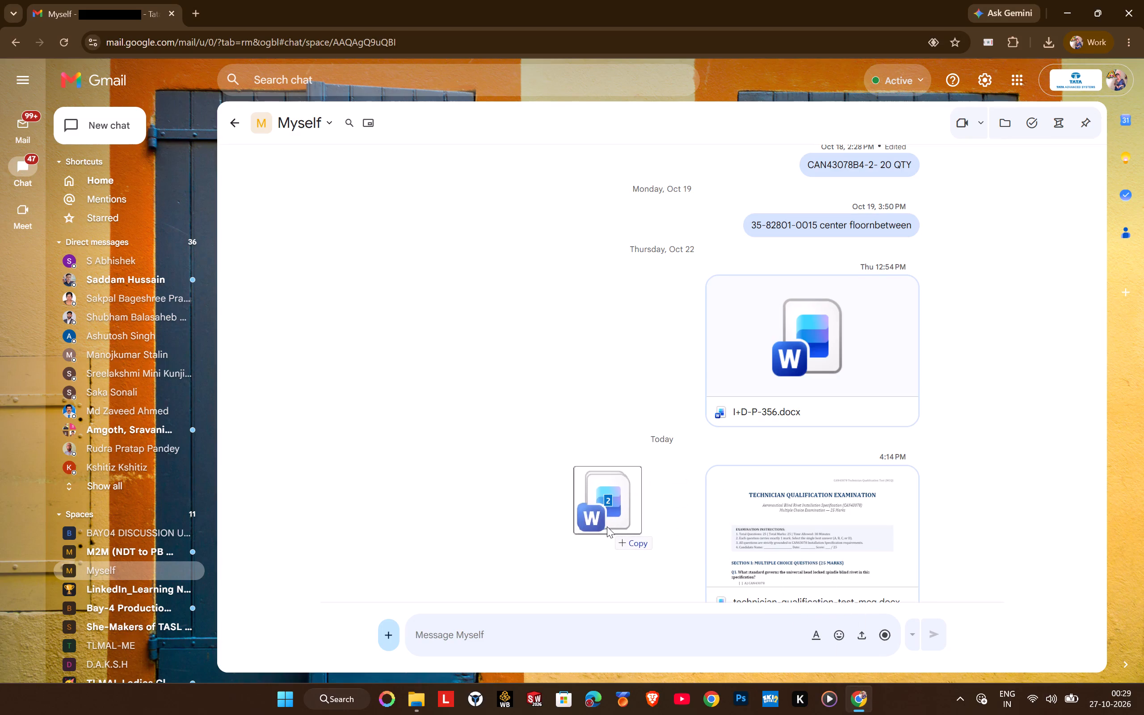
pyautogui.moveTo(607, 526); pyautogui.dragTo(591, 634)
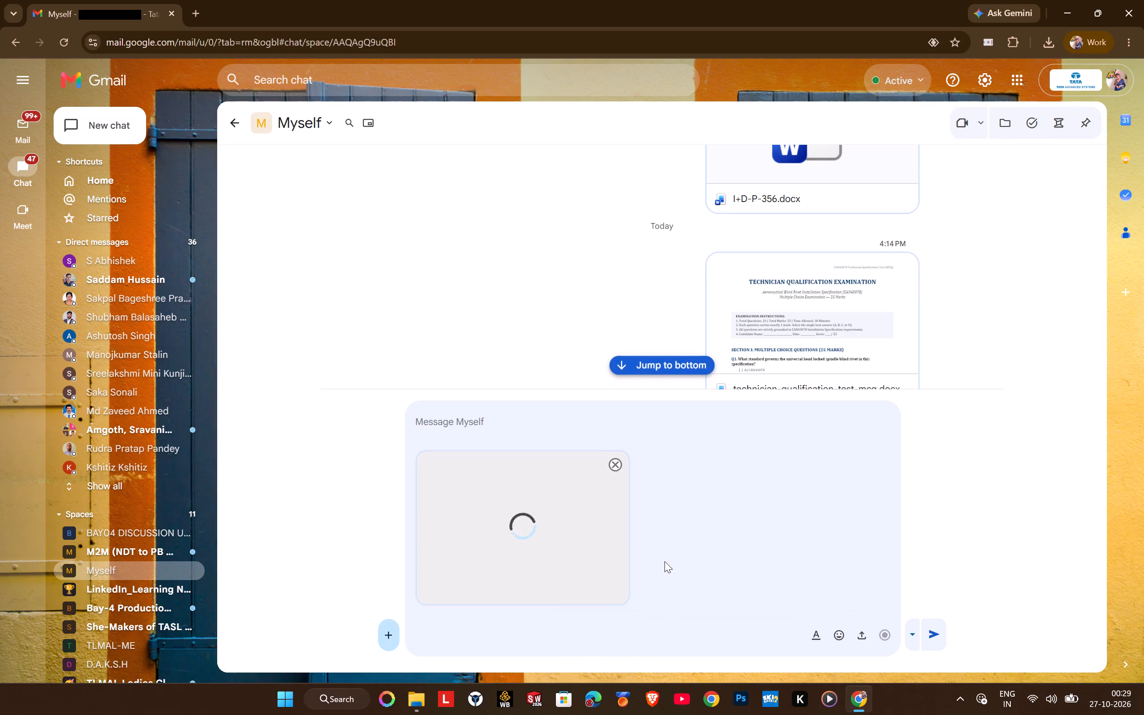
pyautogui.scroll(-15, 635, 350)
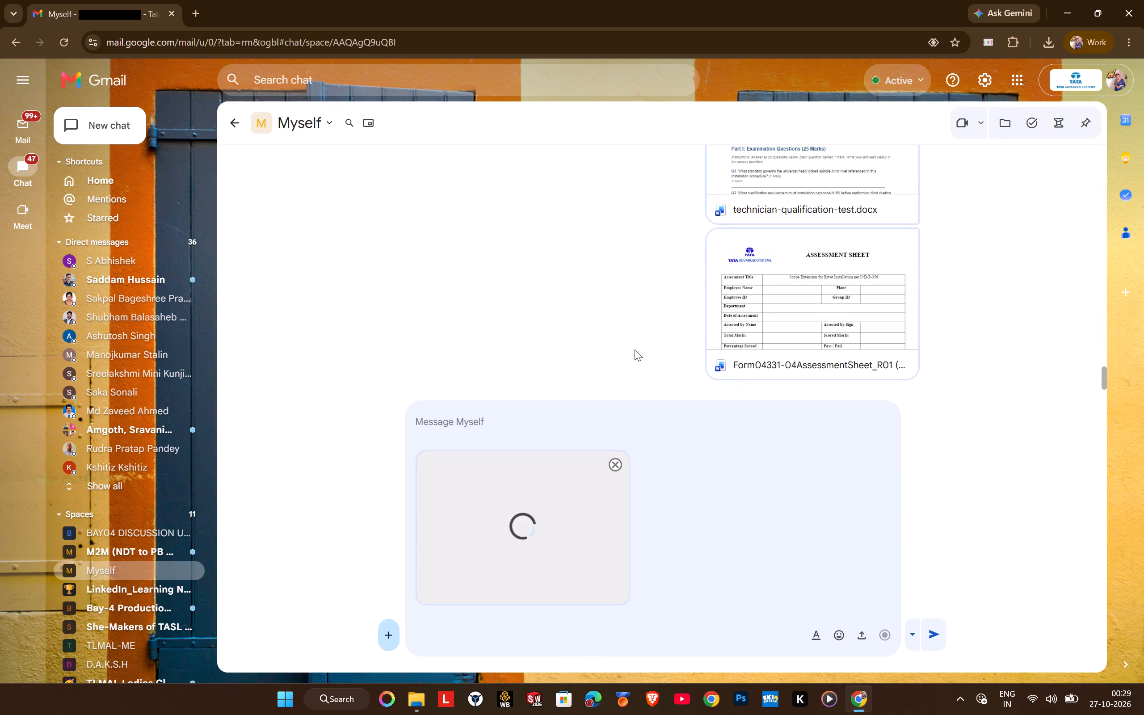
pyautogui.scroll(-4, 701, 579)
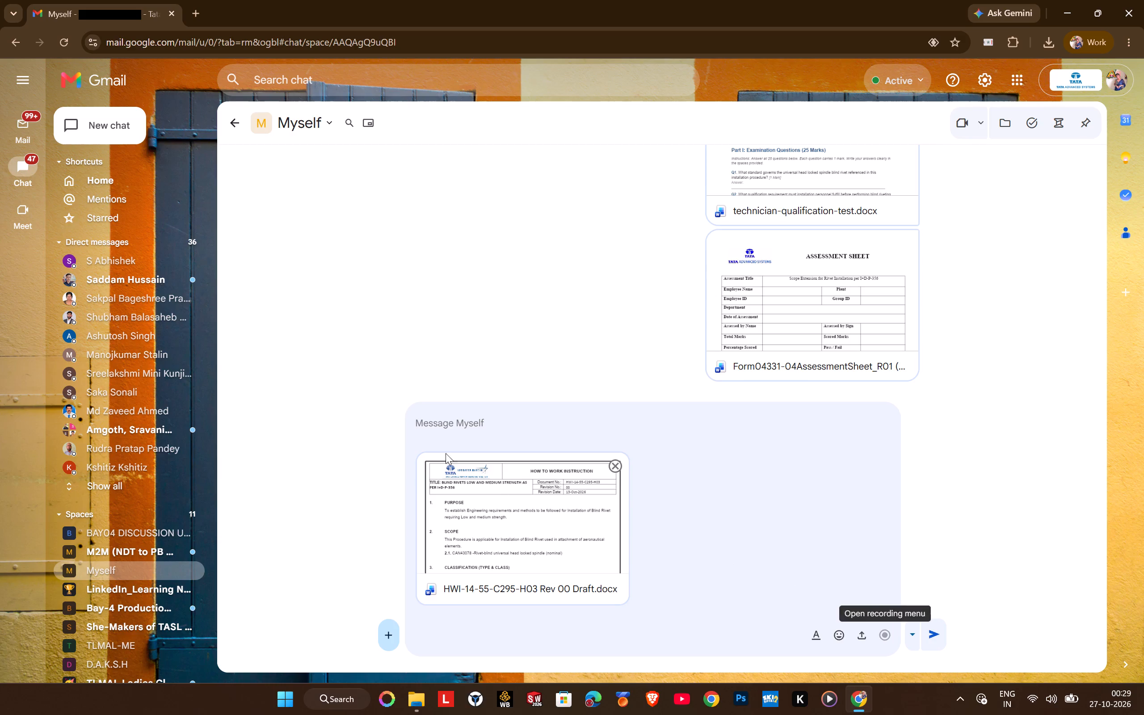
pyautogui.click(938, 636)
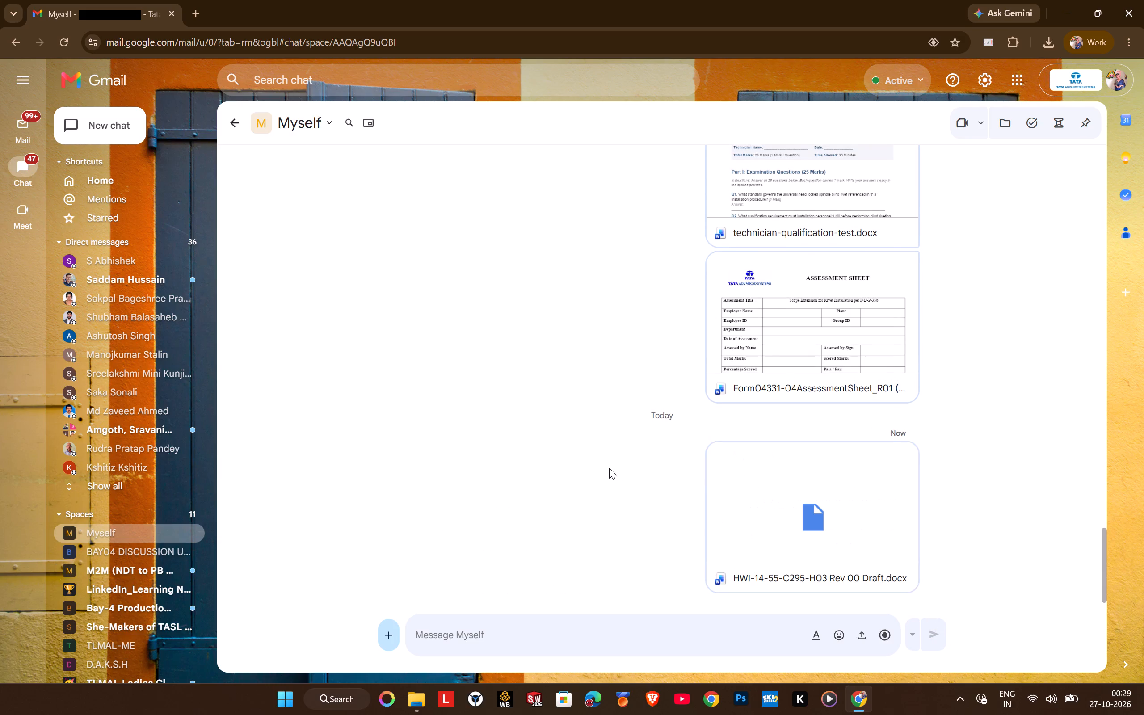
pyautogui.hotkey('alt', 'Tab')
pyautogui.click(284, 185)
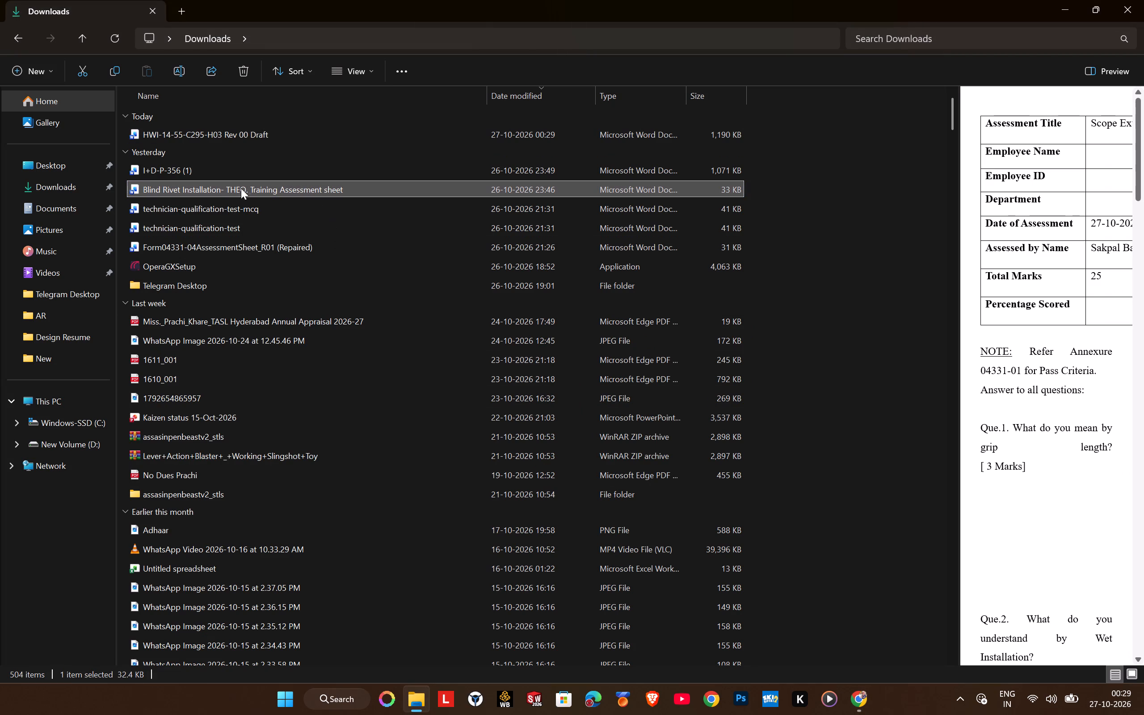
pyautogui.moveTo(226, 190); pyautogui.dragTo(826, 578)
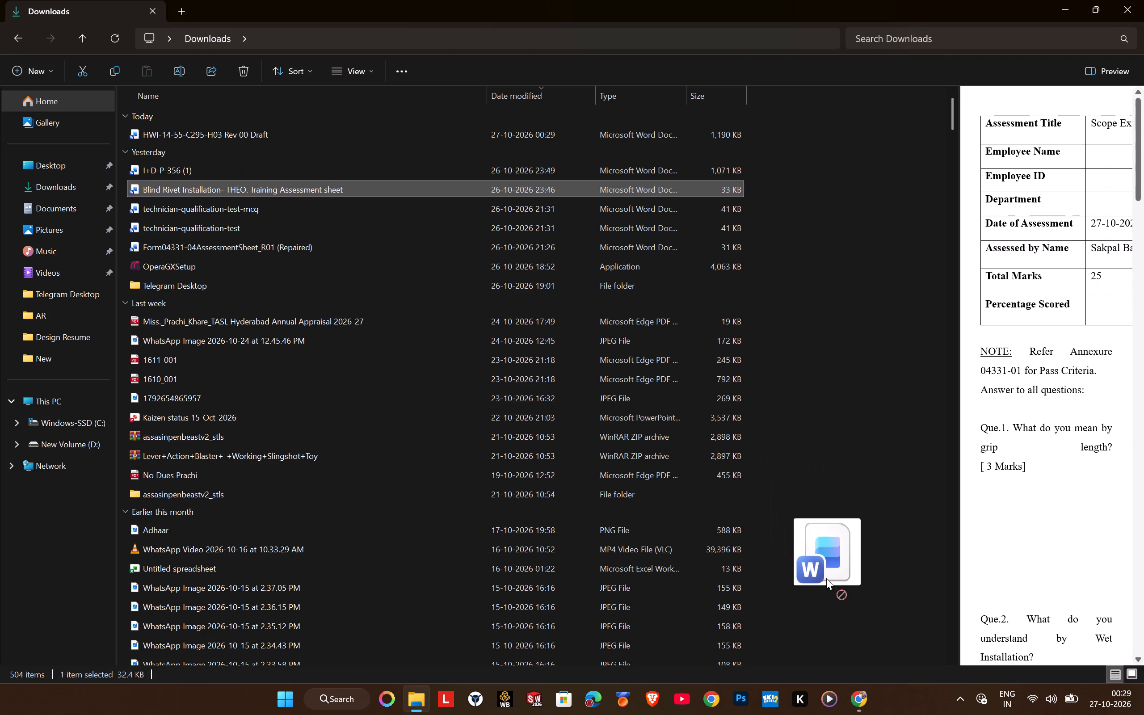
pyautogui.moveTo(826, 578); pyautogui.dragTo(883, 618)
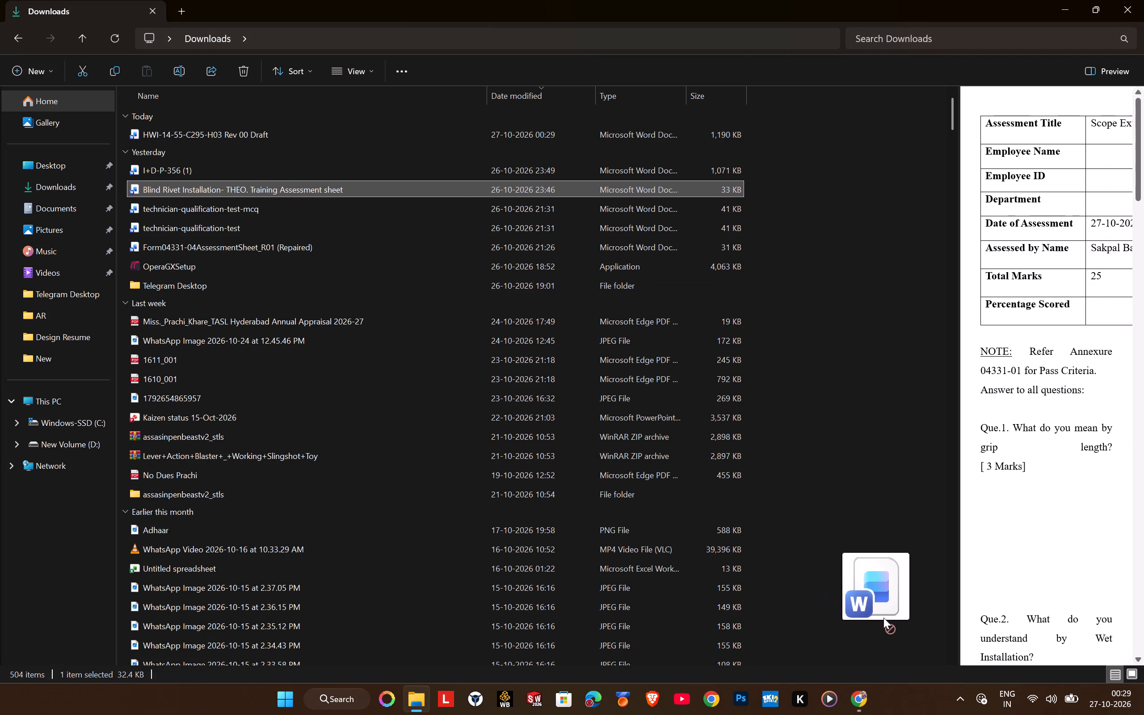
pyautogui.moveTo(883, 618); pyautogui.dragTo(552, 640)
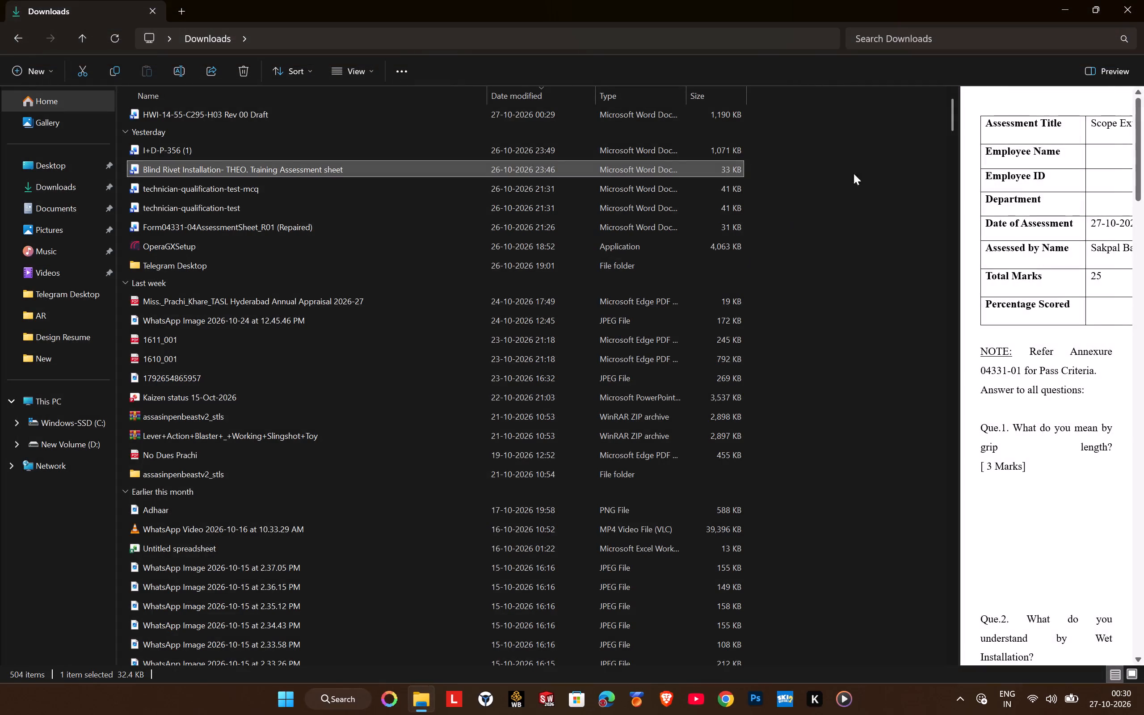
pyautogui.click(1143, 0)
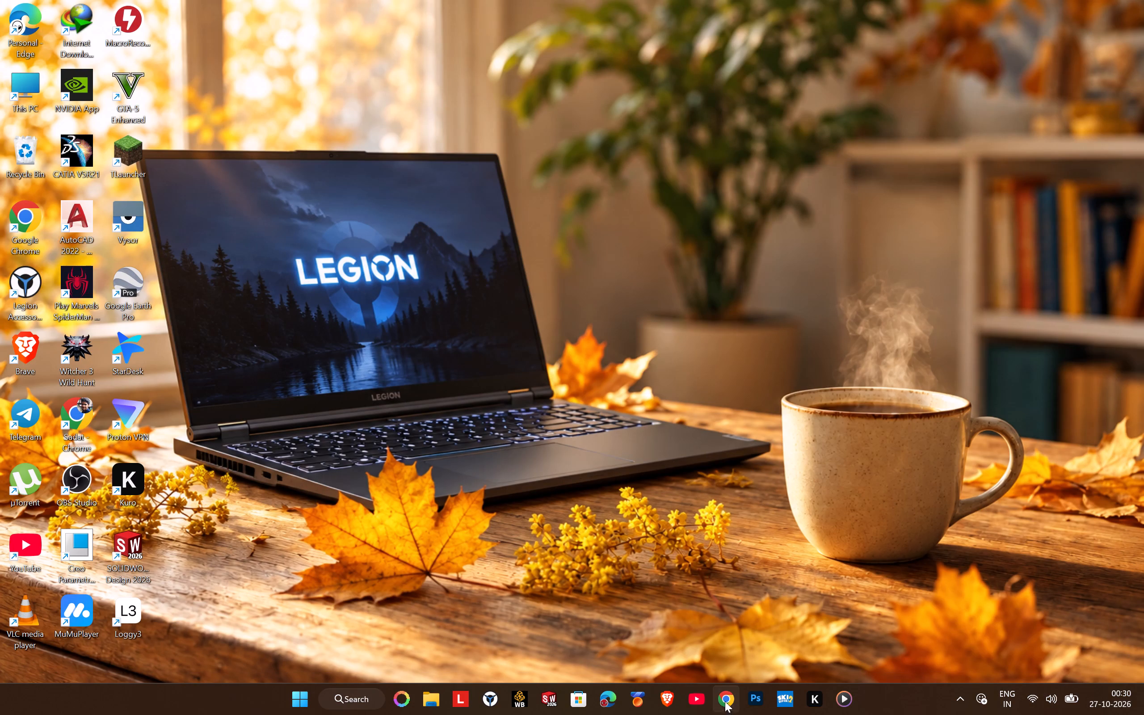
# Start SOLIDWORKS Design 2026.
pyautogui.click(547, 705)
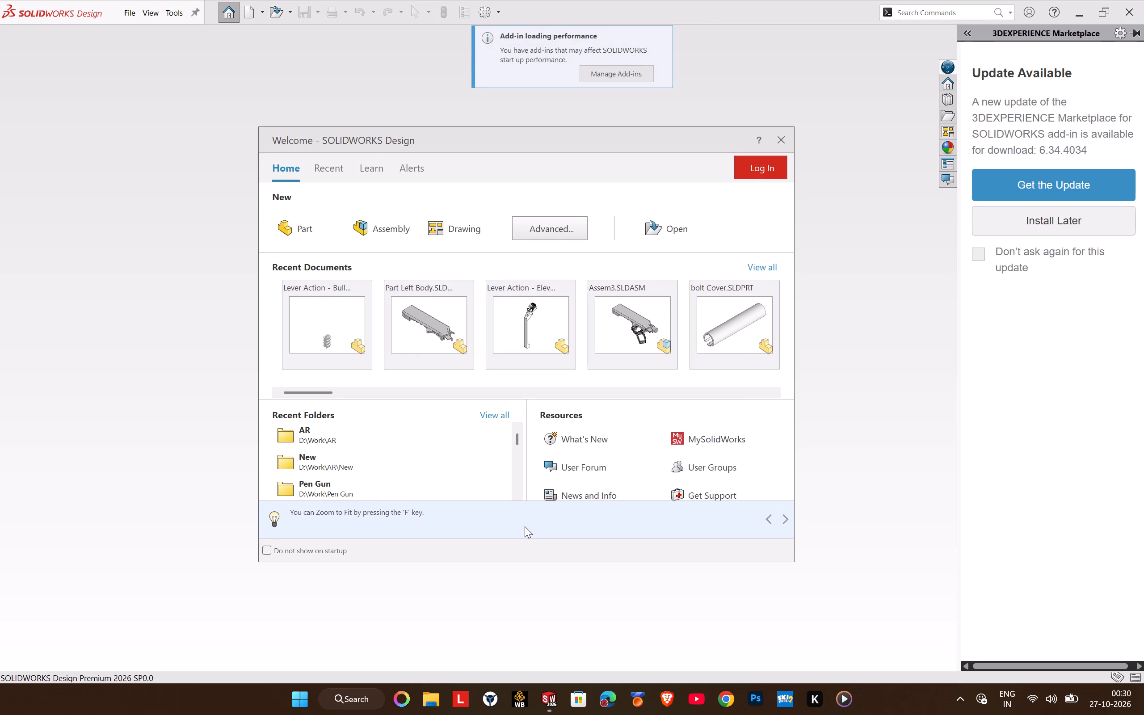
# Switch to SOLIDWORKS and open the recent part whose name begins "Lever Action - Bull".
pyautogui.click(307, 334)
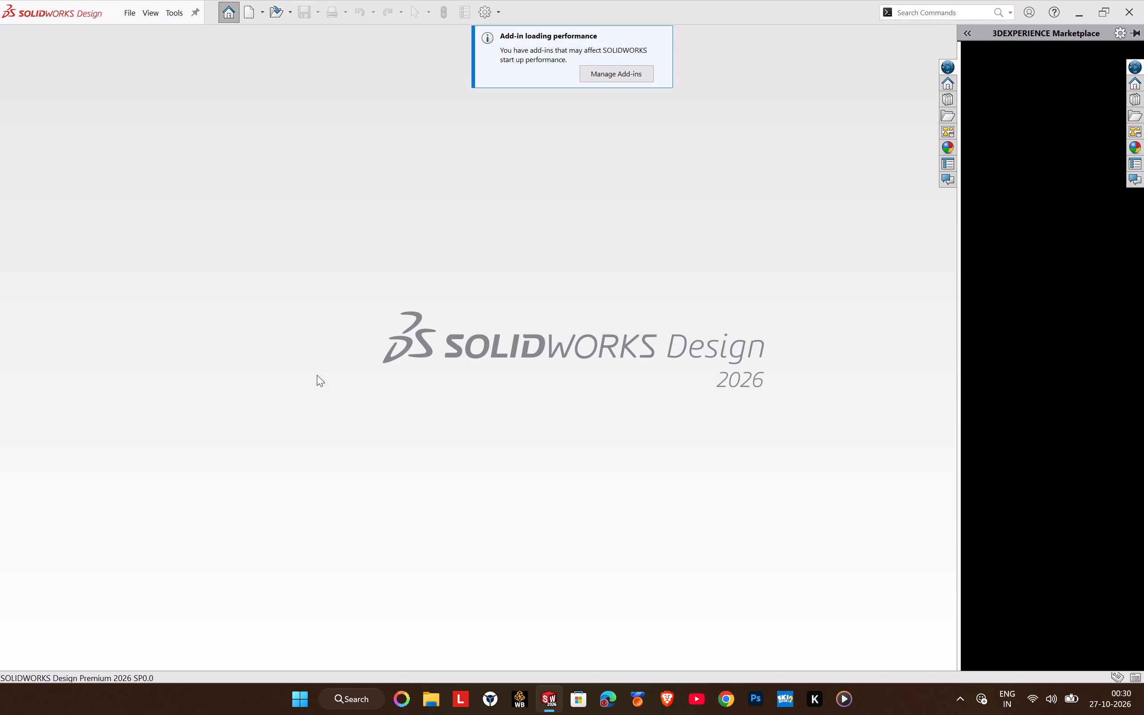